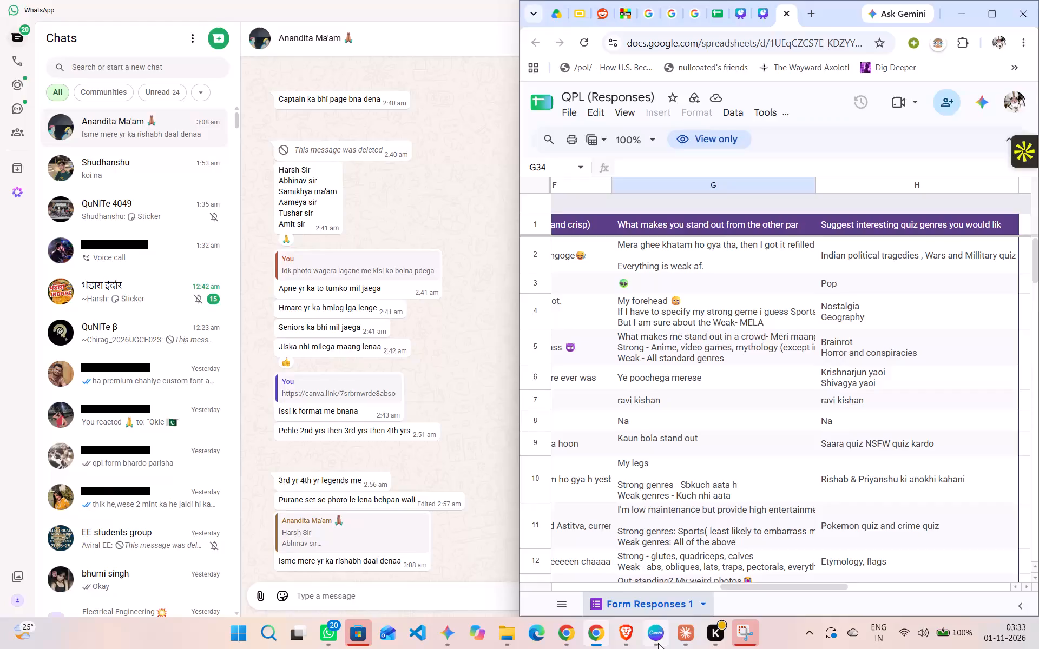
Switch to Canva and examine pages 2 to 4 of the QUNITE PREMIER LEAGUE presentation.
{"action": "left_click", "coordinate": [658, 643]}
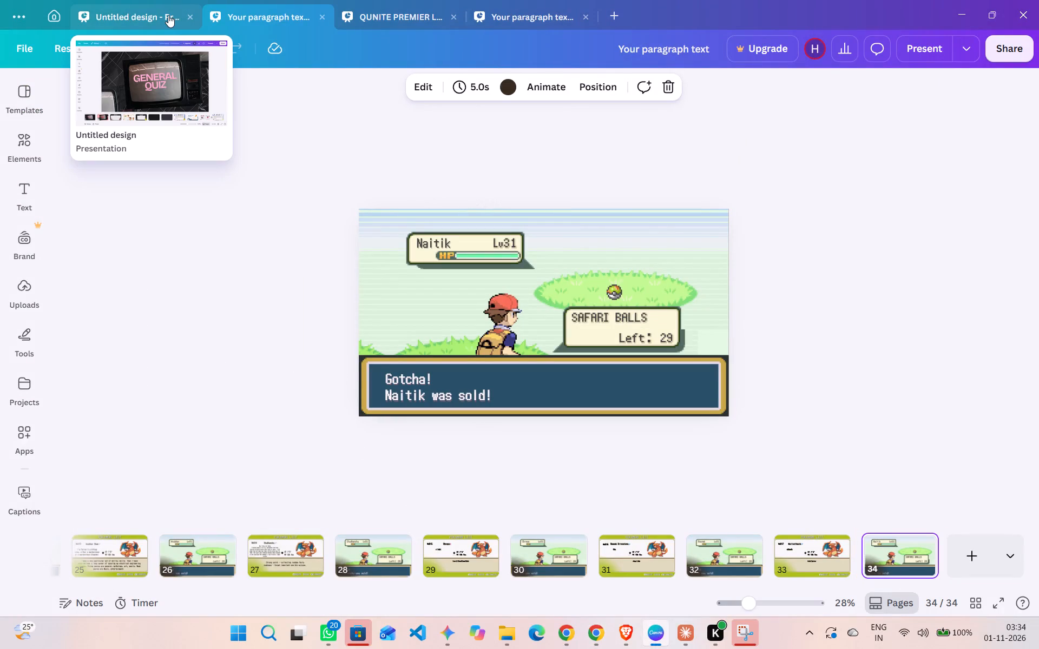
{"action": "left_click", "coordinate": [394, 11]}
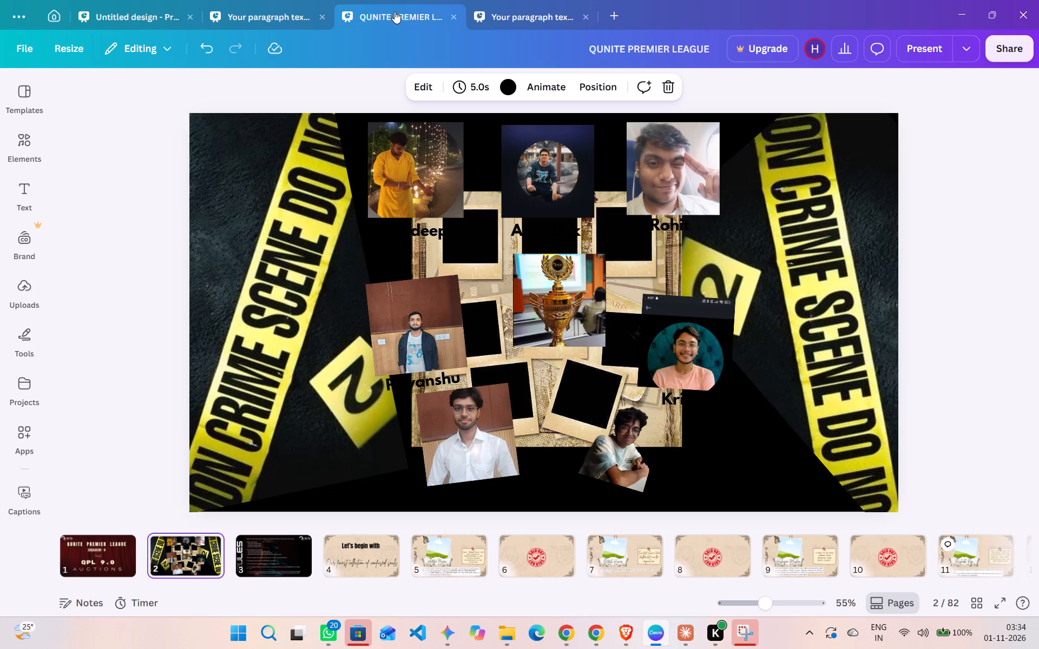
{"action": "left_click", "coordinate": [131, 455]}
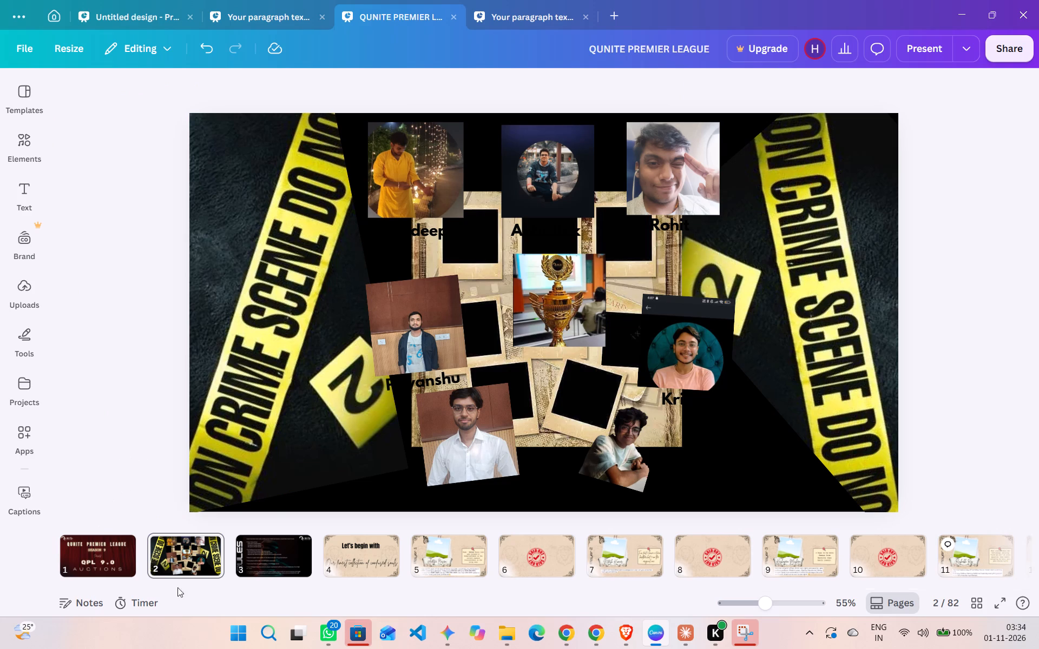
{"action": "left_click", "coordinate": [290, 555]}
{"action": "left_click", "coordinate": [355, 541]}
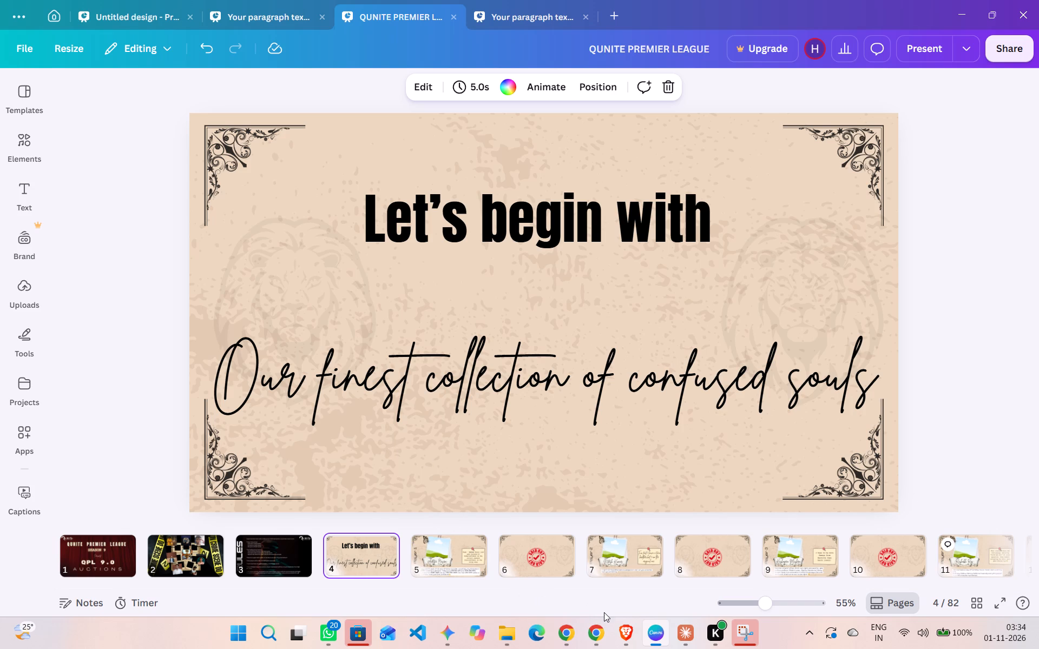
Switch to Chrome, maximize its window, and search Google Images for "gotta catch em all" in a new tab.
{"action": "left_click", "coordinate": [598, 629]}
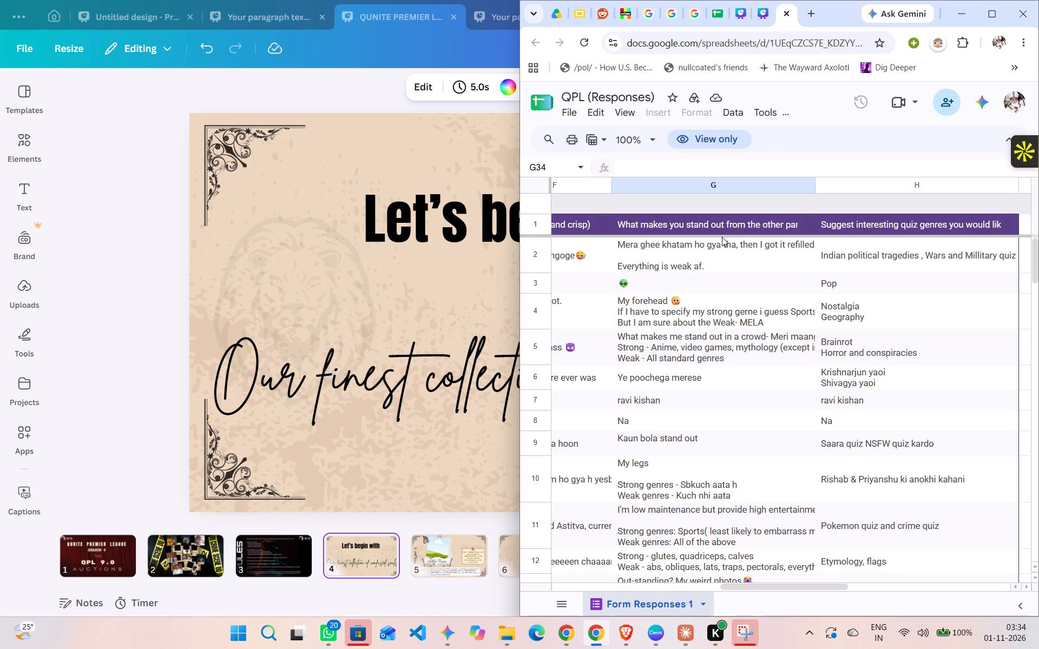
{"action": "left_click", "coordinate": [987, 21]}
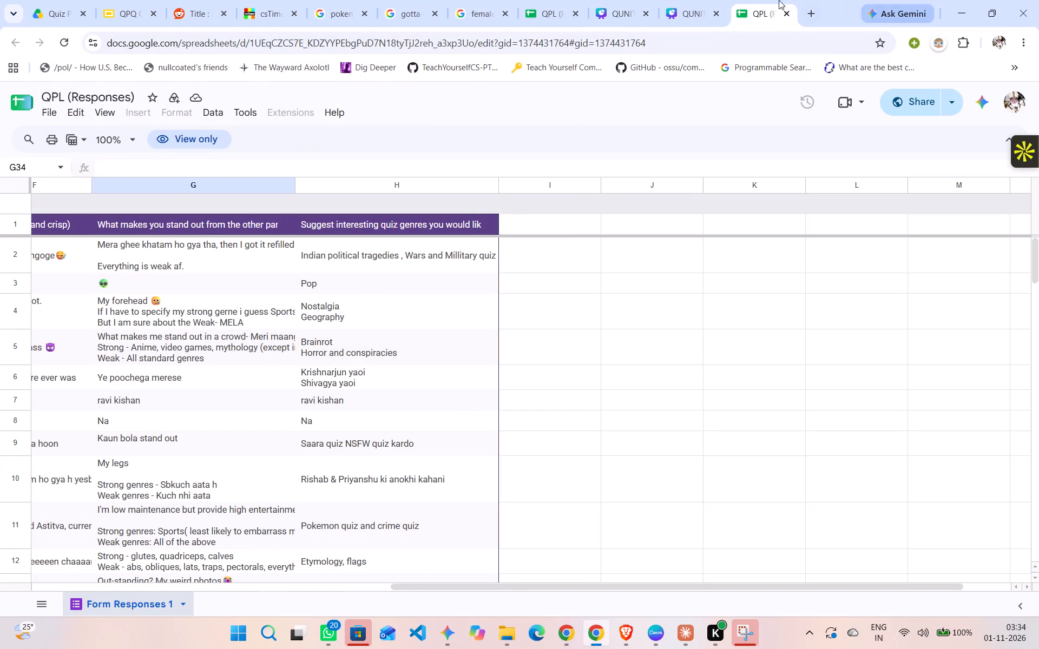
{"action": "left_click", "coordinate": [805, 13]}
{"action": "type", "text": "goo"}
{"action": "key", "text": "BackSpace"}
{"action": "key", "text": "t"}
{"action": "key", "text": "BackSpace"}
{"action": "key", "text": "BackSpace"}
{"action": "type", "text": "tta"}
{"action": "left_click", "coordinate": [642, 79]}
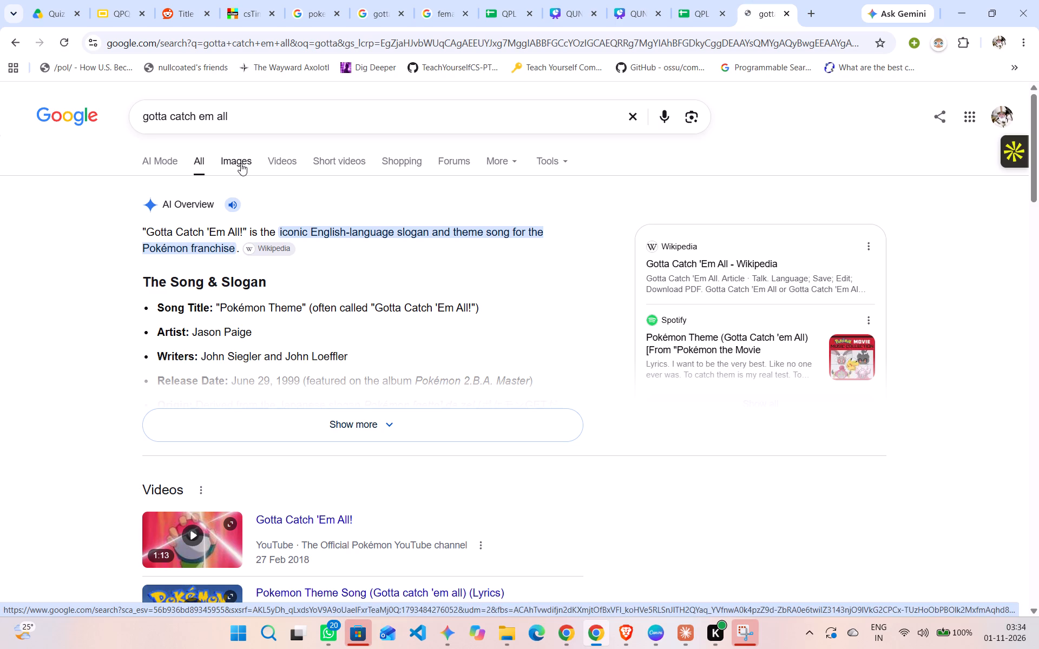
{"action": "left_click", "coordinate": [241, 163]}
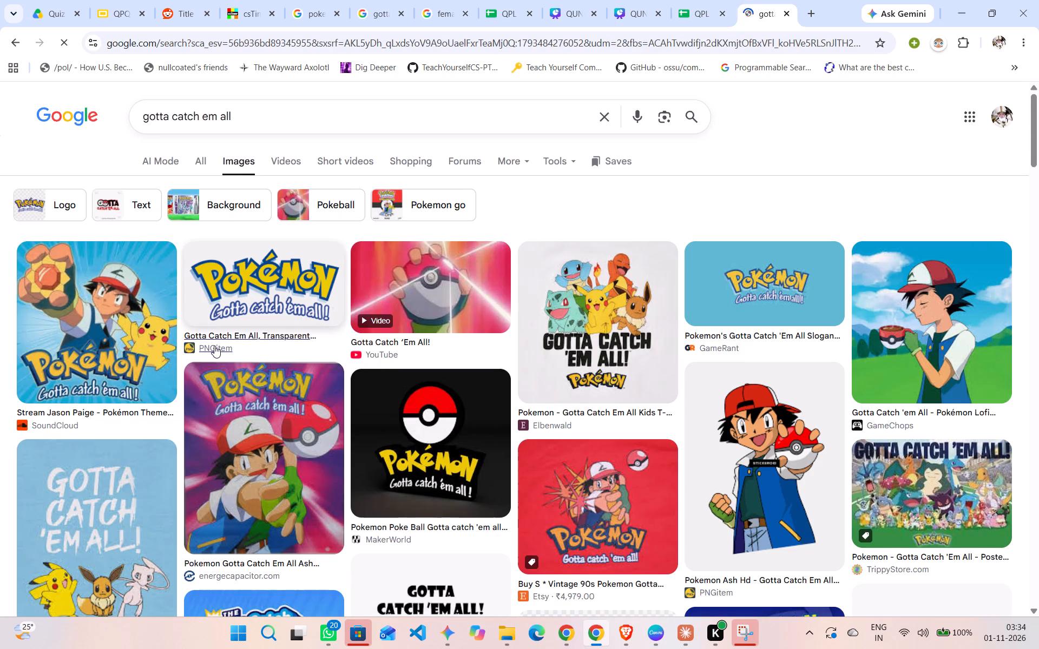
Examine the "gotta catch em all" image results for a picture suited to the presentation.
{"action": "scroll", "coordinate": [214, 346], "scroll_direction": "down", "scroll_amount": 2}
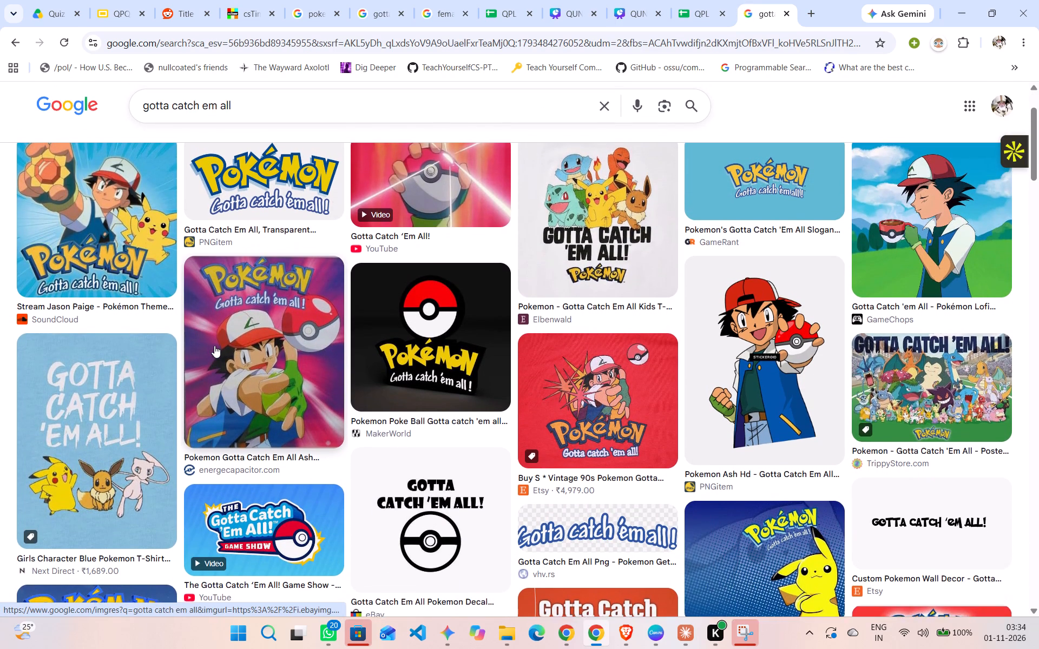
{"action": "scroll", "coordinate": [214, 346], "scroll_direction": "down", "scroll_amount": 1}
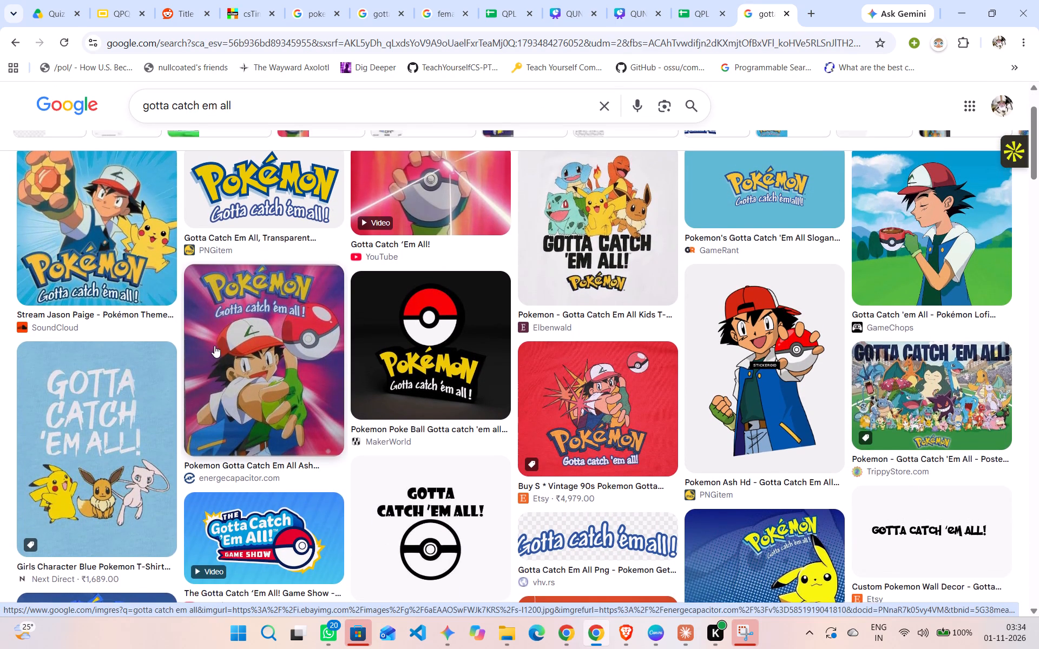
{"action": "scroll", "coordinate": [214, 346], "scroll_direction": "down", "scroll_amount": 2}
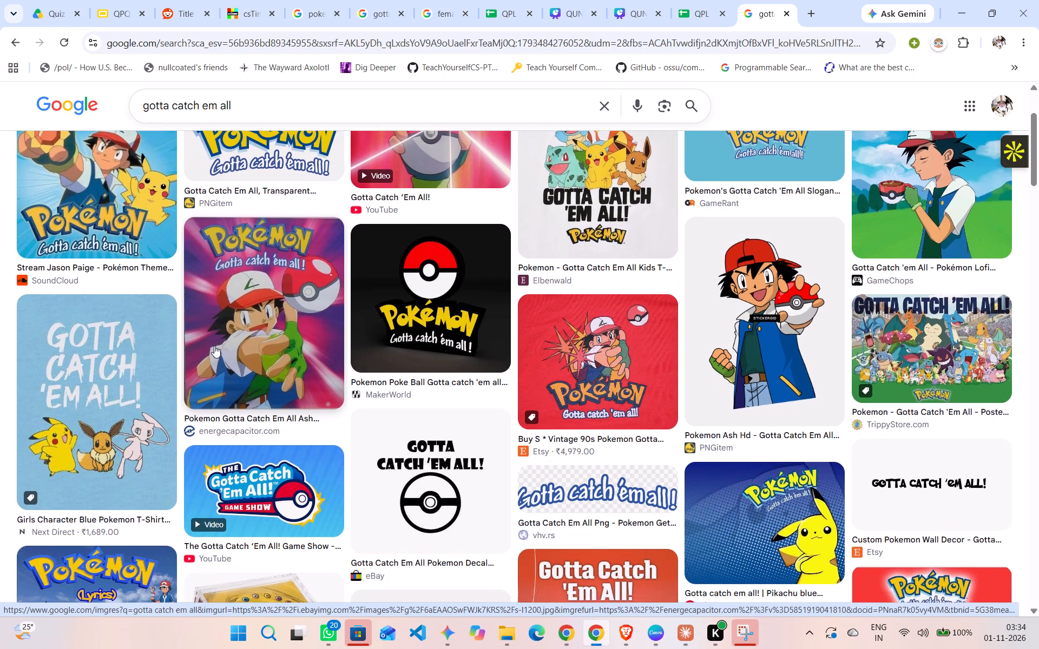
{"action": "scroll", "coordinate": [214, 346], "scroll_direction": "down", "scroll_amount": 2}
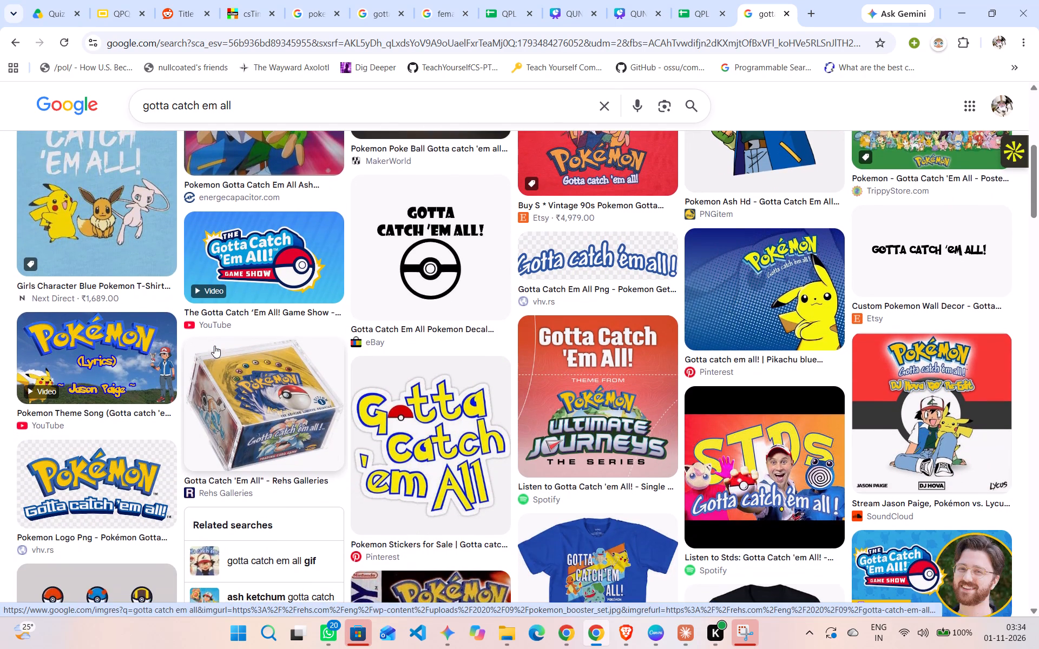
{"action": "scroll", "coordinate": [214, 346], "scroll_direction": "down", "scroll_amount": 1}
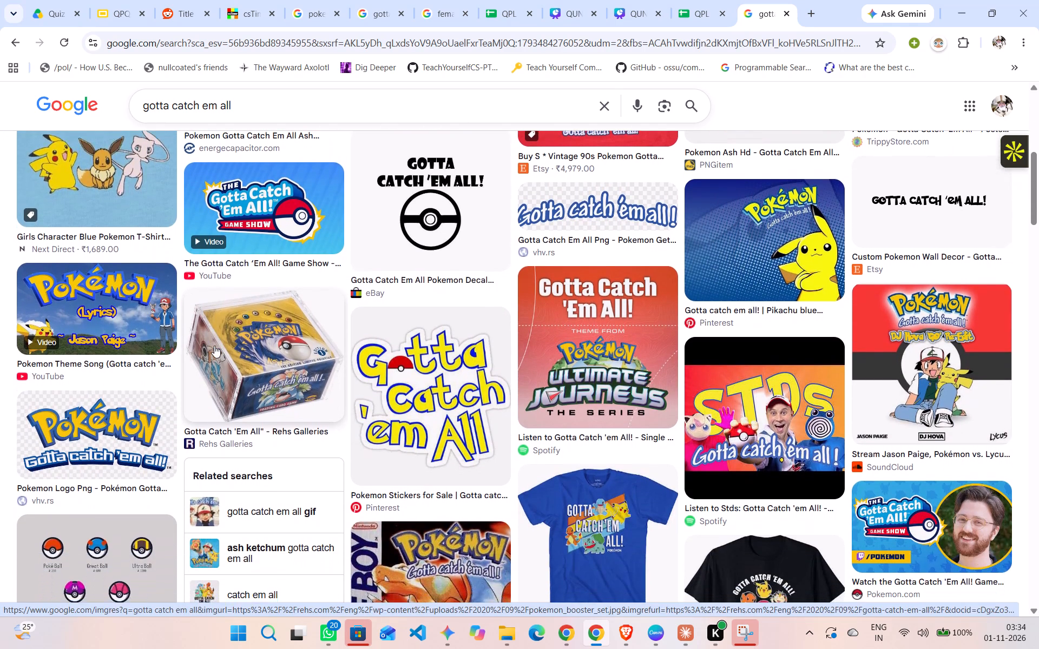
{"action": "scroll", "coordinate": [214, 346], "scroll_direction": "down", "scroll_amount": 3}
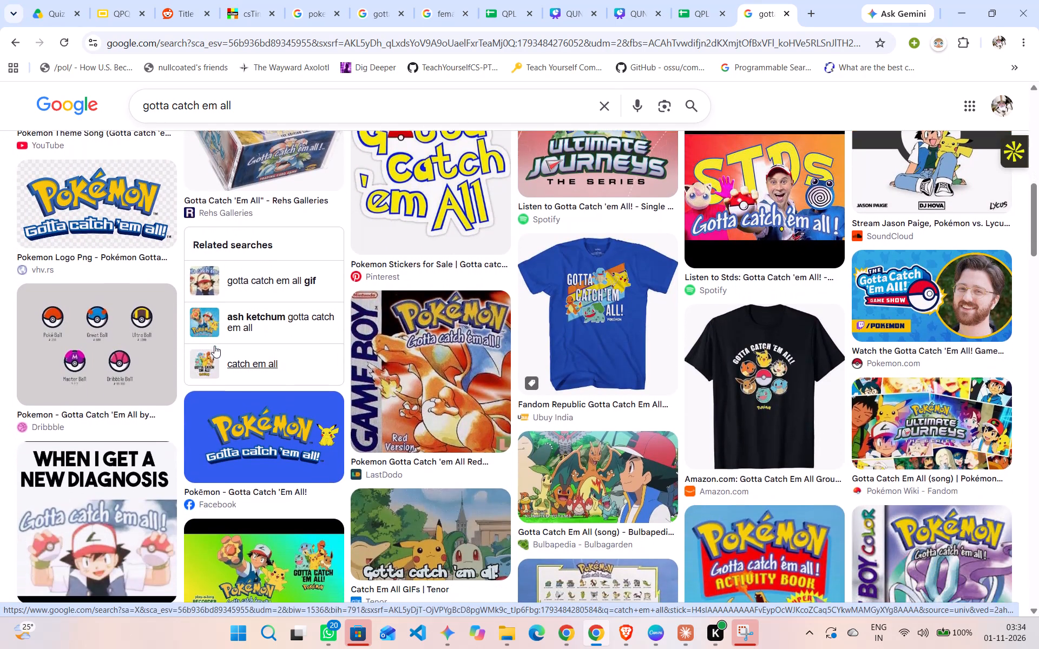
{"action": "scroll", "coordinate": [214, 346], "scroll_direction": "down", "scroll_amount": 1}
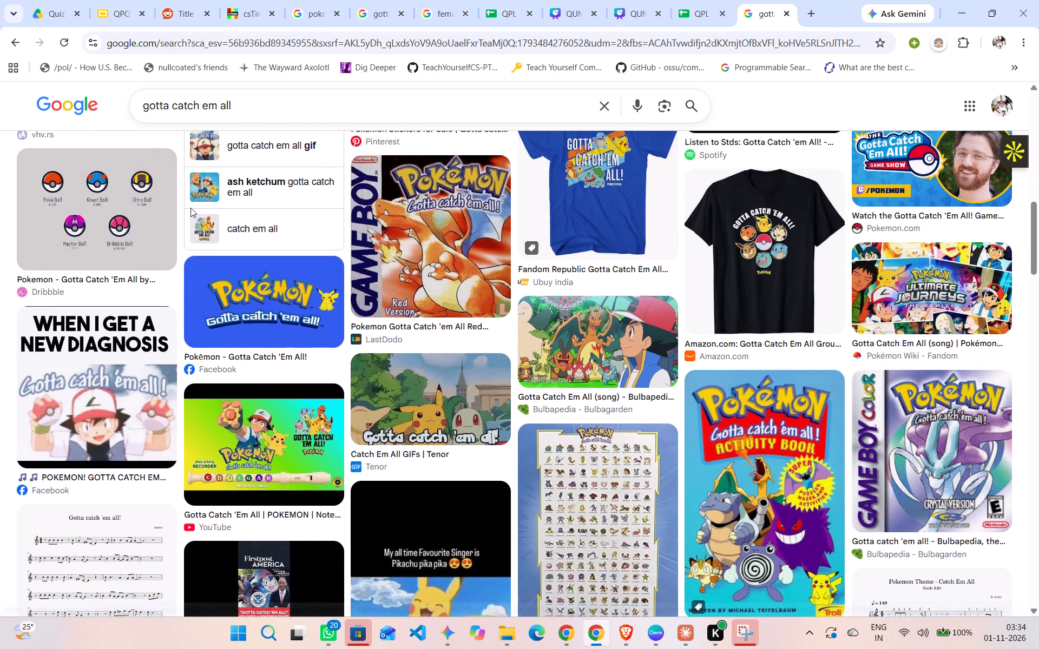
{"action": "scroll", "coordinate": [190, 208], "scroll_direction": "down", "scroll_amount": 2}
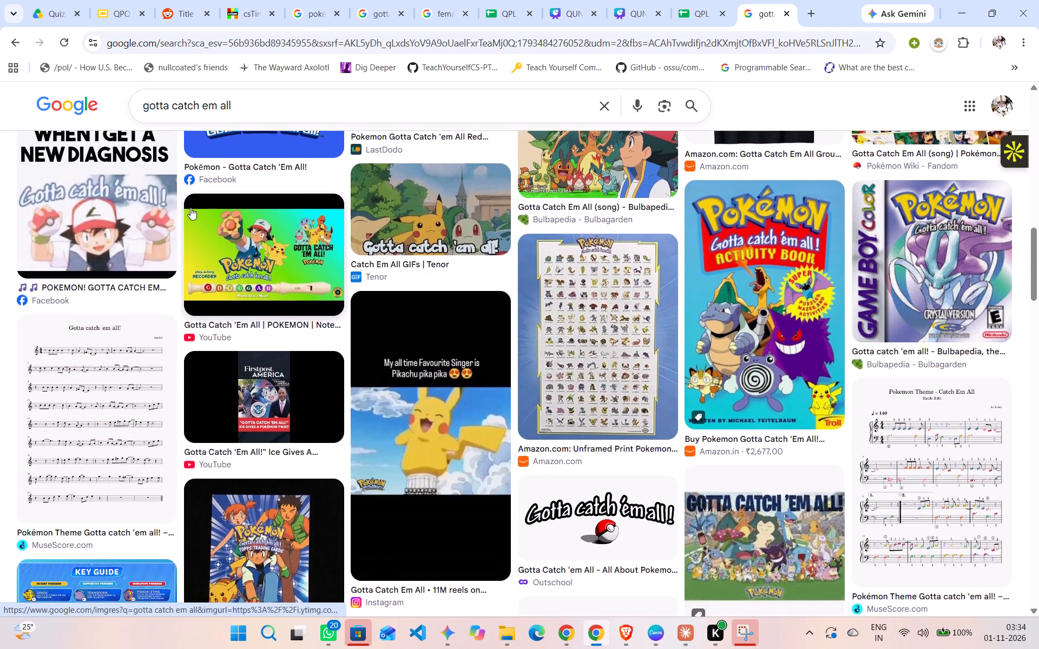
{"action": "scroll", "coordinate": [190, 208], "scroll_direction": "down", "scroll_amount": 2}
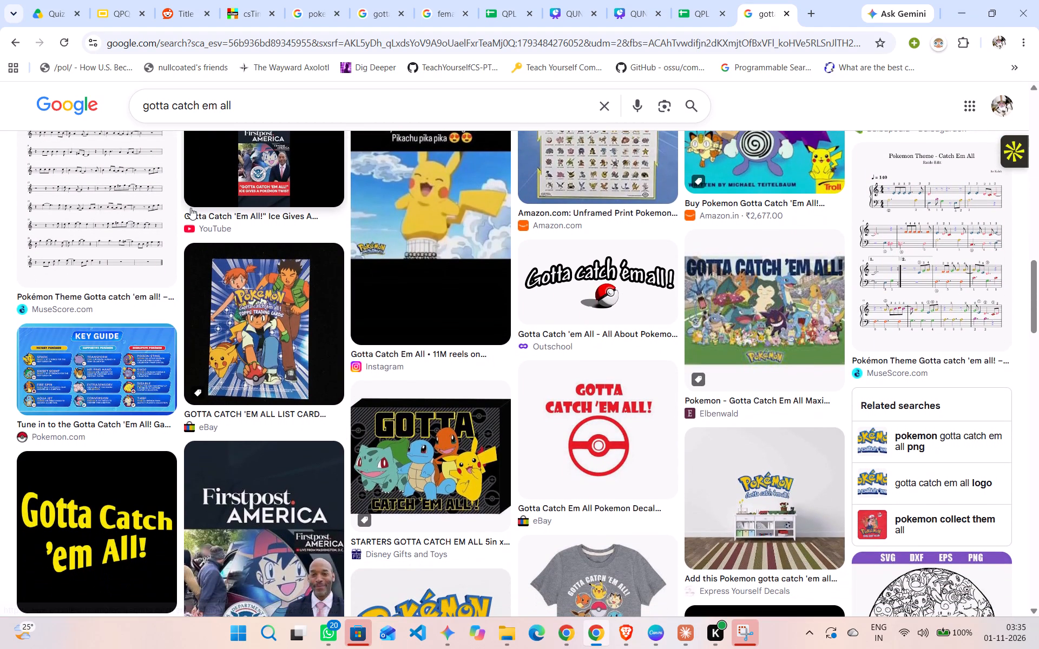
{"action": "scroll", "coordinate": [190, 208], "scroll_direction": "down", "scroll_amount": 2}
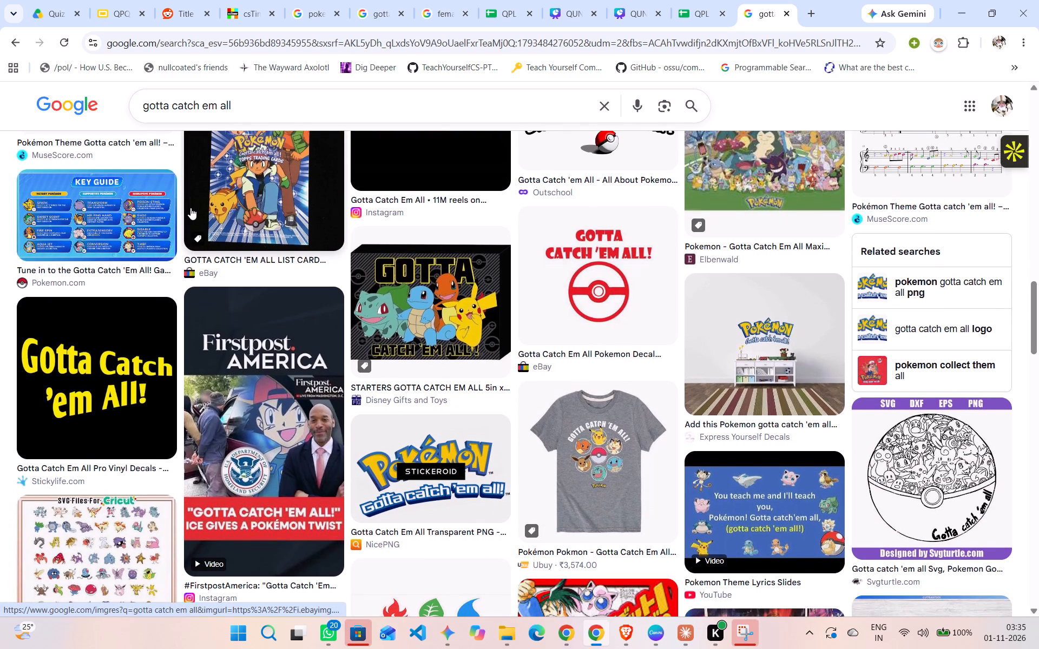
{"action": "scroll", "coordinate": [190, 208], "scroll_direction": "down", "scroll_amount": 3}
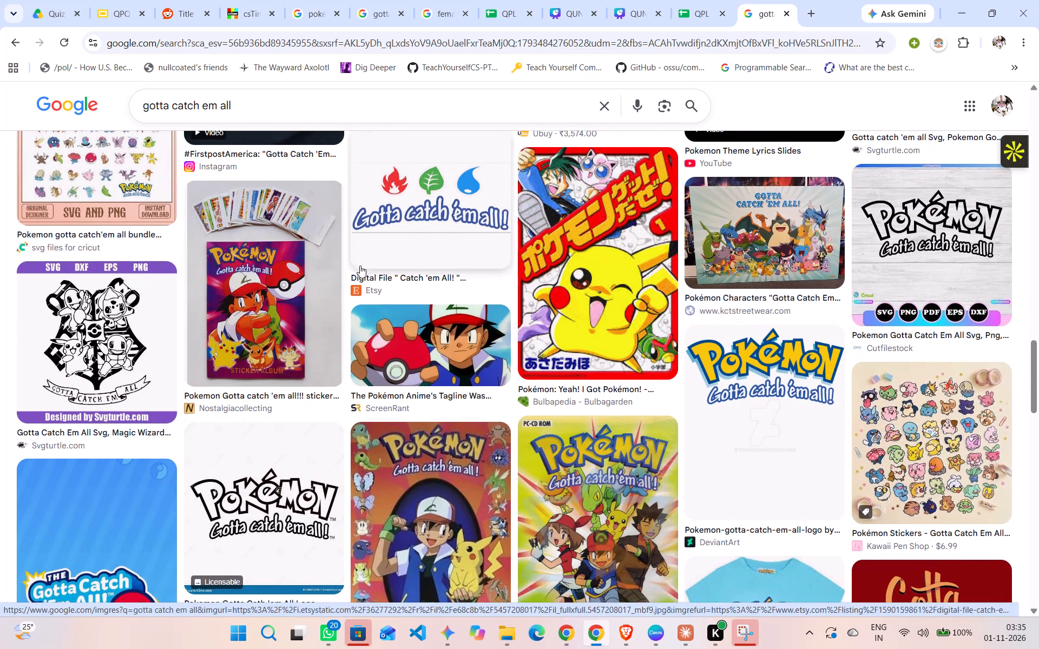
{"action": "scroll", "coordinate": [360, 266], "scroll_direction": "down", "scroll_amount": 1}
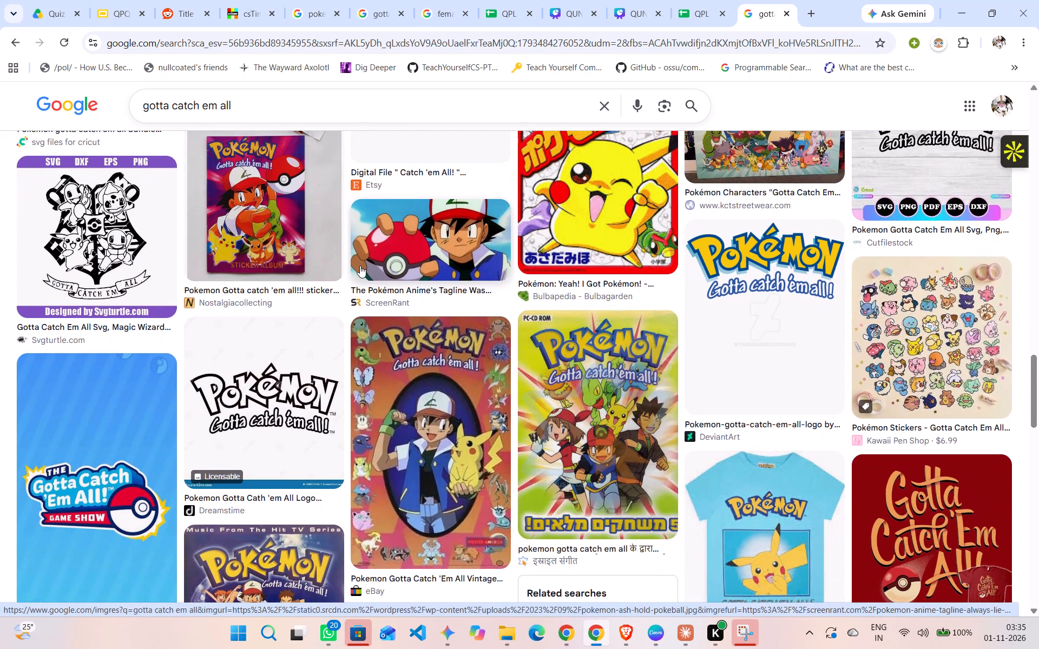
{"action": "scroll", "coordinate": [360, 266], "scroll_direction": "down", "scroll_amount": 1}
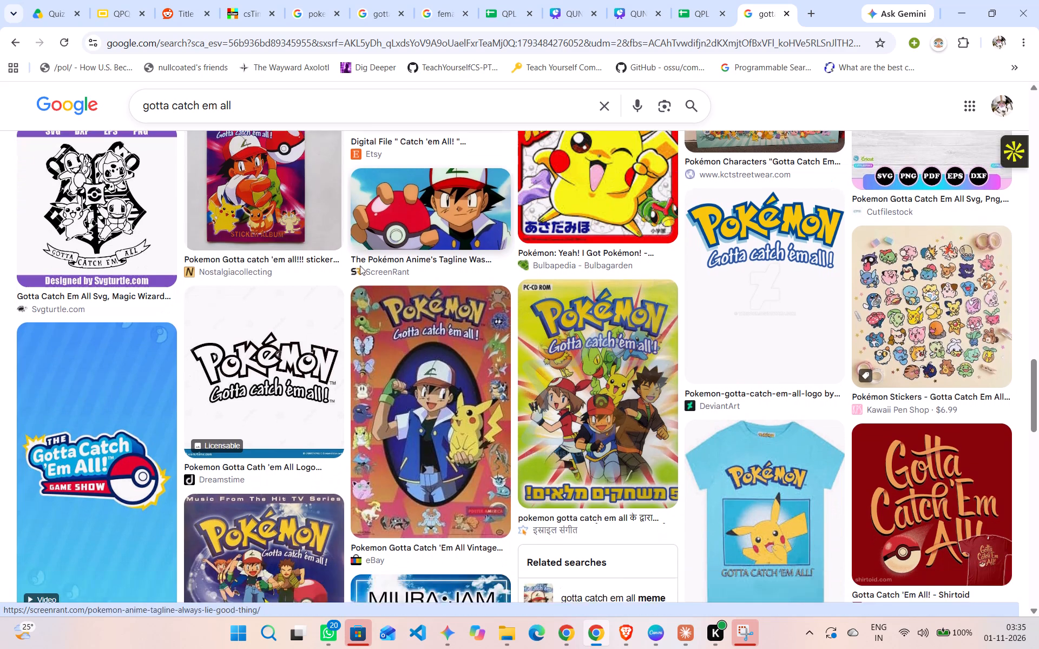
{"action": "scroll", "coordinate": [360, 266], "scroll_direction": "down", "scroll_amount": 1}
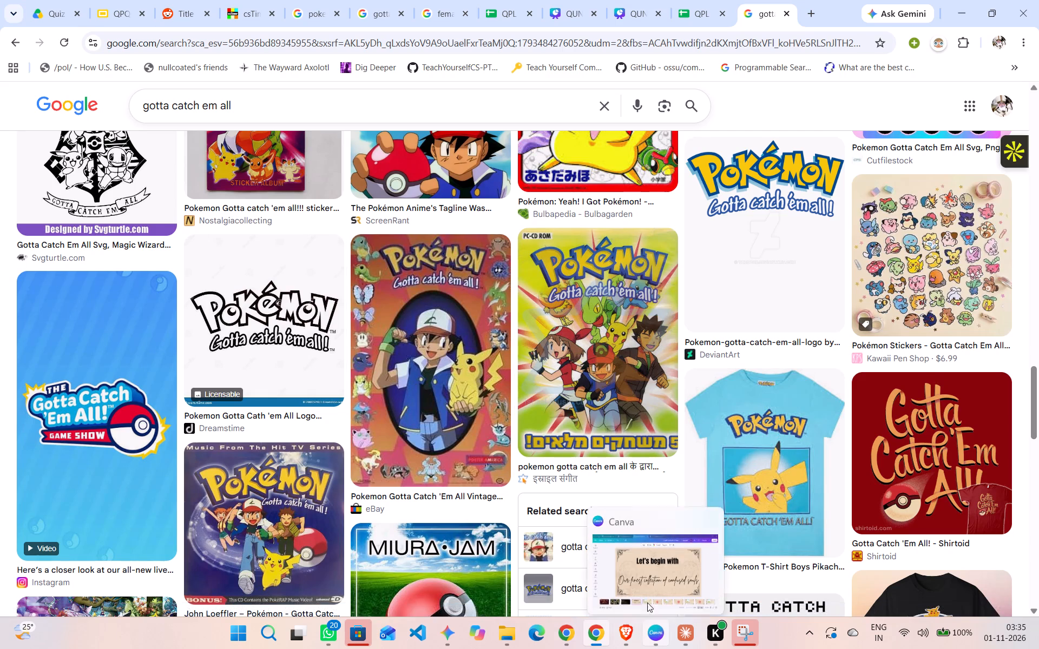
Return to Canva and examine pages 1 and 2 of the QUNITE PREMIER LEAGUE presentation.
{"action": "left_click", "coordinate": [633, 569]}
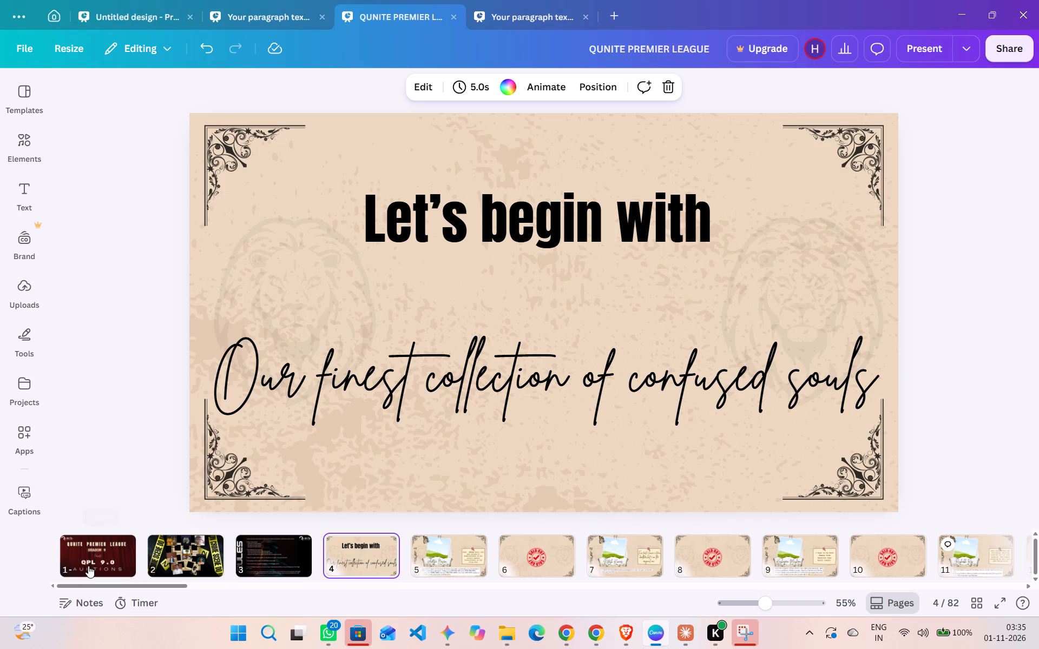
{"action": "left_click", "coordinate": [88, 566]}
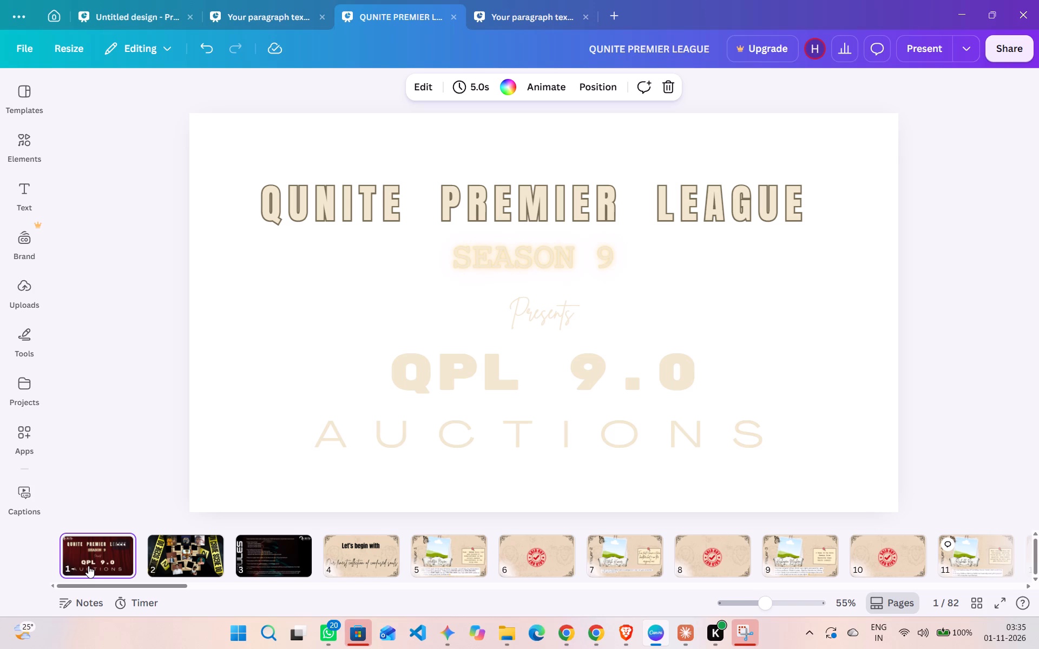
{"action": "left_click", "coordinate": [251, 2]}
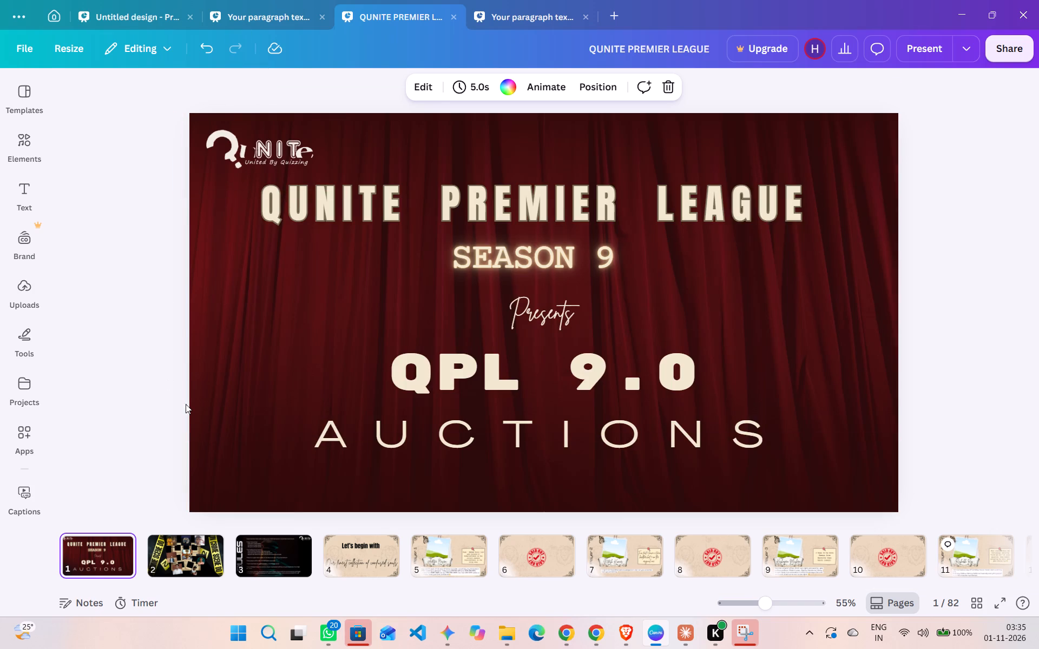
{"action": "left_click", "coordinate": [175, 554]}
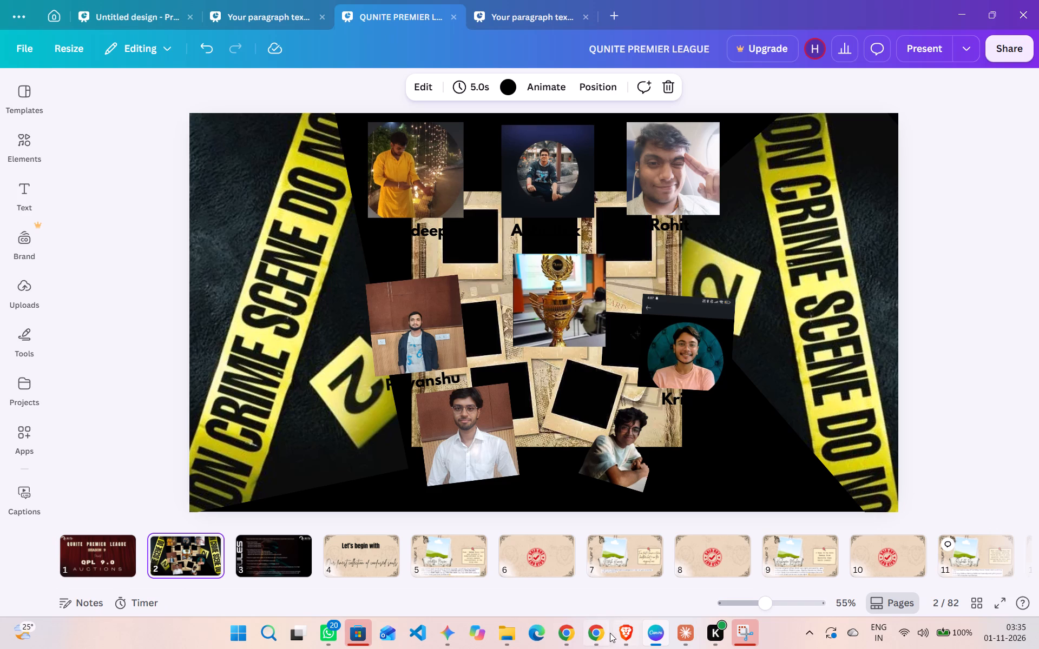
Switch to Chrome, search Google Images for "pokemon gym trainers", and look through the results.
{"action": "left_click", "coordinate": [613, 552]}
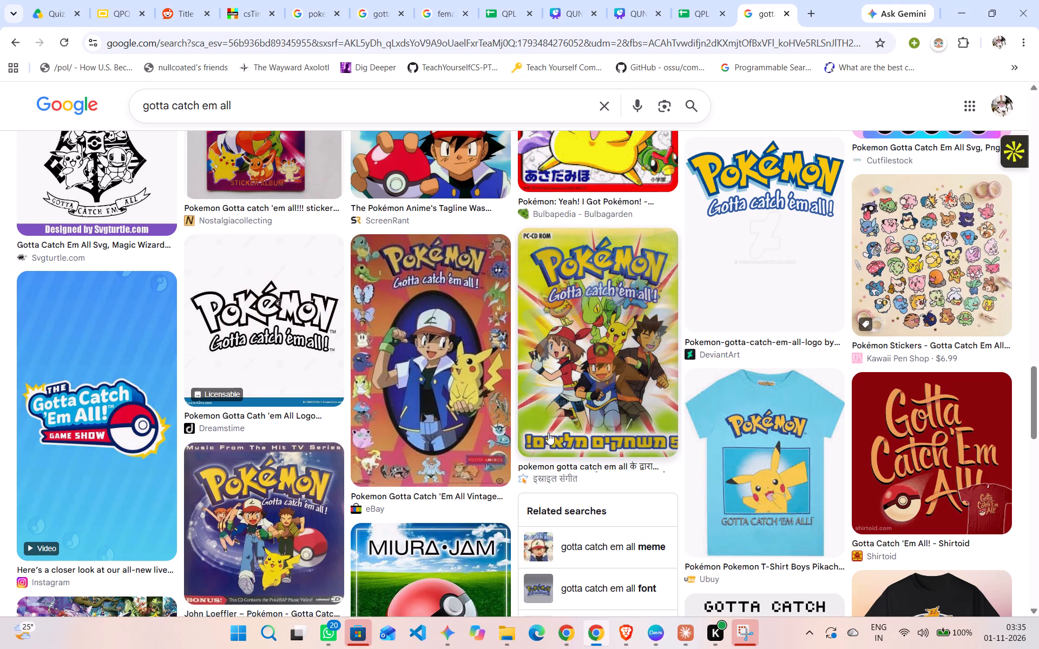
{"action": "left_click", "coordinate": [609, 115]}
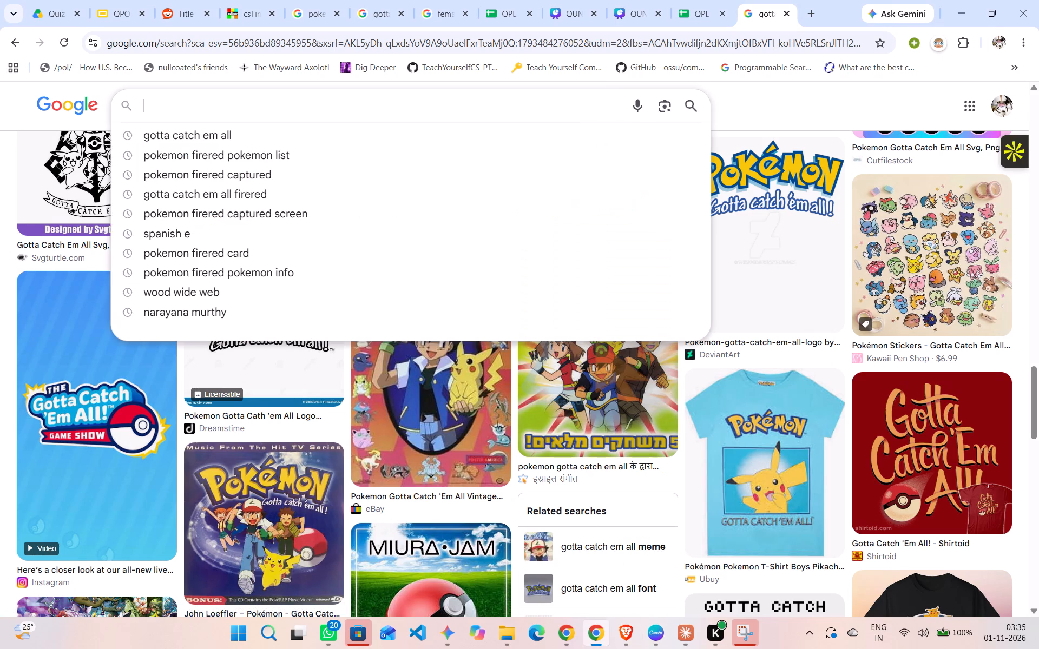
{"action": "left_click", "coordinate": [596, 43]}
{"action": "type", "text": "pokemon gyp"}
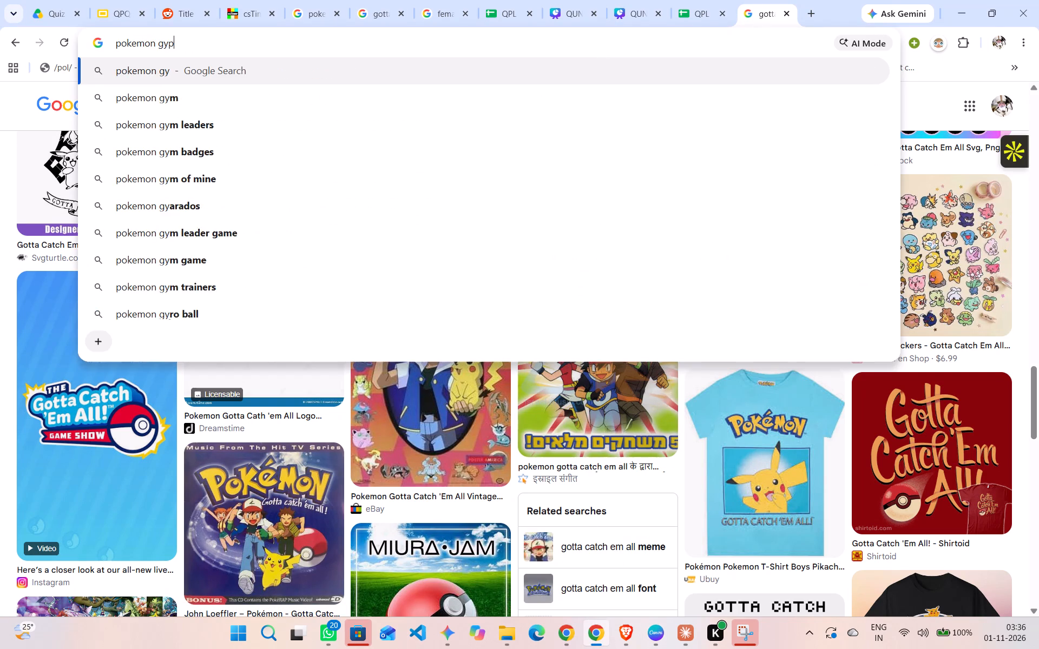
{"action": "key", "text": "space"}
{"action": "key", "text": "BackSpace"}
{"action": "key", "text": "BackSpace"}
{"action": "type", "text": "m trainers"}
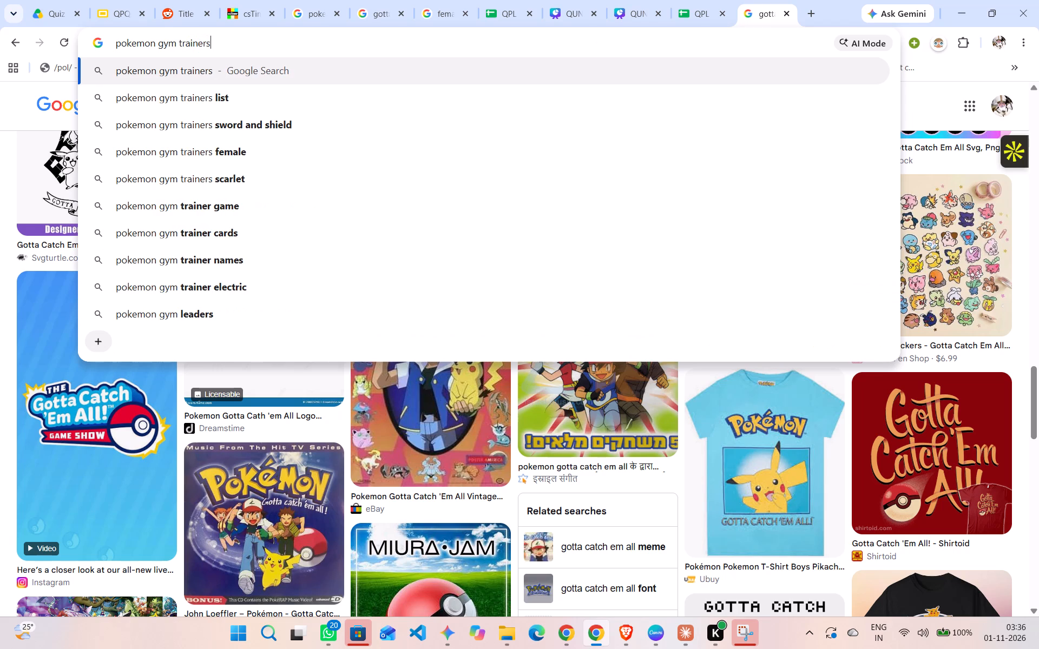
{"action": "key", "text": "Return"}
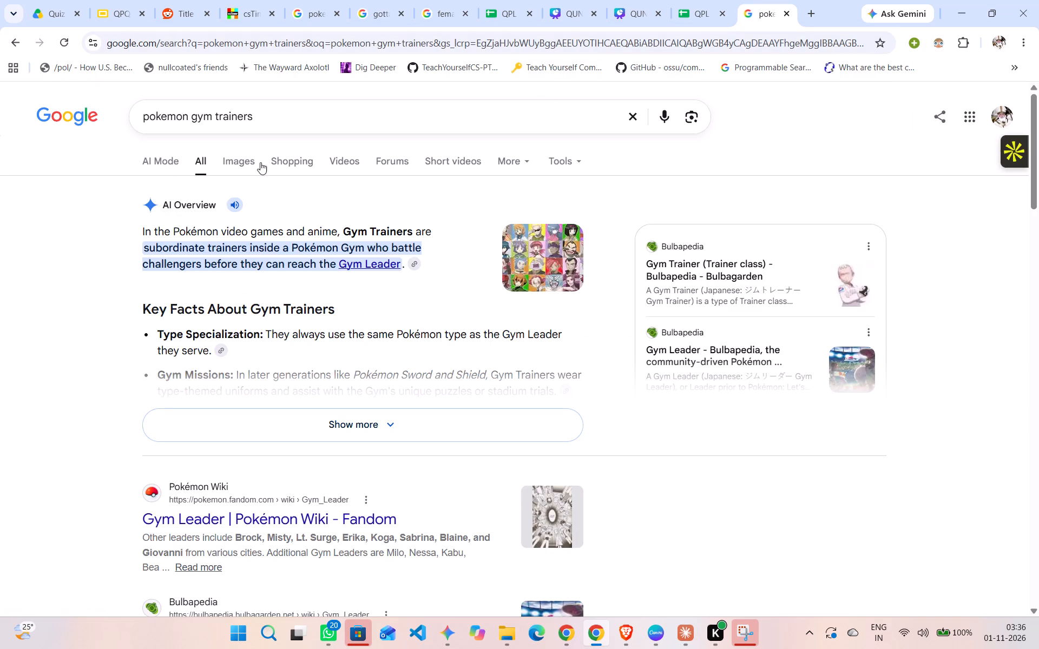
{"action": "left_click", "coordinate": [254, 164]}
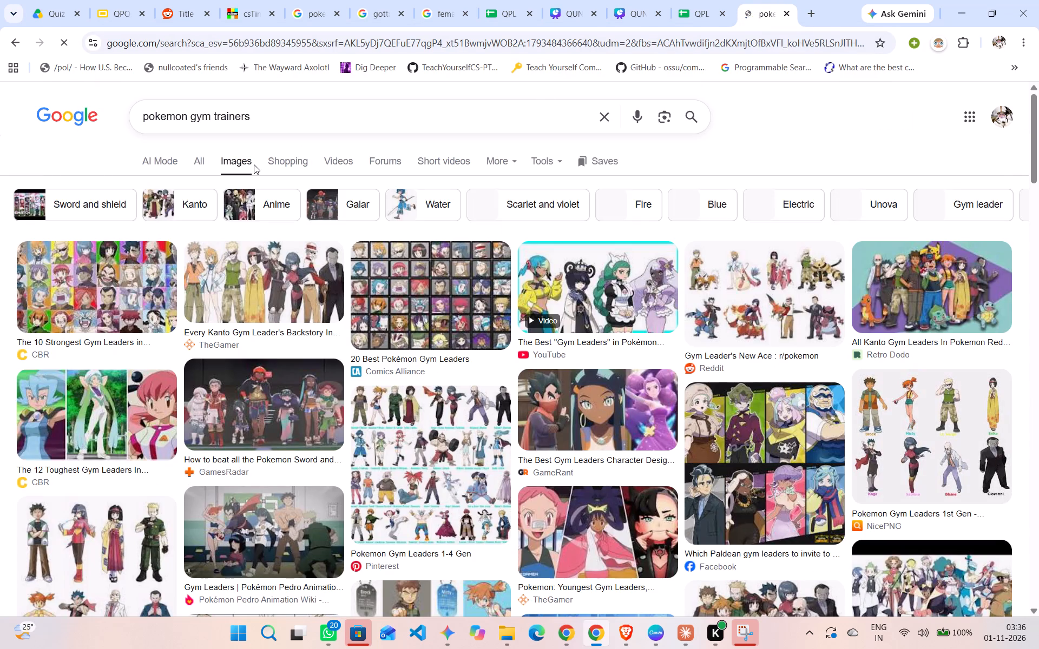
{"action": "scroll", "coordinate": [374, 463], "scroll_direction": "down", "scroll_amount": 1}
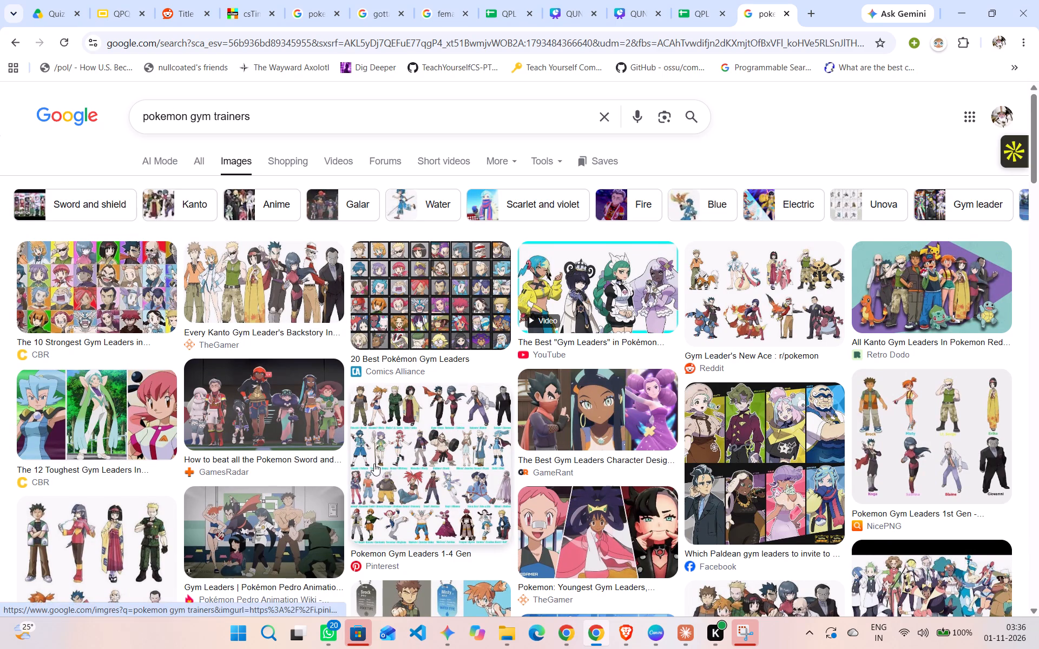
{"action": "scroll", "coordinate": [374, 463], "scroll_direction": "down", "scroll_amount": 1}
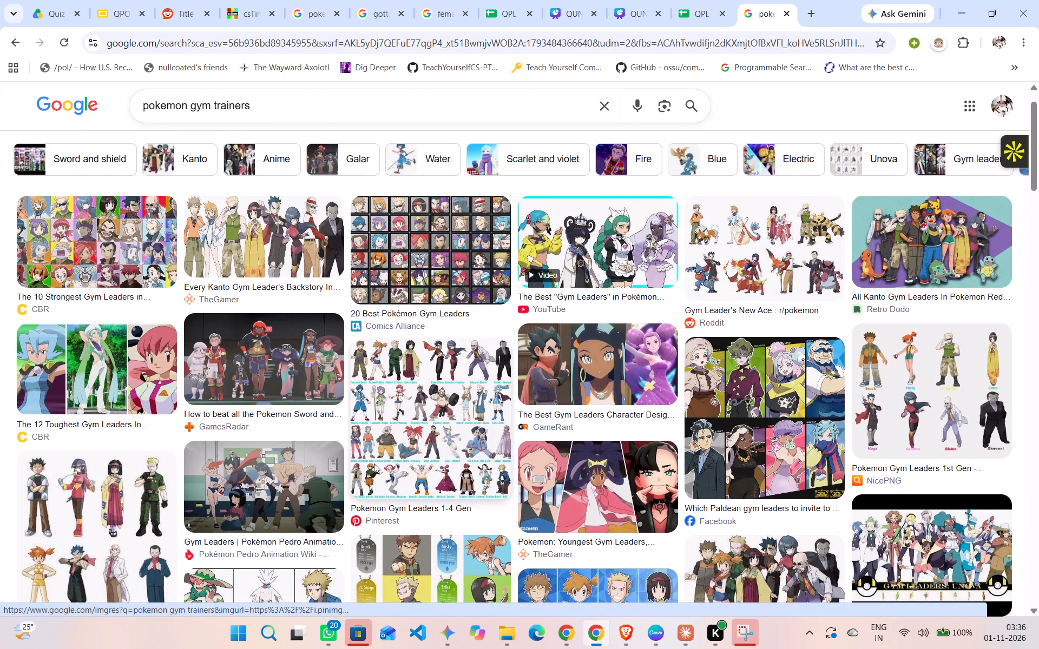
Examine the "pokemon gym trainers" image results, previewing the Paldean gym leaders and Pokémon Masters EX pictures for presentation ideas.
{"action": "scroll", "coordinate": [374, 463], "scroll_direction": "down", "scroll_amount": 1}
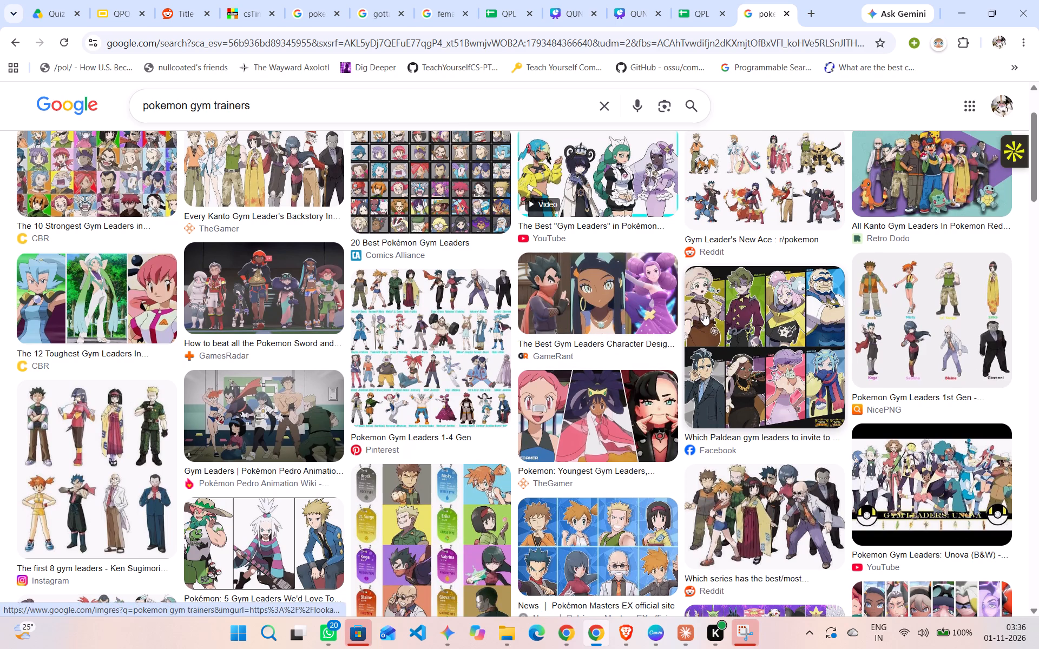
{"action": "left_click", "coordinate": [739, 306]}
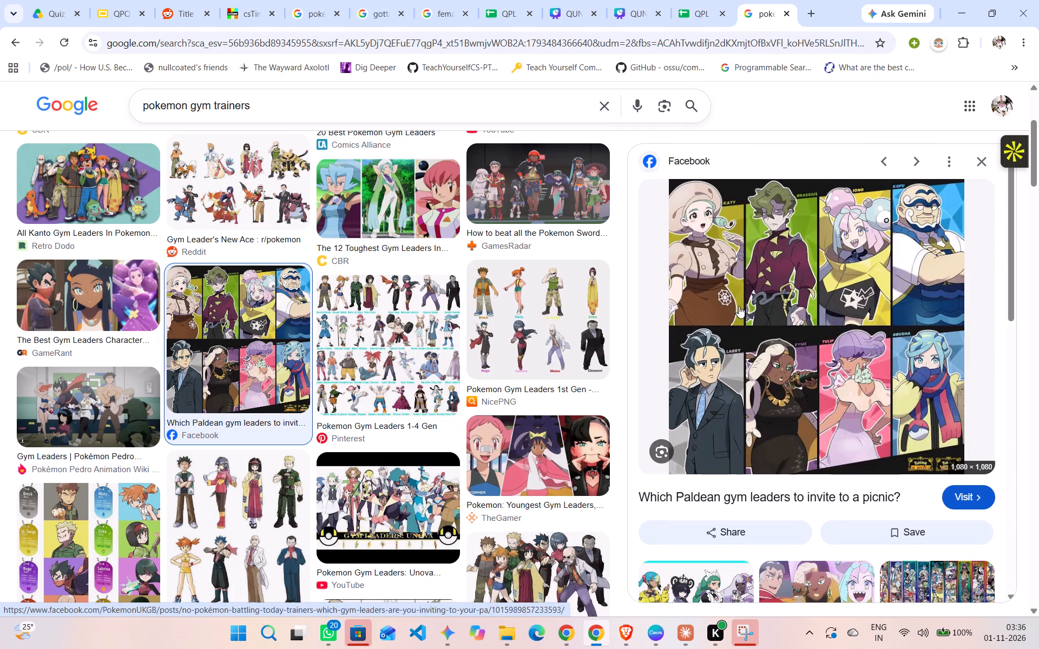
{"action": "scroll", "coordinate": [470, 413], "scroll_direction": "down", "scroll_amount": 1}
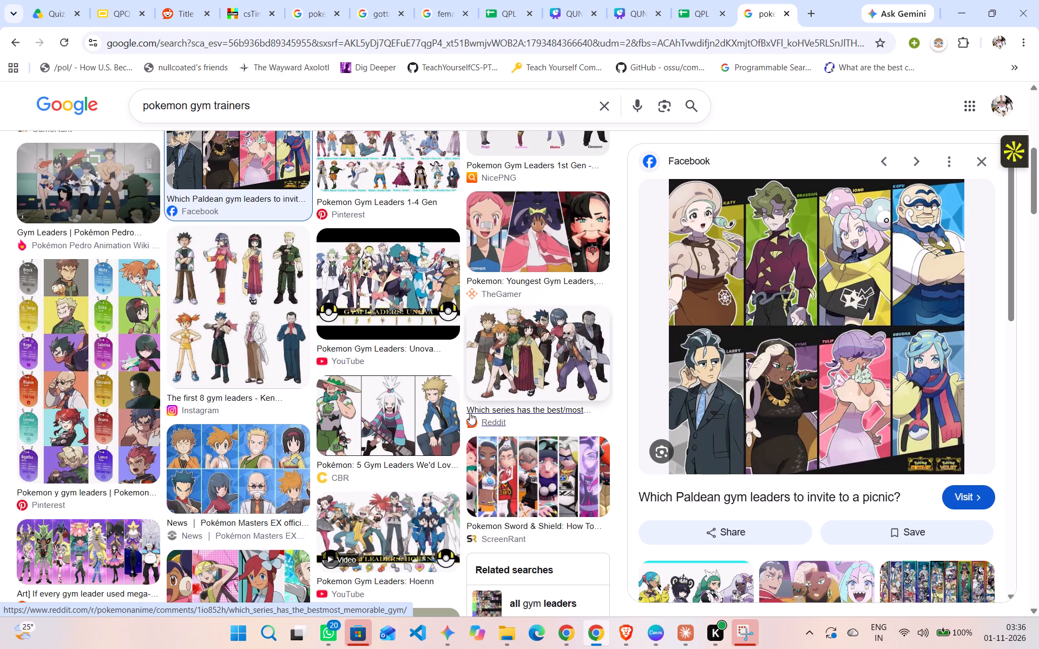
{"action": "scroll", "coordinate": [529, 473], "scroll_direction": "down", "scroll_amount": 1}
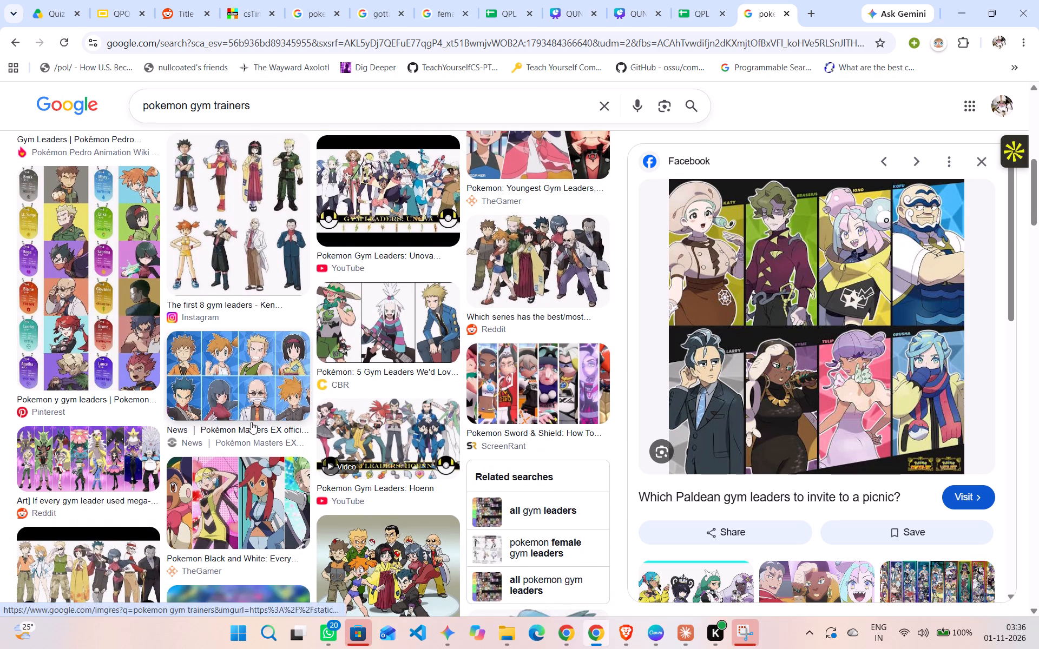
{"action": "left_click", "coordinate": [249, 375]}
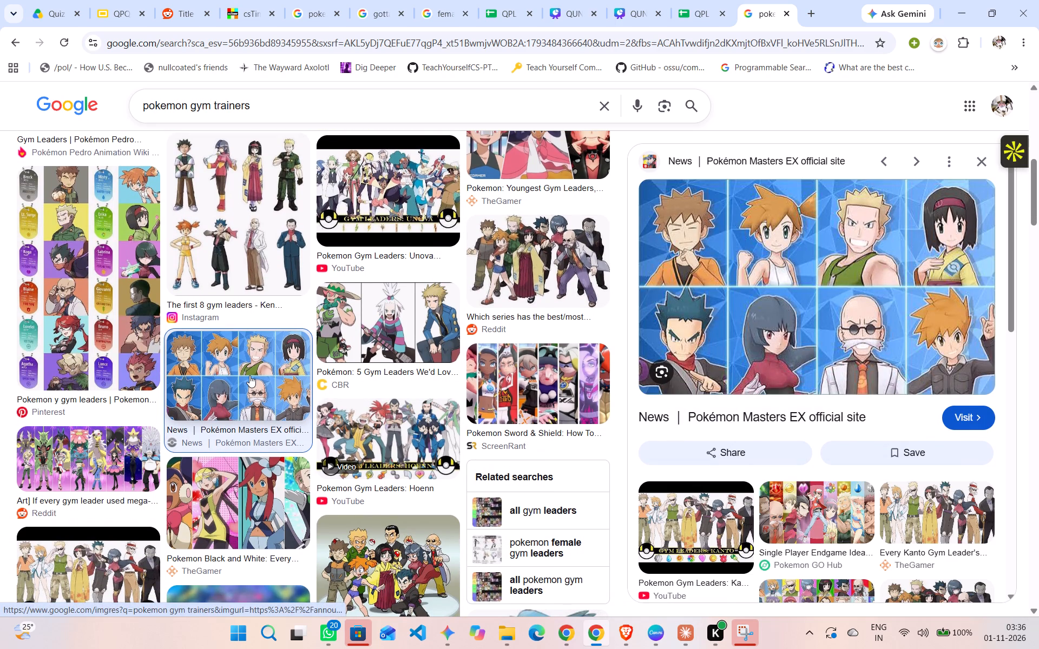
{"action": "scroll", "coordinate": [249, 375], "scroll_direction": "down", "scroll_amount": 2}
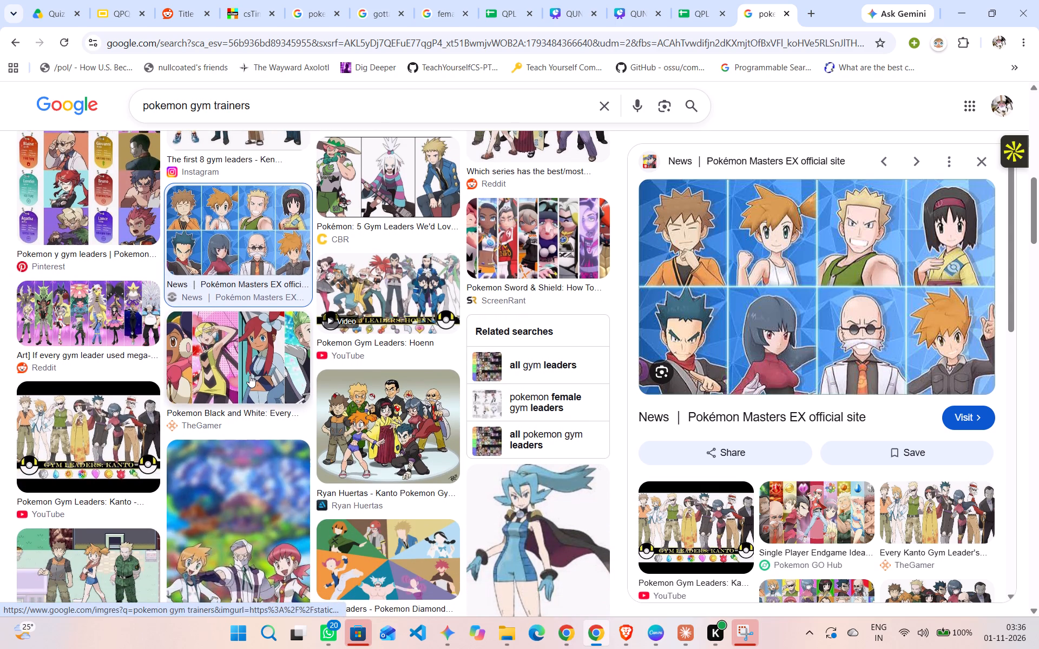
{"action": "scroll", "coordinate": [249, 375], "scroll_direction": "down", "scroll_amount": 2}
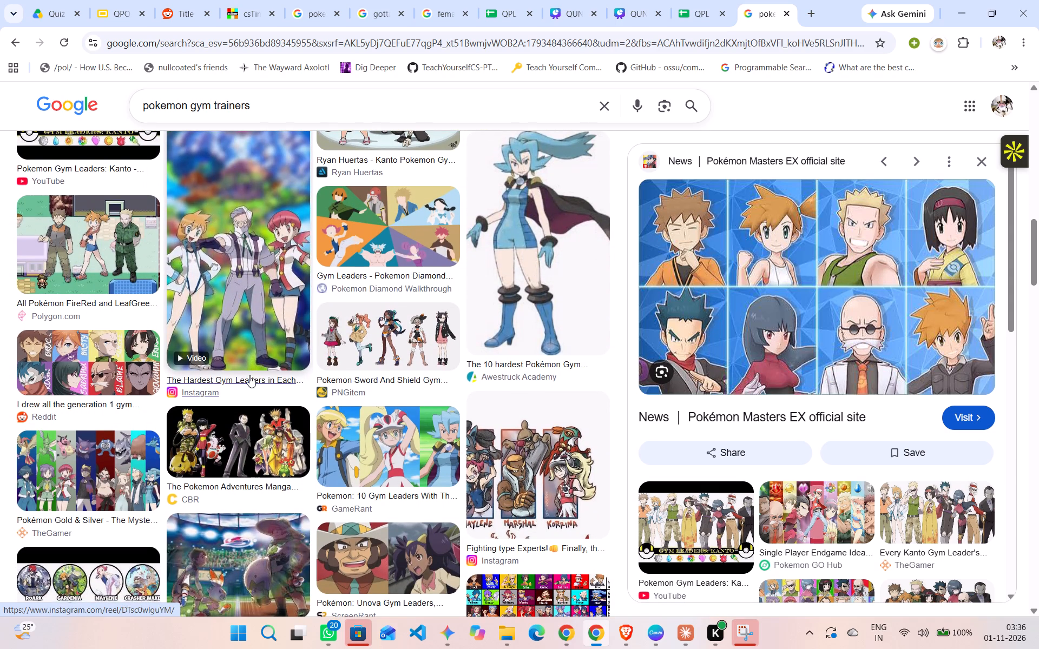
{"action": "scroll", "coordinate": [436, 519], "scroll_direction": "down", "scroll_amount": 1}
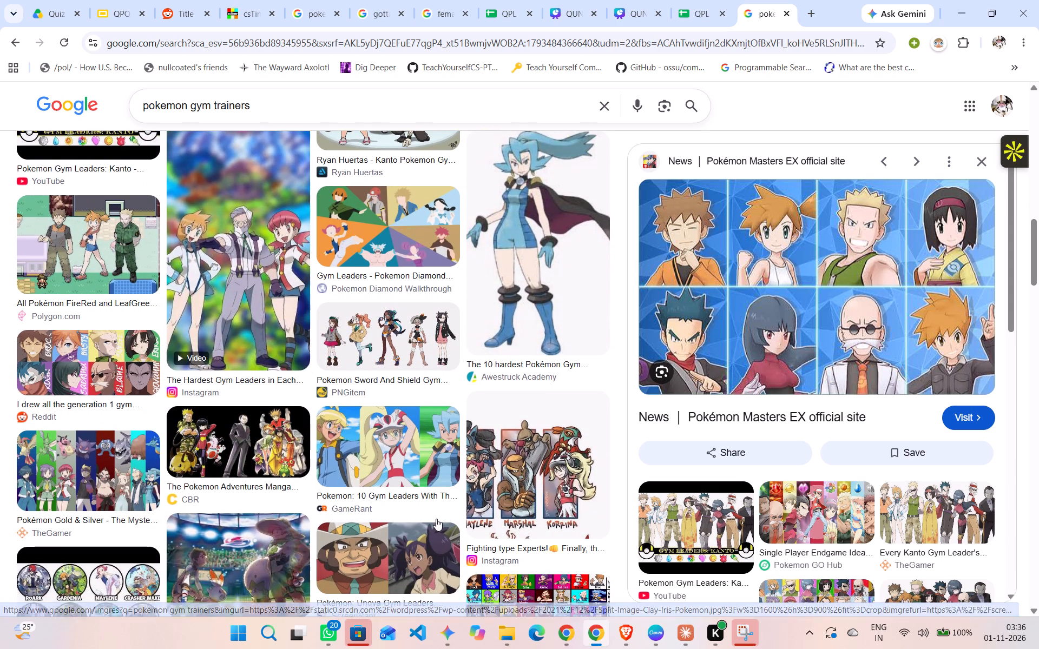
{"action": "scroll", "coordinate": [436, 519], "scroll_direction": "down", "scroll_amount": 1}
{"action": "scroll", "coordinate": [633, 631], "scroll_direction": "right", "scroll_amount": 1}
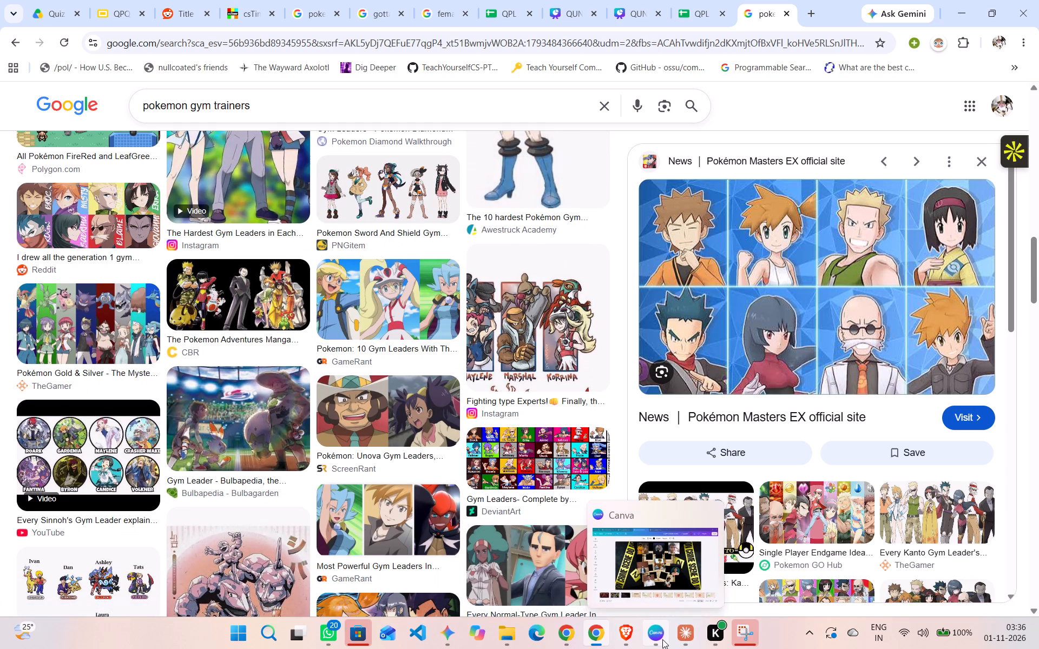
Switch back to Canva to view page 2 of the QUNITE PREMIER LEAGUE presentation.
{"action": "left_click", "coordinate": [658, 568]}
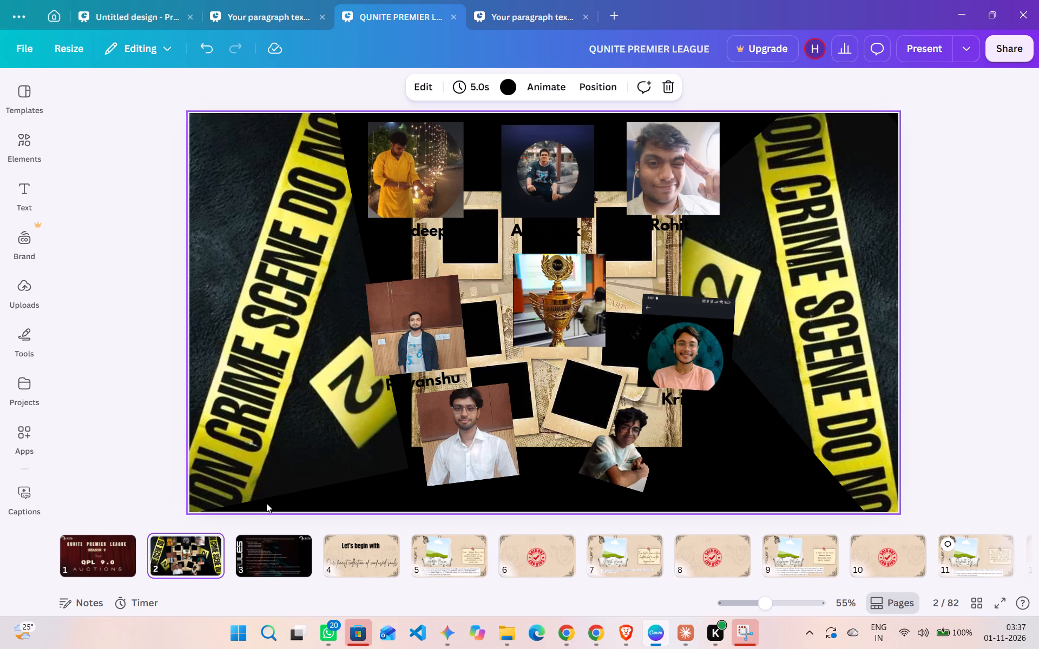
Examine pages 1 and 2 of the QUNITE PREMIER LEAGUE presentation, including the QPL 9.0 title text on the cover.
{"action": "scroll", "coordinate": [293, 546], "scroll_direction": "right", "scroll_amount": 3}
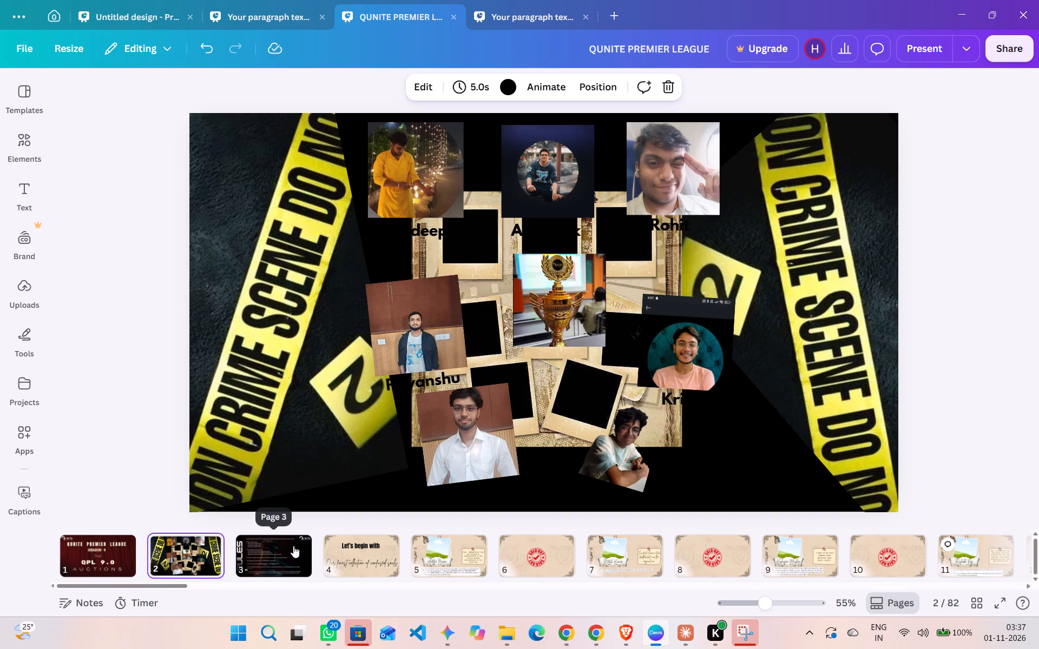
{"action": "left_click", "coordinate": [112, 566]}
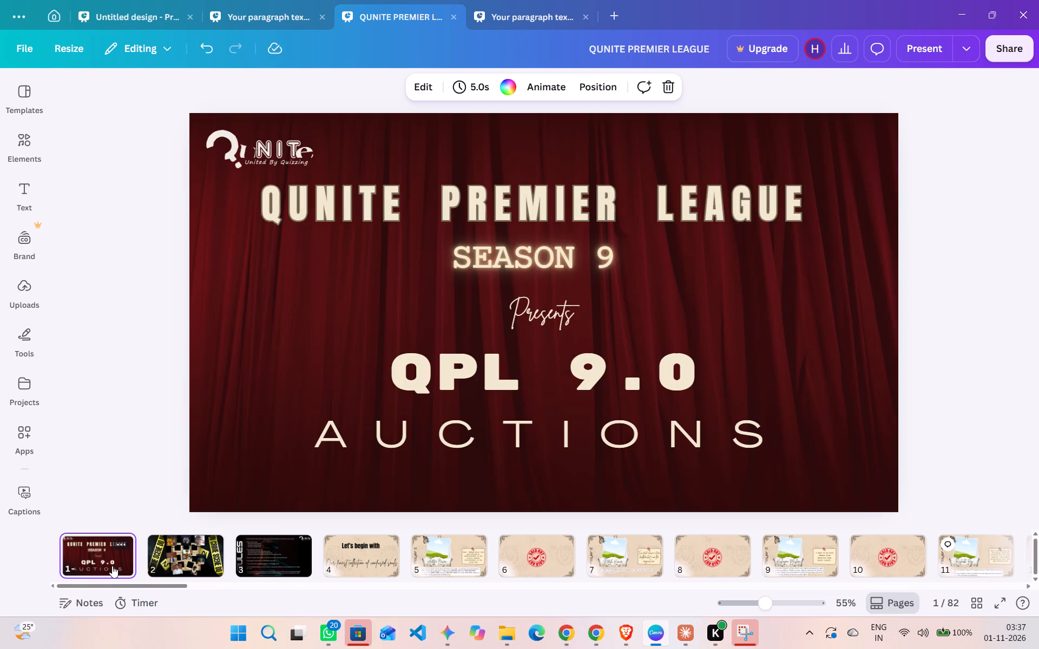
{"action": "left_click", "coordinate": [199, 562]}
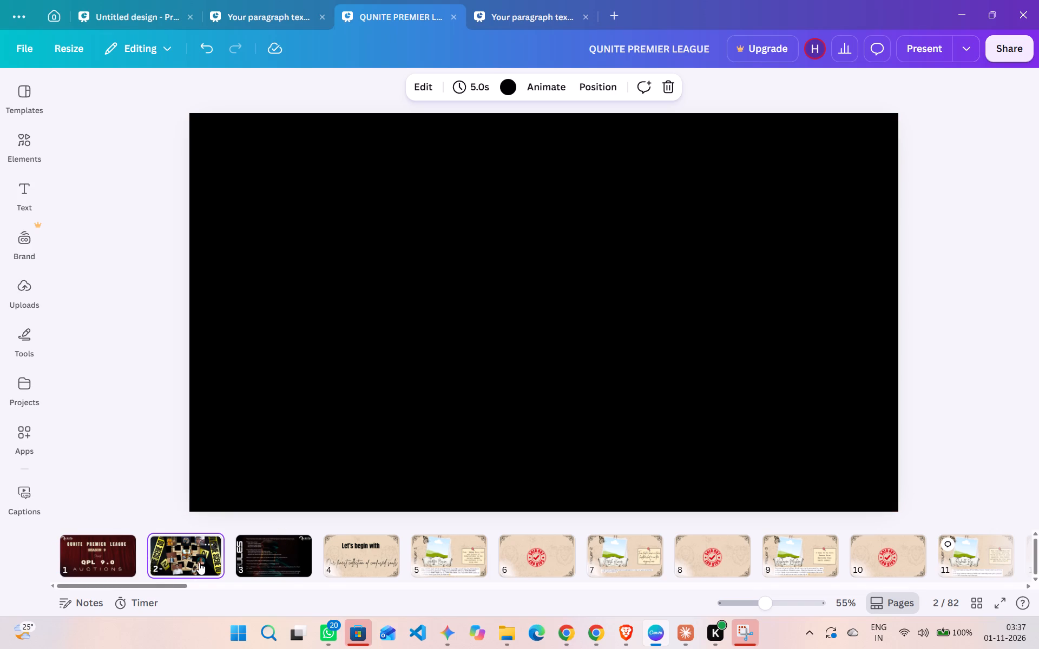
{"action": "left_click", "coordinate": [116, 567]}
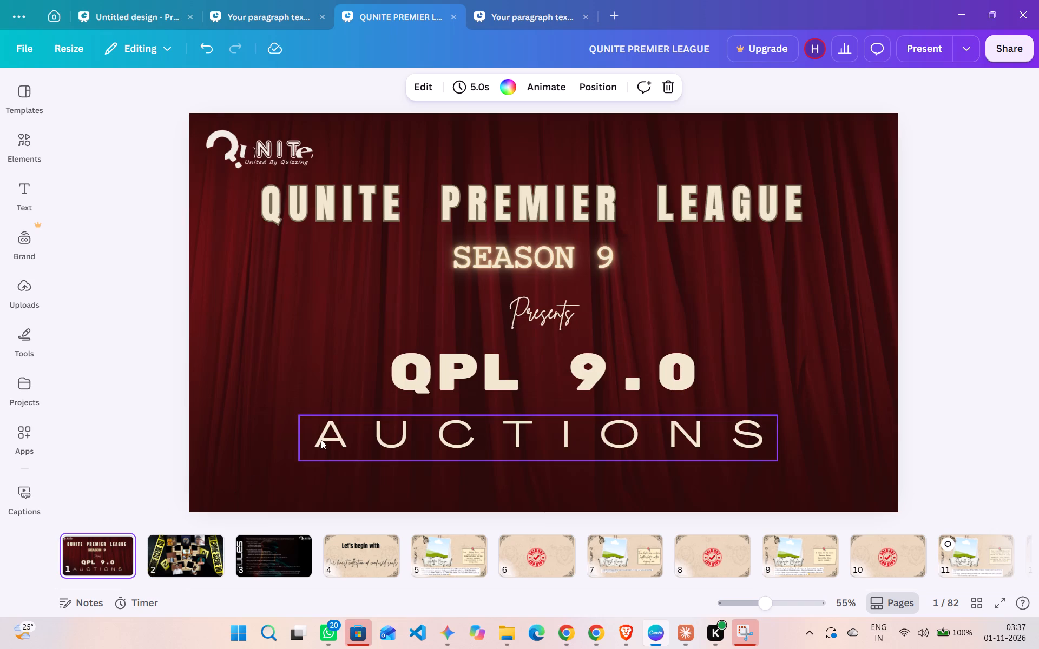
{"action": "double_click", "coordinate": [427, 377]}
{"action": "triple_click", "coordinate": [427, 377]}
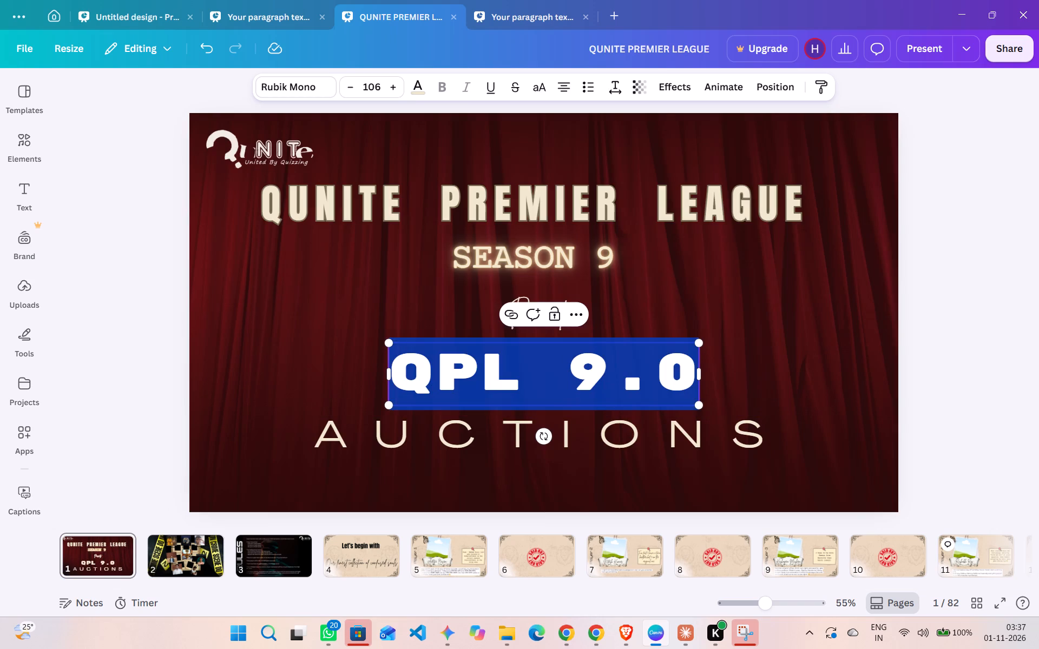
{"action": "left_click", "coordinate": [165, 374]}
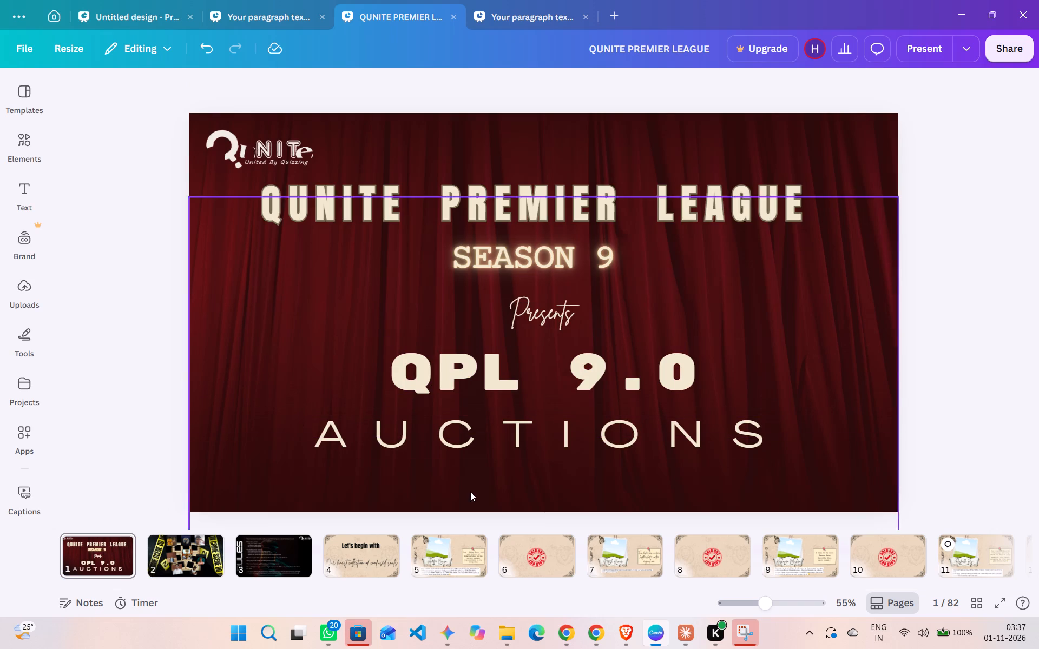
Switch to Chrome and search Google Images for "pokemon tournament poster".
{"action": "left_click", "coordinate": [595, 581]}
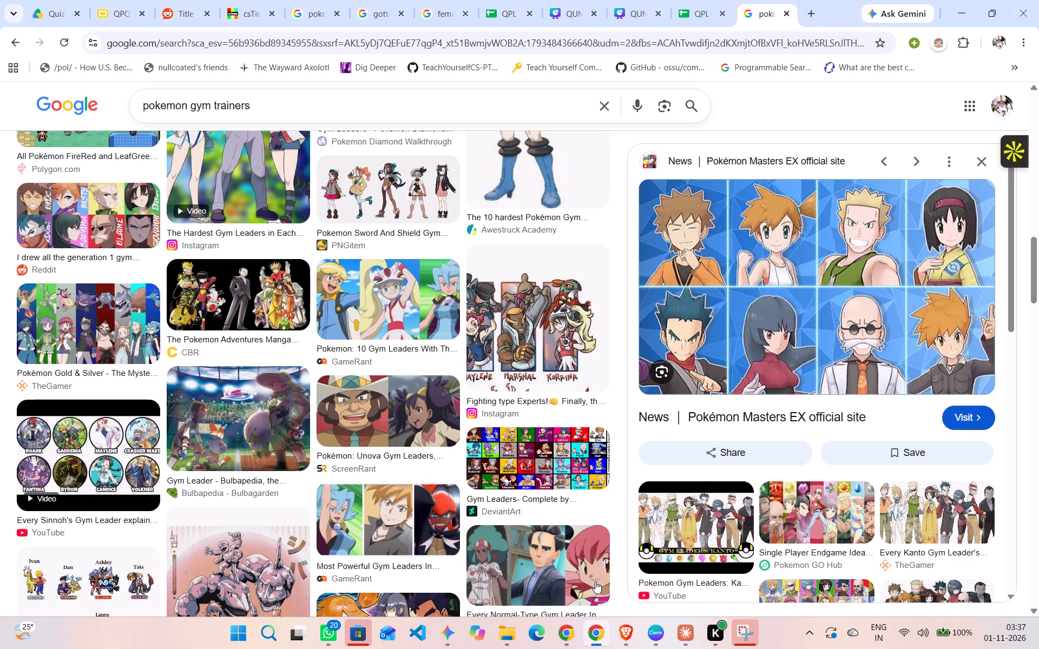
{"action": "scroll", "coordinate": [480, 342], "scroll_direction": "up", "scroll_amount": 4}
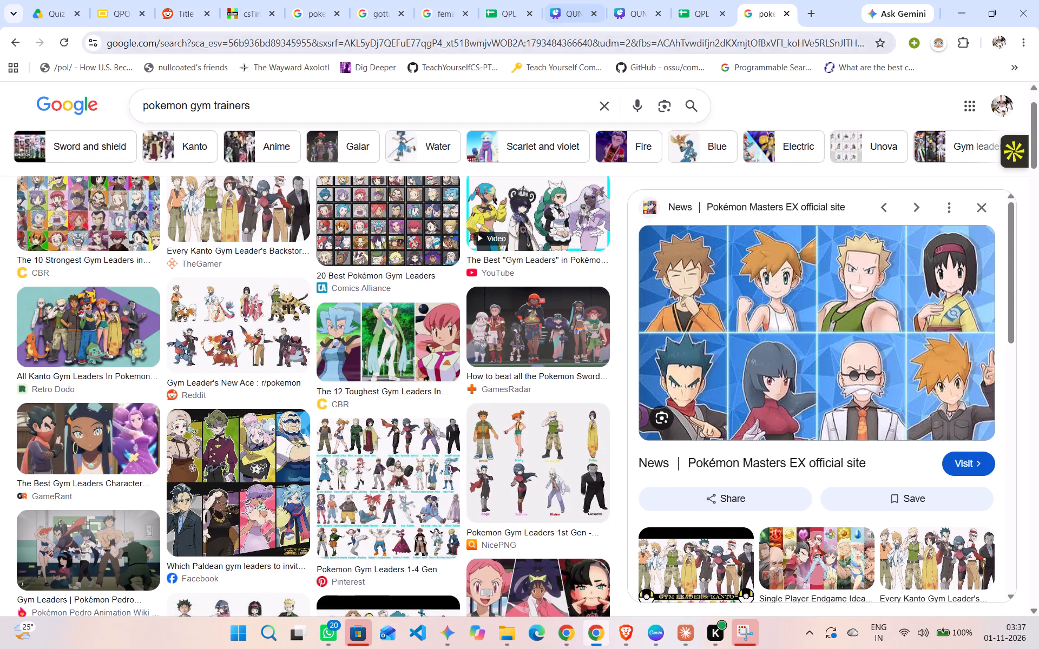
{"action": "left_click", "coordinate": [550, 37]}
{"action": "type", "text": "pokemon"}
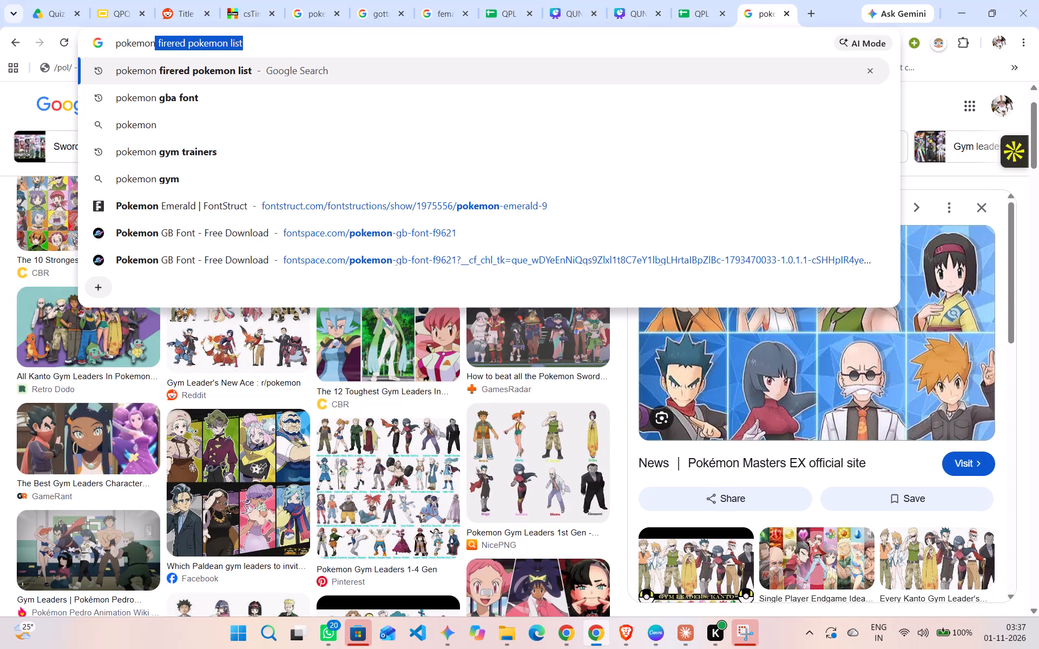
{"action": "key", "text": "space"}
{"action": "type", "text": "tournament poster"}
{"action": "key", "text": "Return"}
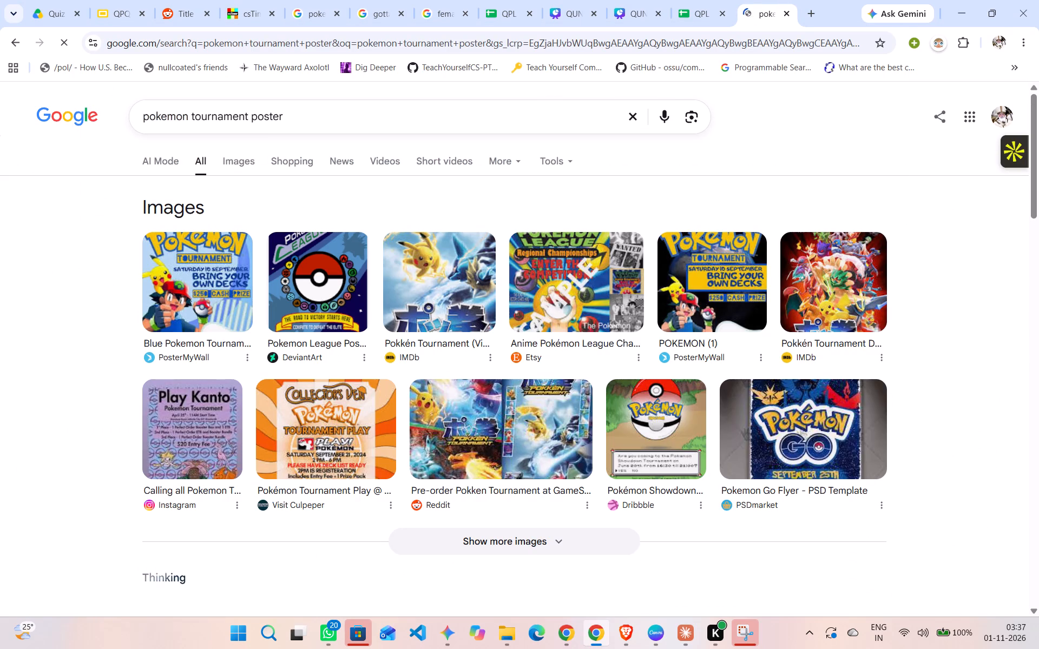
{"action": "left_click", "coordinate": [238, 160]}
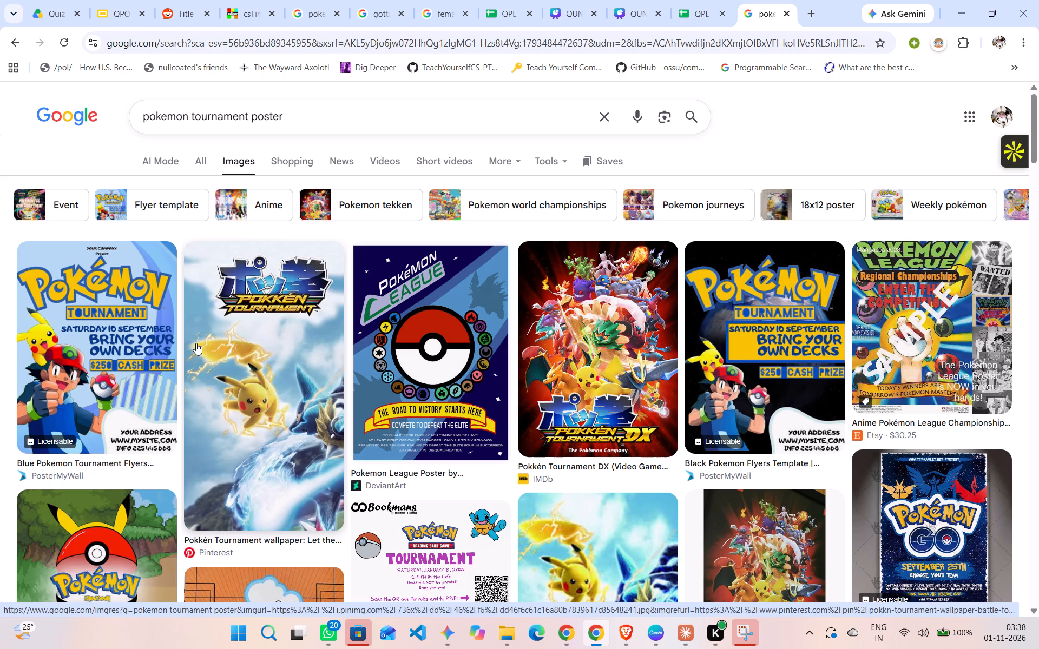
Examine the "pokemon tournament poster" image results for a design suited to the auction presentation's cover.
{"action": "scroll", "coordinate": [196, 343], "scroll_direction": "down", "scroll_amount": 1}
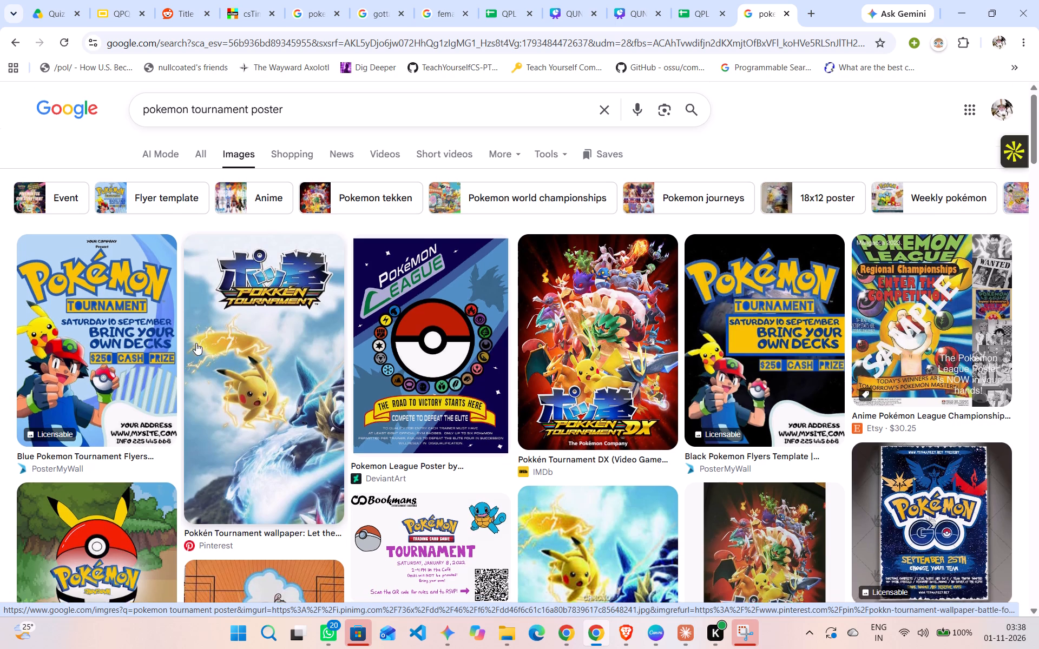
{"action": "scroll", "coordinate": [196, 343], "scroll_direction": "down", "scroll_amount": 2}
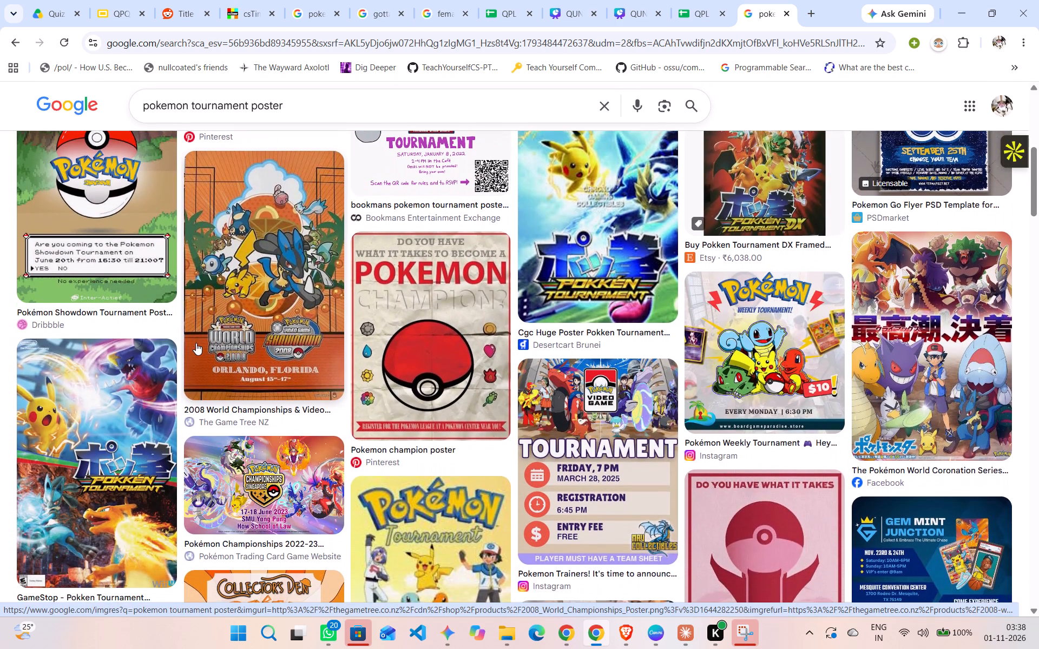
{"action": "scroll", "coordinate": [196, 343], "scroll_direction": "down", "scroll_amount": 2}
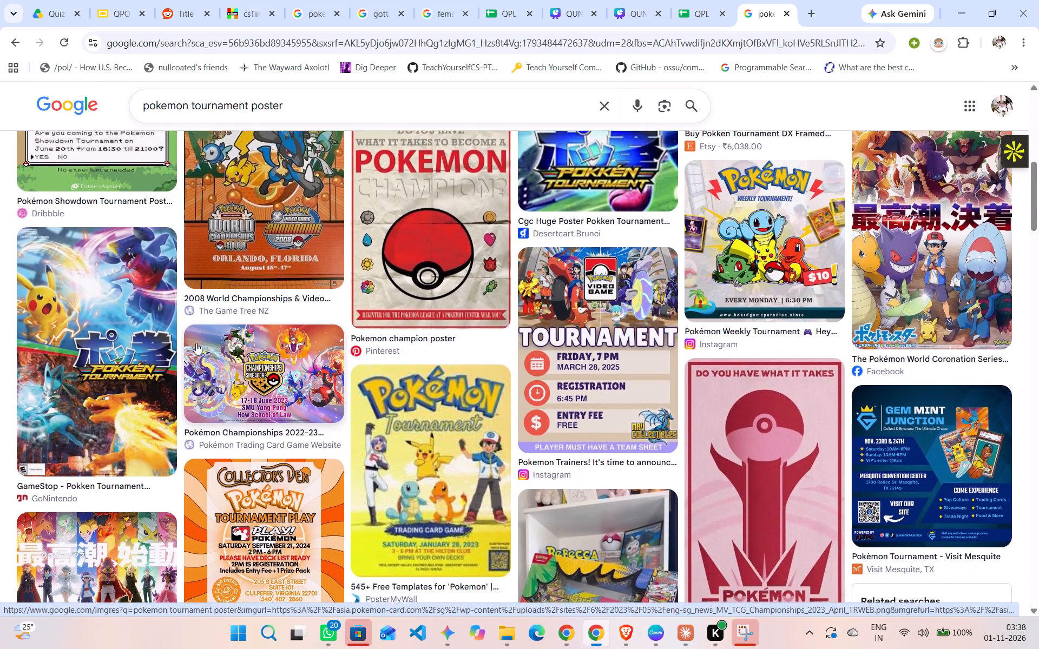
{"action": "scroll", "coordinate": [196, 343], "scroll_direction": "down", "scroll_amount": 1}
{"action": "scroll", "coordinate": [196, 343], "scroll_direction": "up", "scroll_amount": 1}
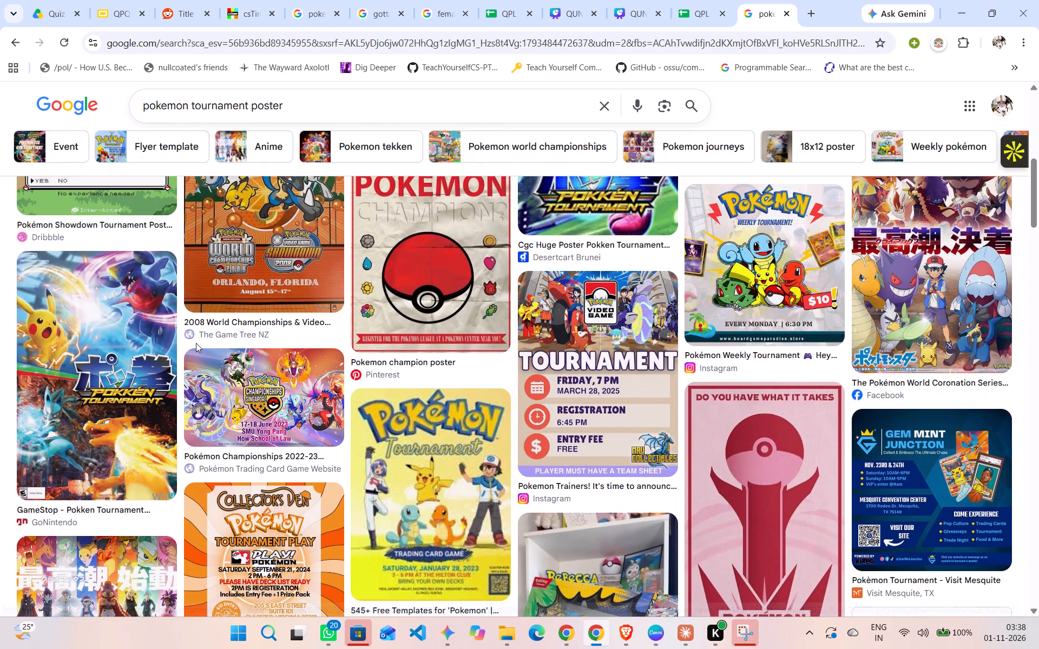
{"action": "scroll", "coordinate": [196, 343], "scroll_direction": "up", "scroll_amount": 1}
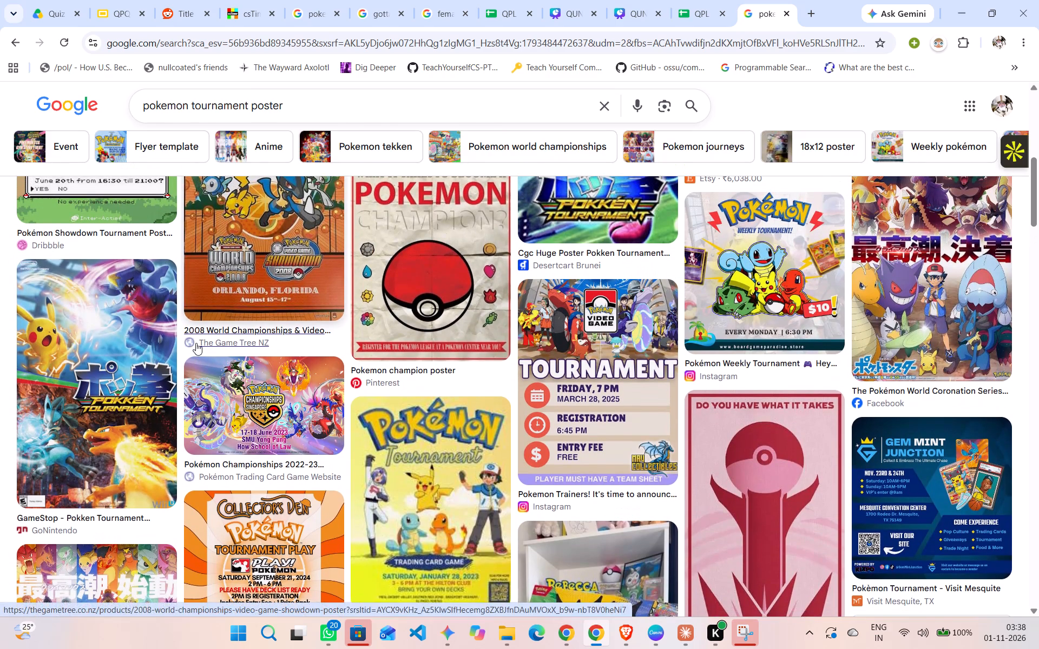
{"action": "scroll", "coordinate": [196, 343], "scroll_direction": "down", "scroll_amount": 1}
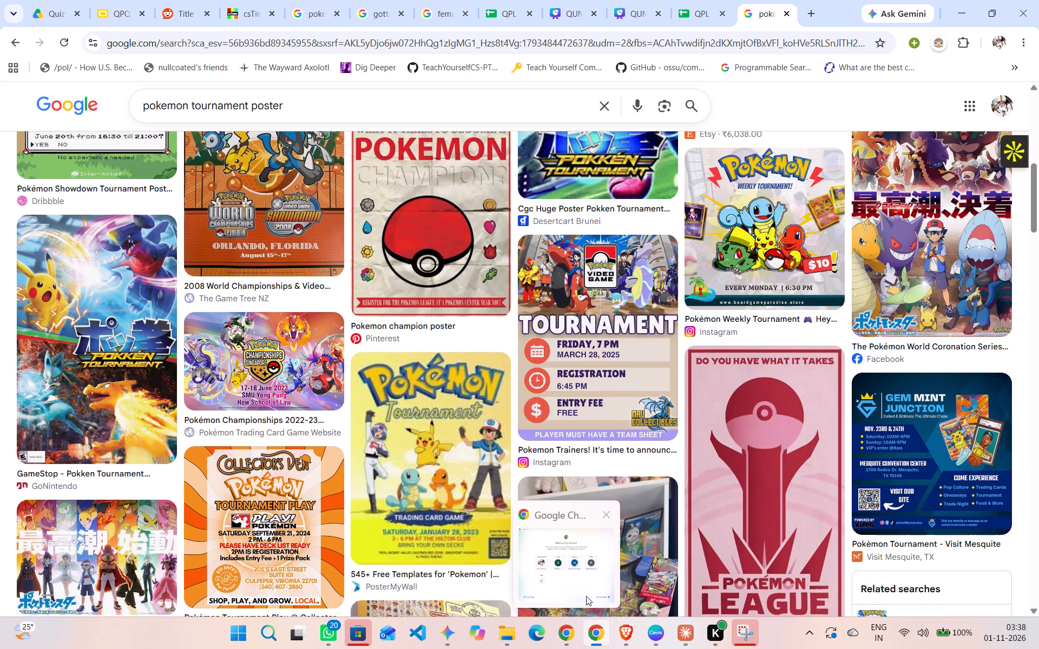
Switch to Canva, open the 34-page "Your paragraph text" design, and unlock the white box behind the name and stats on page 1.
{"action": "left_click", "coordinate": [645, 573]}
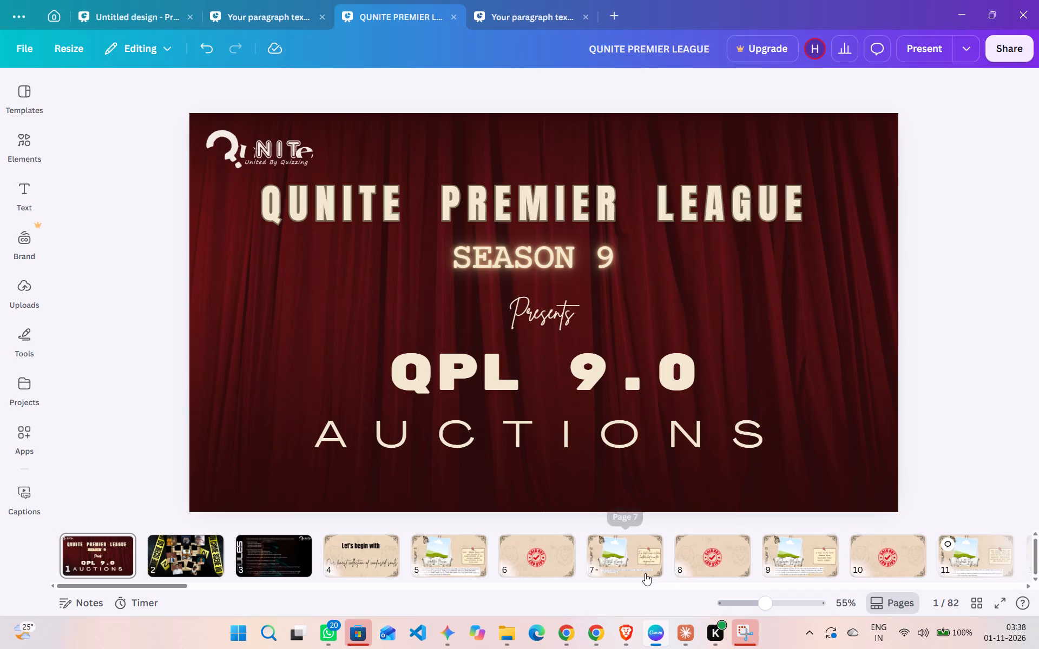
{"action": "left_click", "coordinate": [269, 0]}
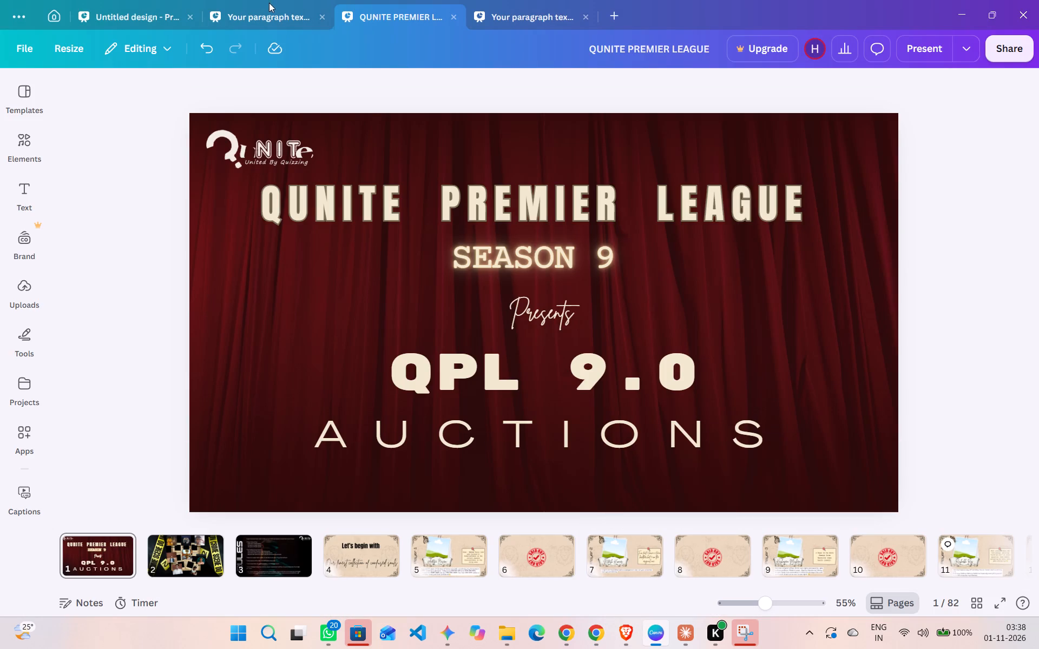
{"action": "left_click", "coordinate": [268, 5]}
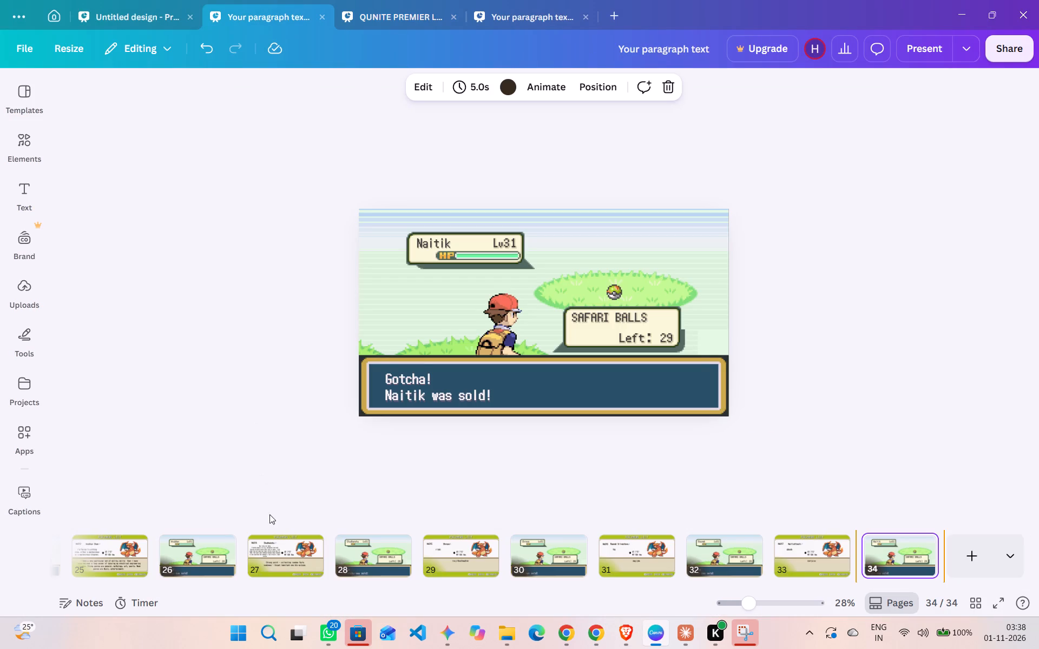
{"action": "scroll", "coordinate": [281, 539], "scroll_direction": "right", "scroll_amount": 11}
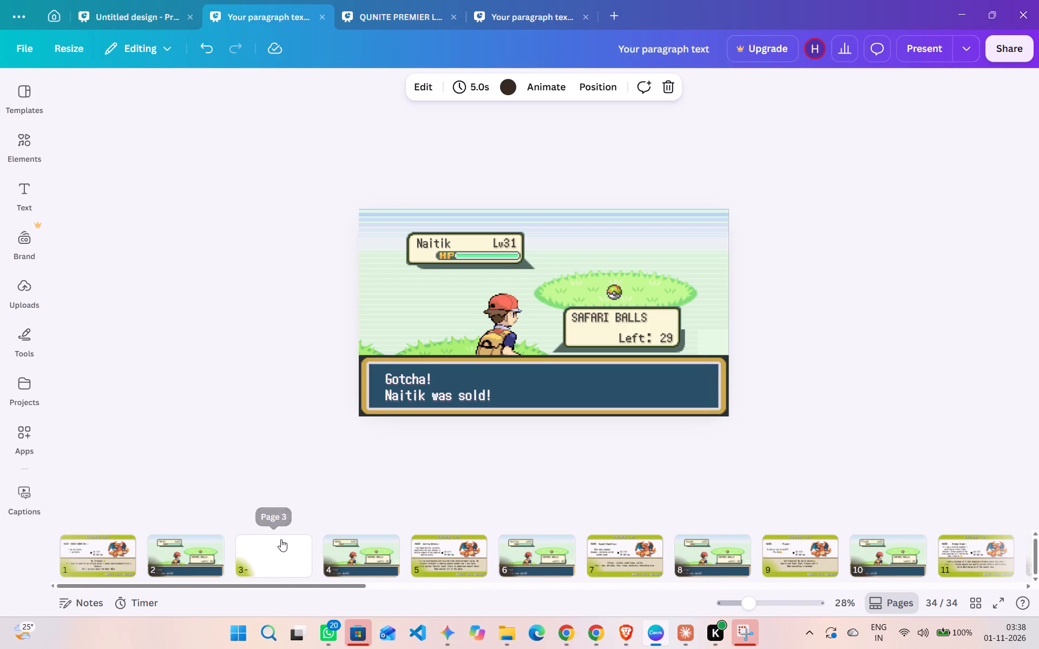
{"action": "left_click", "coordinate": [98, 563]}
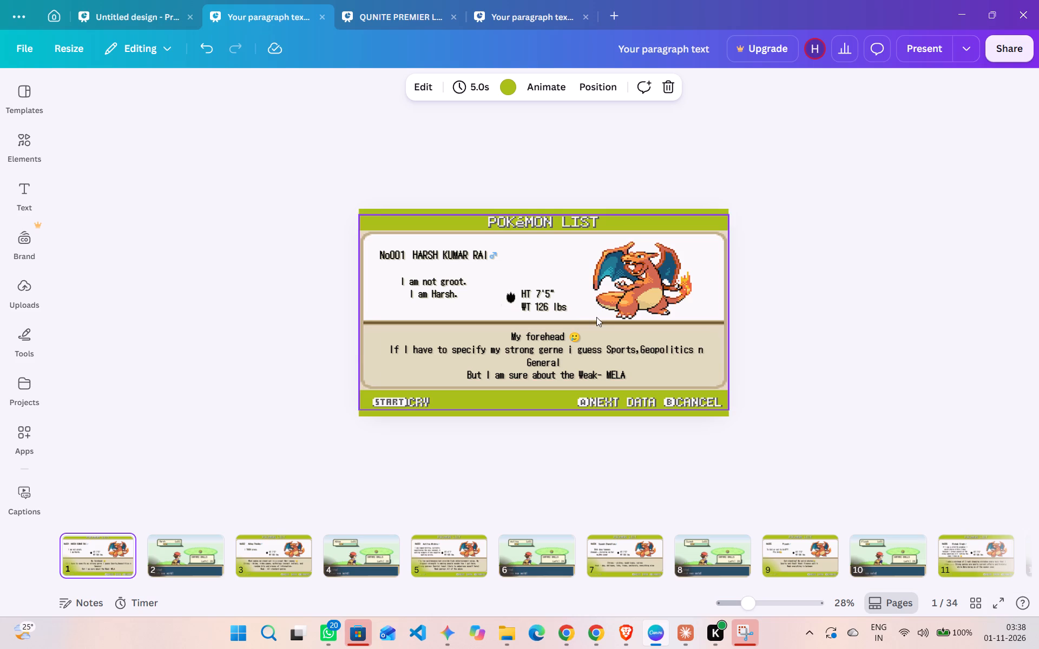
{"action": "left_click", "coordinate": [558, 282]}
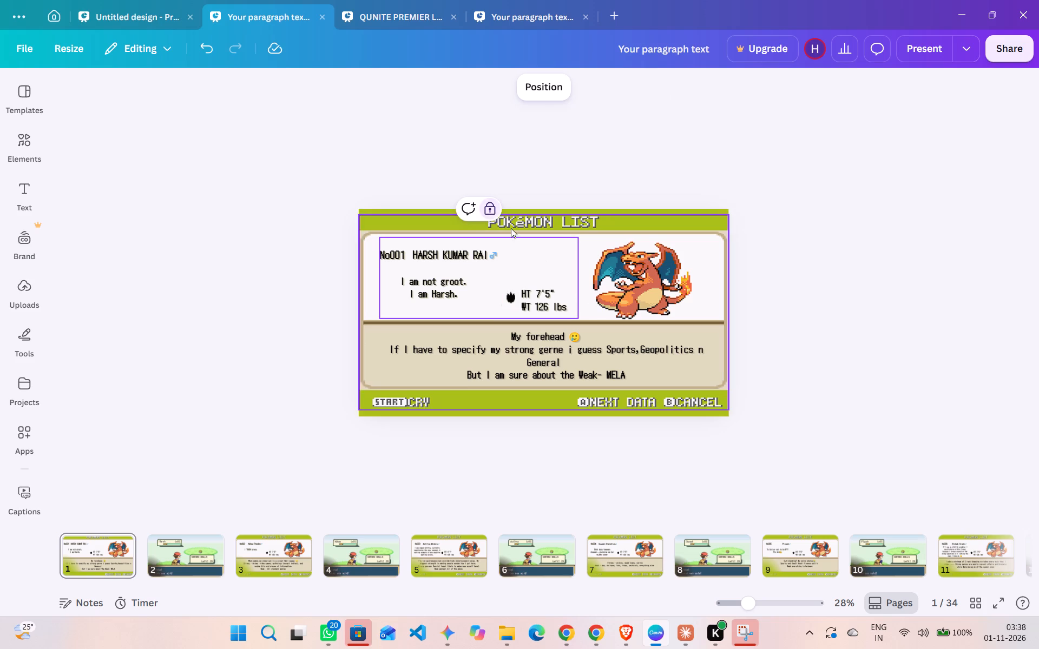
{"action": "left_click", "coordinate": [489, 209]}
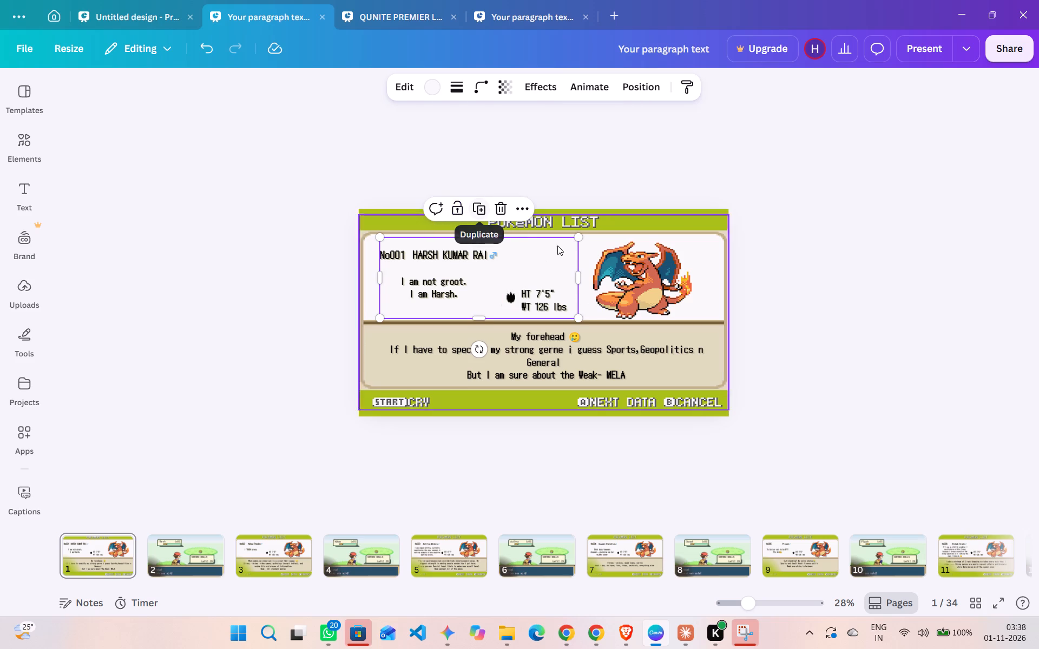
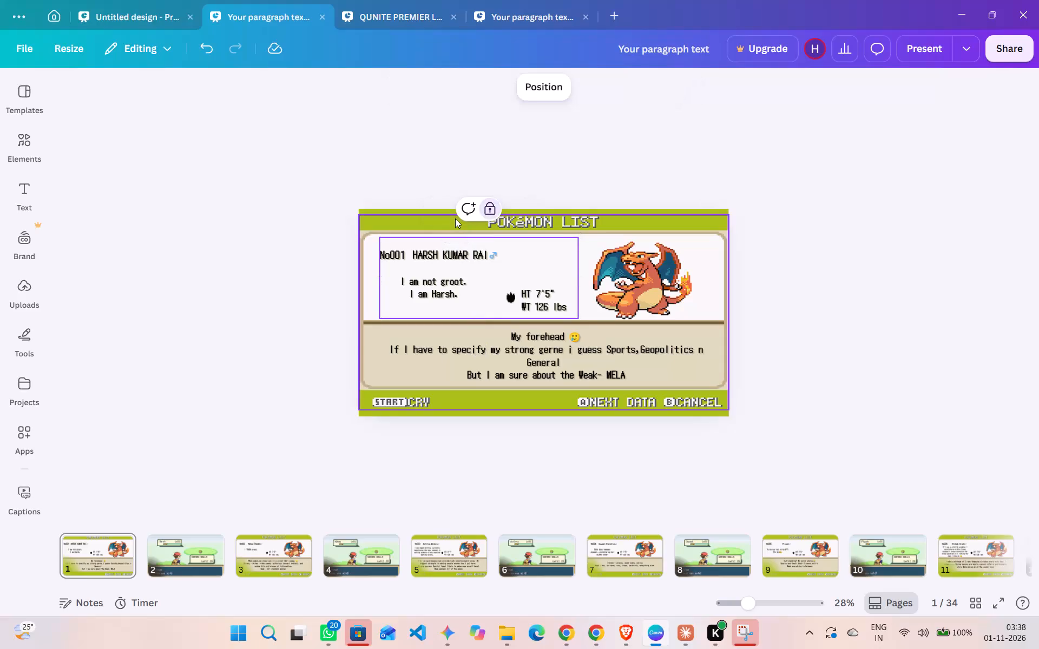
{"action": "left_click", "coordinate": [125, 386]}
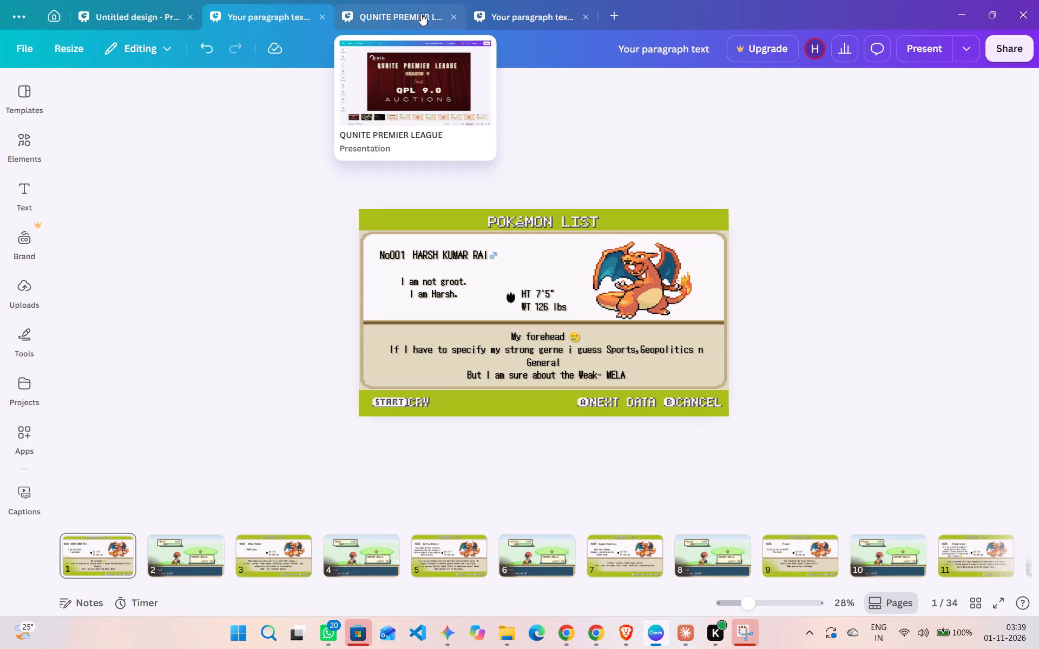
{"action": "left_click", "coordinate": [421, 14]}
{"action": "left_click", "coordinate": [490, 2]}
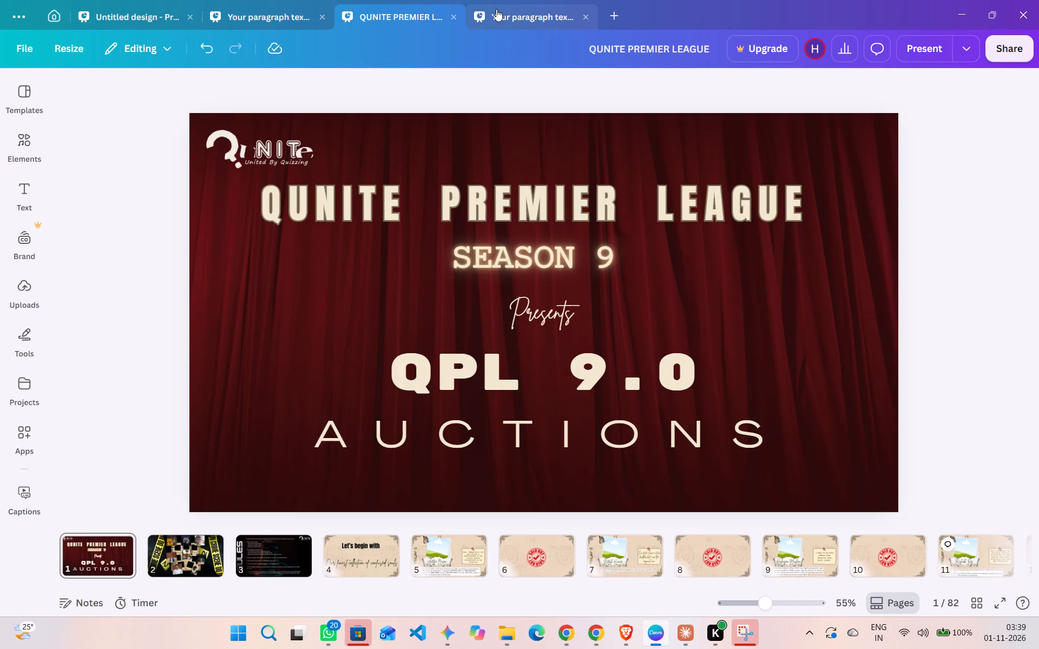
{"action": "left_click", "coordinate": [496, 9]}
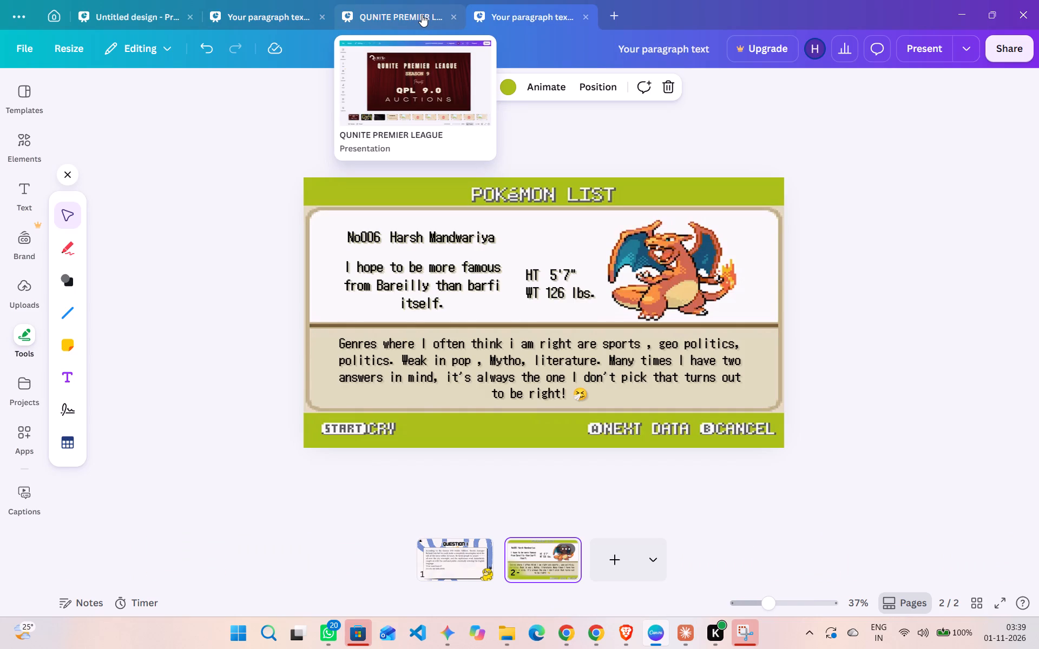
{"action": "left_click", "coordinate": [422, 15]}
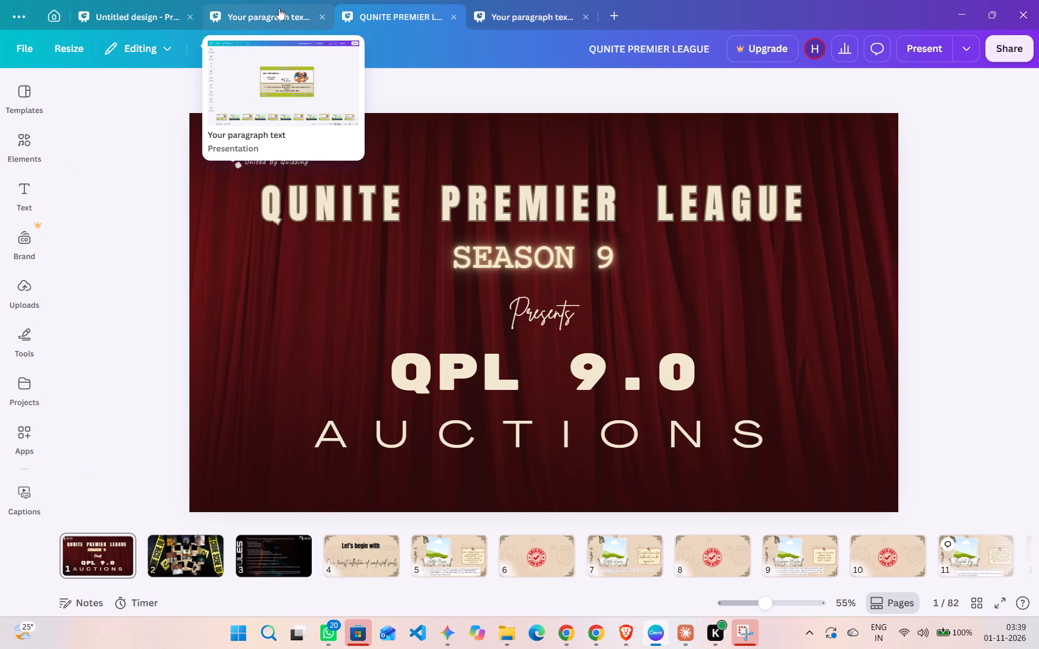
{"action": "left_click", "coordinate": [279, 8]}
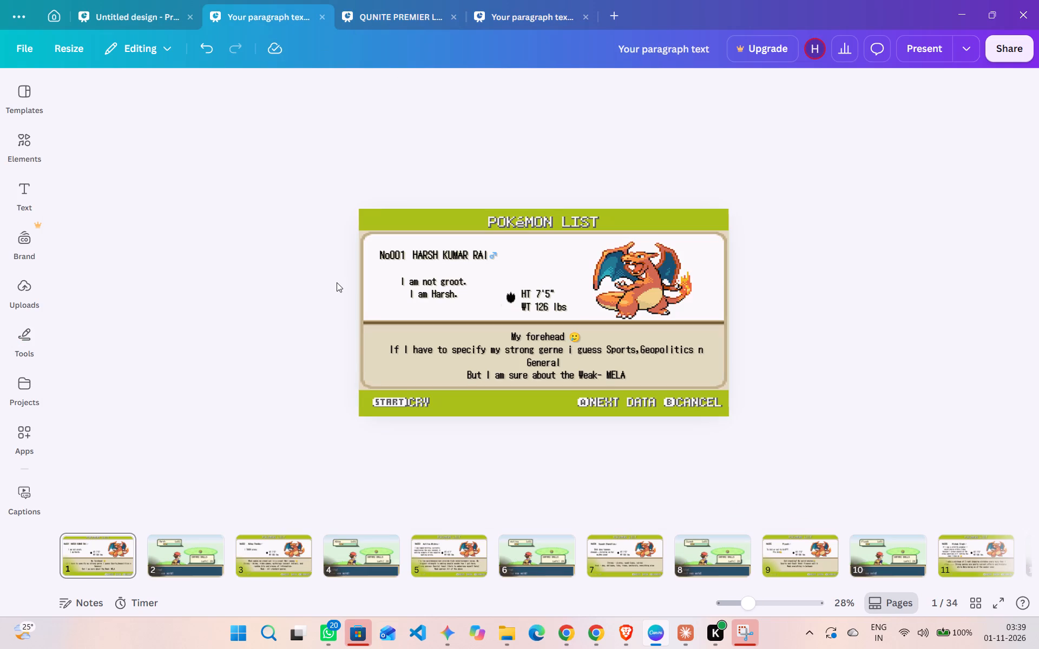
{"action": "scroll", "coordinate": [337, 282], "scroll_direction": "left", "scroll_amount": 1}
Switch to Chrome and look further through the "pokemon tournament poster" image results for a suitable cover design.
{"action": "left_click", "coordinate": [571, 563]}
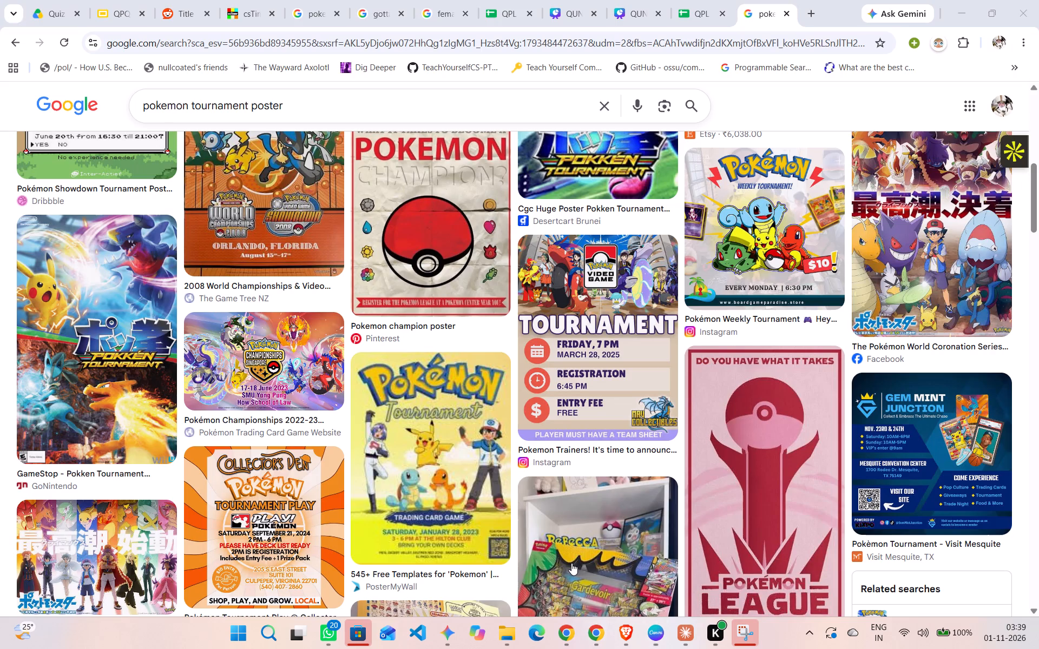
{"action": "scroll", "coordinate": [571, 563], "scroll_direction": "down", "scroll_amount": 3}
{"action": "scroll", "coordinate": [571, 563], "scroll_direction": "up", "scroll_amount": 1}
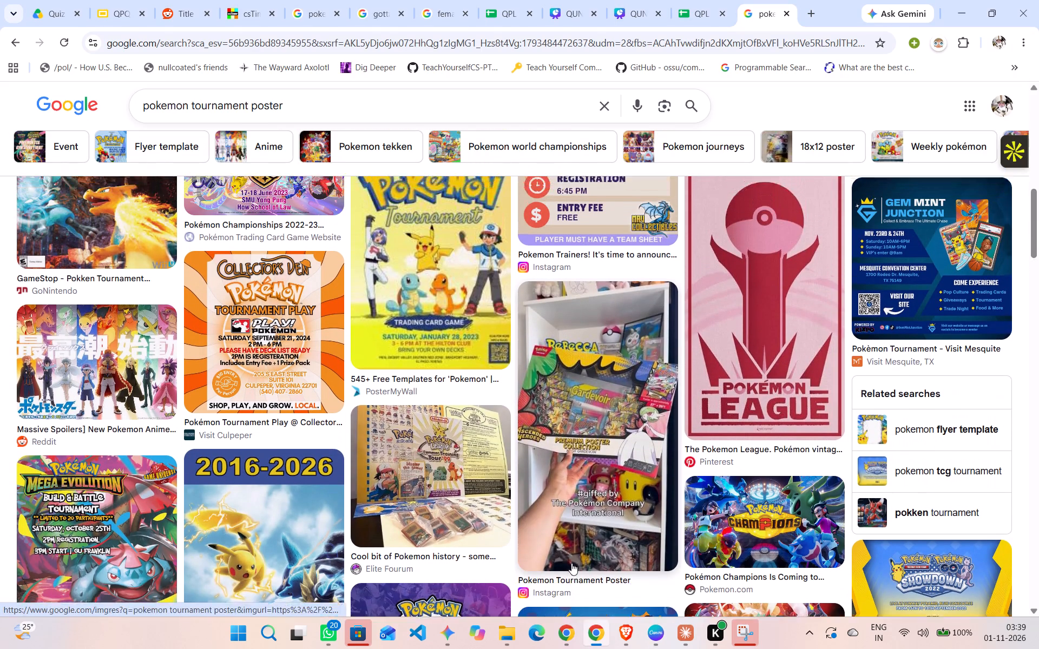
{"action": "scroll", "coordinate": [571, 563], "scroll_direction": "up", "scroll_amount": 1}
{"action": "scroll", "coordinate": [571, 563], "scroll_direction": "down", "scroll_amount": 2}
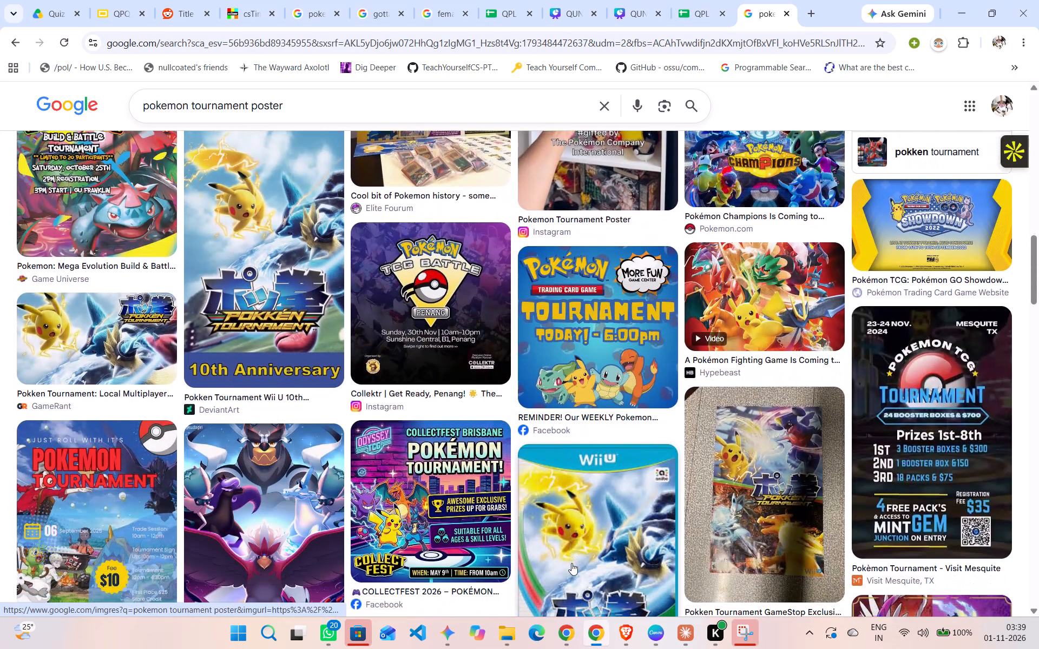
{"action": "scroll", "coordinate": [571, 563], "scroll_direction": "down", "scroll_amount": 2}
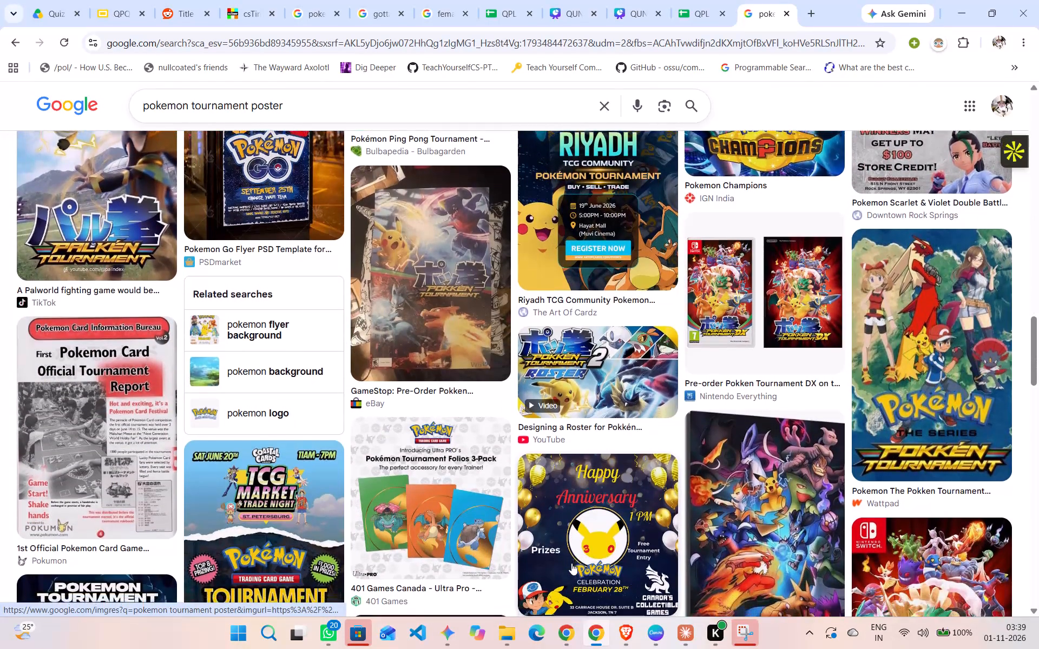
{"action": "scroll", "coordinate": [571, 563], "scroll_direction": "down", "scroll_amount": 1}
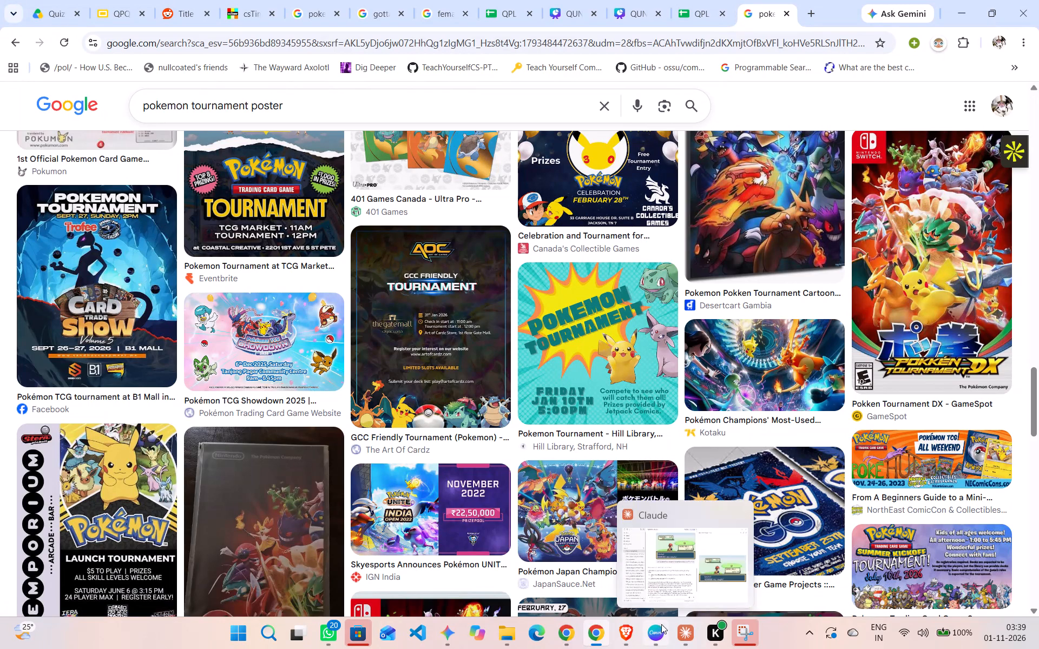
Switch to Canva and copy the QUNITE PREMIER LEAGUE deck's cover page into the 34-page "Your paragraph text" design, after page 1.
{"action": "left_click", "coordinate": [637, 579]}
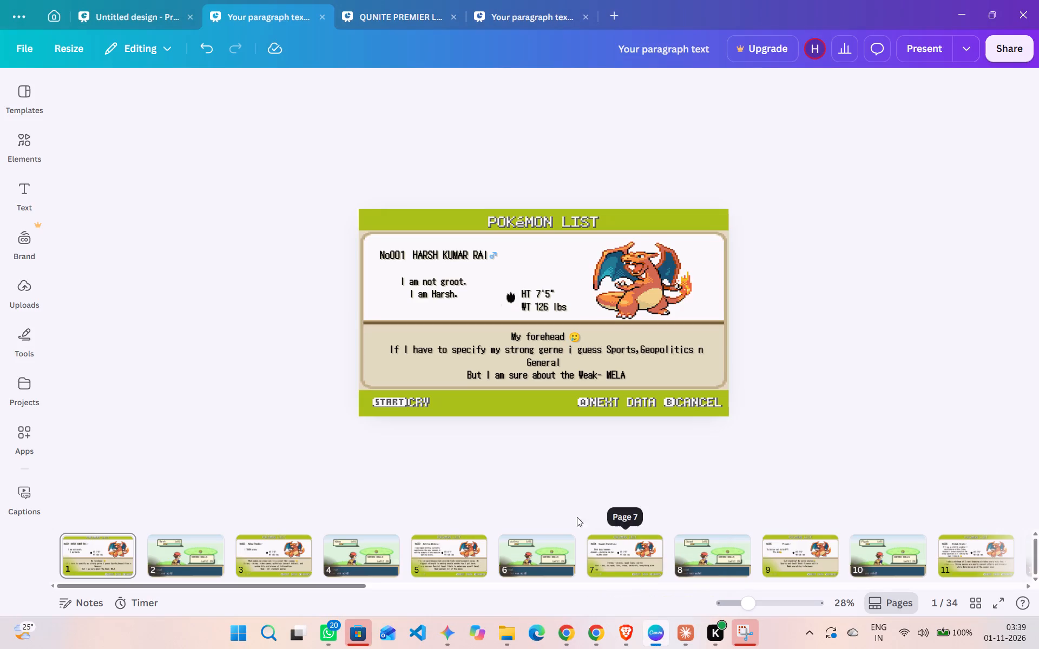
{"action": "left_click", "coordinate": [369, 5]}
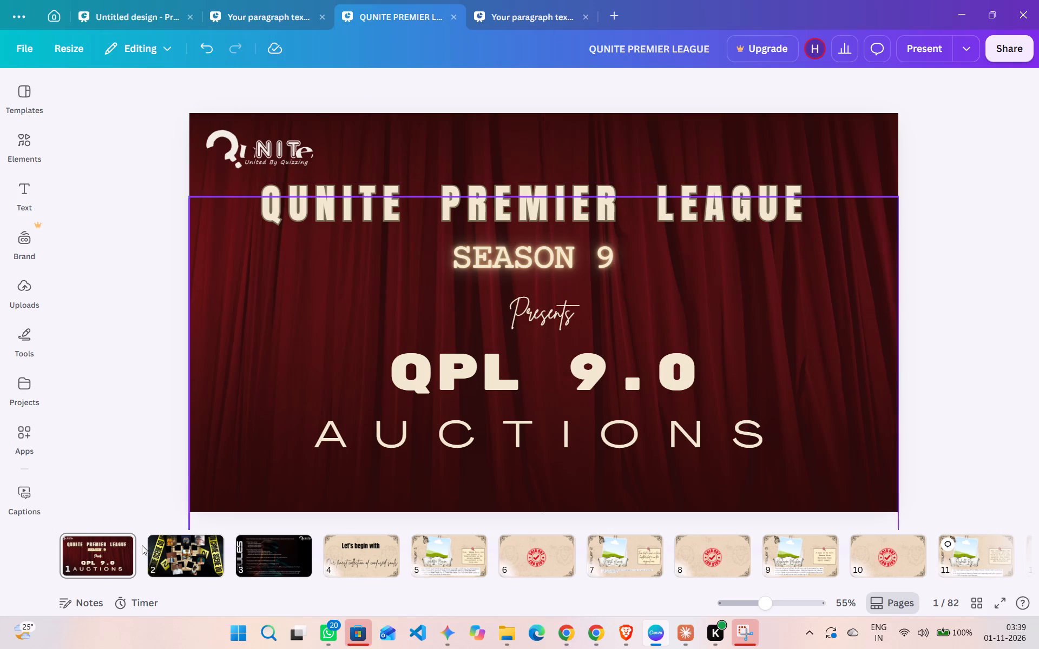
{"action": "right_click", "coordinate": [110, 561]}
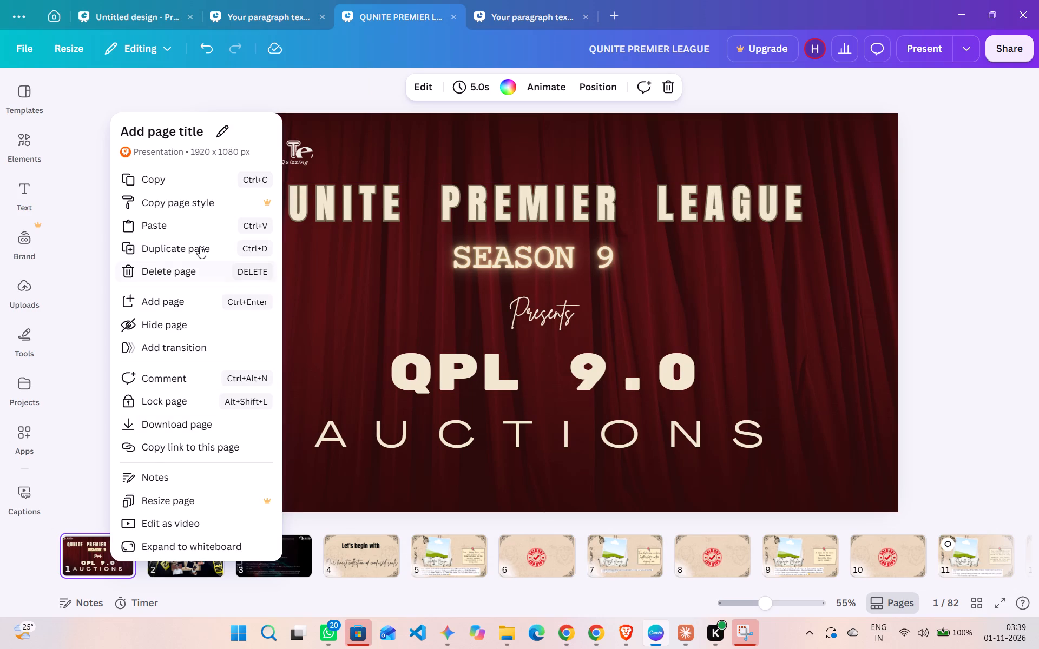
{"action": "left_click", "coordinate": [201, 180]}
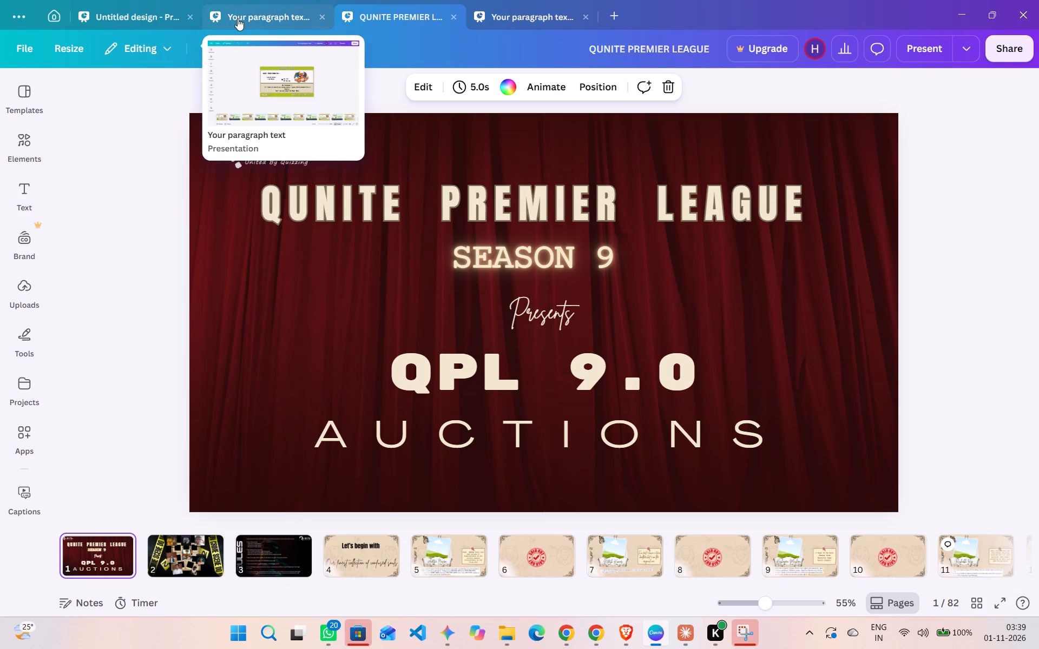
{"action": "left_click", "coordinate": [238, 18]}
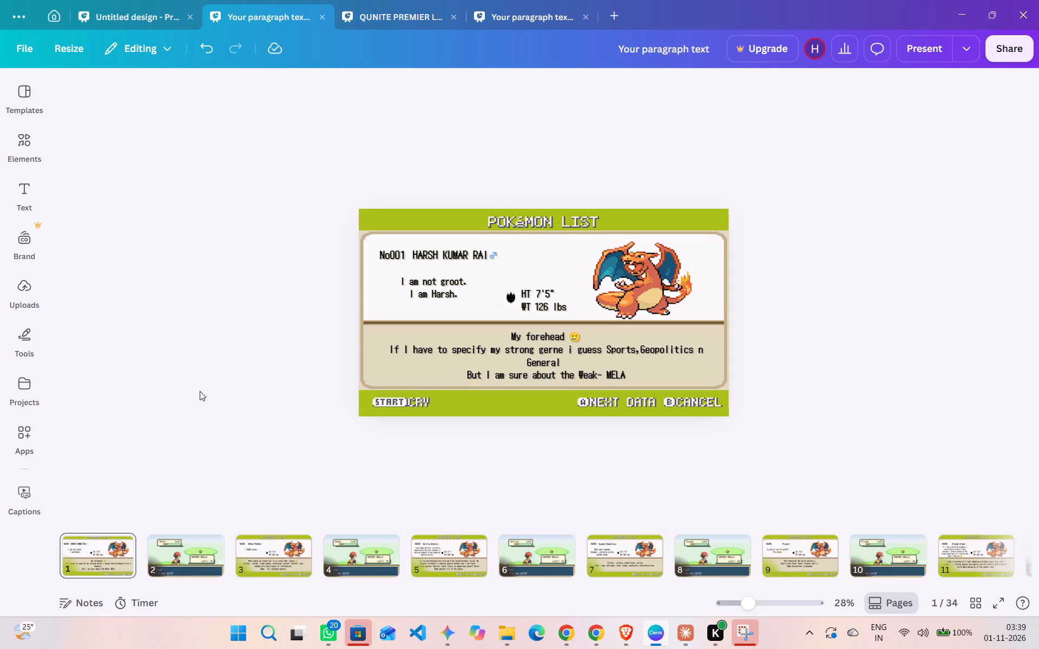
{"action": "right_click", "coordinate": [76, 544]}
{"action": "left_click", "coordinate": [184, 210]}
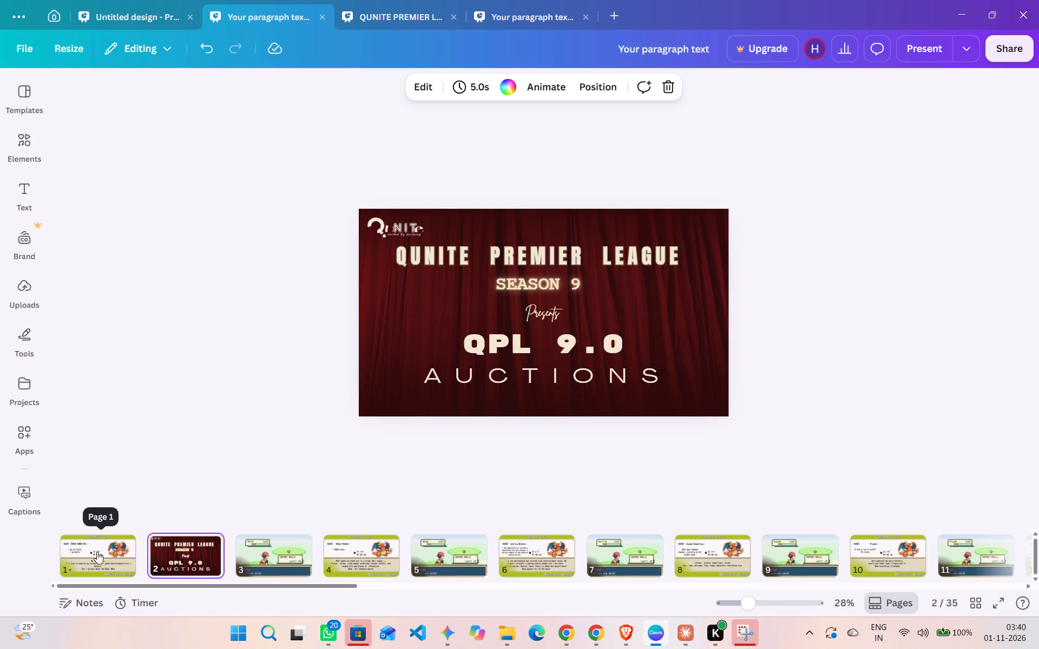
Move the first Pokémon List page behind the pasted QPL 9.0 Auctions cover so the cover is page 1.
{"action": "left_click_drag", "start_coordinate": [96, 551], "coordinate": [194, 553]}
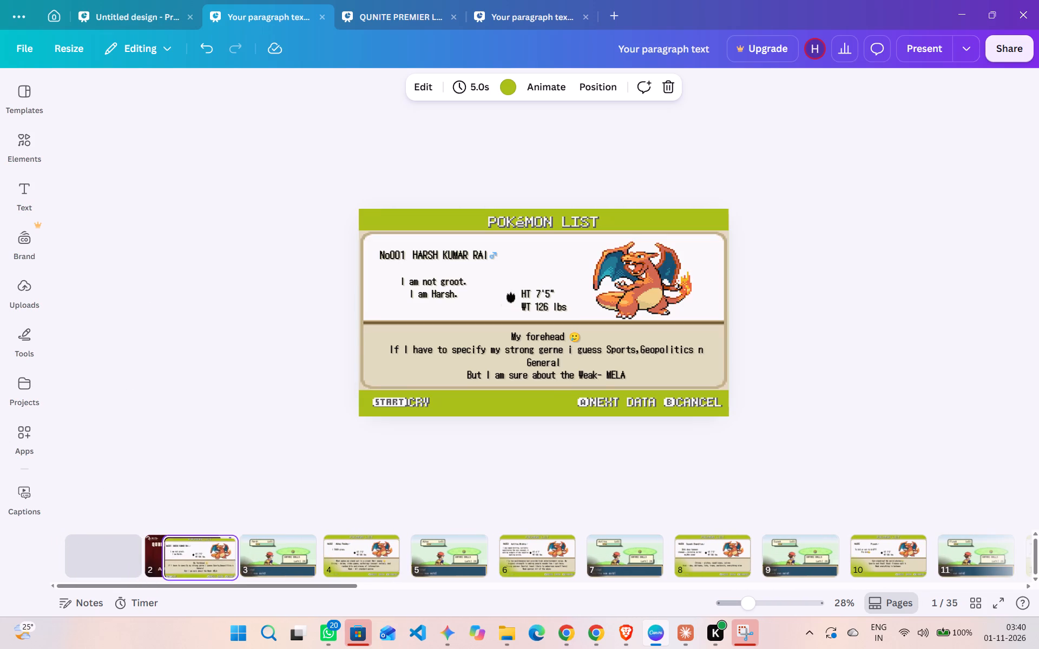
{"action": "left_click_drag", "start_coordinate": [194, 553], "coordinate": [203, 551]}
{"action": "left_click", "coordinate": [77, 564]}
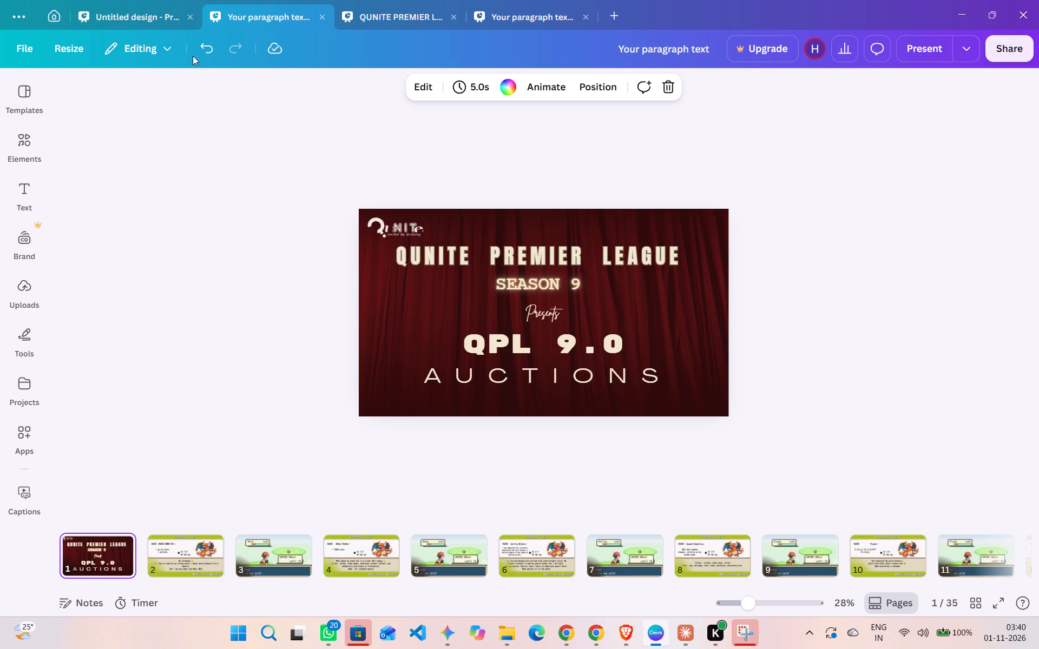
Copy page 2, the crime-scene photo collage, from the QUNITE PREMIER LEAGUE deck and paste it after the cover of "Your paragraph text".
{"action": "left_click", "coordinate": [409, 14]}
{"action": "scroll", "coordinate": [547, 544], "scroll_direction": "left", "scroll_amount": 2}
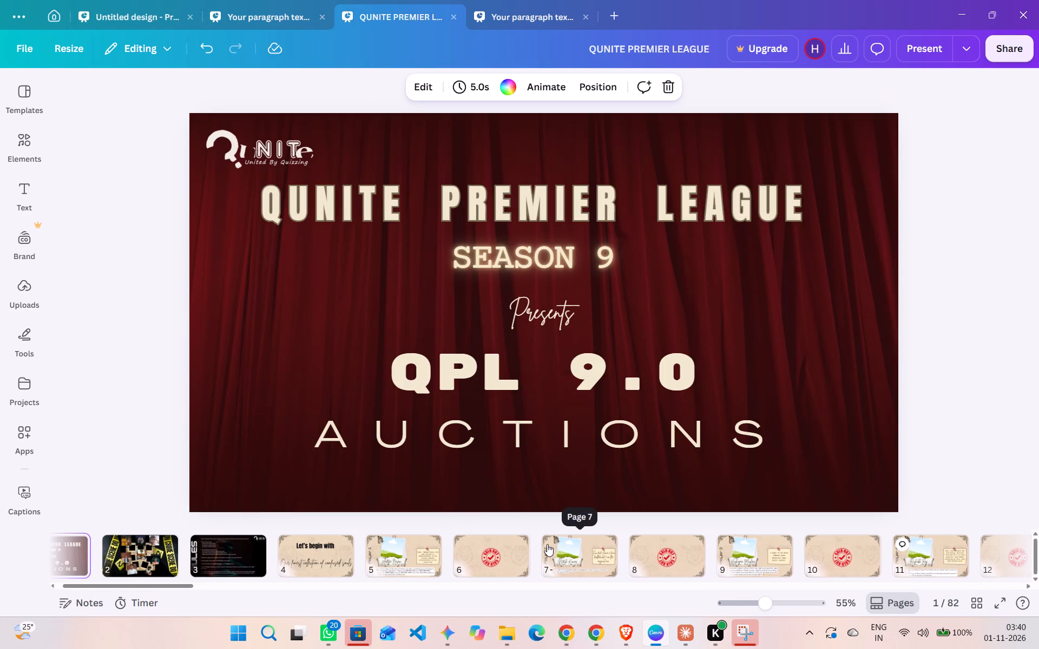
{"action": "scroll", "coordinate": [547, 544], "scroll_direction": "left", "scroll_amount": 1}
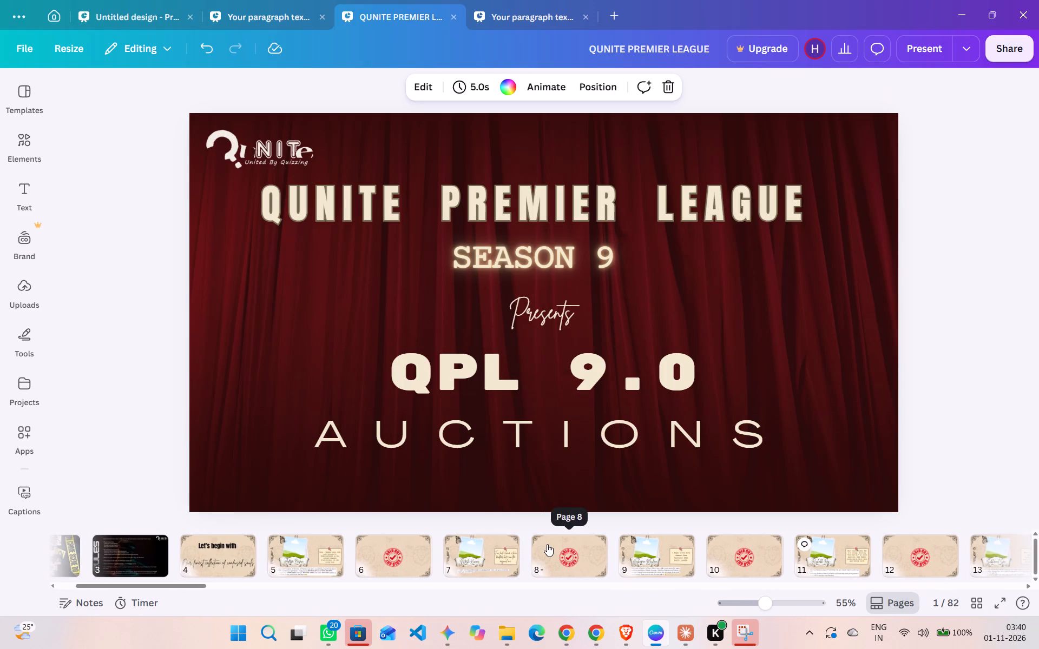
{"action": "scroll", "coordinate": [547, 544], "scroll_direction": "right", "scroll_amount": 4}
{"action": "left_click", "coordinate": [183, 562]}
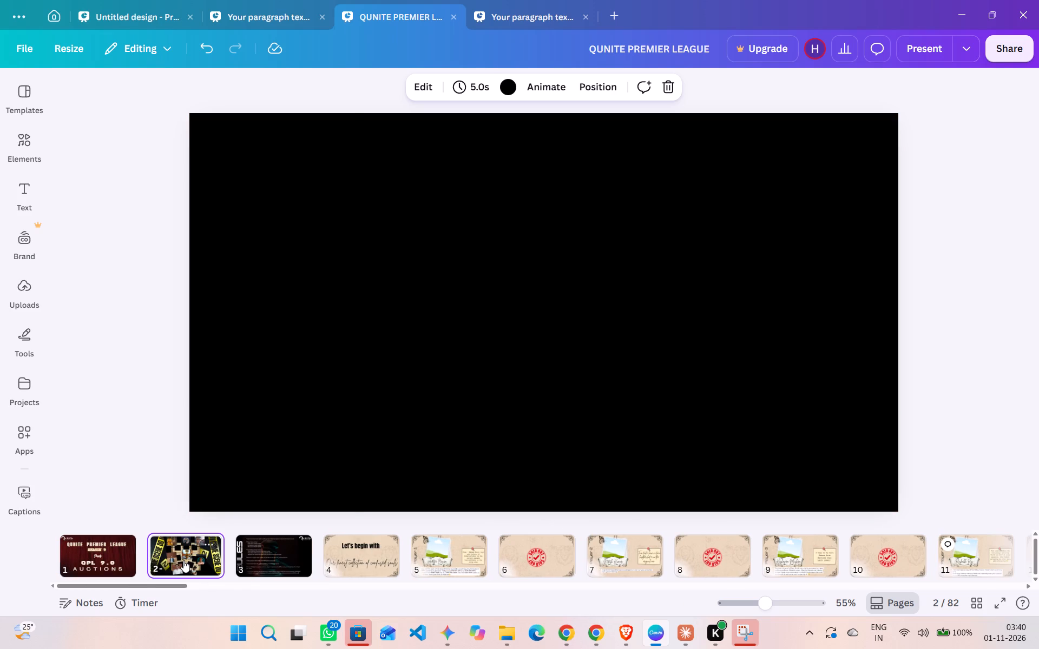
{"action": "right_click", "coordinate": [183, 560]}
{"action": "left_click", "coordinate": [261, 187]}
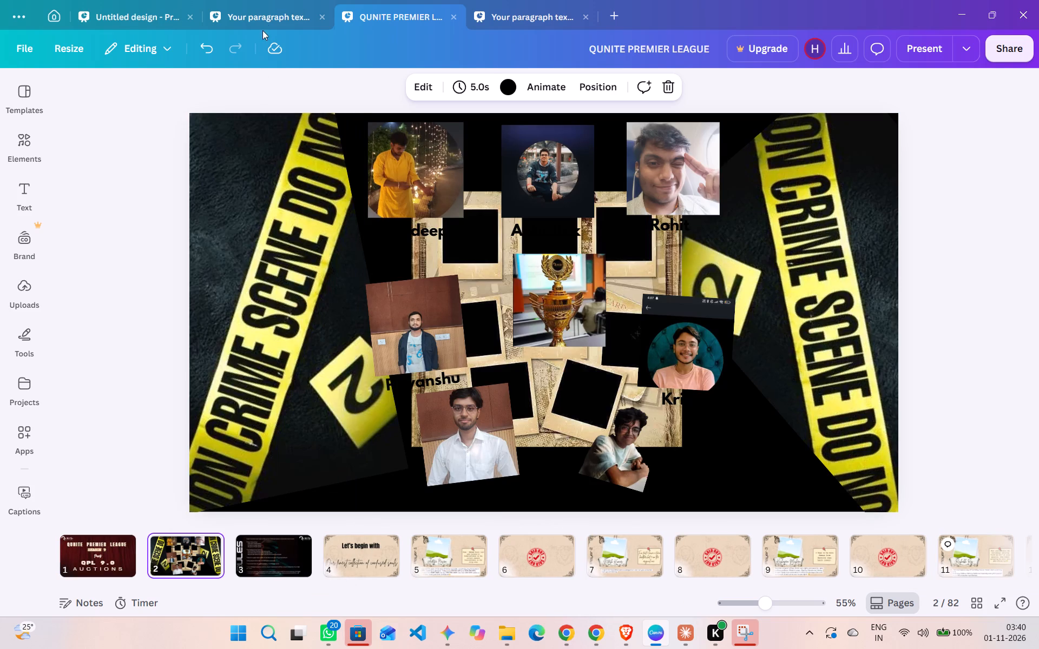
{"action": "left_click", "coordinate": [262, 12]}
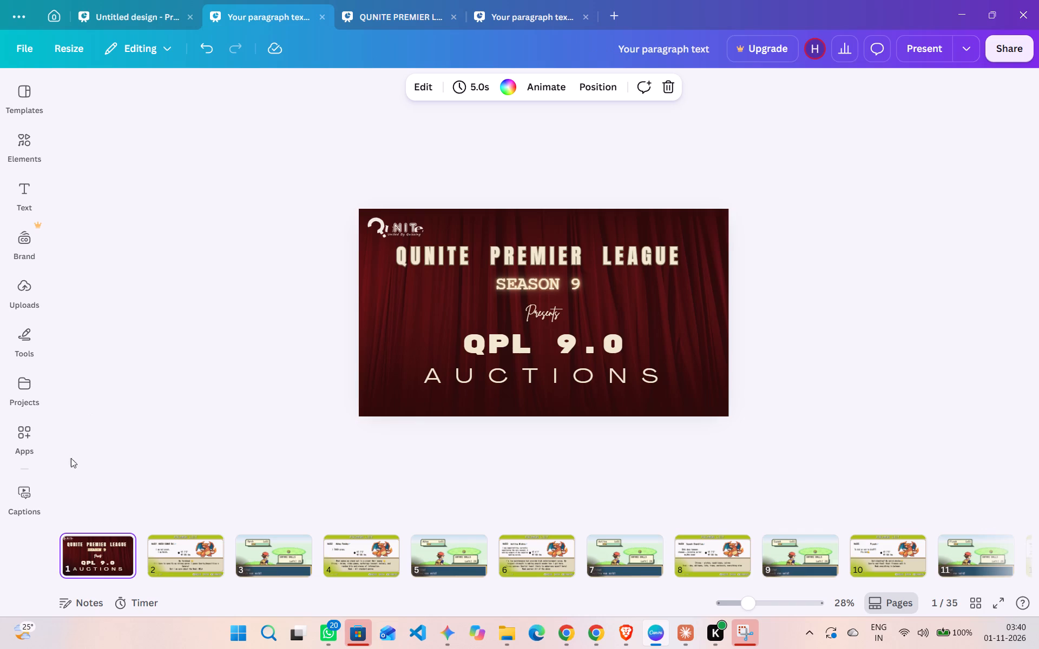
{"action": "right_click", "coordinate": [103, 552]}
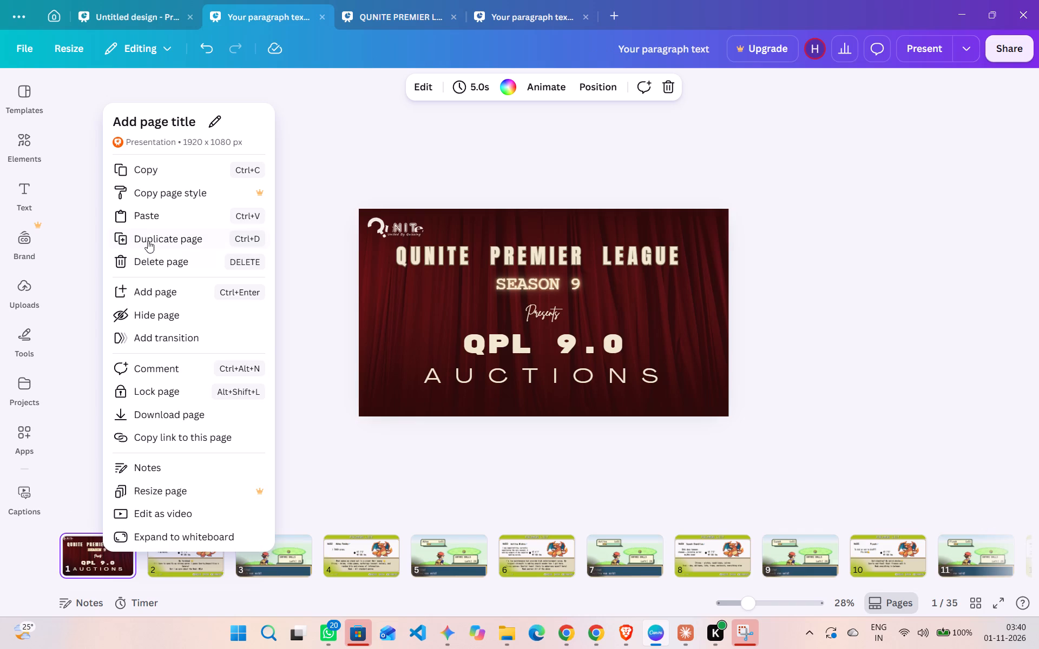
{"action": "left_click", "coordinate": [147, 221]}
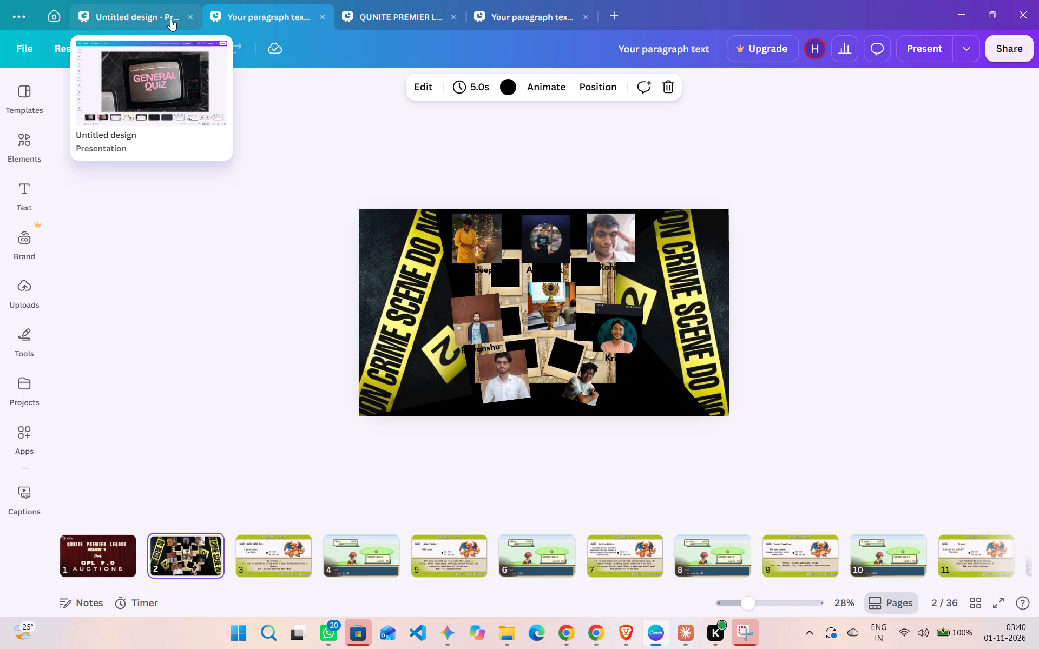
Copy the RULES page from the QUNITE PREMIER LEAGUE deck and paste it after the photo collage page in "Your paragraph text".
{"action": "left_click", "coordinate": [373, 11]}
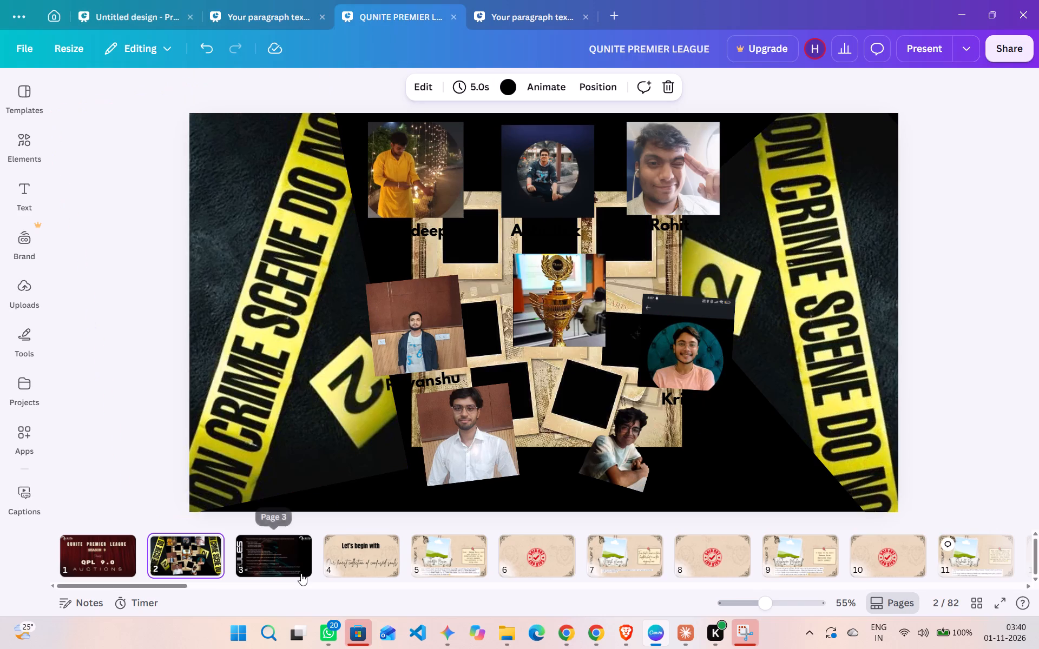
{"action": "left_click", "coordinate": [301, 573]}
{"action": "left_click", "coordinate": [291, 565]}
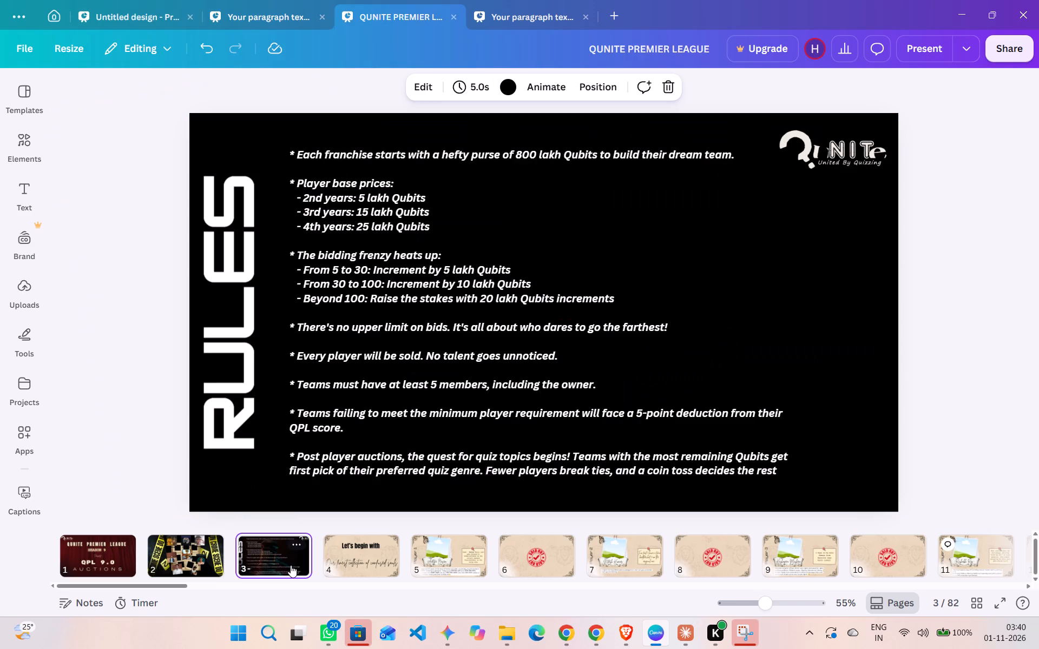
{"action": "right_click", "coordinate": [291, 563]}
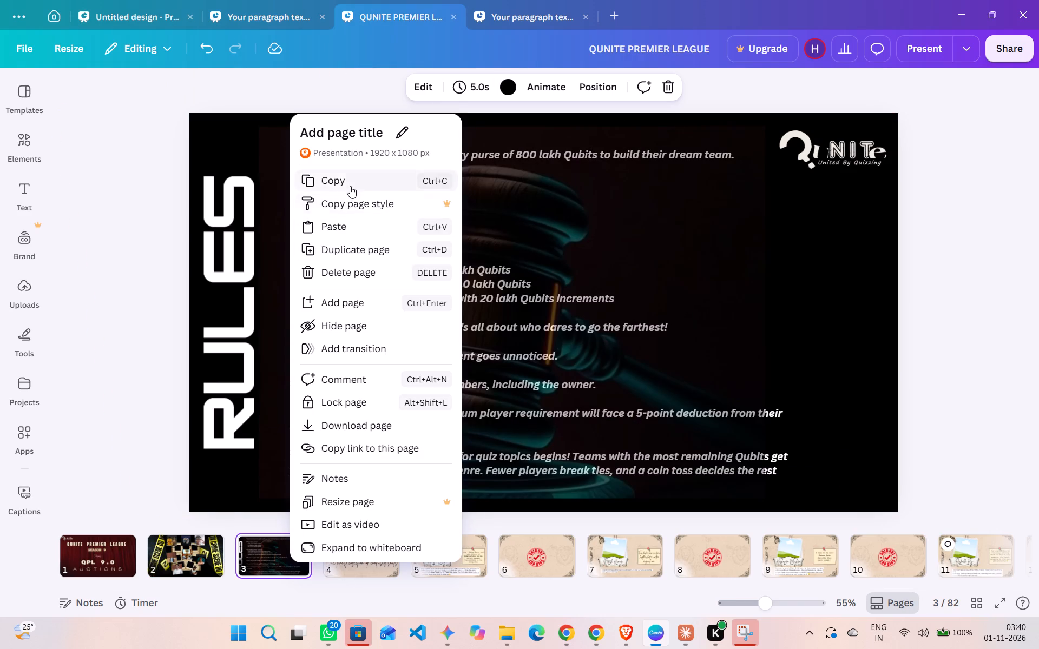
{"action": "left_click", "coordinate": [350, 186]}
{"action": "left_click", "coordinate": [244, 4]}
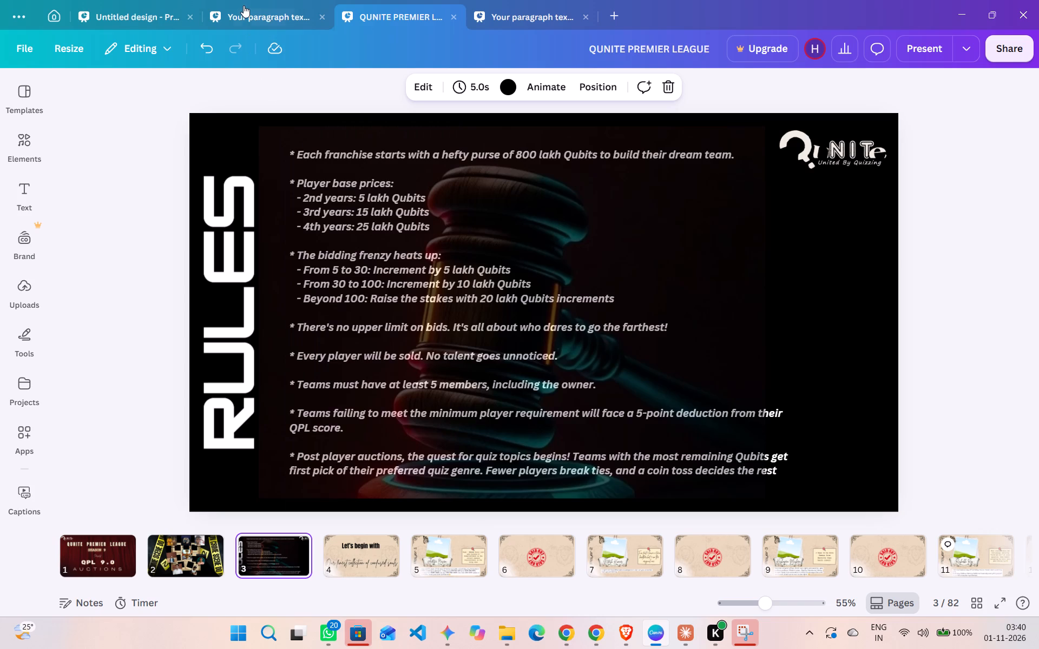
{"action": "left_click", "coordinate": [244, 5]}
{"action": "double_click", "coordinate": [185, 560]}
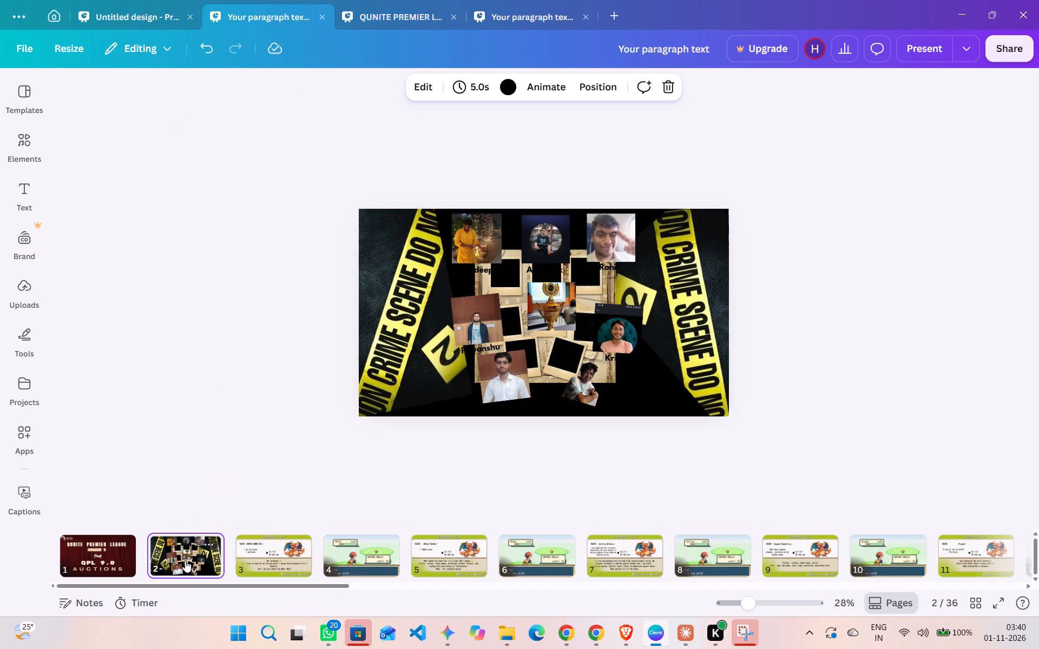
{"action": "right_click", "coordinate": [193, 557]}
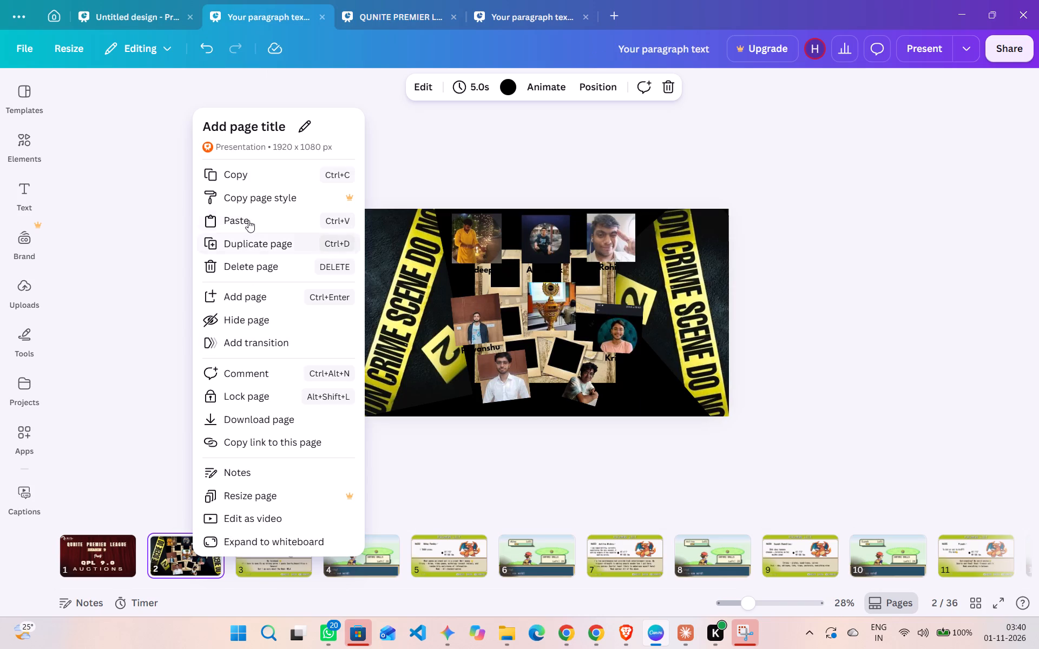
{"action": "left_click", "coordinate": [248, 217]}
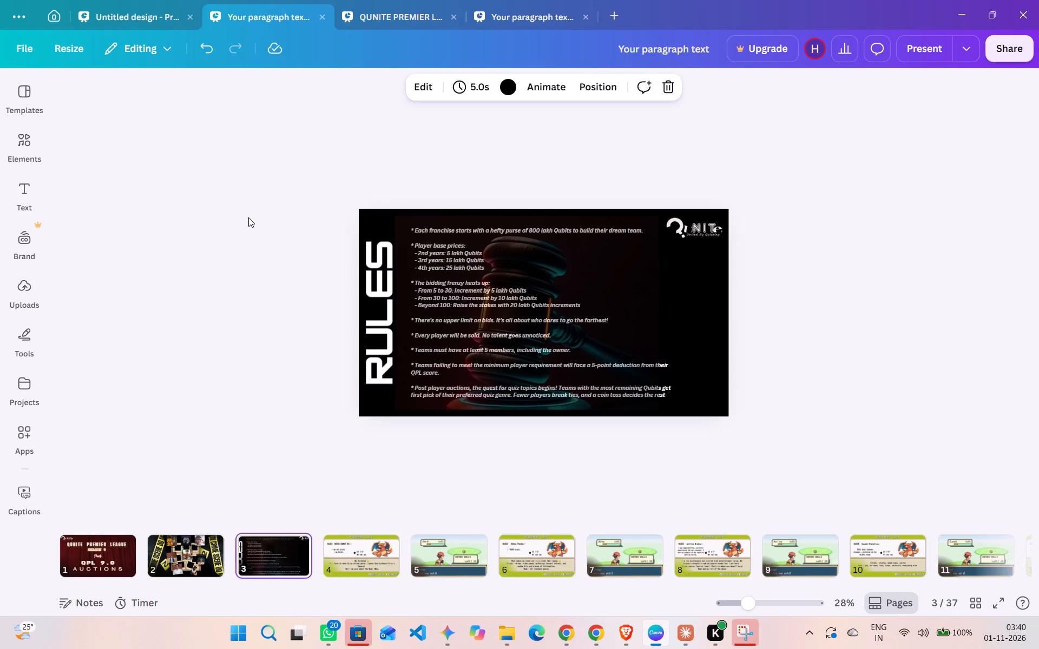
Copy the "Let's begin with" page from the QUNITE PREMIER LEAGUE deck and paste it after the RULES page in "Your paragraph text".
{"action": "left_click", "coordinate": [379, 12]}
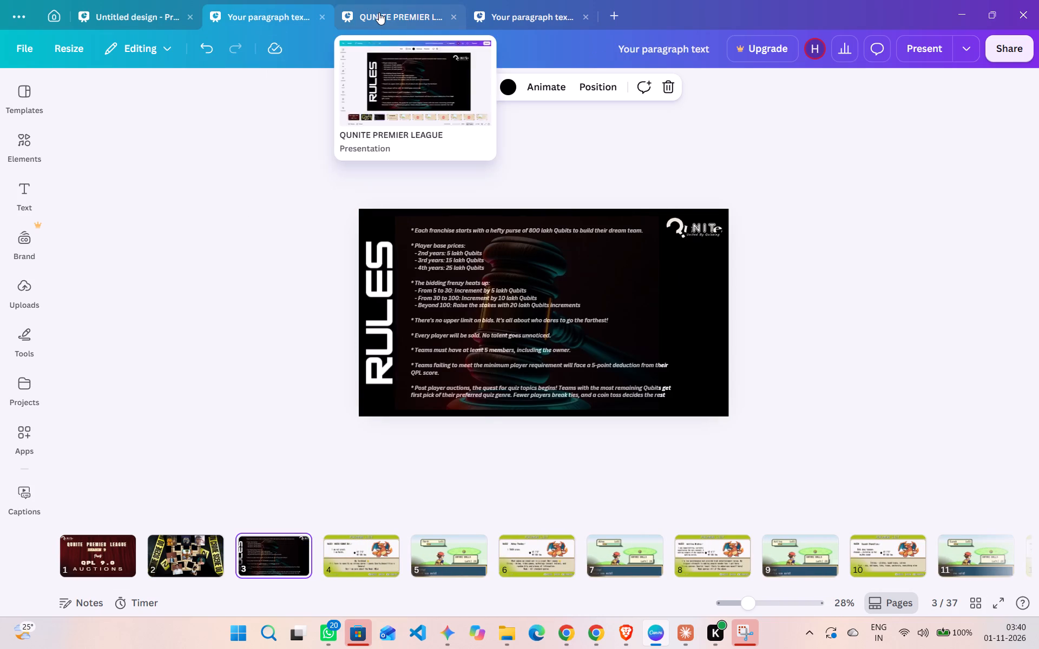
{"action": "left_click", "coordinate": [363, 553]}
{"action": "right_click", "coordinate": [363, 553]}
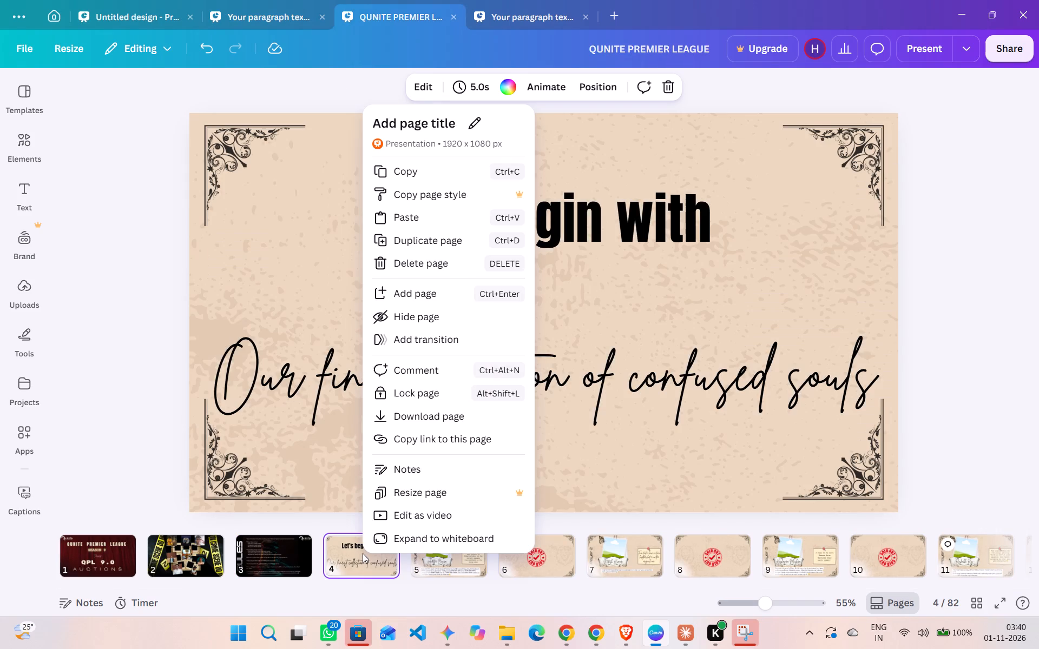
{"action": "left_click", "coordinate": [412, 176]}
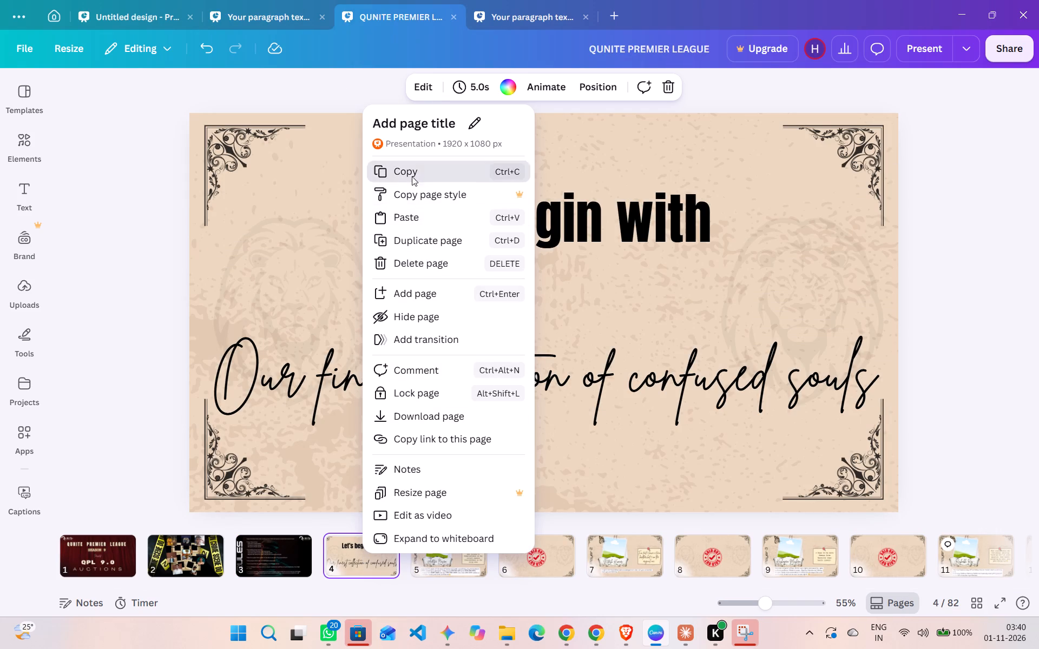
{"action": "left_click", "coordinate": [238, 23]}
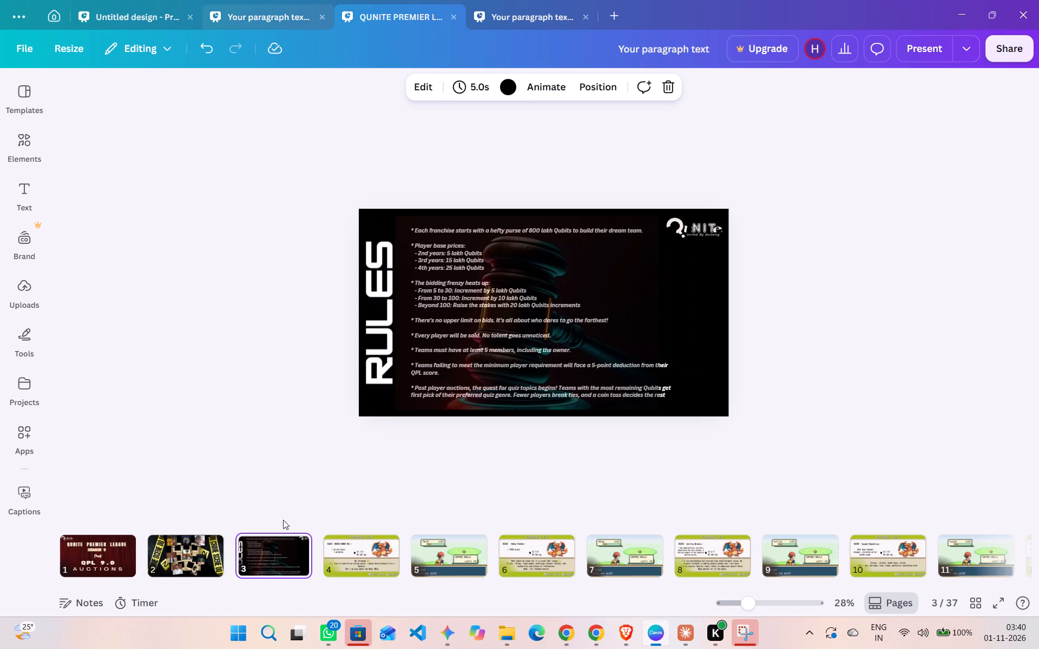
{"action": "right_click", "coordinate": [290, 553]}
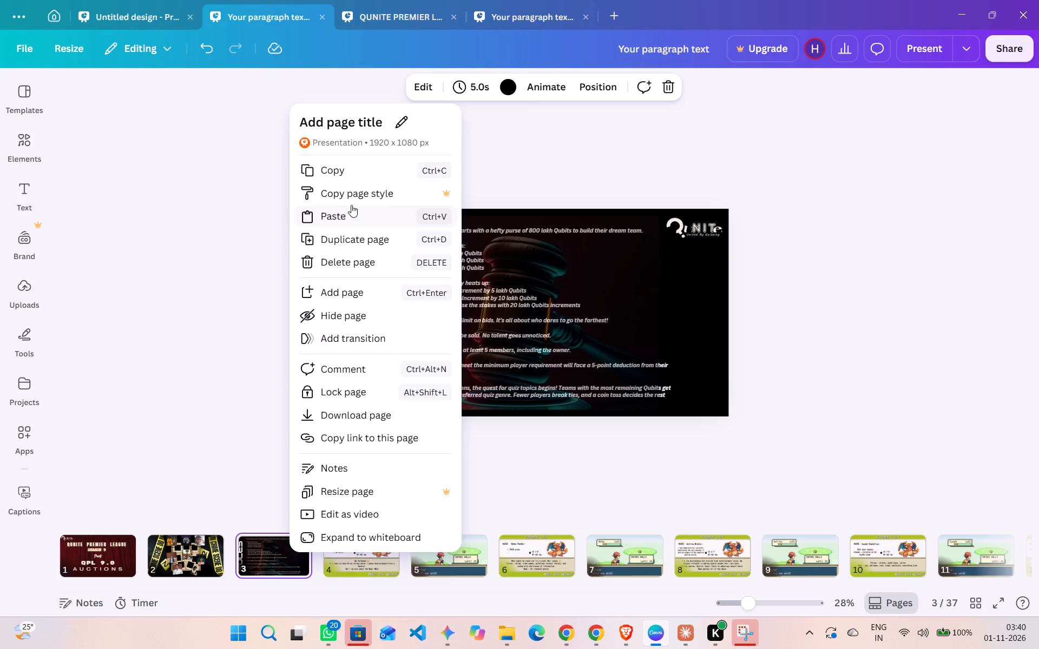
{"action": "left_click", "coordinate": [353, 207]}
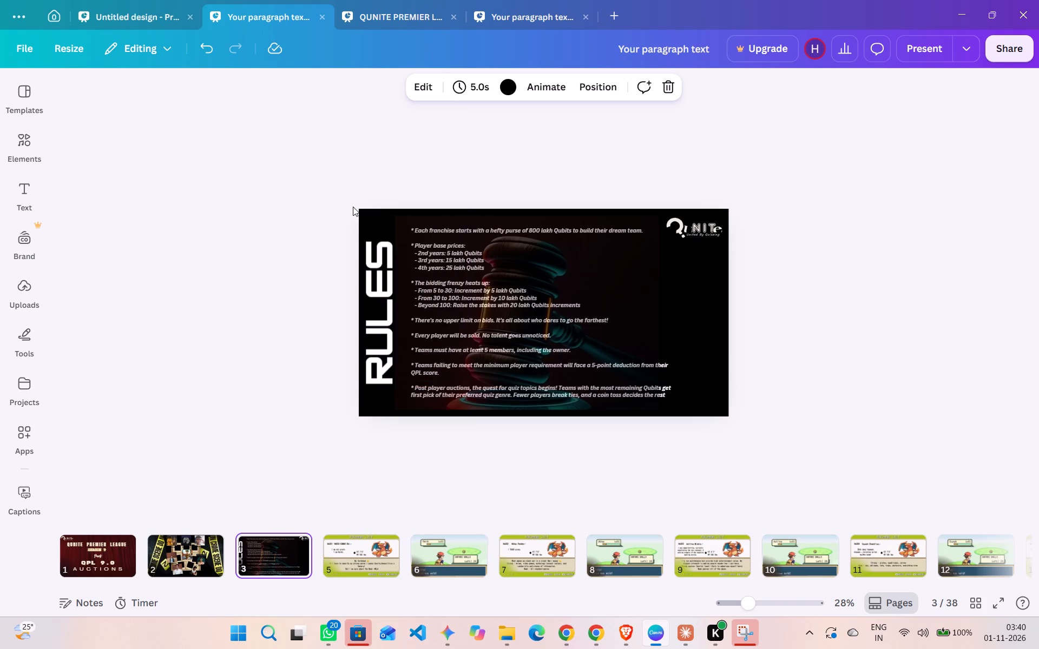
{"action": "left_click", "coordinate": [285, 568]}
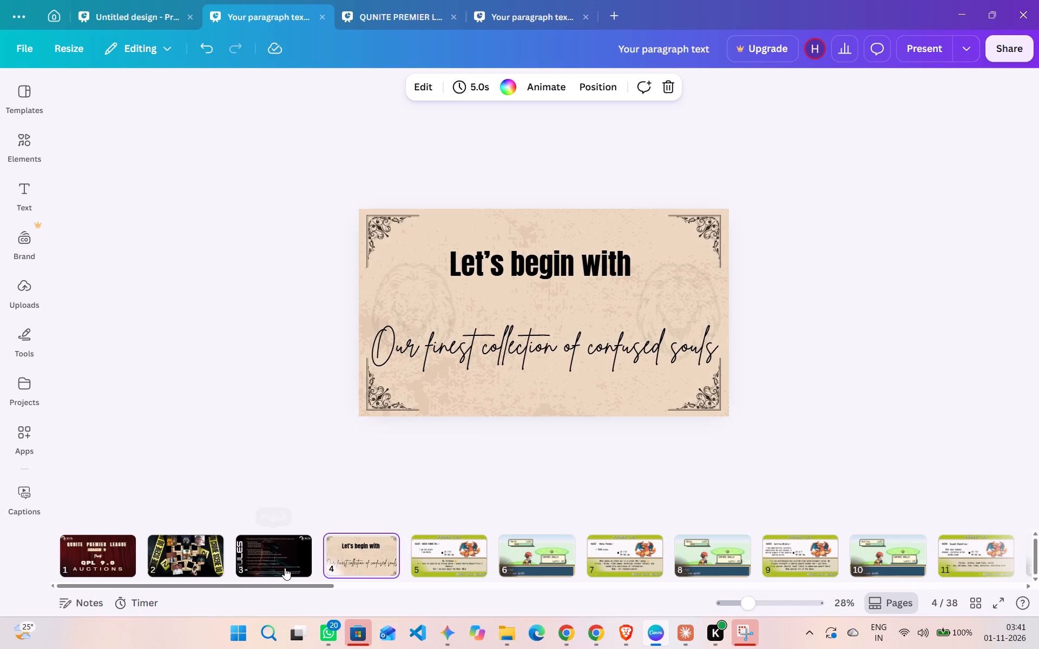
Review the QPL 9.0 Auctions cover, and examine the Question 1 page's background and layers in the two-page "Your paragraph text" design.
{"action": "left_click", "coordinate": [106, 559]}
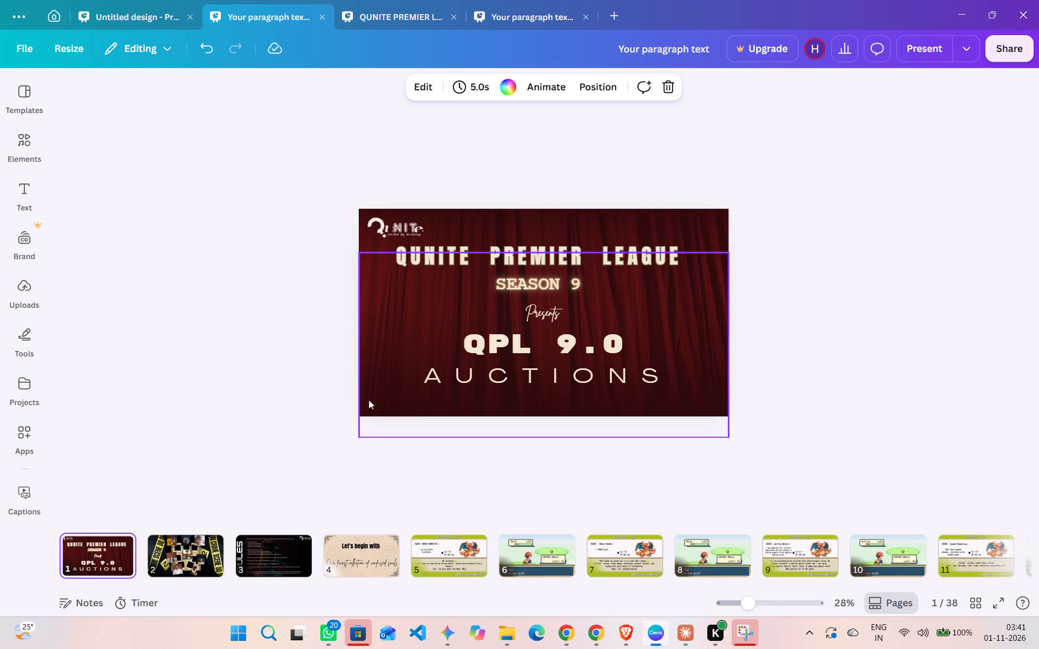
{"action": "left_click", "coordinate": [294, 423]}
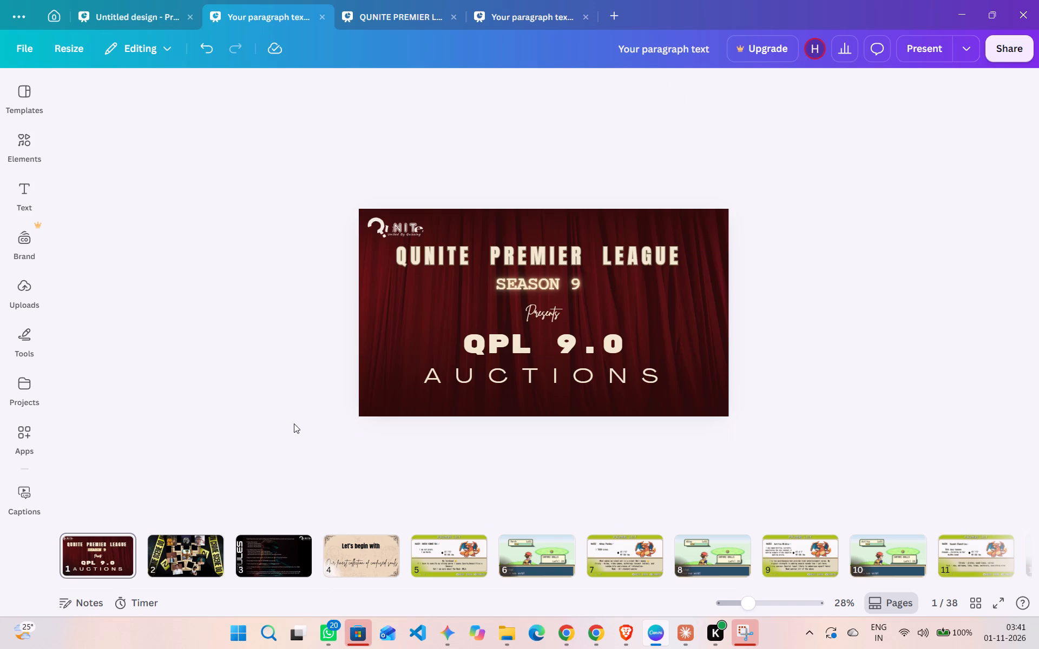
{"action": "left_click", "coordinate": [525, 28]}
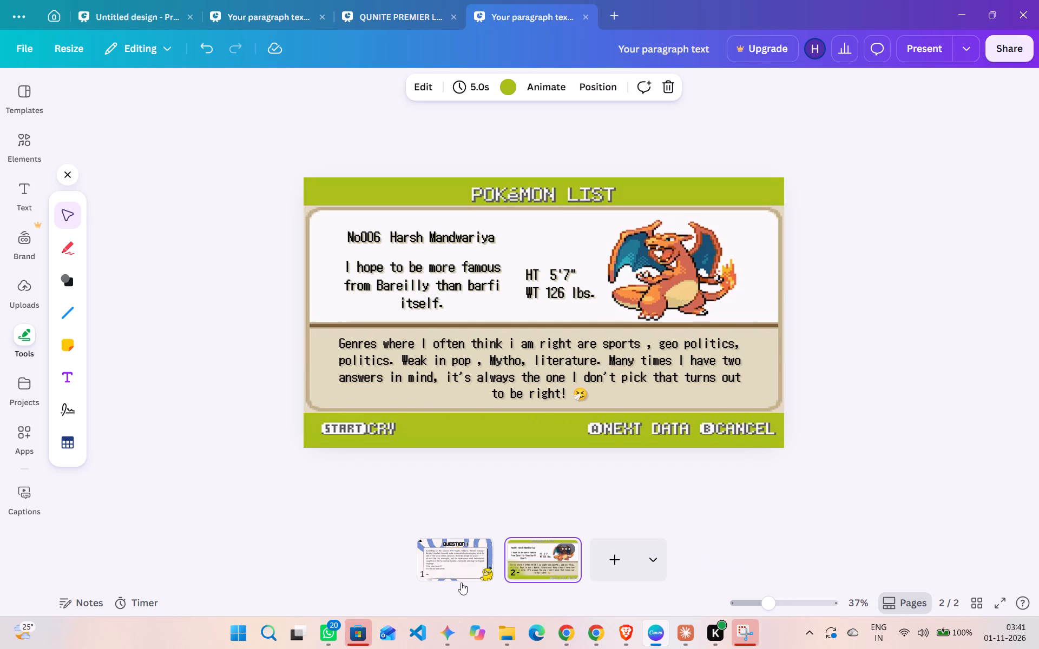
{"action": "left_click", "coordinate": [461, 582]}
{"action": "left_click", "coordinate": [459, 568]}
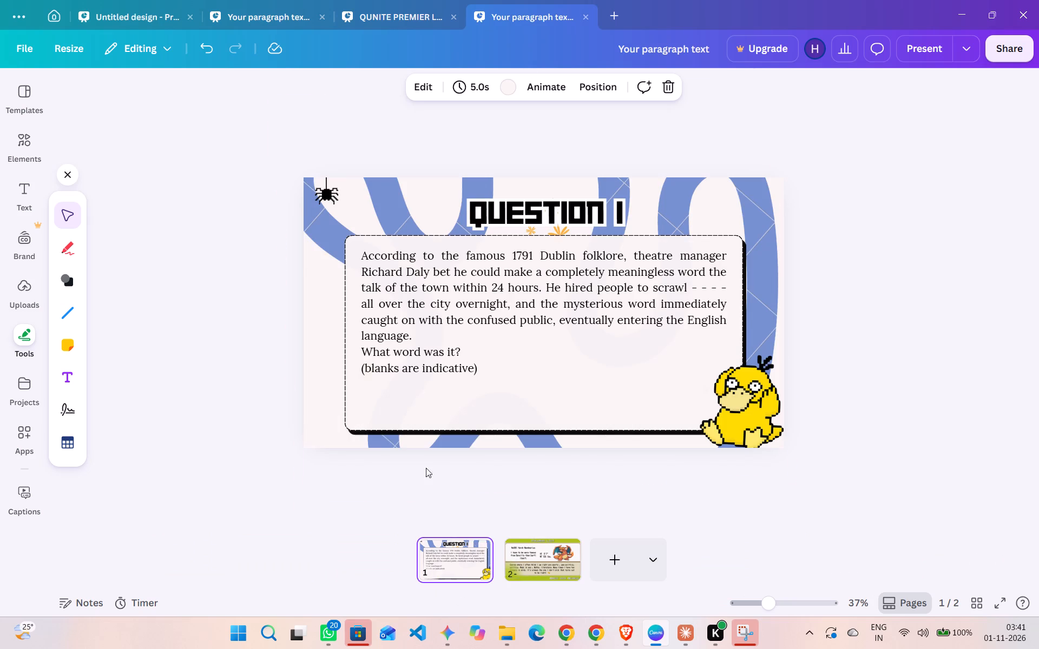
{"action": "right_click", "coordinate": [310, 365]}
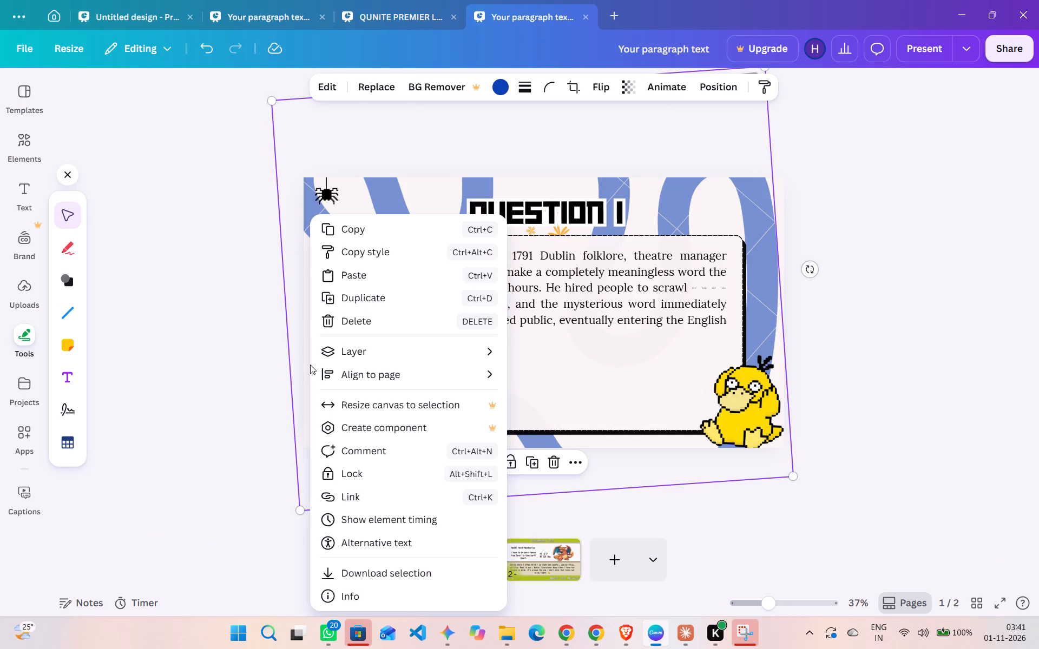
{"action": "left_click", "coordinate": [337, 356]}
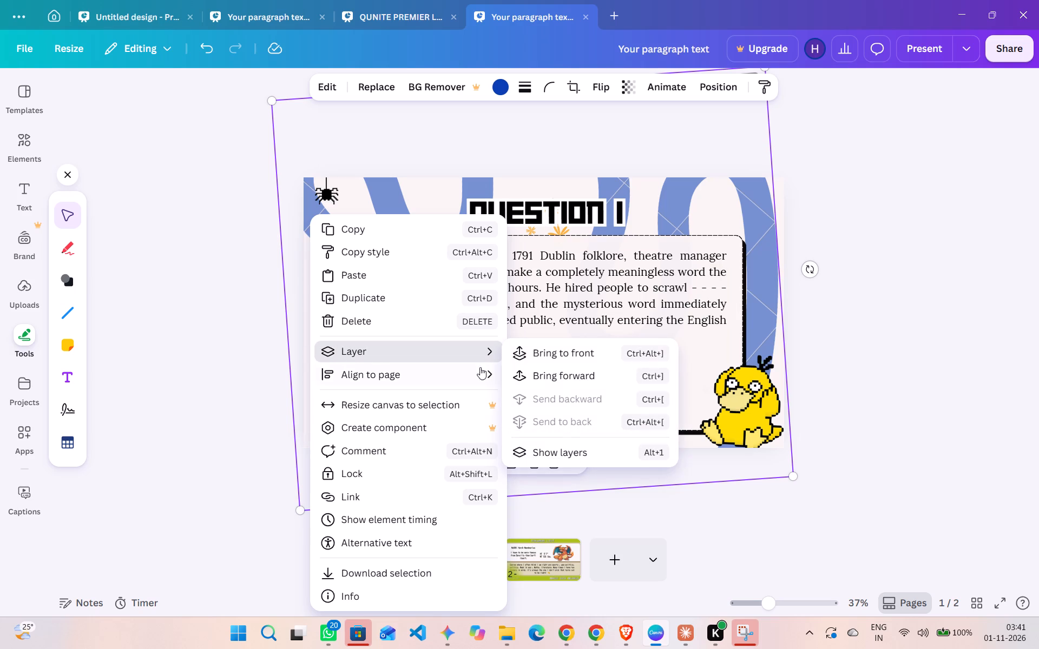
{"action": "left_click", "coordinate": [563, 447]}
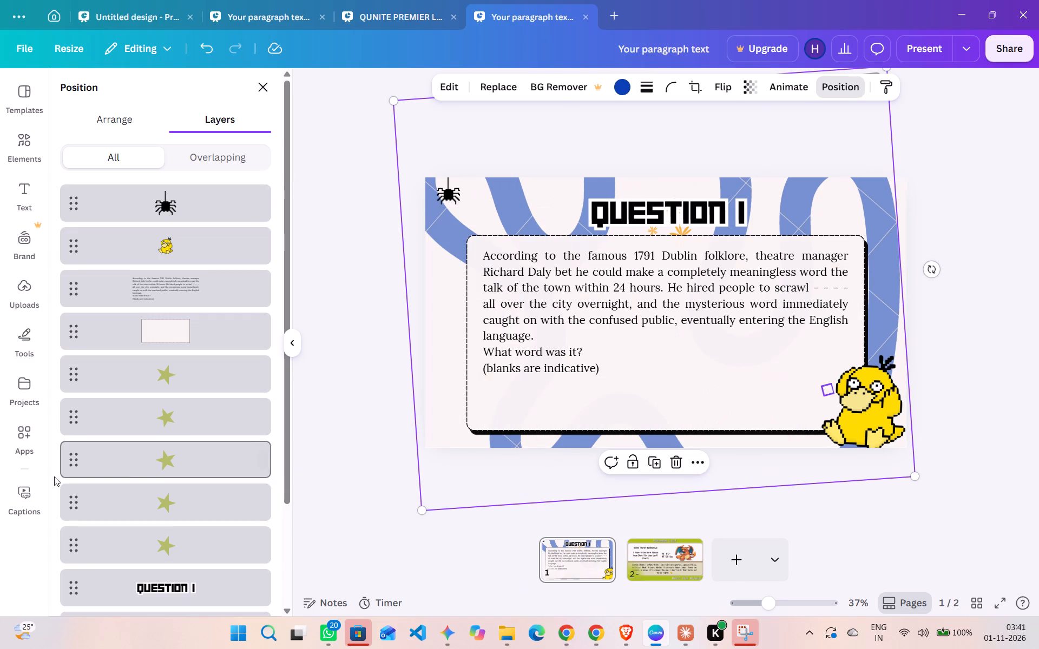
{"action": "scroll", "coordinate": [53, 476], "scroll_direction": "down", "scroll_amount": 2}
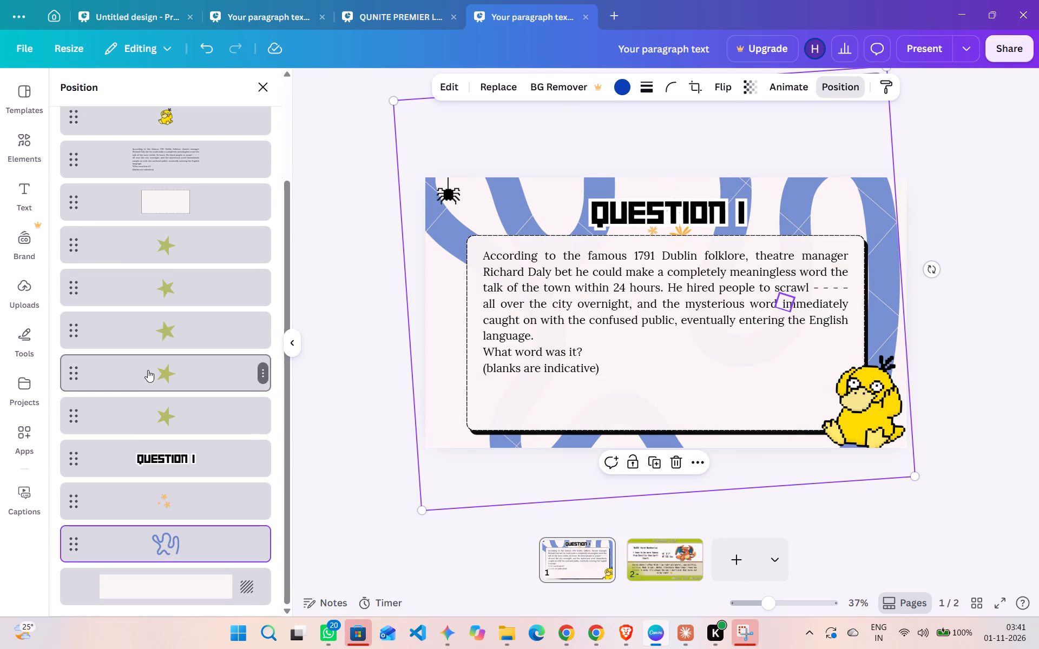
{"action": "scroll", "coordinate": [148, 370], "scroll_direction": "up", "scroll_amount": 4}
{"action": "left_click", "coordinate": [200, 157]}
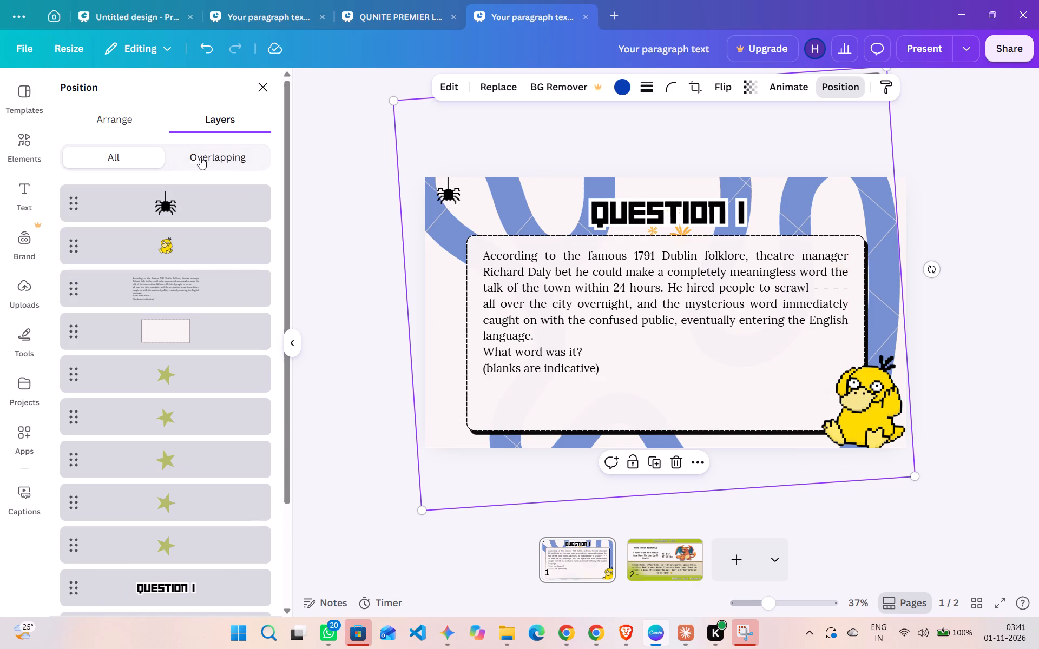
{"action": "left_click", "coordinate": [134, 157]}
{"action": "left_click", "coordinate": [254, 78]}
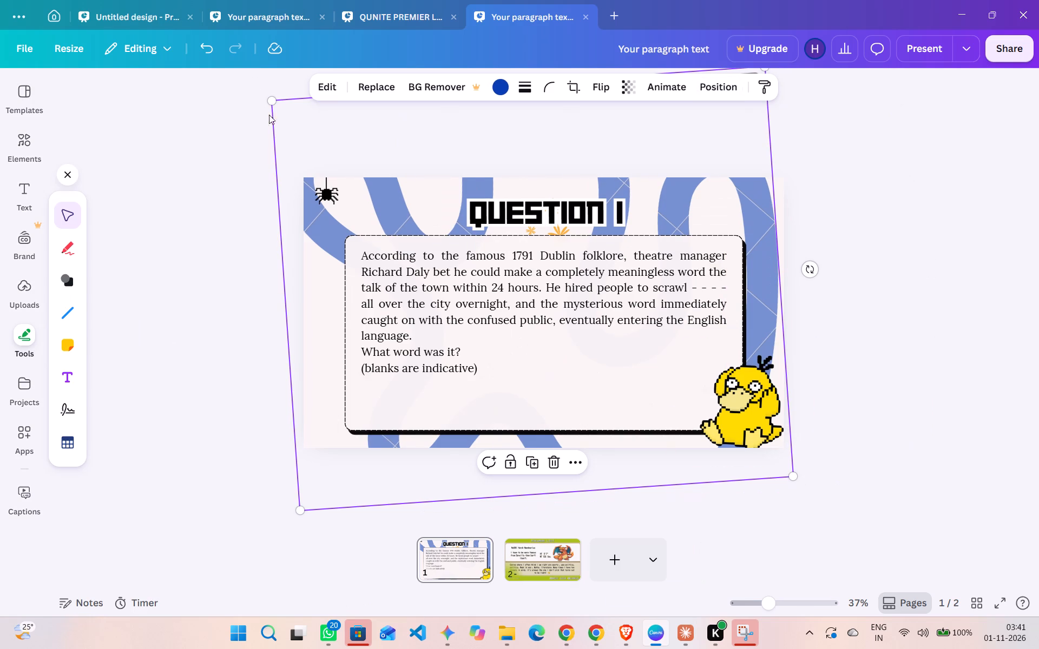
{"action": "left_click", "coordinate": [239, 373]}
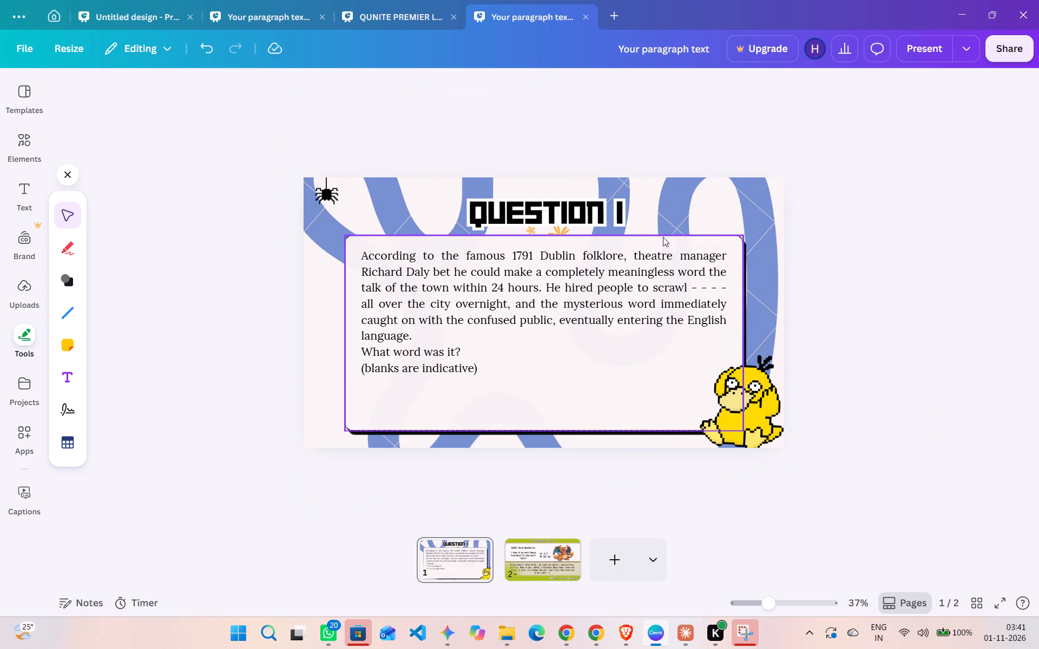
{"action": "left_click", "coordinate": [695, 199]}
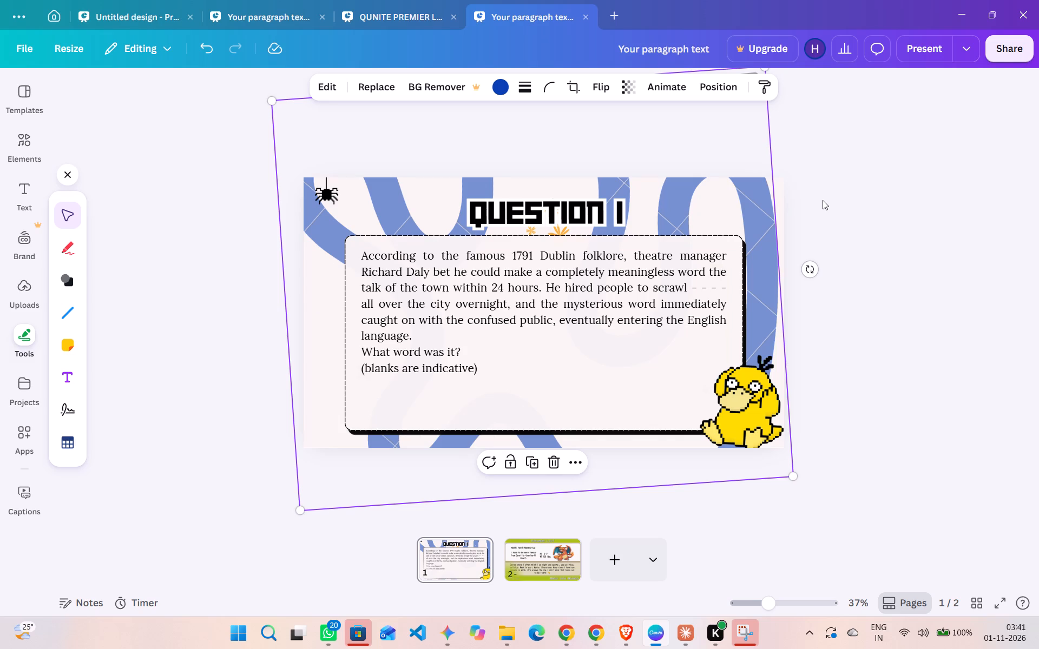
{"action": "left_click", "coordinate": [823, 200]}
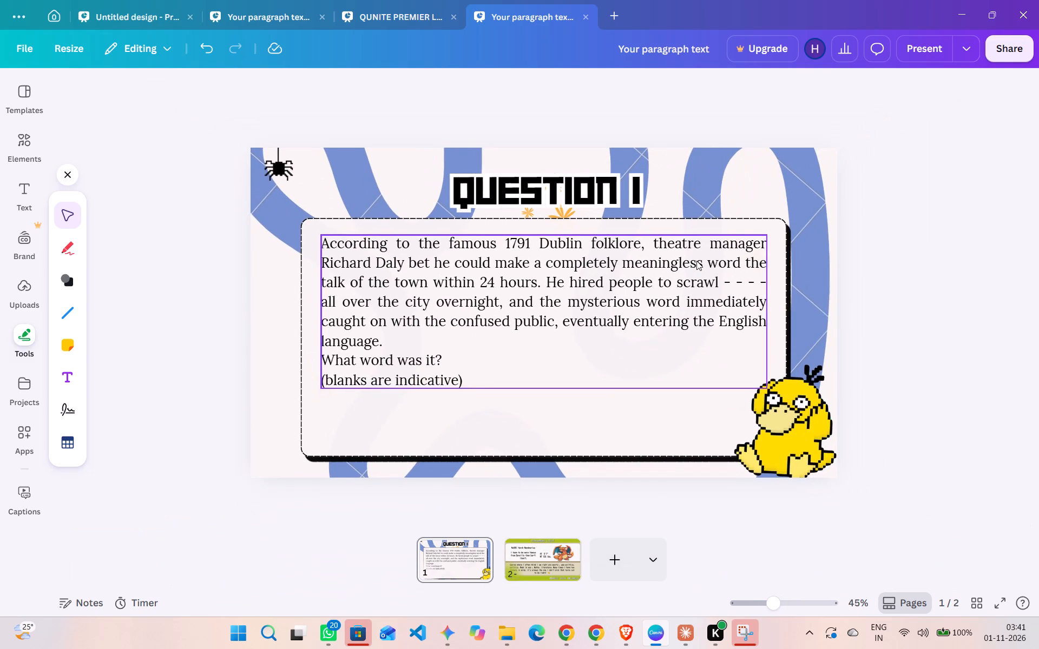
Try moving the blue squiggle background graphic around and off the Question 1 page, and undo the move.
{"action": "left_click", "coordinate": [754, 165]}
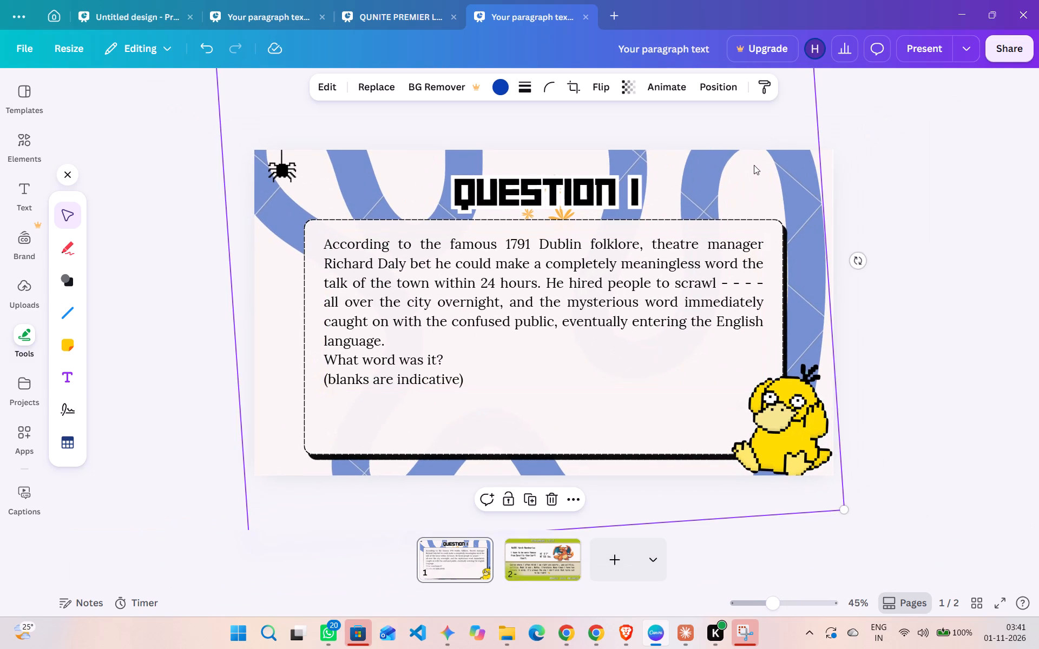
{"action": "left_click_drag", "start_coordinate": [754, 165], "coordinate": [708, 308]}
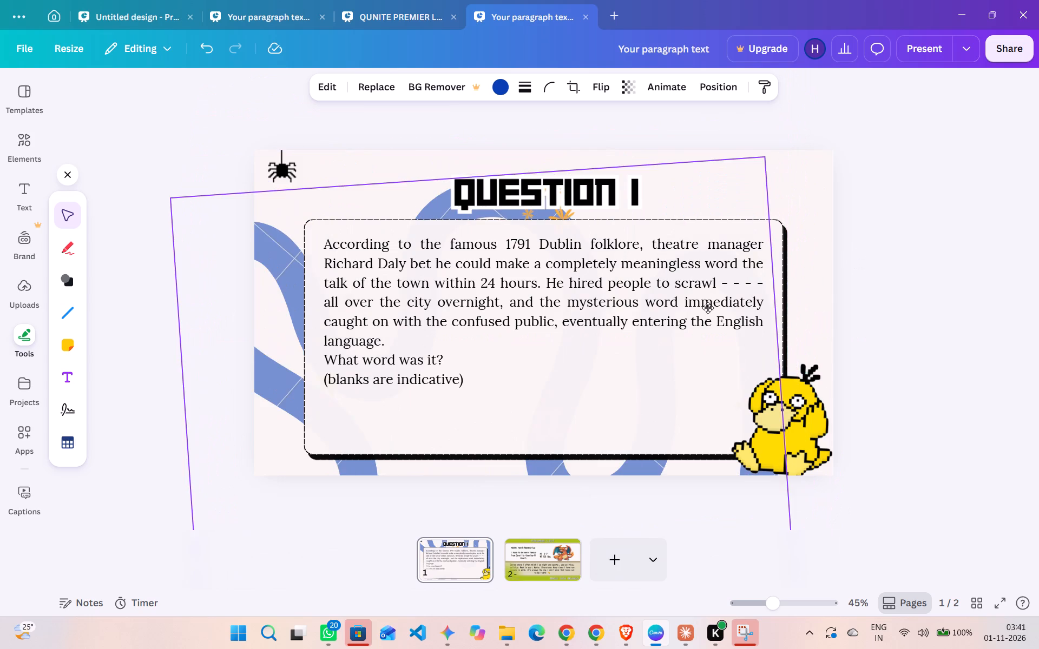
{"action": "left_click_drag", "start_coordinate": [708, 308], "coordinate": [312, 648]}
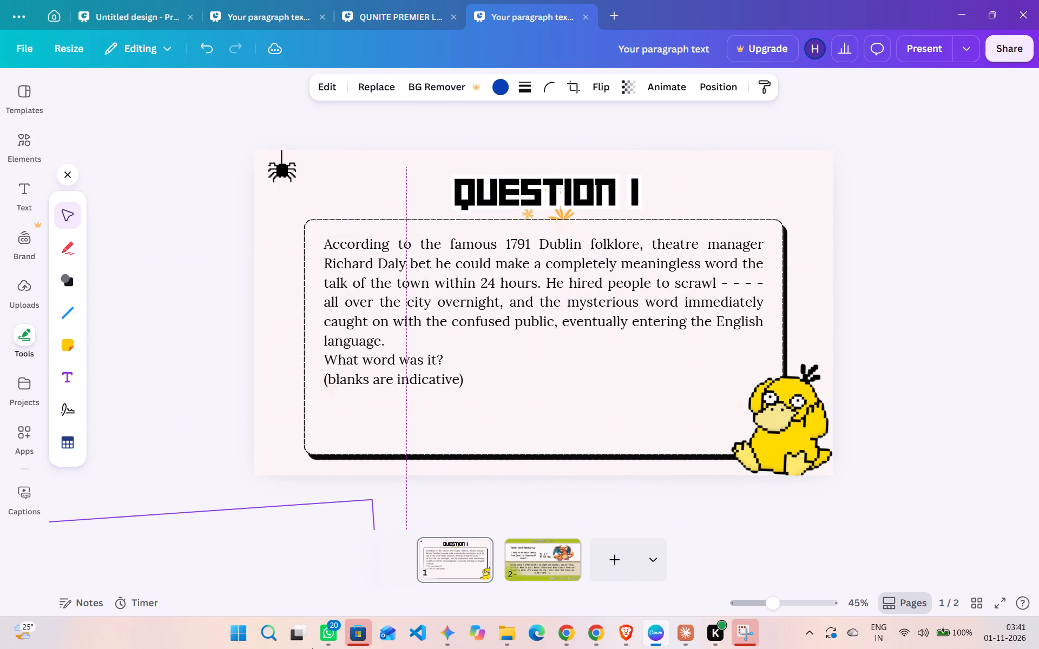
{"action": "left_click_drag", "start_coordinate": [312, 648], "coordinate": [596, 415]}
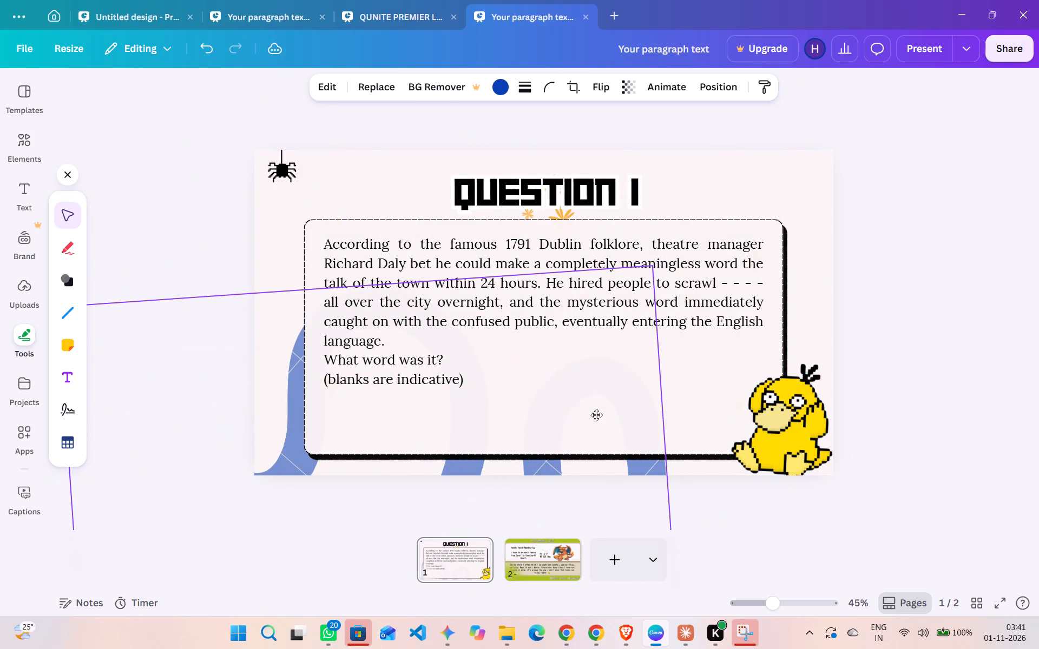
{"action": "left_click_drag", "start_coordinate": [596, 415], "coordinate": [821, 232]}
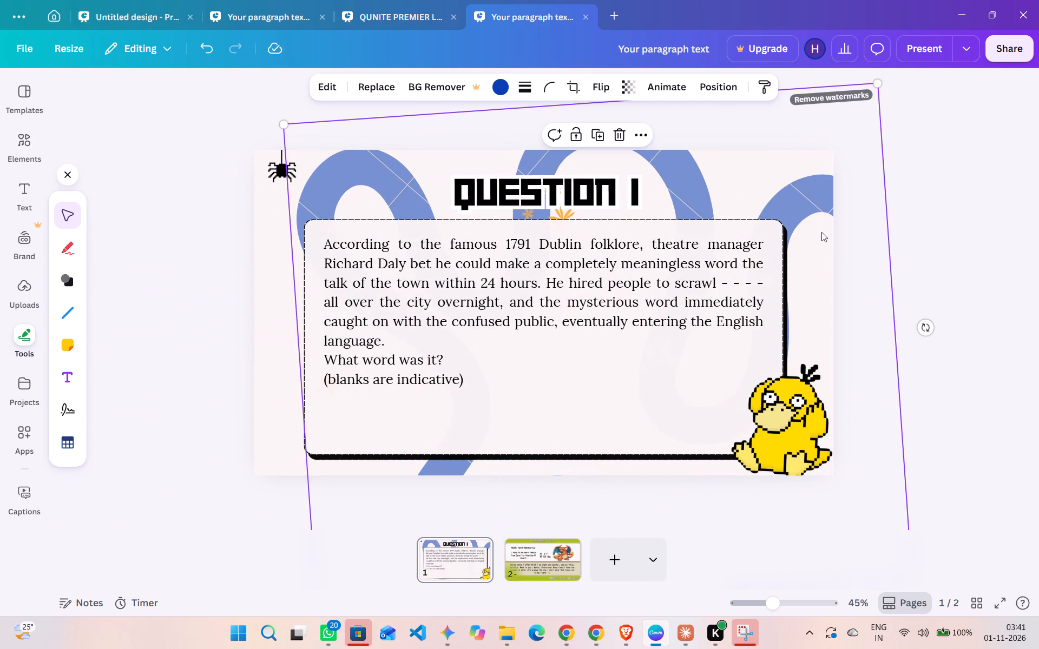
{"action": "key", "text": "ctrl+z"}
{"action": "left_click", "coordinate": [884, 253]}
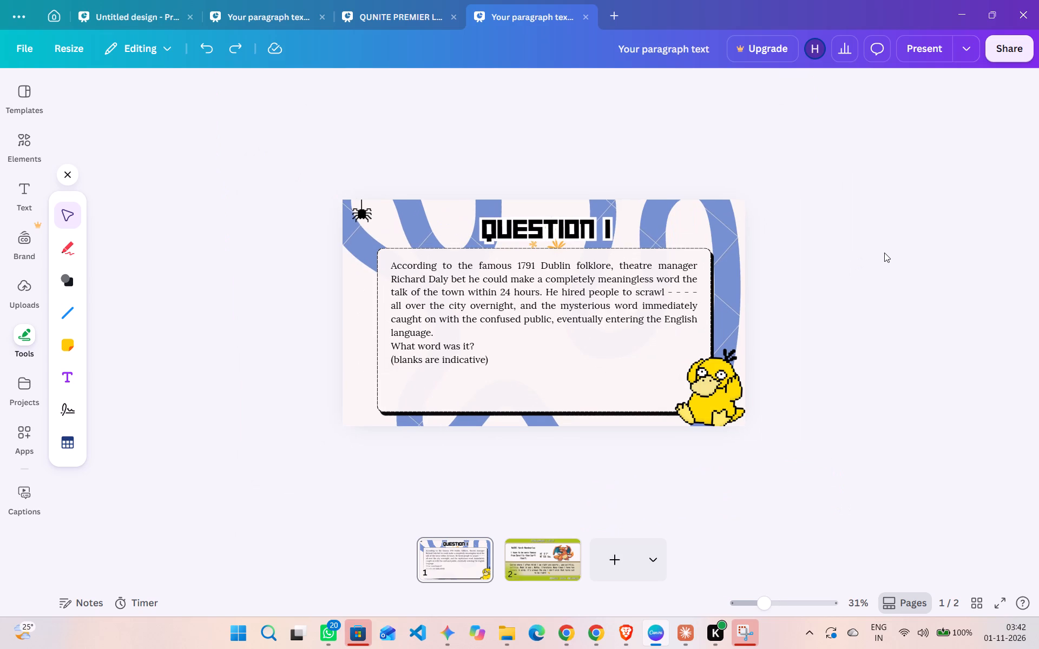
Check the QUNITE PREMIER LEAGUE deck's cover, and paste a copy of the cover as page 2 of the Pokémon card design.
{"action": "left_click", "coordinate": [397, 20]}
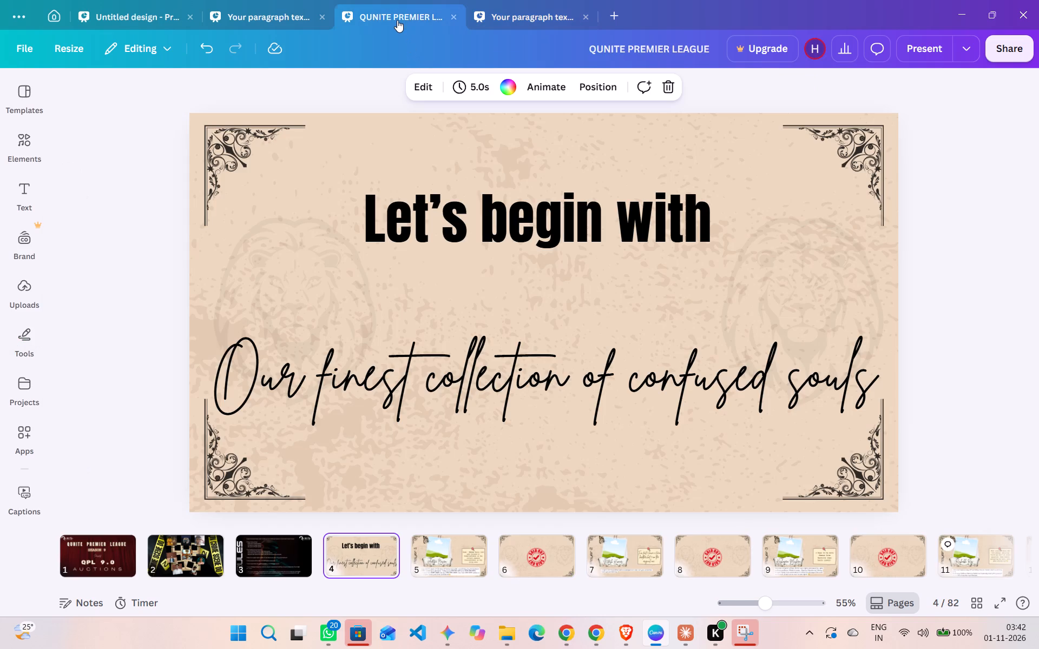
{"action": "left_click", "coordinate": [96, 553]}
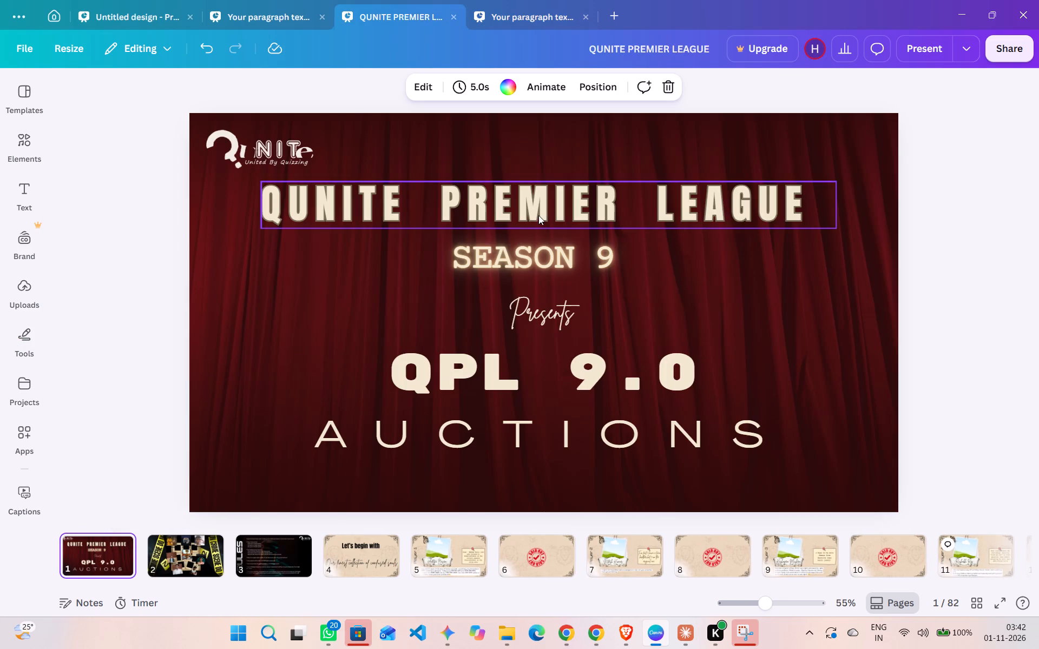
{"action": "left_click", "coordinate": [268, 18]}
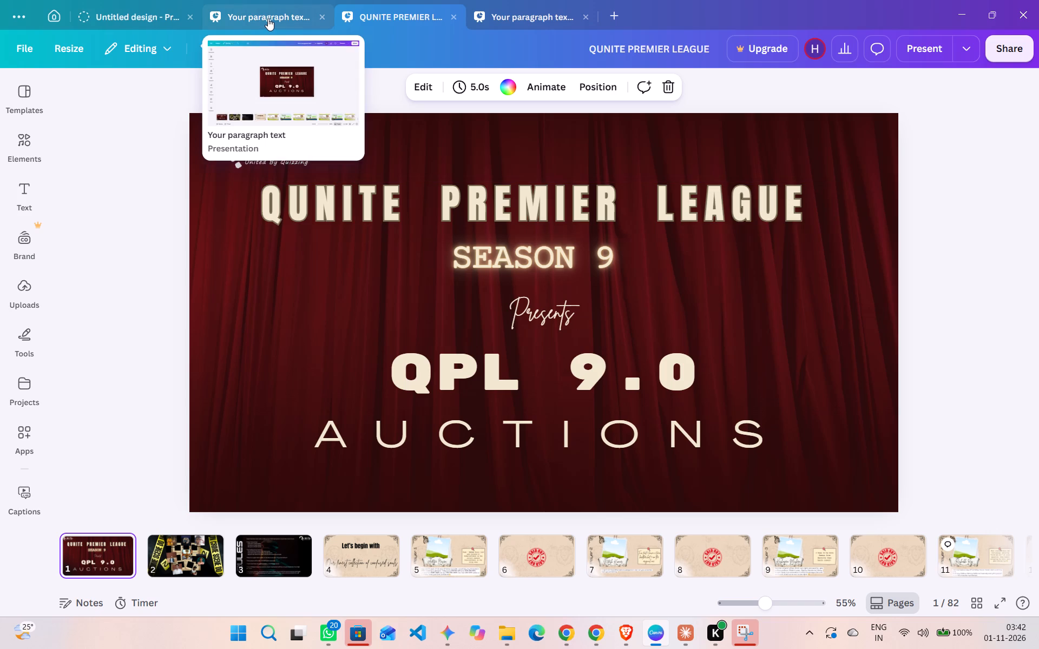
{"action": "right_click", "coordinate": [87, 552]}
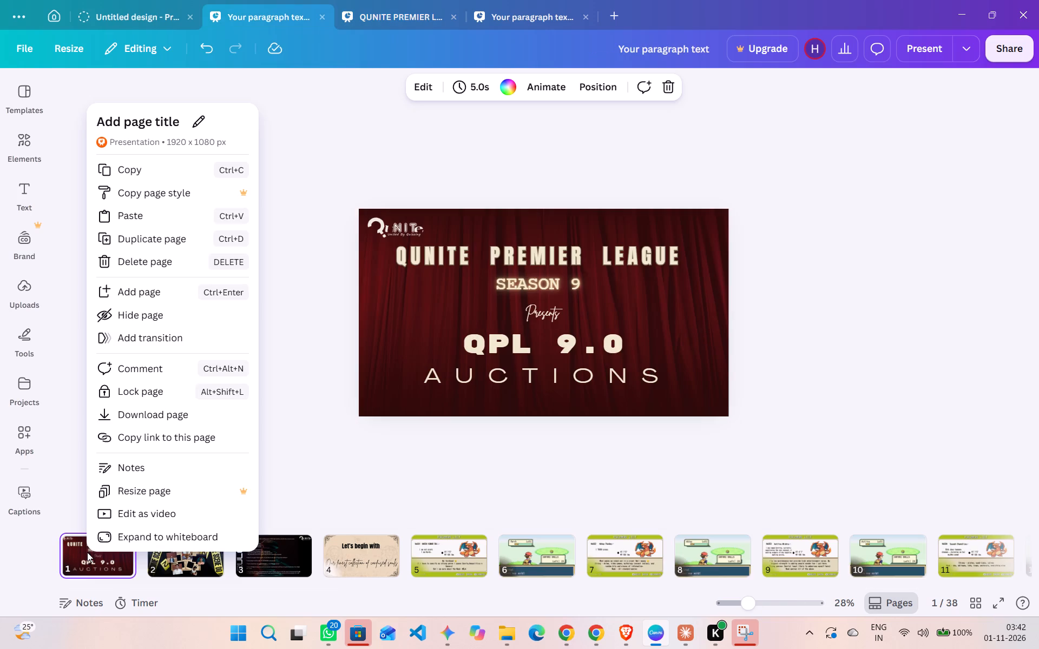
{"action": "left_click", "coordinate": [186, 176]}
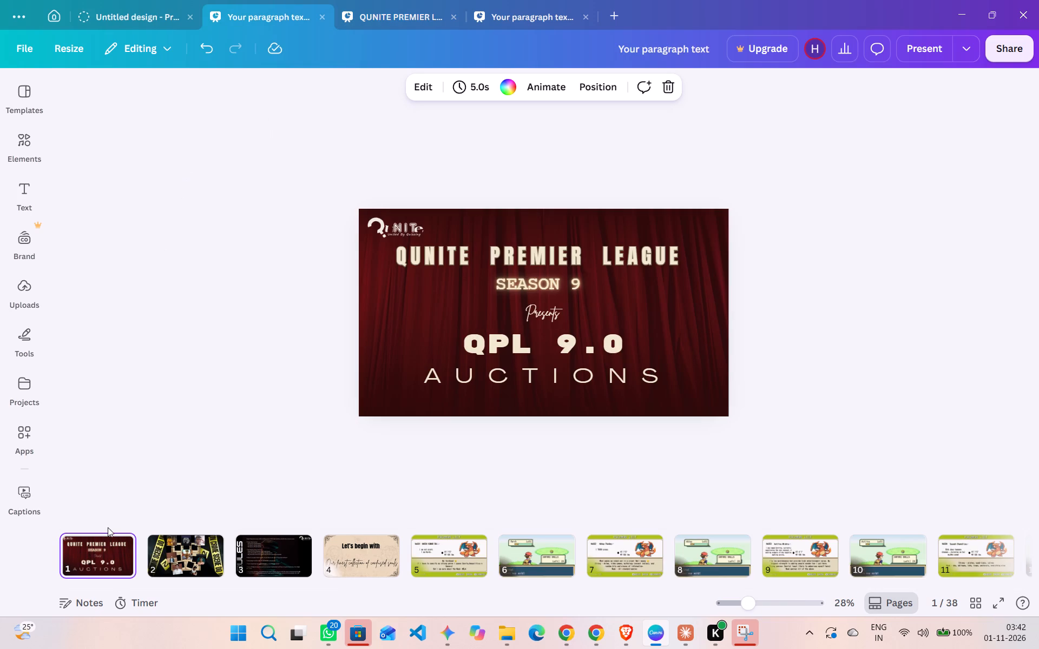
{"action": "left_click", "coordinate": [107, 545]}
{"action": "right_click", "coordinate": [107, 545]}
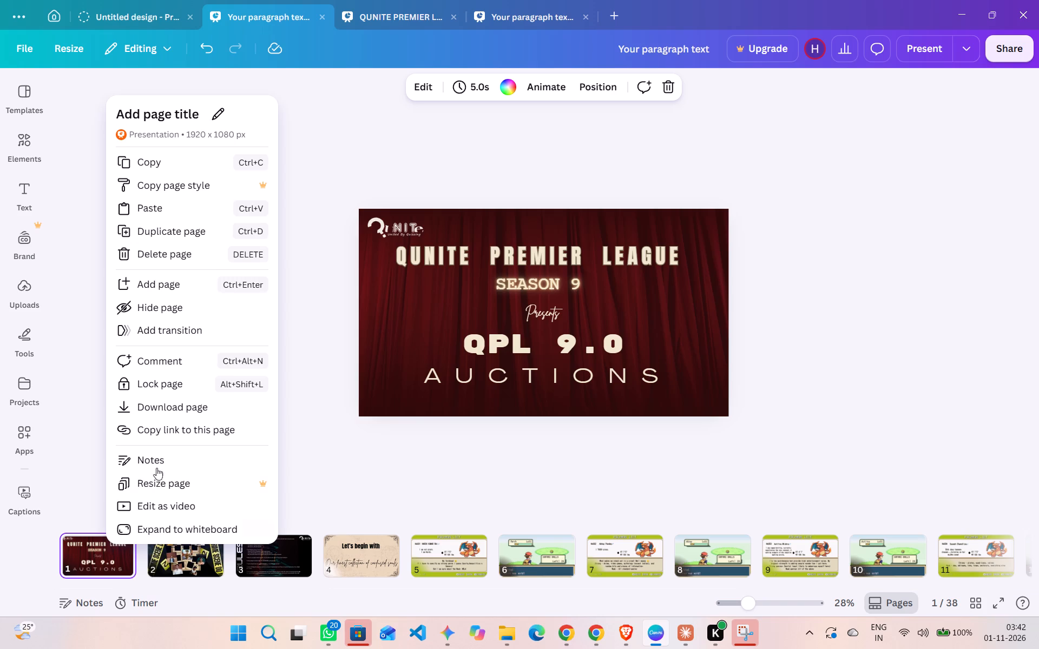
{"action": "left_click", "coordinate": [200, 210]}
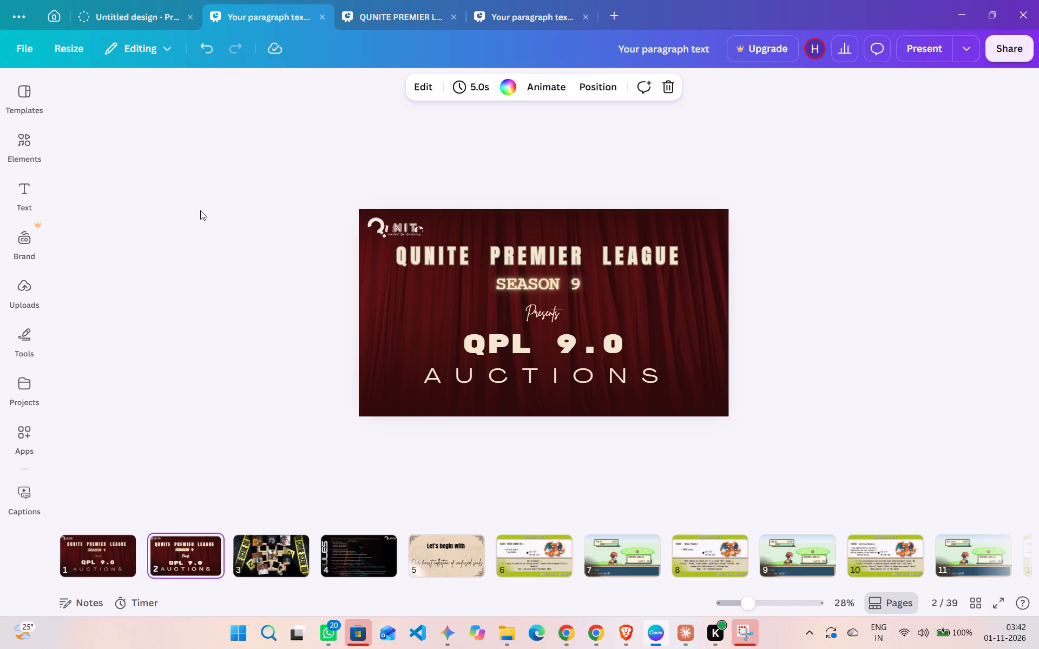
Review the Pokémon card design's opening pages, from the QPL 9.0 Auctions covers through the RULES page to the first player card.
{"action": "key", "text": "Right"}
{"action": "key", "text": "Right"}
{"action": "key", "text": "Right"}
{"action": "key", "text": "Right"}
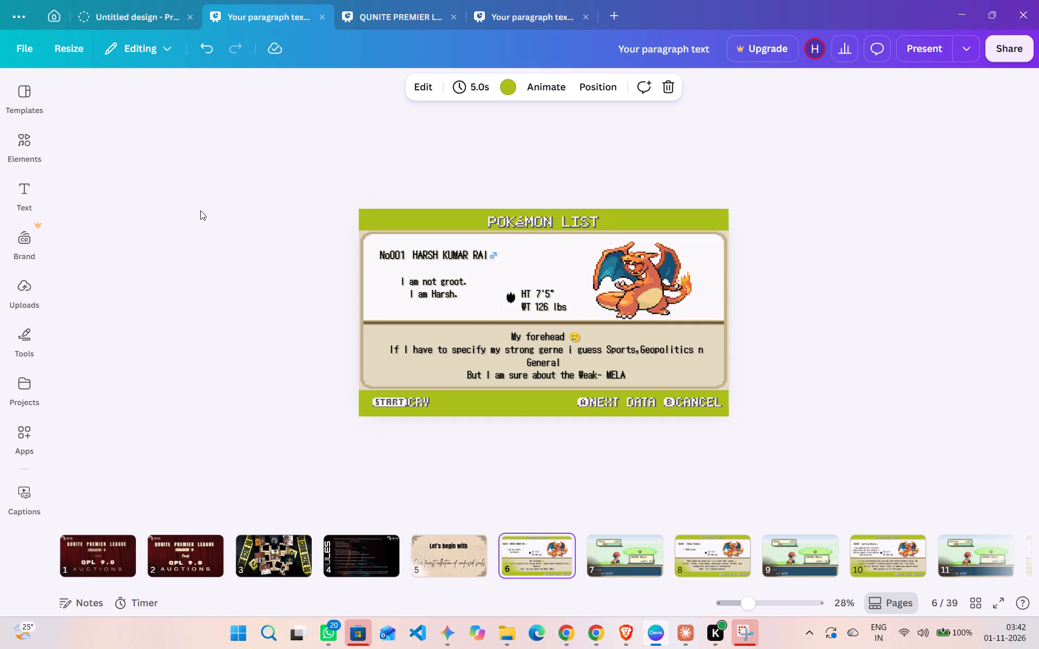
{"action": "key", "text": "Left"}
{"action": "key", "text": "Left"}
{"action": "key", "text": "Left"}
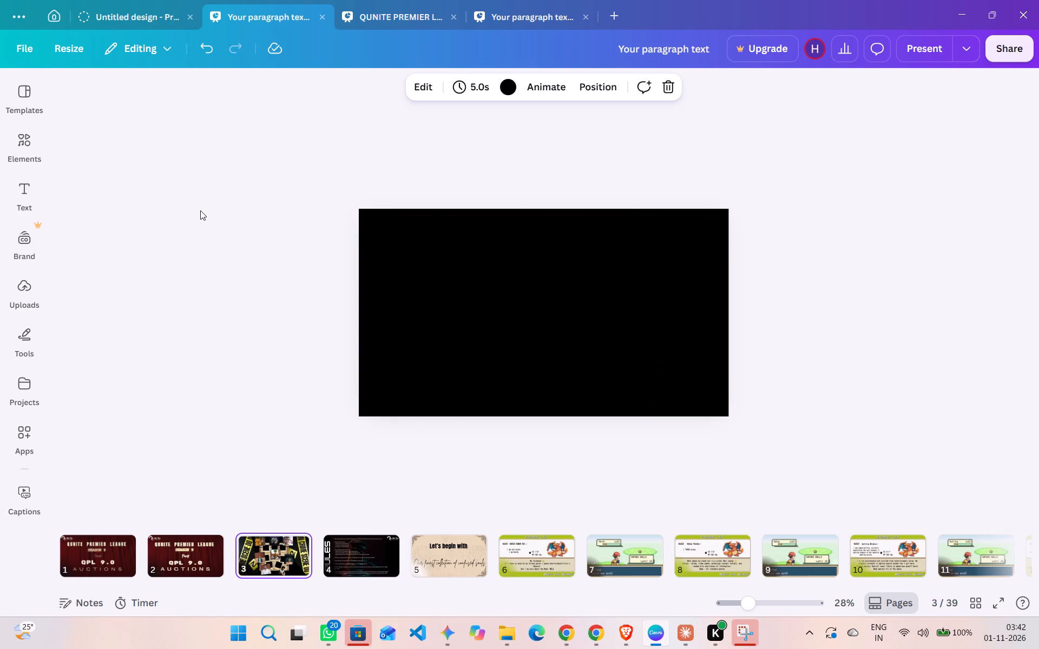
{"action": "key", "text": "Left"}
{"action": "key", "text": "Left"}
{"action": "key", "text": "Left"}
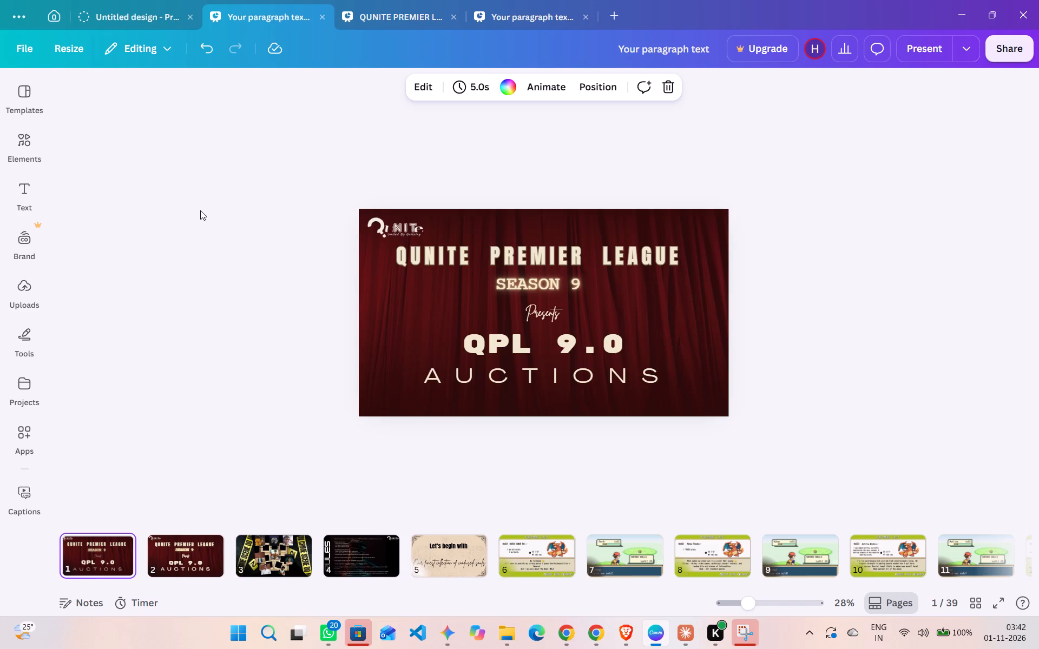
{"action": "key", "text": "Right"}
{"action": "key", "text": "Right"}
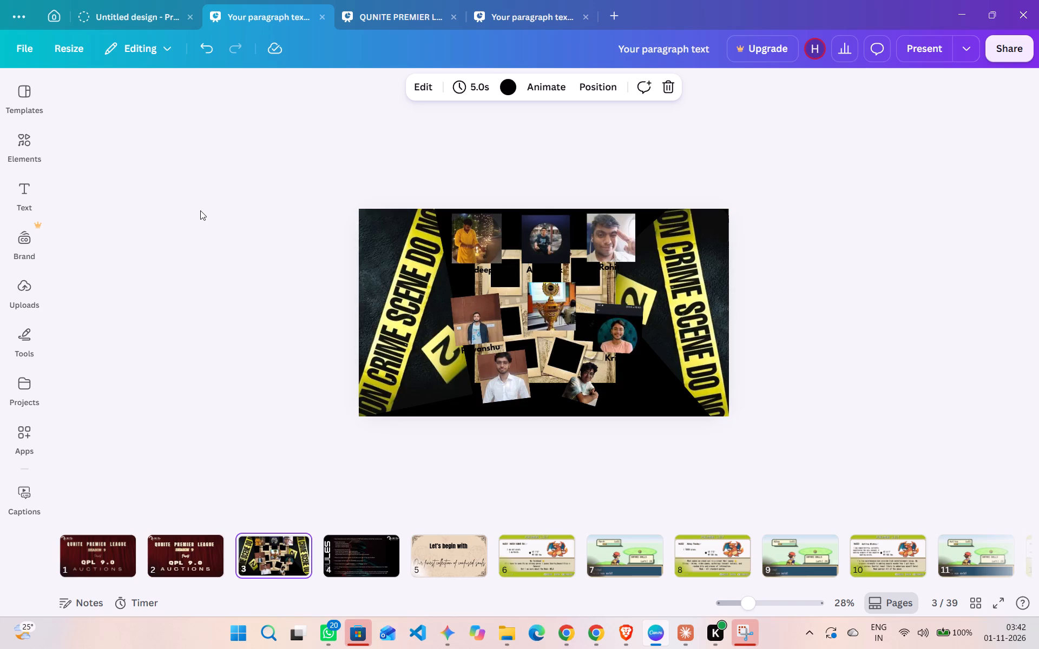
{"action": "key", "text": "Right"}
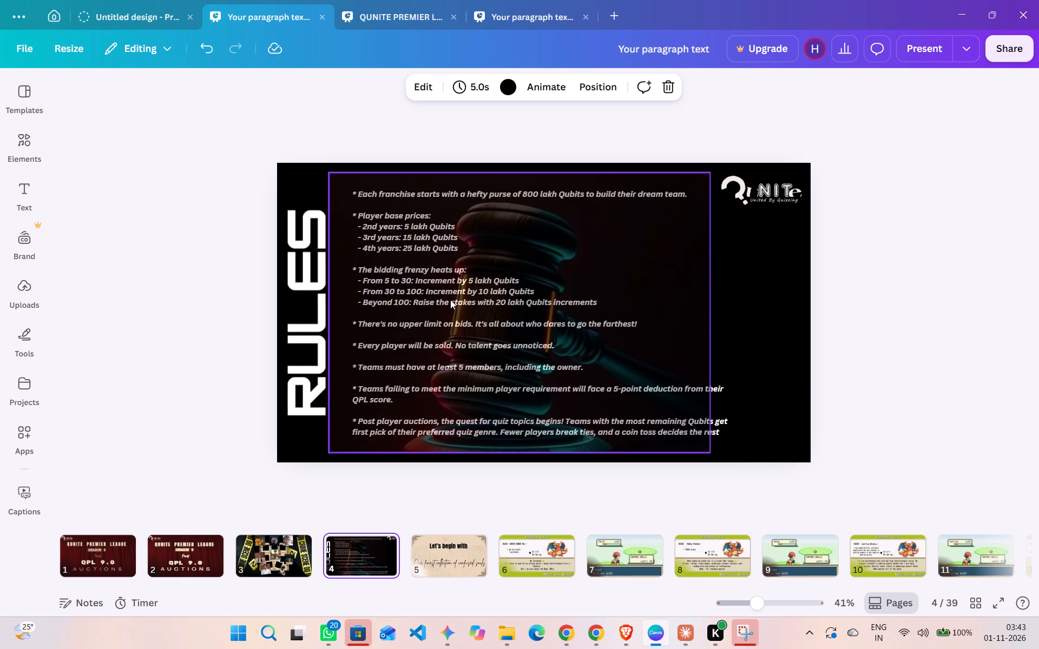
Switch to Google Chrome, search Google Images for "pokemon firered ash", and browse the results for usable Pokémon artwork.
{"action": "left_click", "coordinate": [595, 625]}
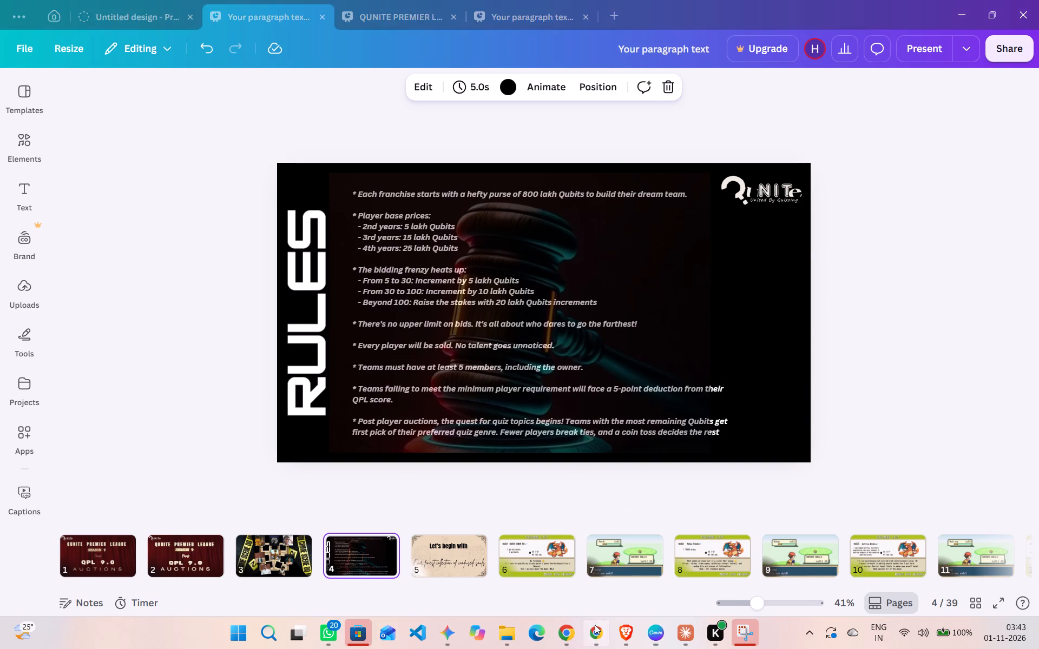
{"action": "left_click", "coordinate": [400, 48]}
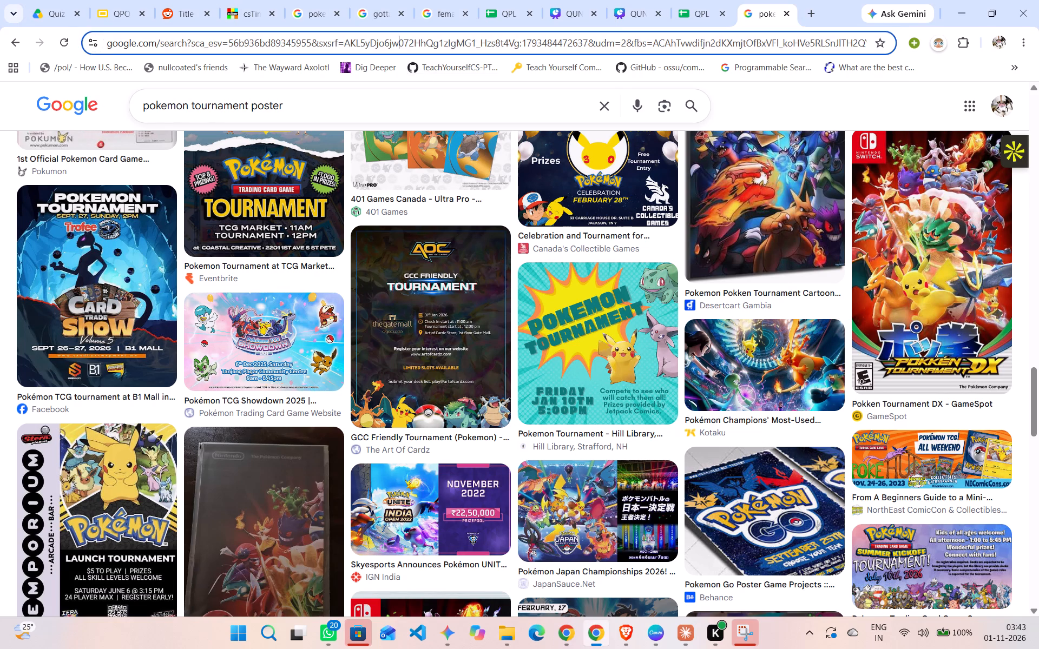
{"action": "type", "text": "fir"}
{"action": "key", "text": "BackSpace"}
{"action": "key", "text": "BackSpace"}
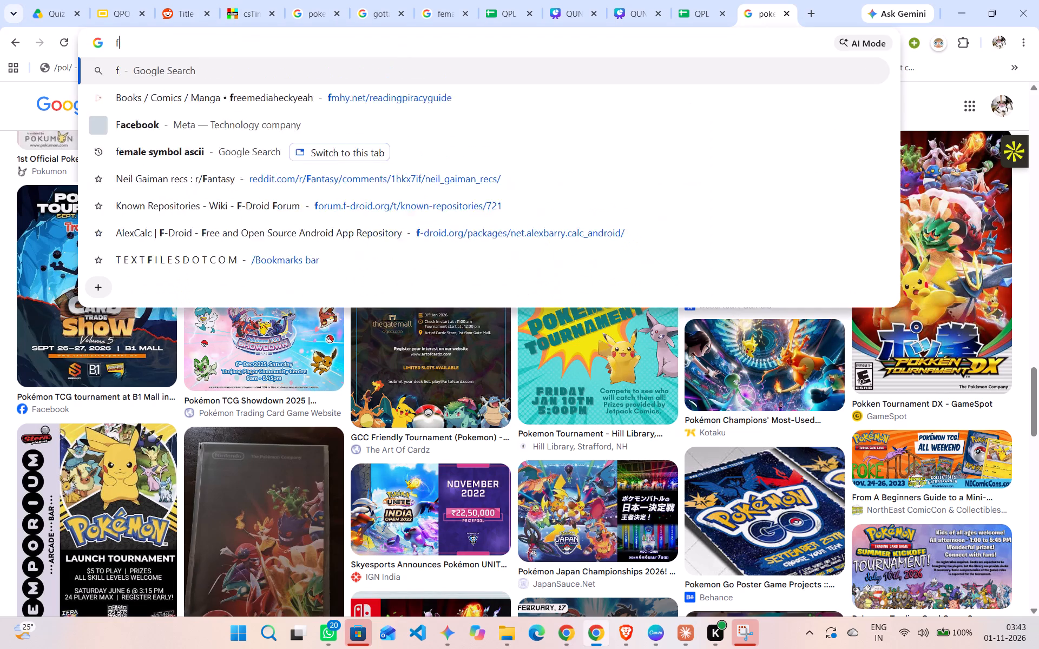
{"action": "key", "text": "BackSpace"}
{"action": "type", "text": "poe"}
{"action": "key", "text": "BackSpace"}
{"action": "type", "text": "kemon fir"}
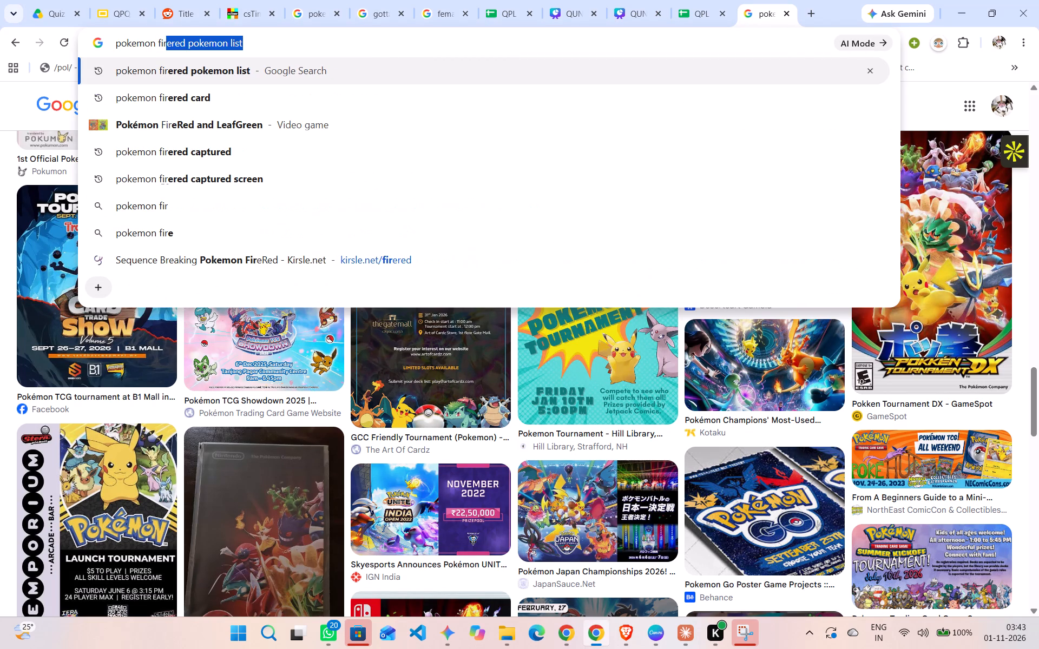
{"action": "type", "text": "ered ash"}
{"action": "key", "text": "Return"}
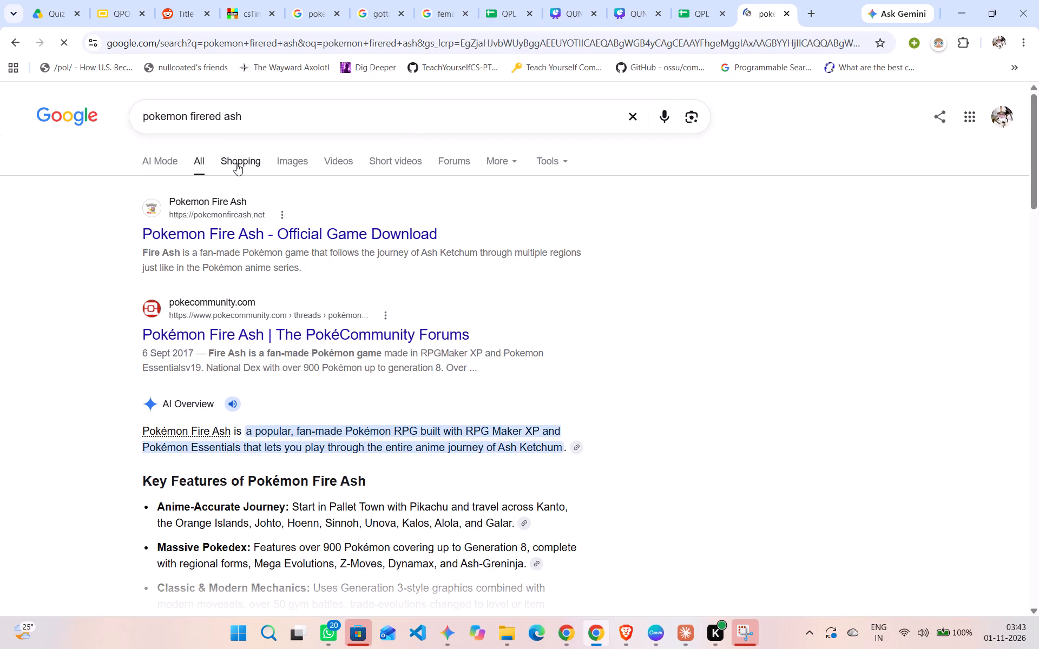
{"action": "left_click", "coordinate": [281, 160]}
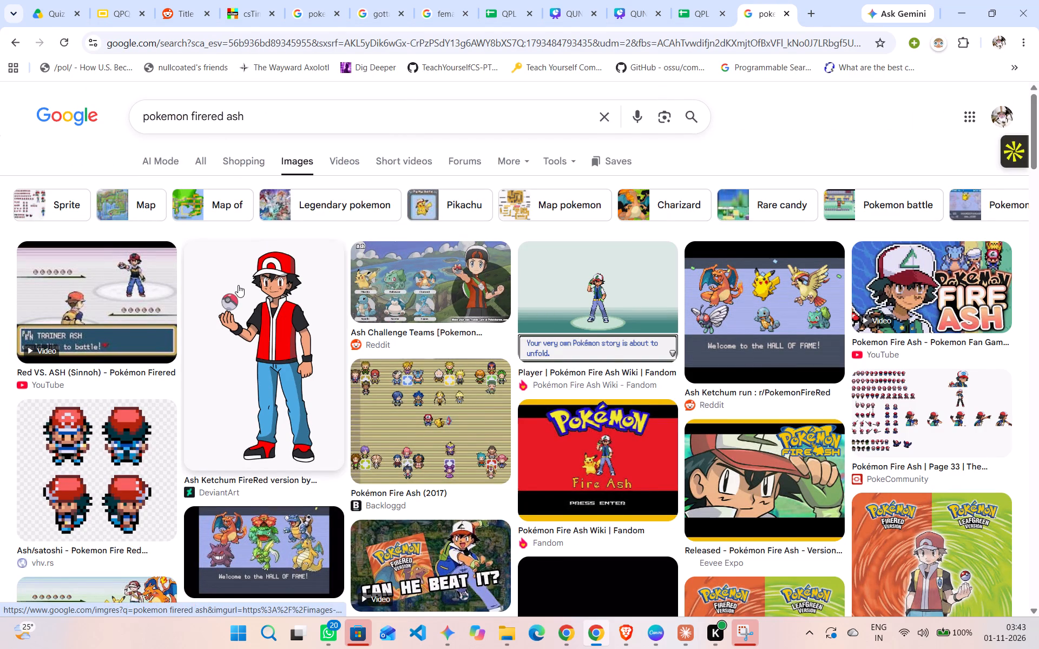
{"action": "scroll", "coordinate": [238, 285], "scroll_direction": "down", "scroll_amount": 1}
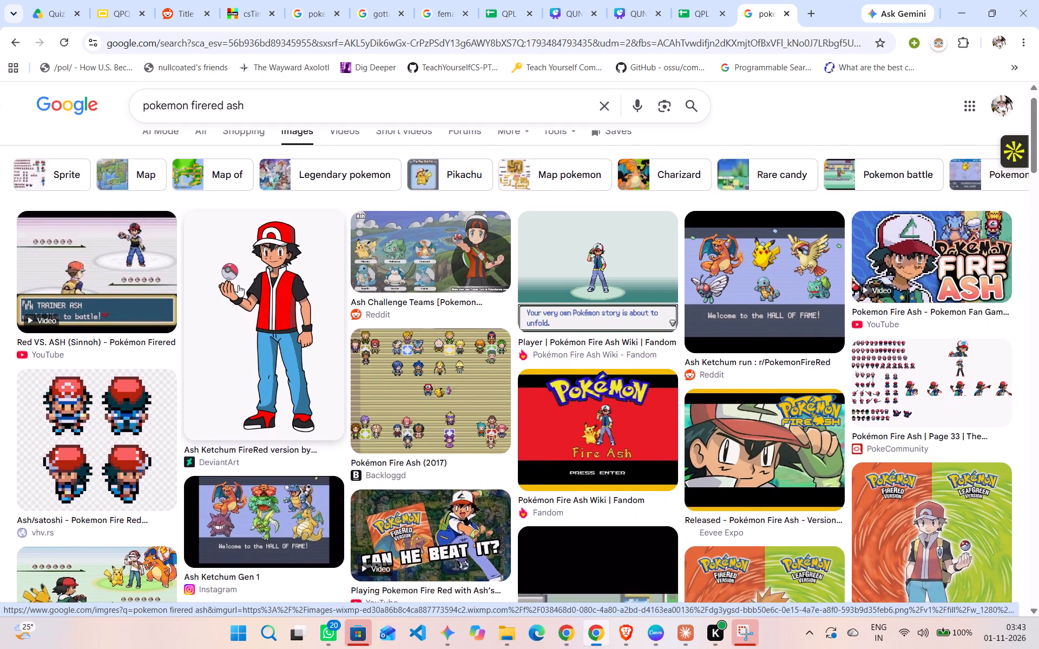
{"action": "scroll", "coordinate": [238, 285], "scroll_direction": "down", "scroll_amount": 2}
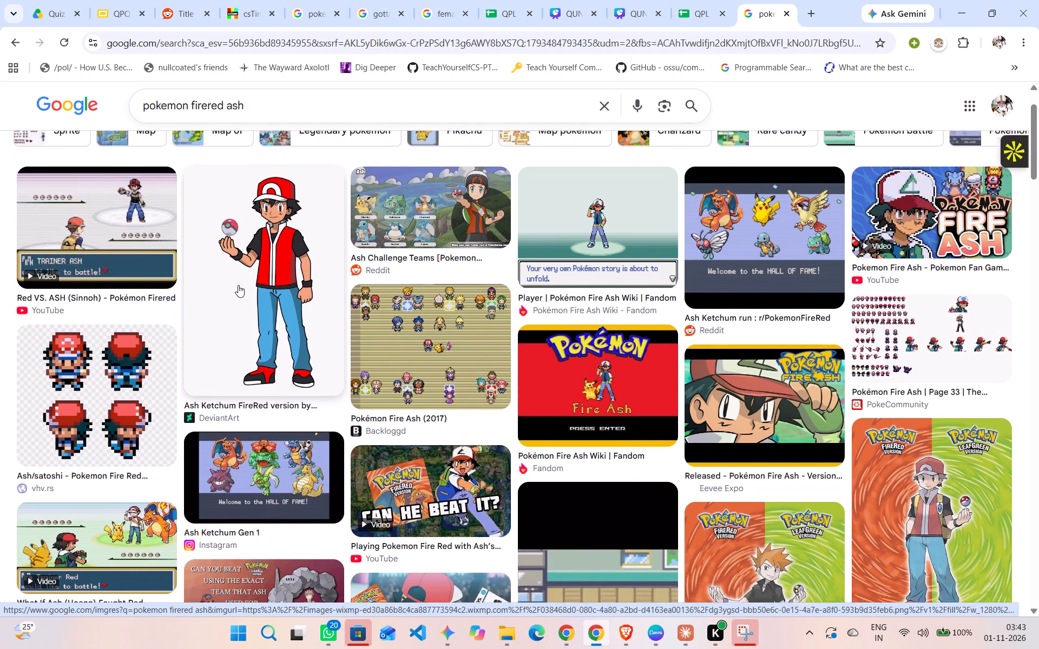
{"action": "scroll", "coordinate": [238, 285], "scroll_direction": "down", "scroll_amount": 2}
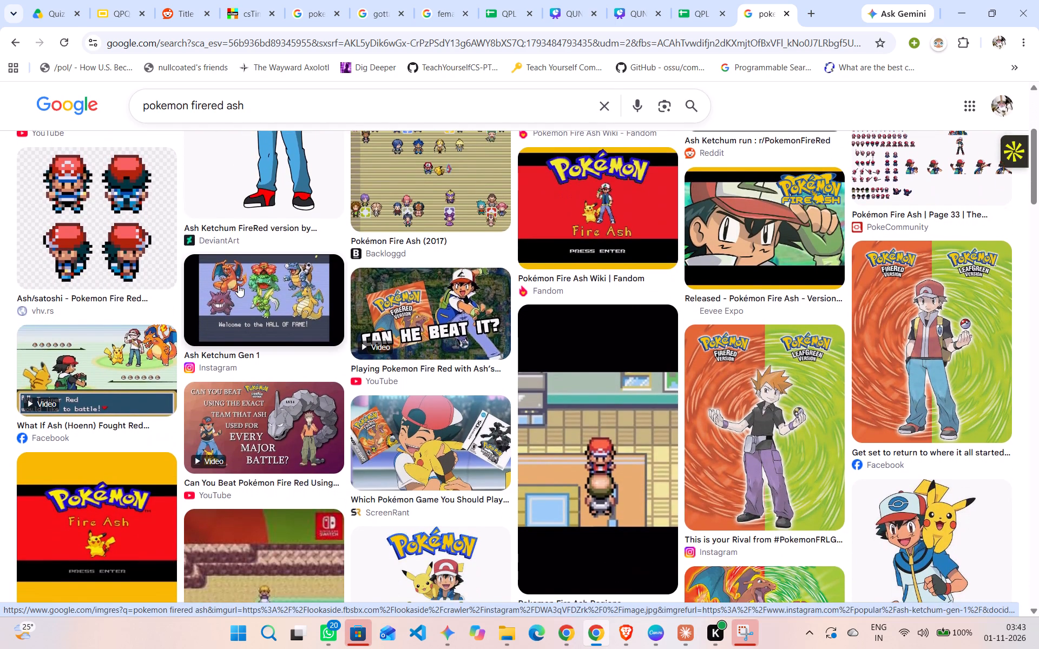
{"action": "scroll", "coordinate": [238, 285], "scroll_direction": "down", "scroll_amount": 2}
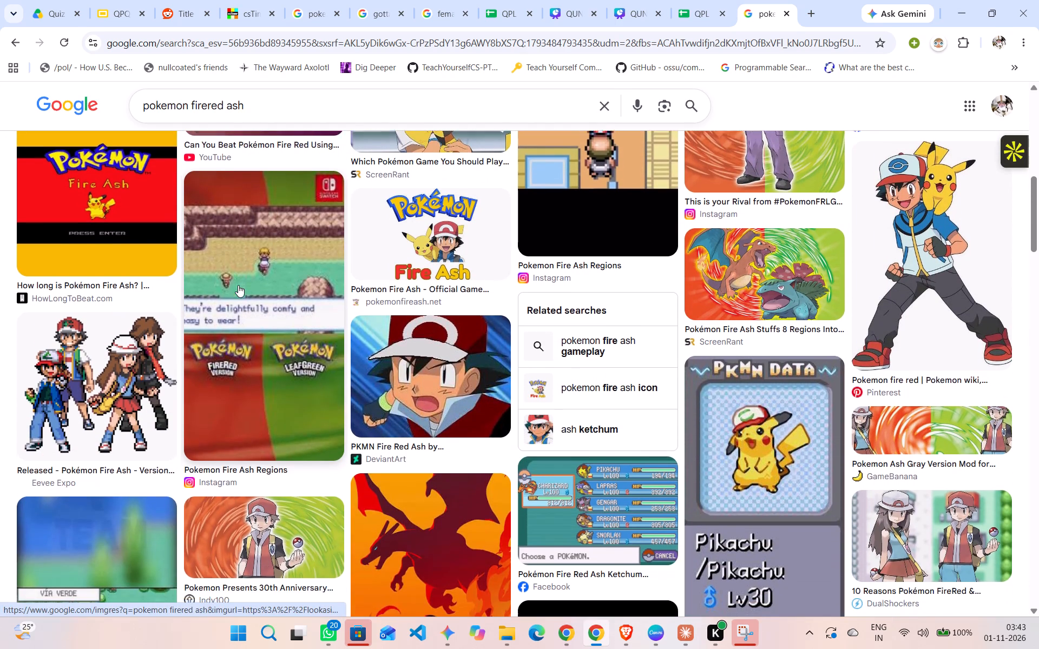
{"action": "scroll", "coordinate": [238, 285], "scroll_direction": "down", "scroll_amount": 2}
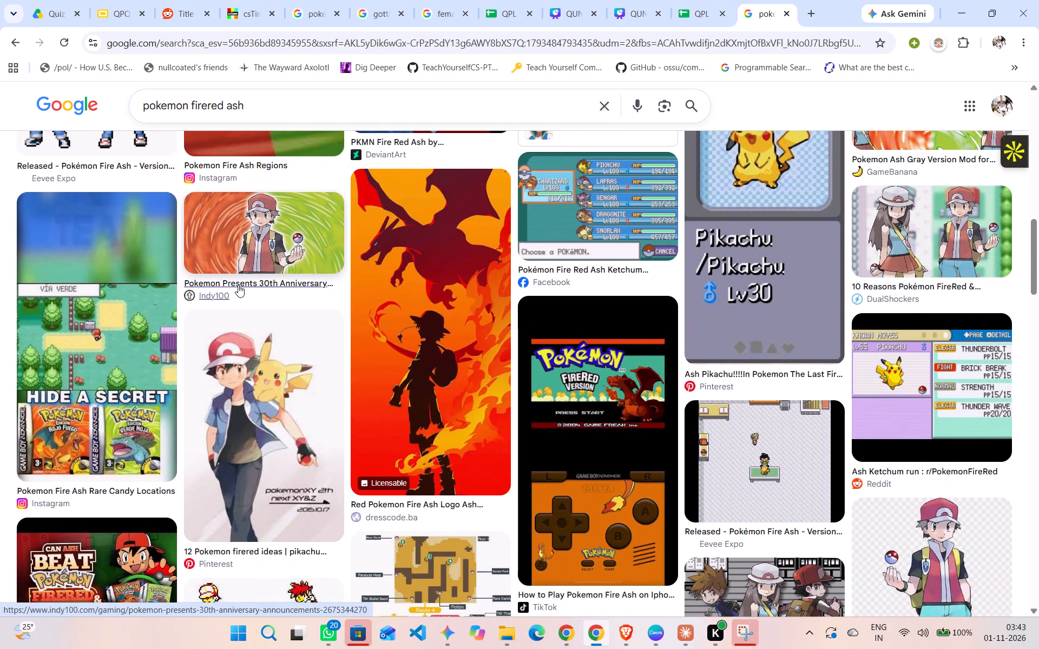
{"action": "scroll", "coordinate": [238, 285], "scroll_direction": "down", "scroll_amount": 2}
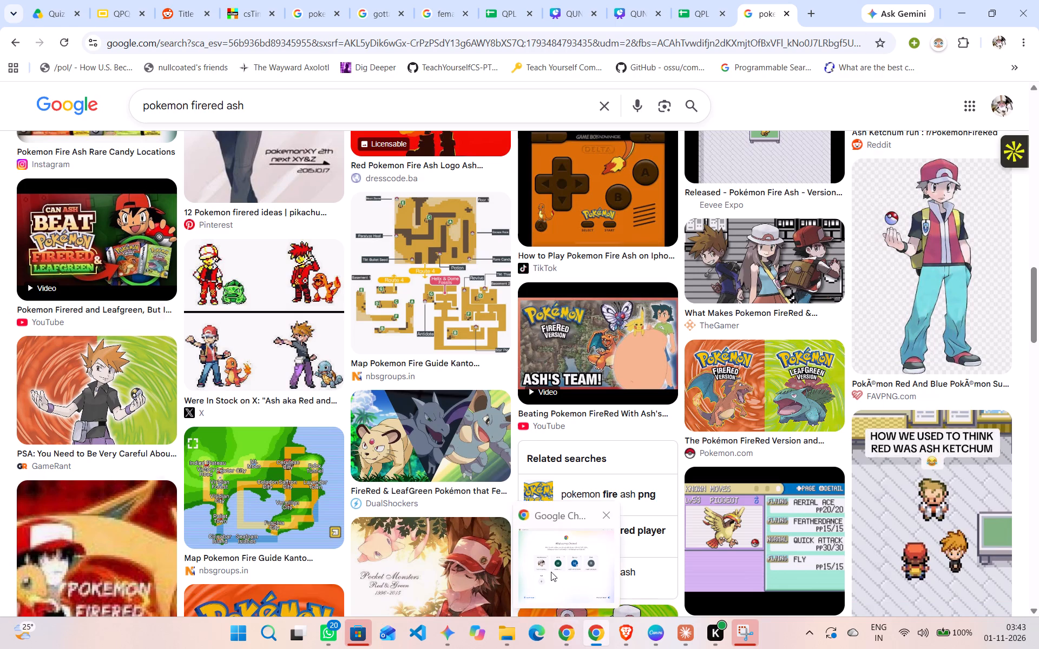
Search Google Images for "pixellated pokemons" and look through the pixel-art results.
{"action": "left_click", "coordinate": [601, 97]}
{"action": "type", "text": "pixellated pokemons"}
{"action": "key", "text": "Return"}
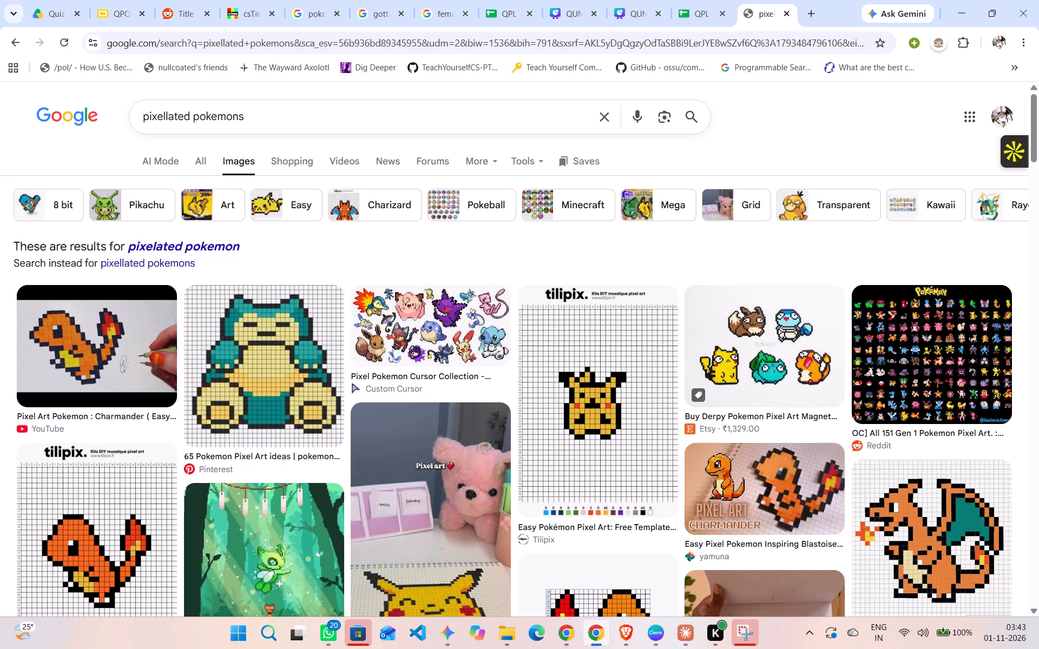
{"action": "scroll", "coordinate": [269, 364], "scroll_direction": "down", "scroll_amount": 1}
{"action": "scroll", "coordinate": [269, 364], "scroll_direction": "up", "scroll_amount": 3}
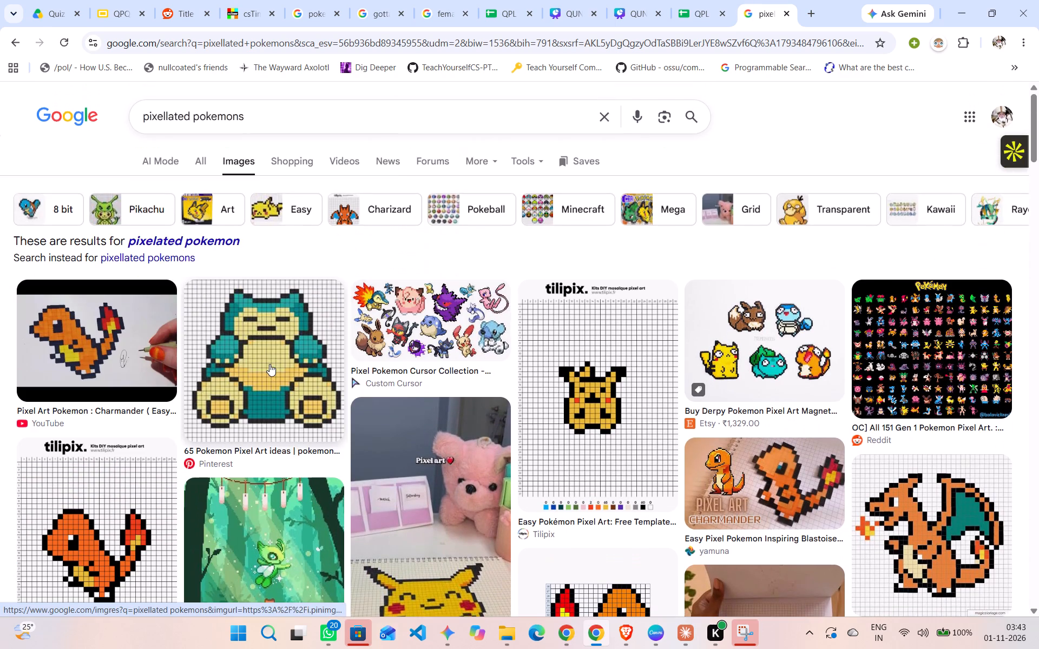
{"action": "scroll", "coordinate": [260, 332], "scroll_direction": "down", "scroll_amount": 4}
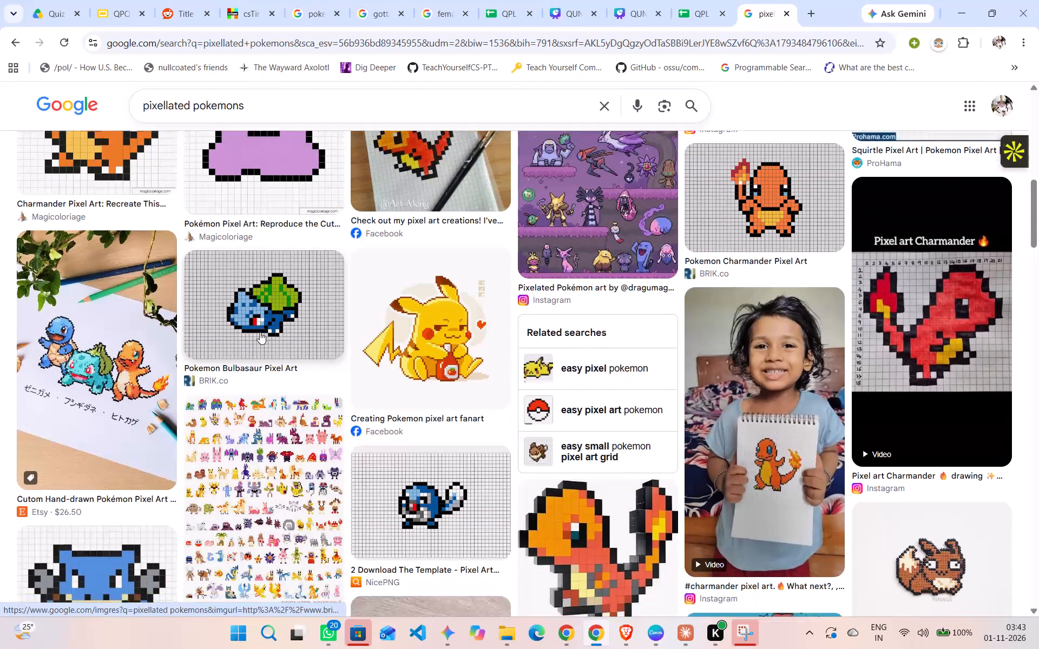
{"action": "scroll", "coordinate": [260, 332], "scroll_direction": "down", "scroll_amount": 4}
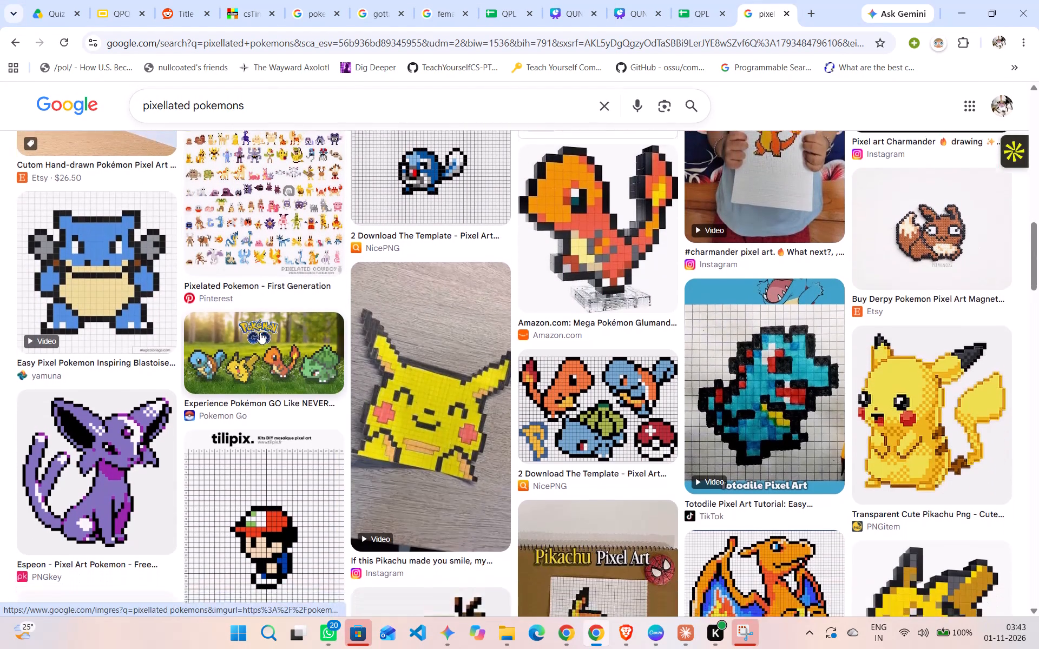
{"action": "scroll", "coordinate": [260, 332], "scroll_direction": "down", "scroll_amount": 3}
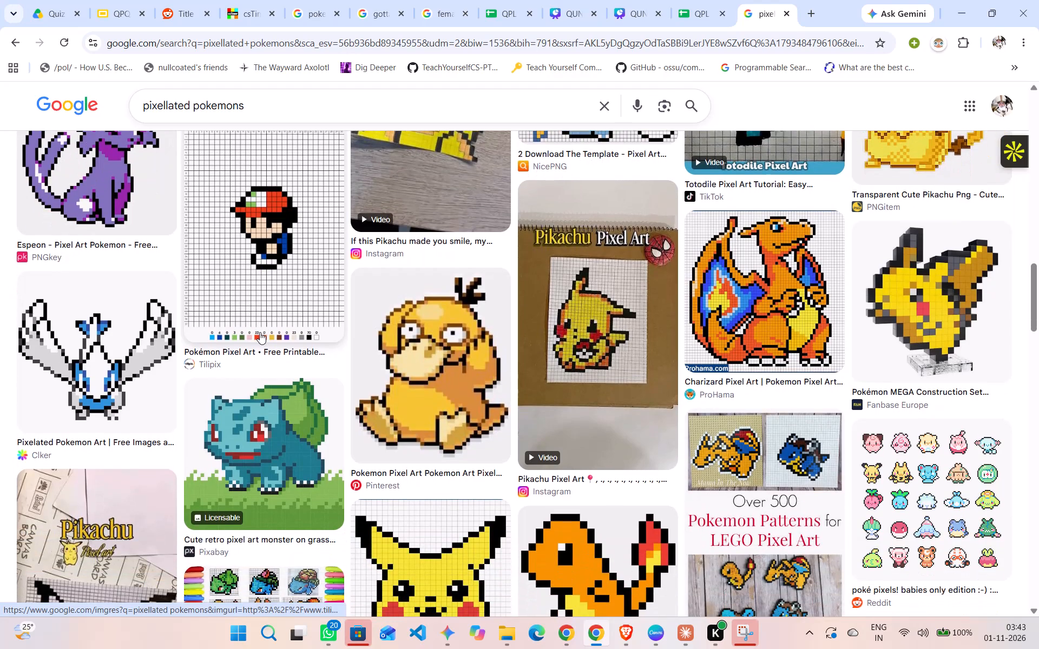
{"action": "scroll", "coordinate": [260, 332], "scroll_direction": "down", "scroll_amount": 1}
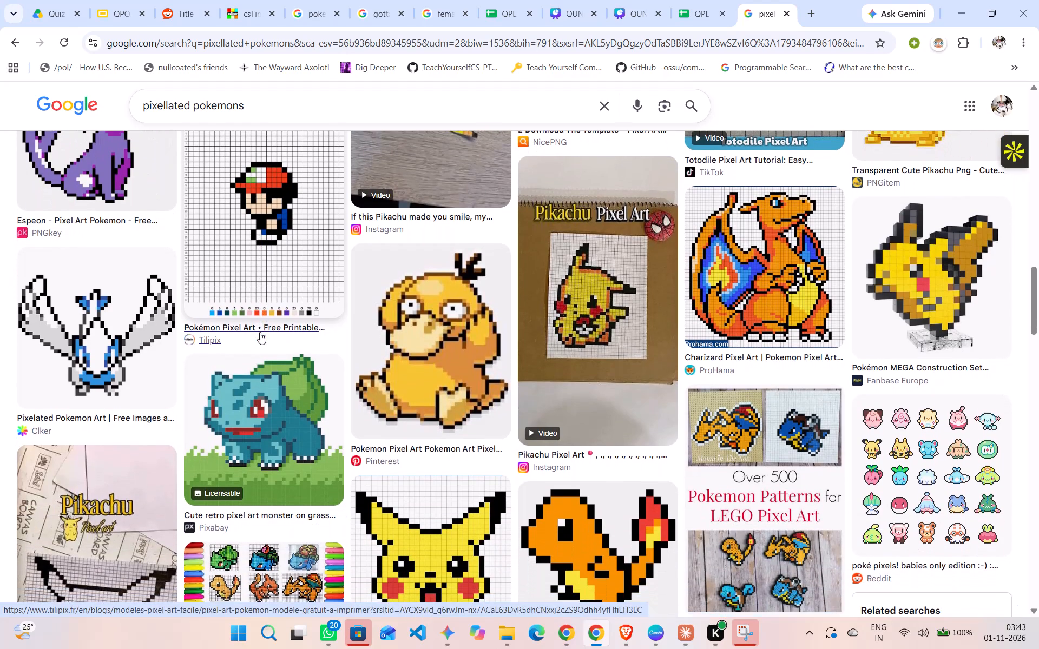
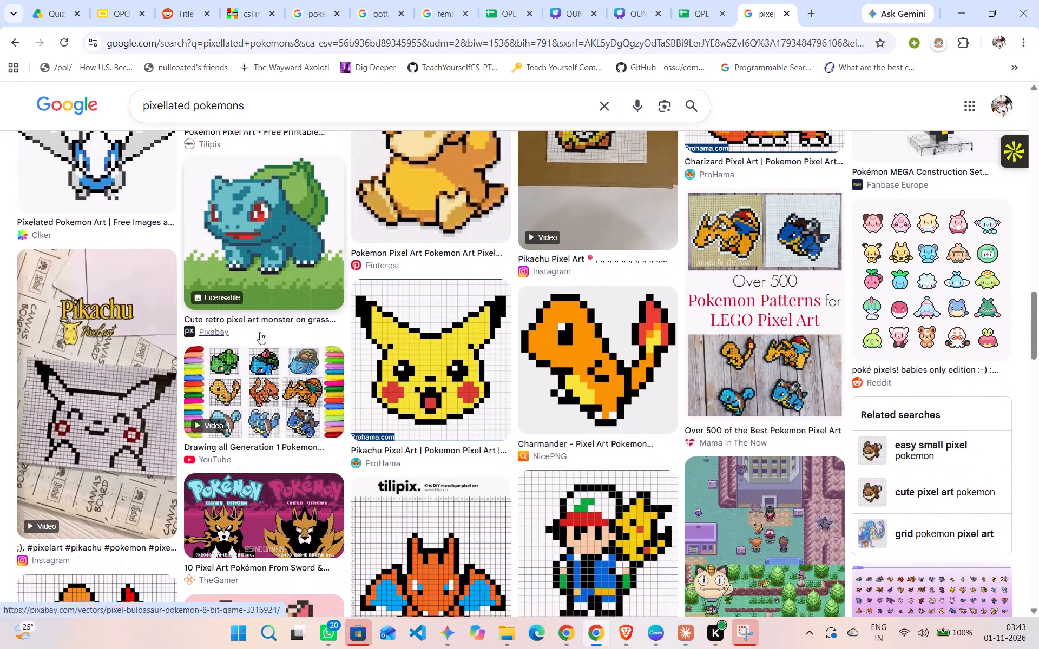
Browse further through the "pixellated pokemons" image results for pixel-art Pokémon suited to the auction presentation.
{"action": "scroll", "coordinate": [260, 332], "scroll_direction": "down", "scroll_amount": 4}
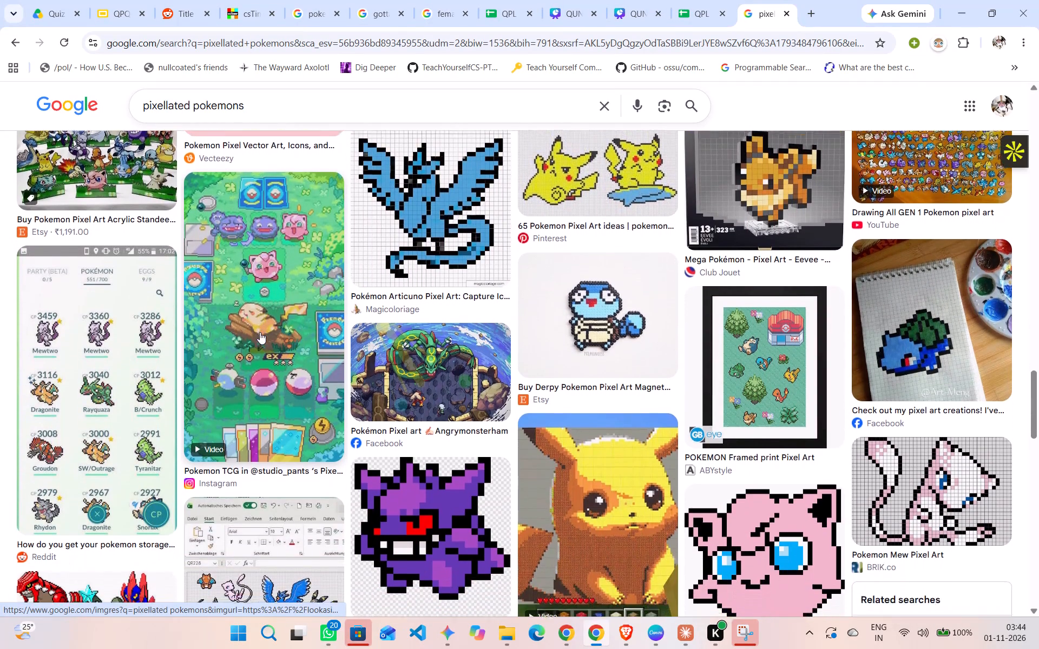
{"action": "scroll", "coordinate": [260, 332], "scroll_direction": "down", "scroll_amount": 3}
{"action": "scroll", "coordinate": [260, 332], "scroll_direction": "up", "scroll_amount": 1}
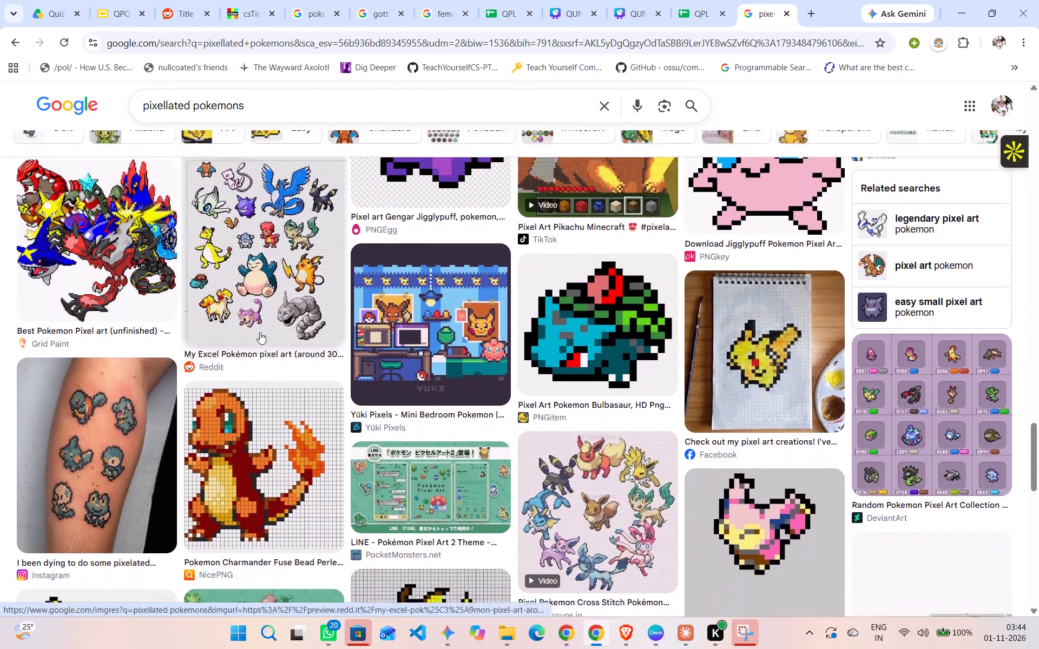
{"action": "scroll", "coordinate": [260, 332], "scroll_direction": "up", "scroll_amount": 2}
{"action": "scroll", "coordinate": [260, 332], "scroll_direction": "down", "scroll_amount": 2}
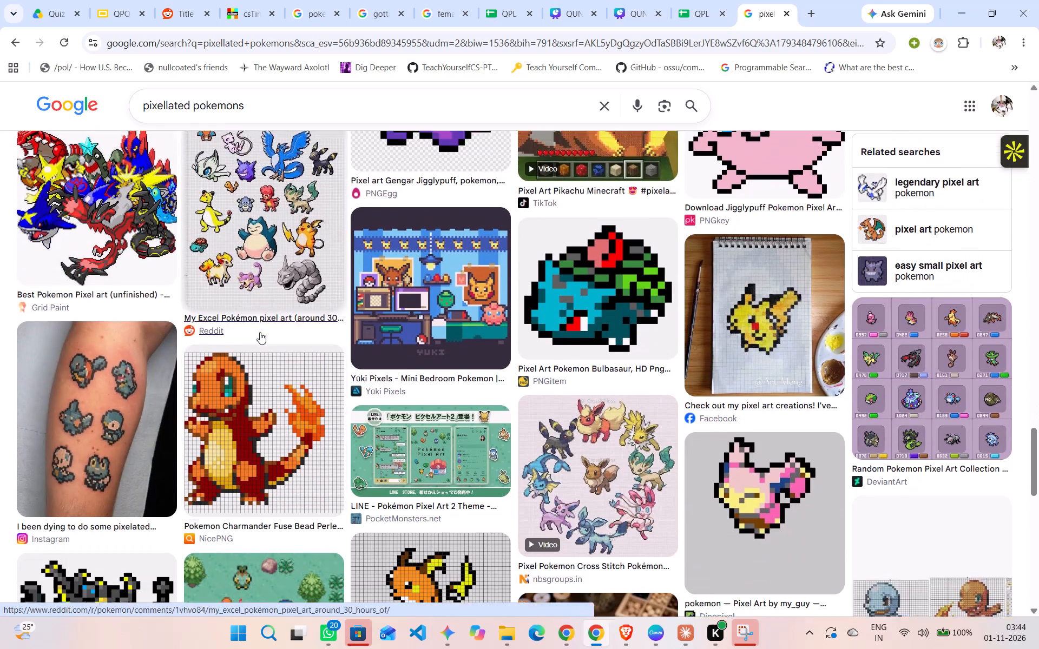
{"action": "scroll", "coordinate": [260, 332], "scroll_direction": "down", "scroll_amount": 2}
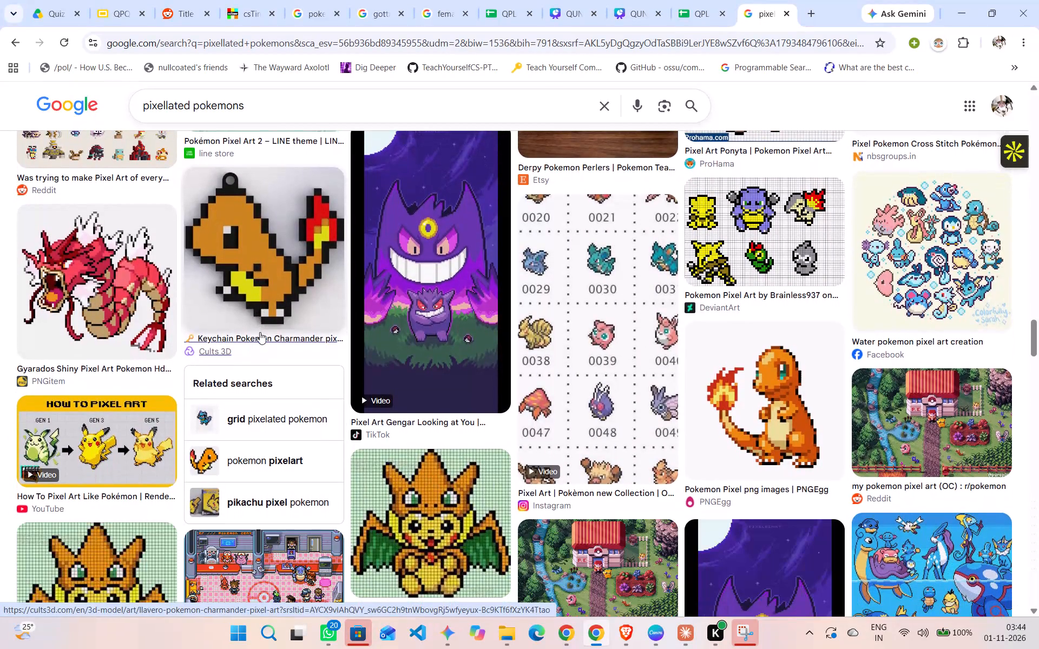
{"action": "scroll", "coordinate": [260, 332], "scroll_direction": "up", "scroll_amount": 3}
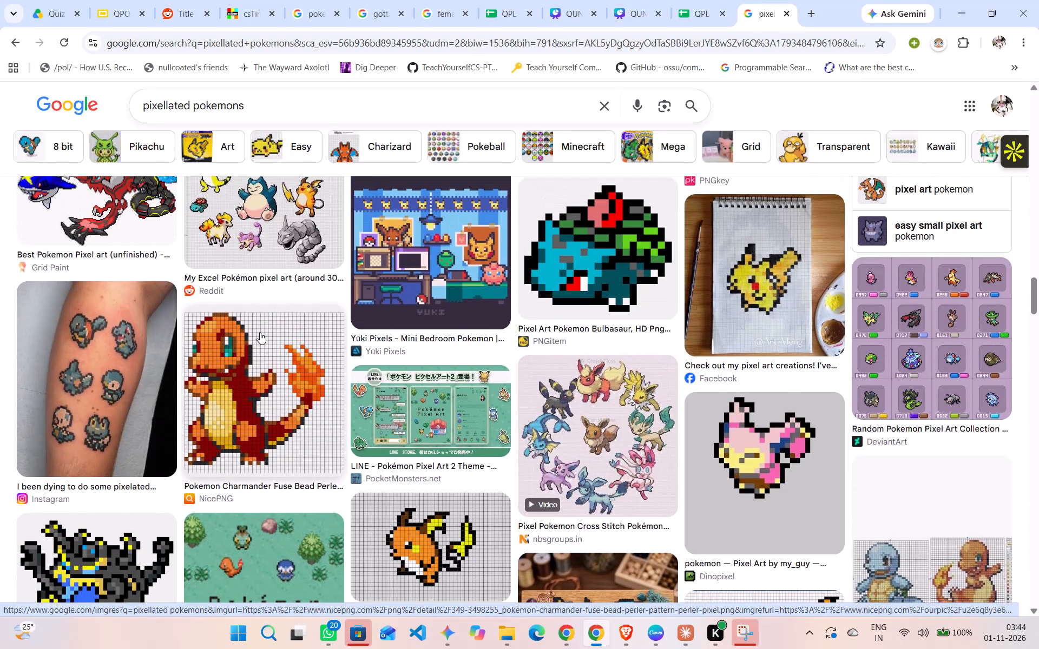
{"action": "scroll", "coordinate": [260, 332], "scroll_direction": "up", "scroll_amount": 3}
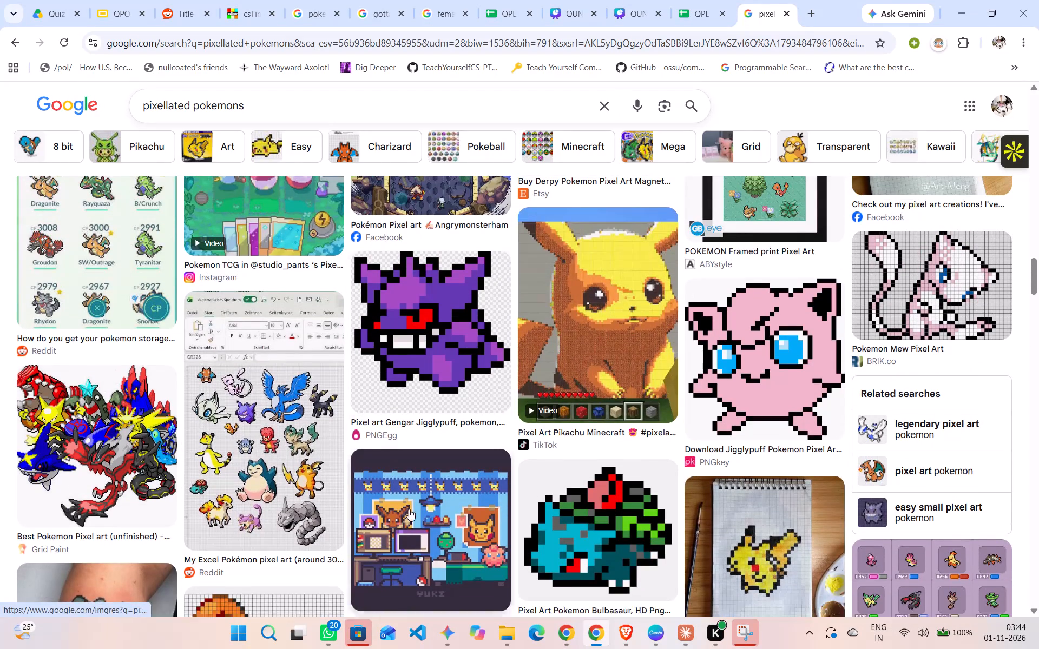
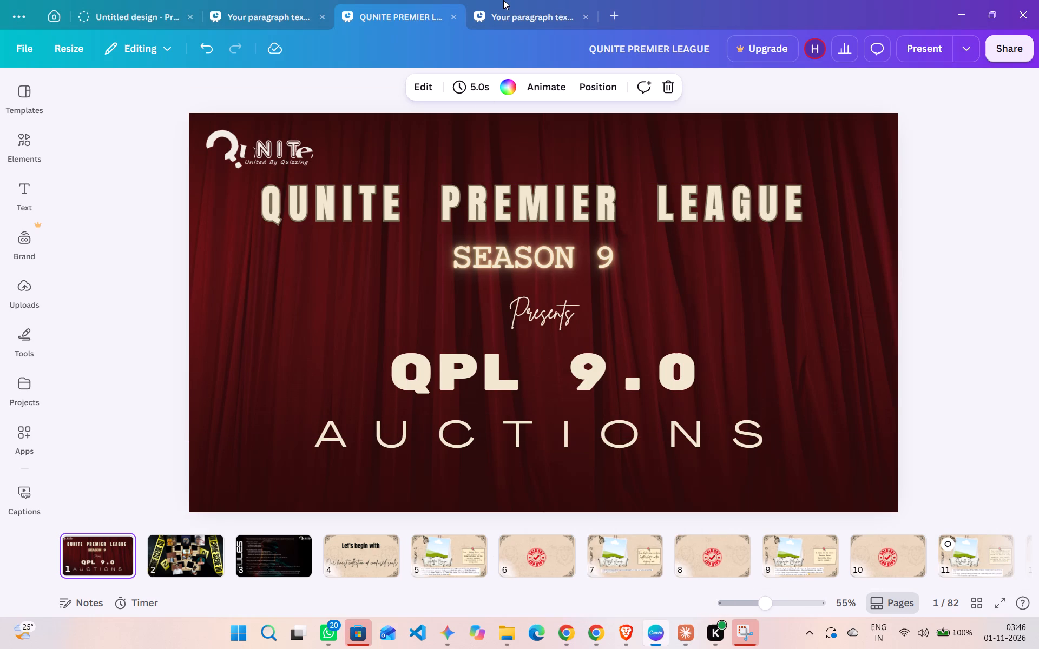
{"action": "left_click", "coordinate": [505, 9]}
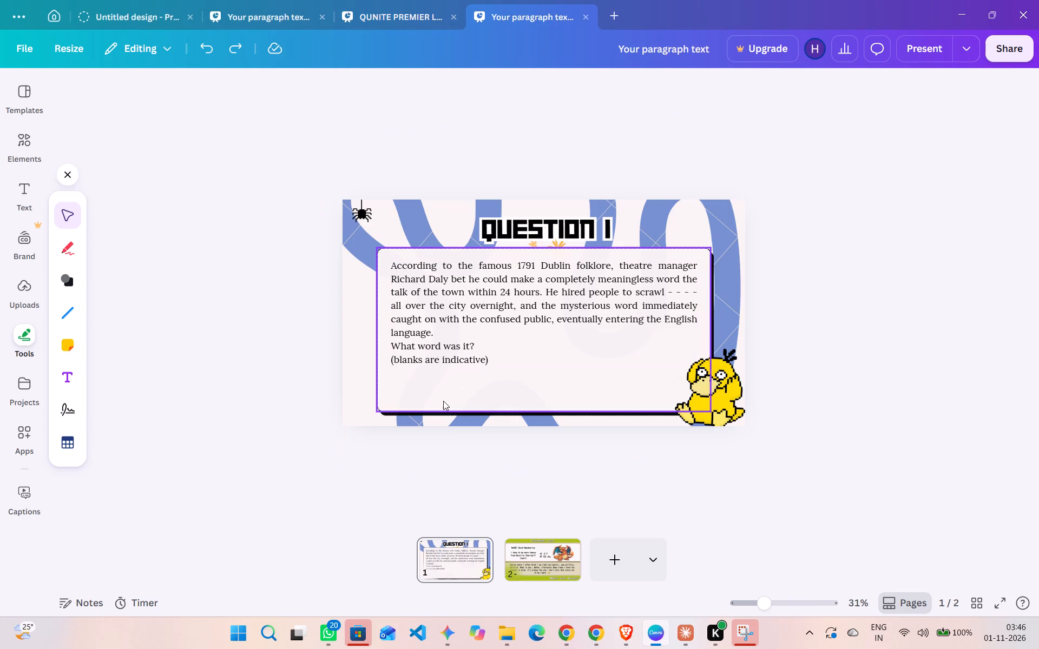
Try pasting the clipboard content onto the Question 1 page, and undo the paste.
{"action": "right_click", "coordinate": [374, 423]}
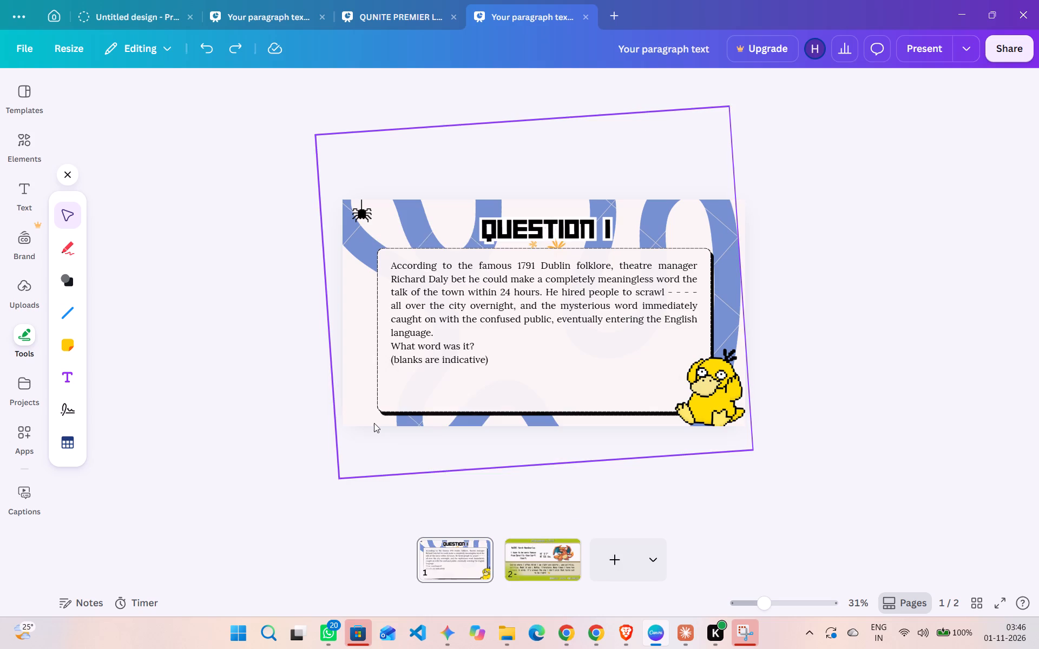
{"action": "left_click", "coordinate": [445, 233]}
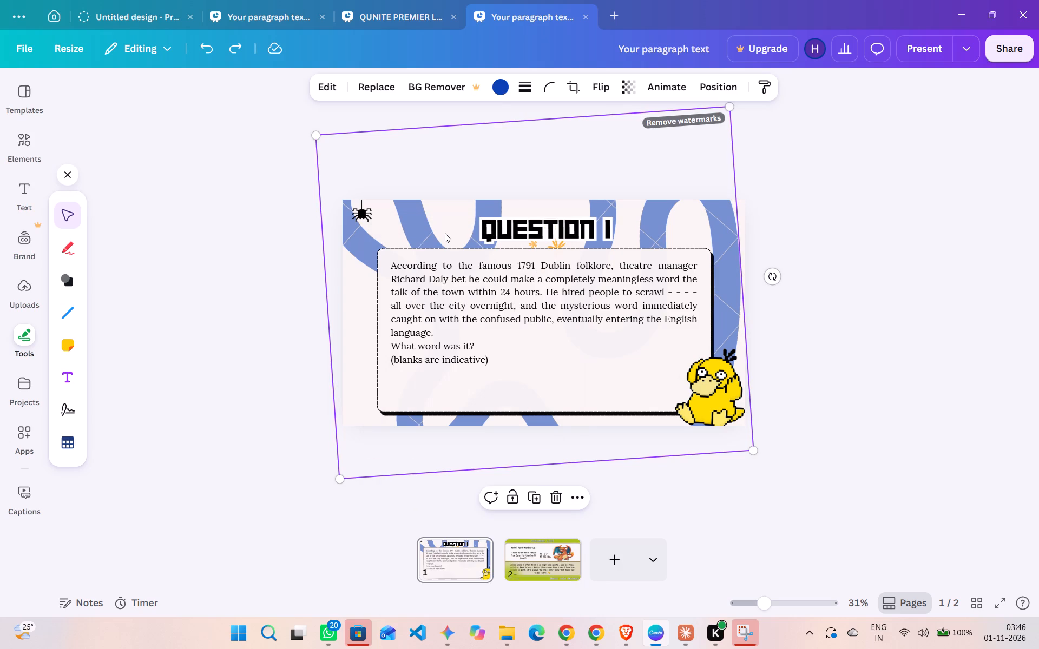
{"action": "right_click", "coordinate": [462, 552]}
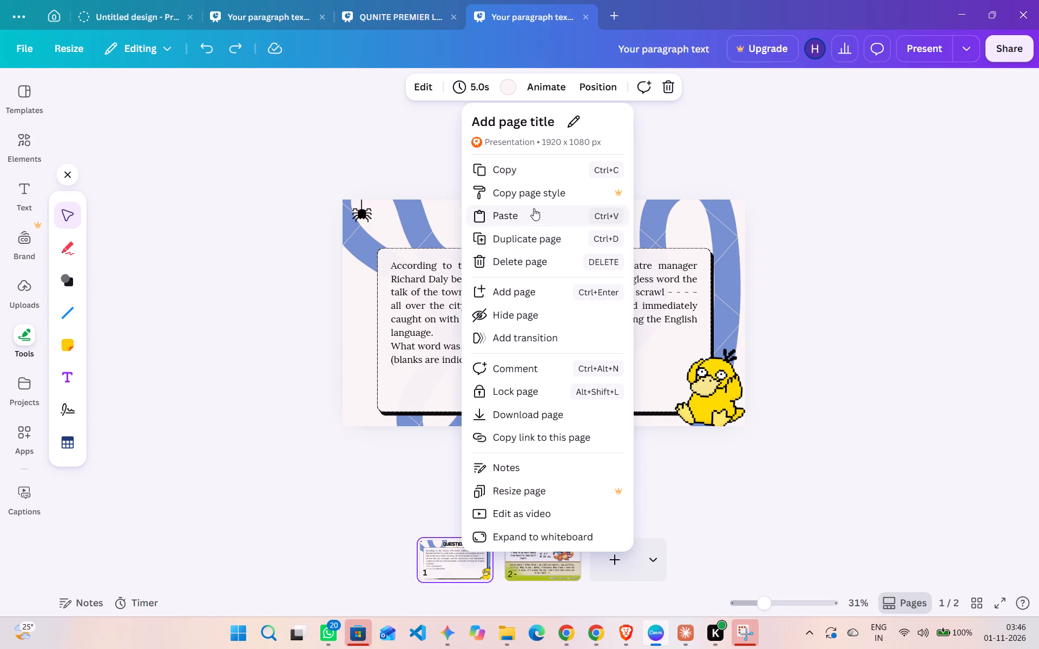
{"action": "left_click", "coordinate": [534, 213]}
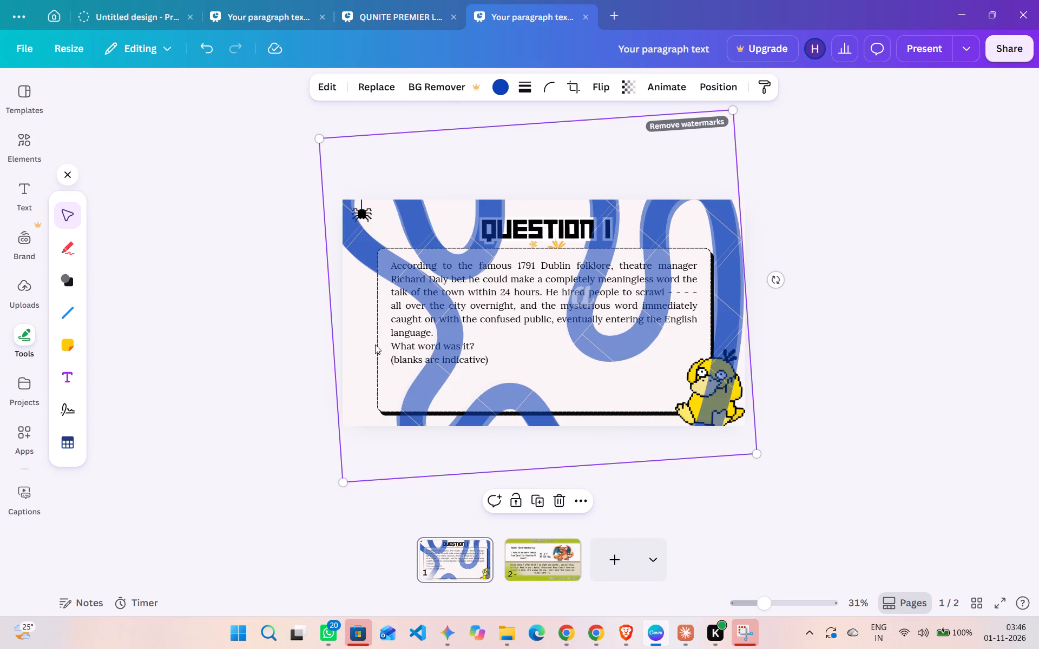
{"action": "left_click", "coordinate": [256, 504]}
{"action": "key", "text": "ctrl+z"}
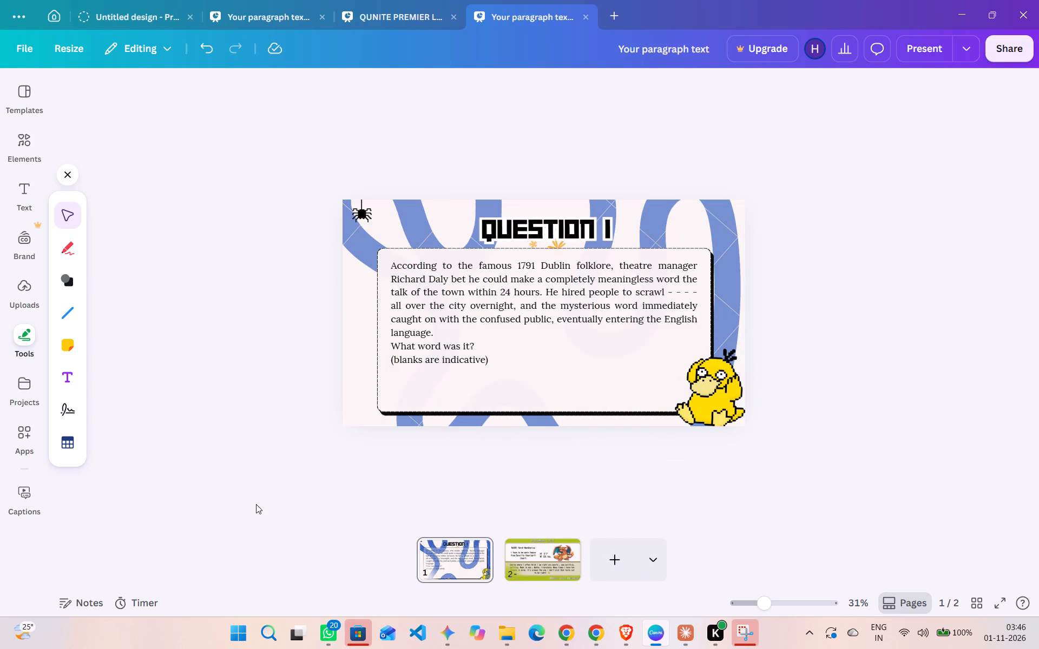
Copy the Question 1 page and paste it as a new page right after the original.
{"action": "left_click", "coordinate": [472, 552]}
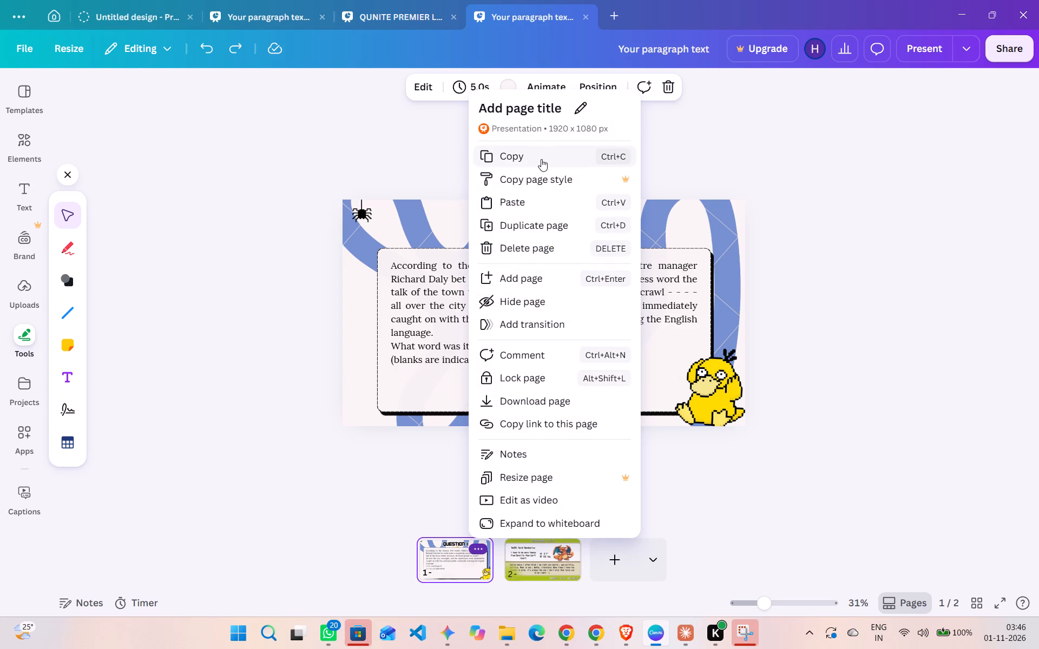
{"action": "right_click", "coordinate": [541, 159]}
{"action": "left_click", "coordinate": [541, 159]}
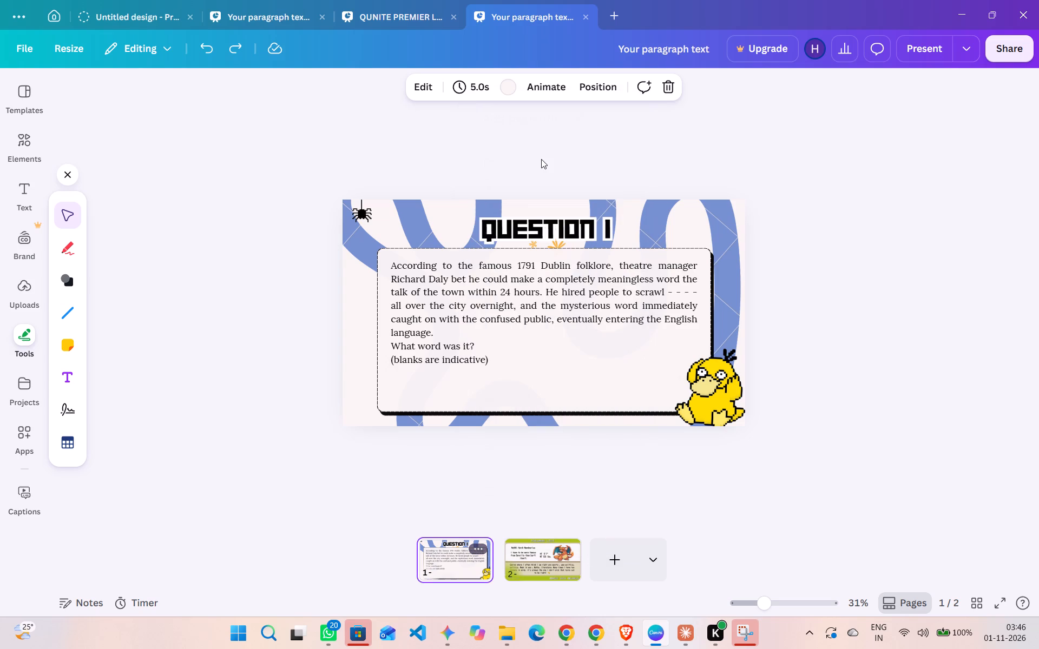
{"action": "key", "text": "ctrl+v"}
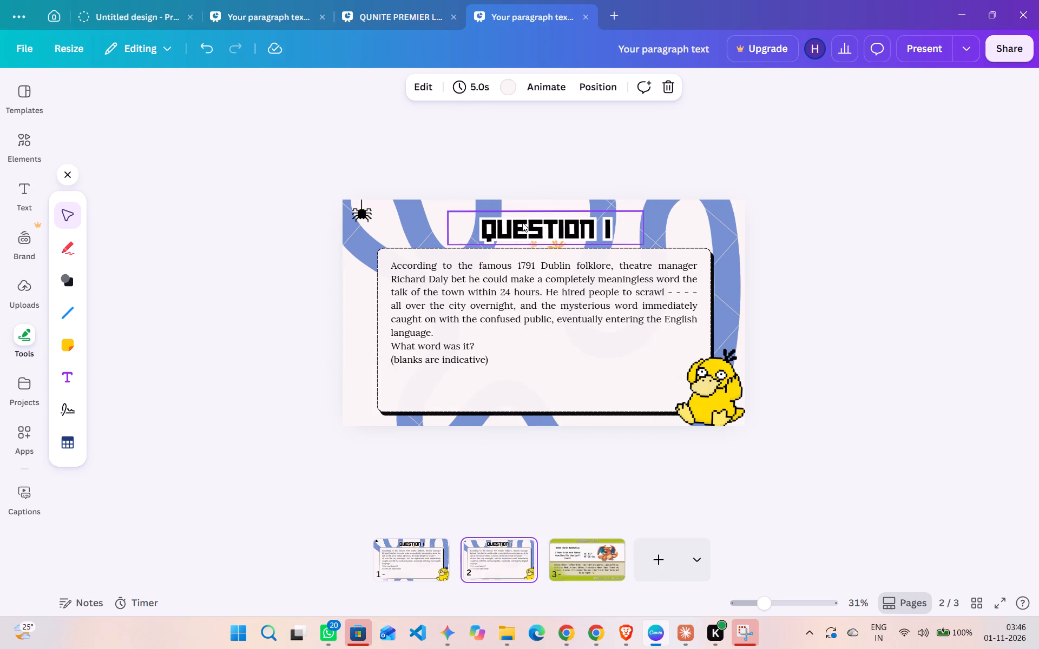
Change the heading on the copied page 2 from the question title to "Rules".
{"action": "double_click", "coordinate": [523, 222]}
{"action": "type", "text": "Rulws"}
{"action": "key", "text": "BackSpace"}
{"action": "key", "text": "BackSpace"}
{"action": "type", "text": "es"}
{"action": "left_click", "coordinate": [848, 276]}
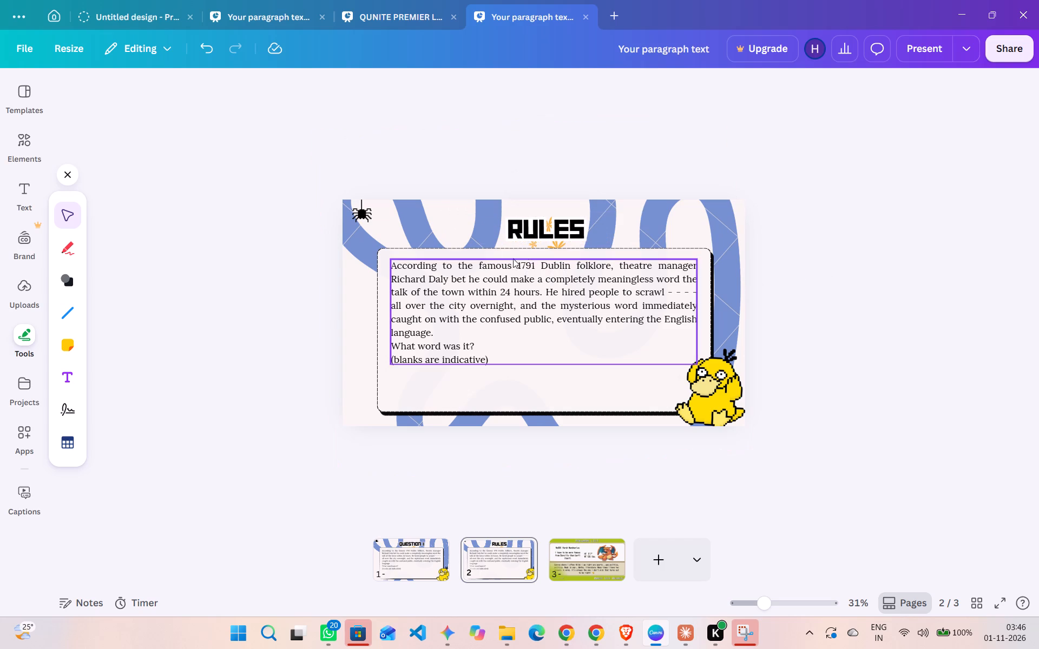
Switch to the 39-page auction design with the black RULES slide on page 4.
{"action": "left_click", "coordinate": [261, 14]}
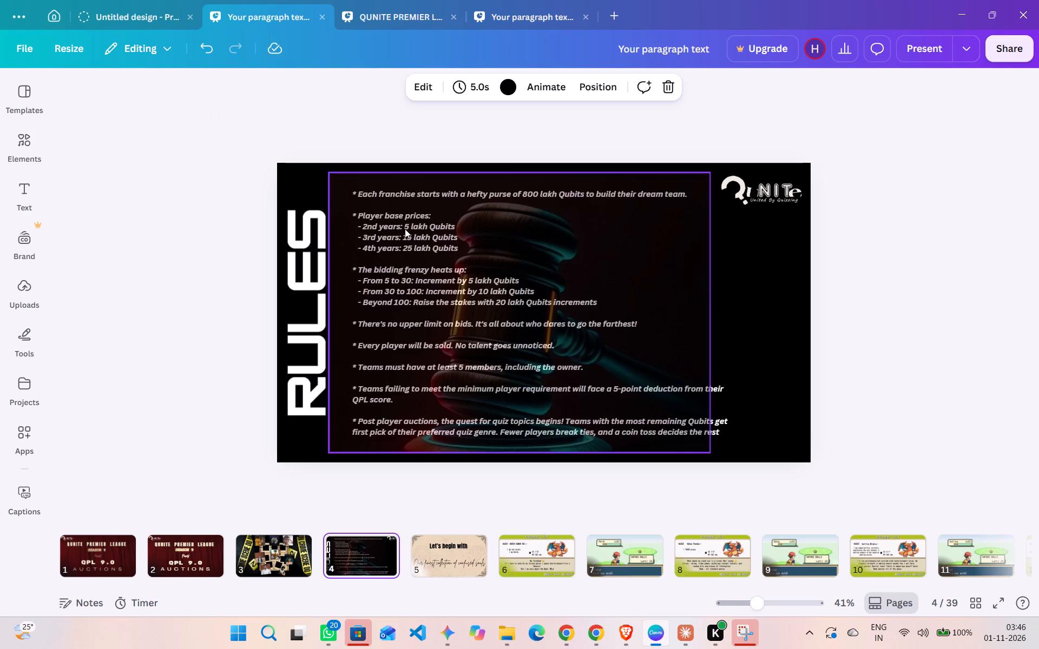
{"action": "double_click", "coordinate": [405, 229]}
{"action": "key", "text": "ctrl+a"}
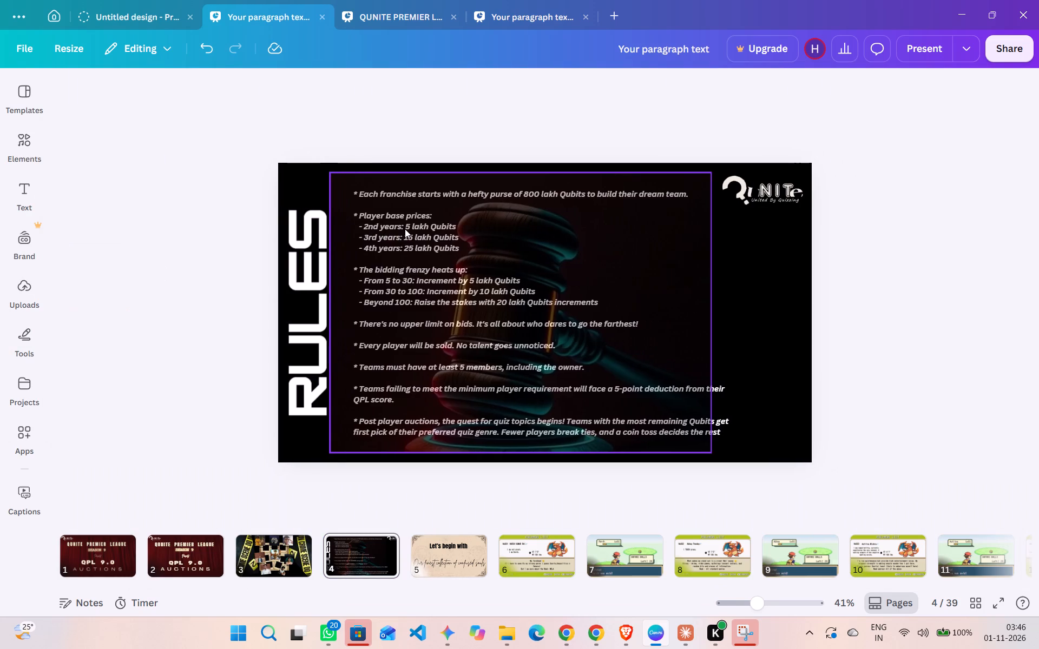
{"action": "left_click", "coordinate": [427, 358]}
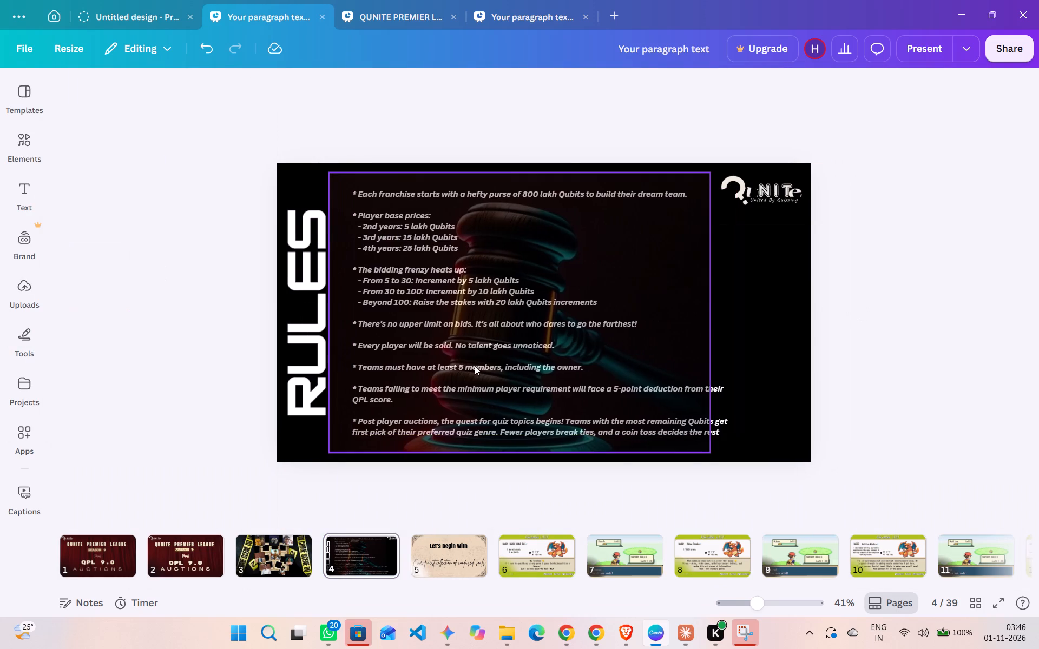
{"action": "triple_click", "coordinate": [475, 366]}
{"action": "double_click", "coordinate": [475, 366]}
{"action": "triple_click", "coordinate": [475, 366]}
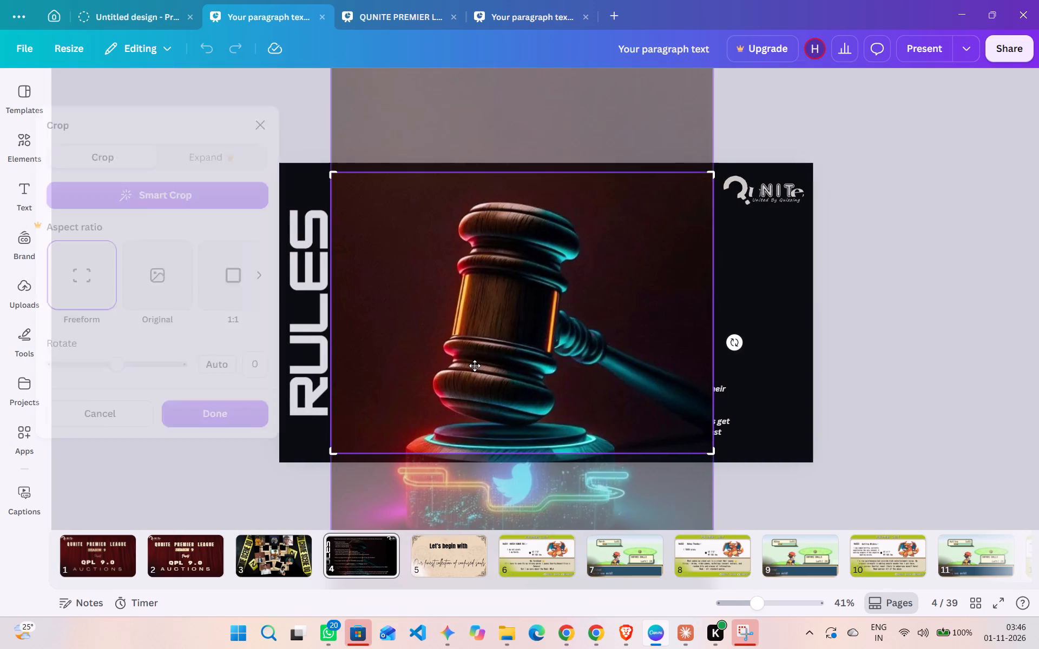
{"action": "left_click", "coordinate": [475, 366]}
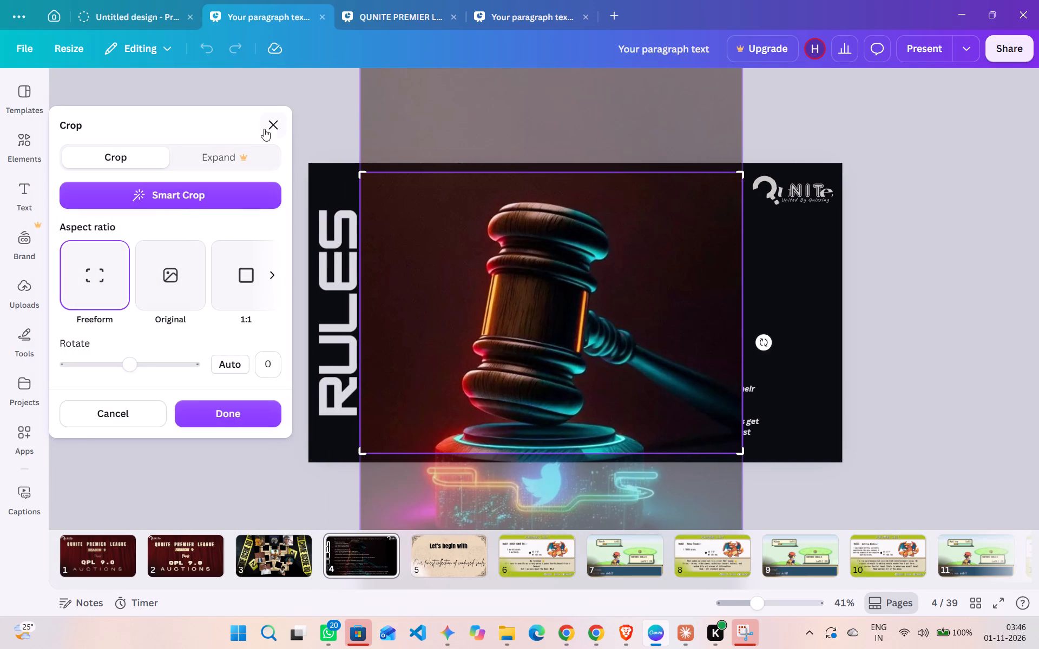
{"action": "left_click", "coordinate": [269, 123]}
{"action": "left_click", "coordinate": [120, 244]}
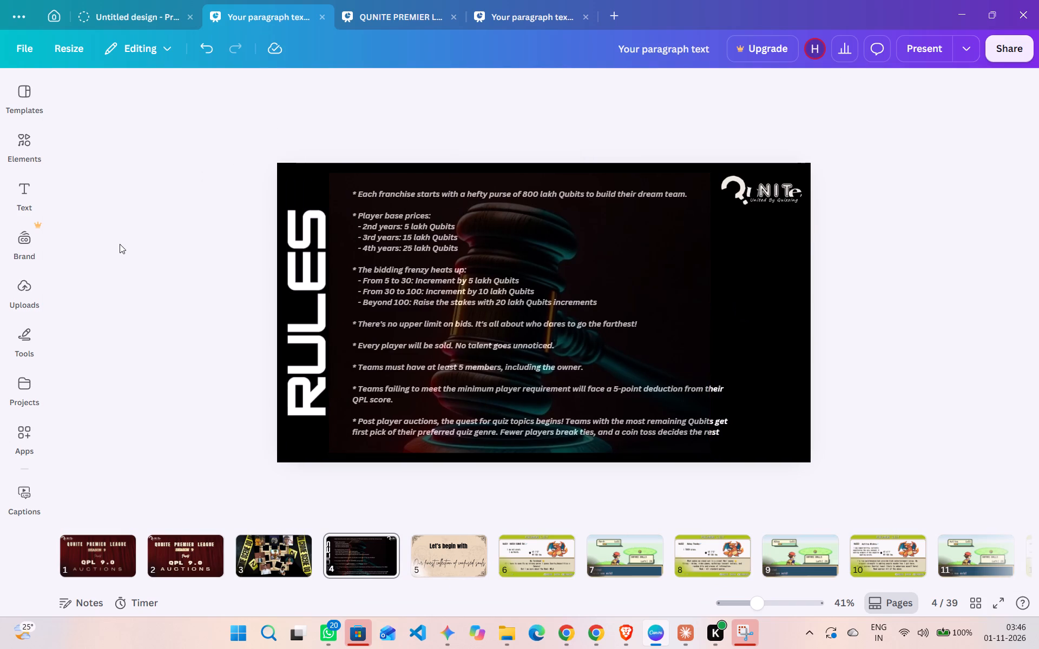
Delete the gavel image covering the rules text on the black RULES slide.
{"action": "left_click", "coordinate": [369, 268]}
{"action": "key", "text": "Delete"}
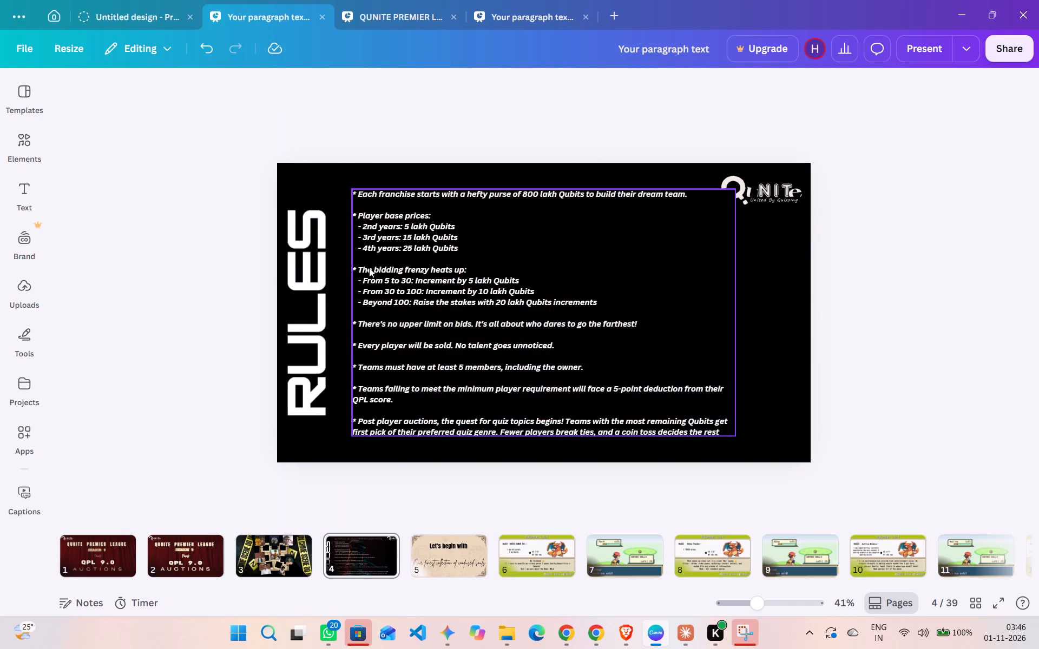
Copy the entire rules text on the black RULES slide, from the franchise purse rule through the coin-toss rule.
{"action": "triple_click", "coordinate": [396, 301]}
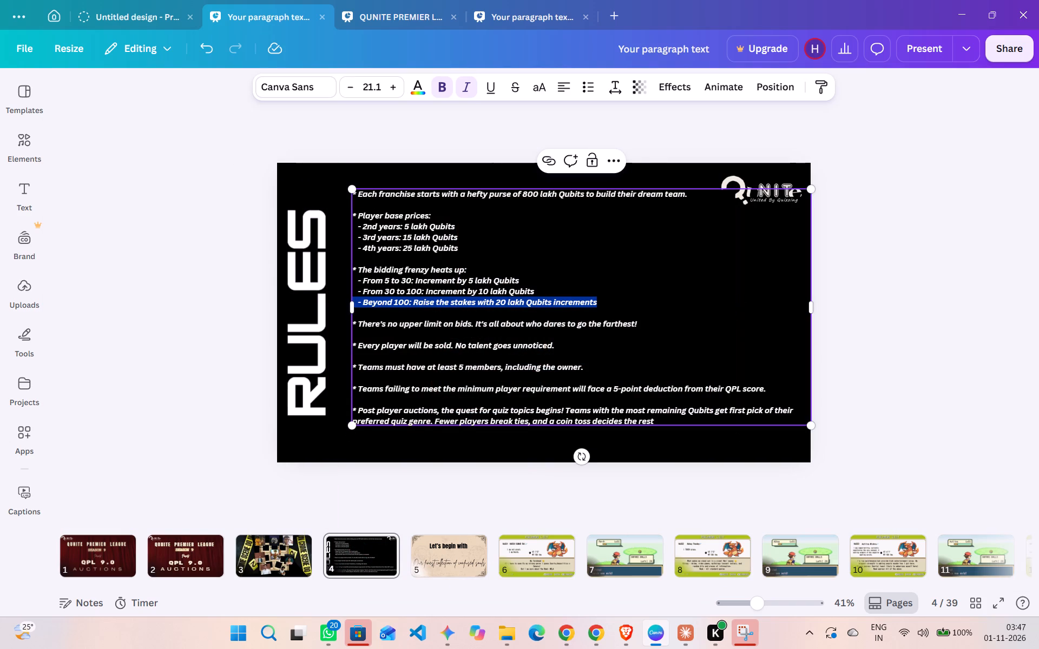
{"action": "left_click_drag", "start_coordinate": [662, 416], "coordinate": [378, 316]}
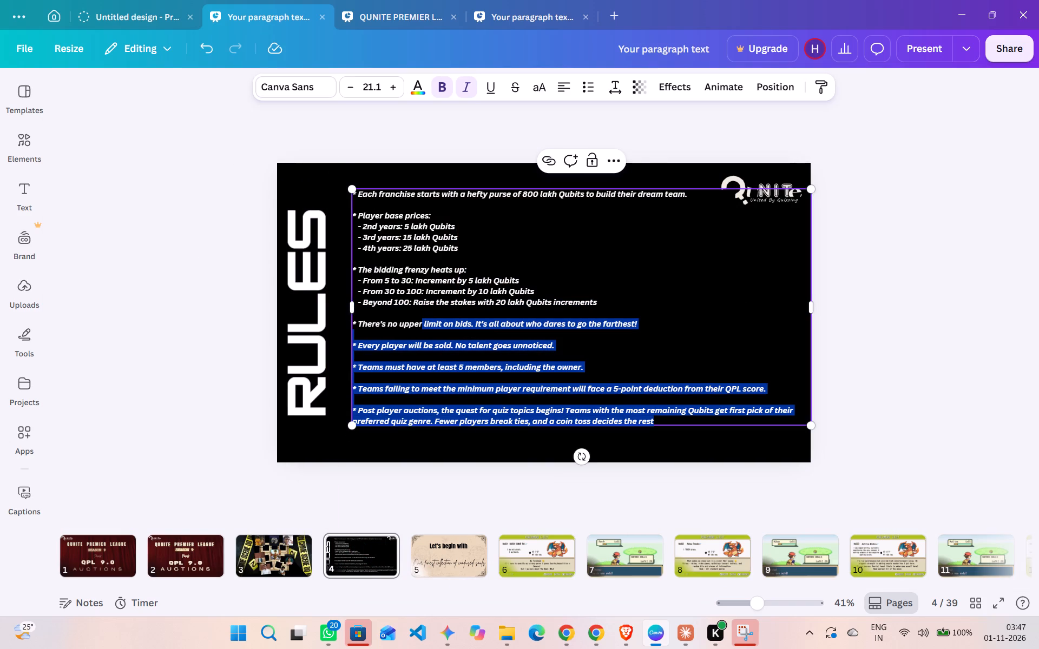
{"action": "left_click_drag", "start_coordinate": [378, 316], "coordinate": [352, 191]}
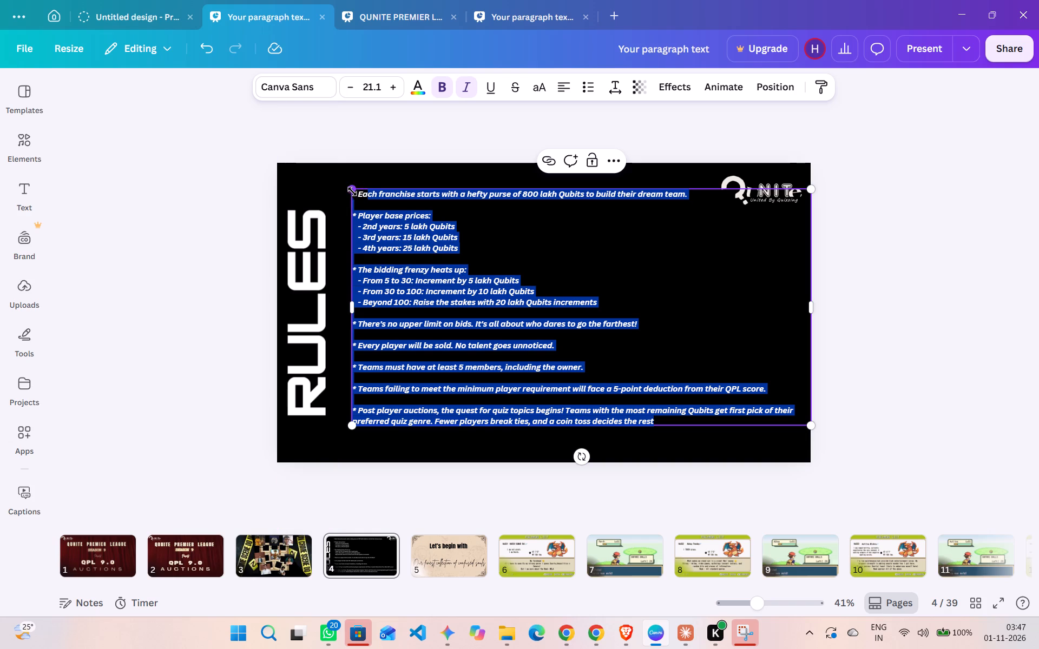
{"action": "left_click_drag", "start_coordinate": [352, 191], "coordinate": [356, 197]}
{"action": "key", "text": "ctrl+c"}
{"action": "key", "text": "ctrl+c"}
In the Psyduck-themed design, replace all the body text on the Rules page with the copied auction rules.
{"action": "left_click", "coordinate": [490, 6]}
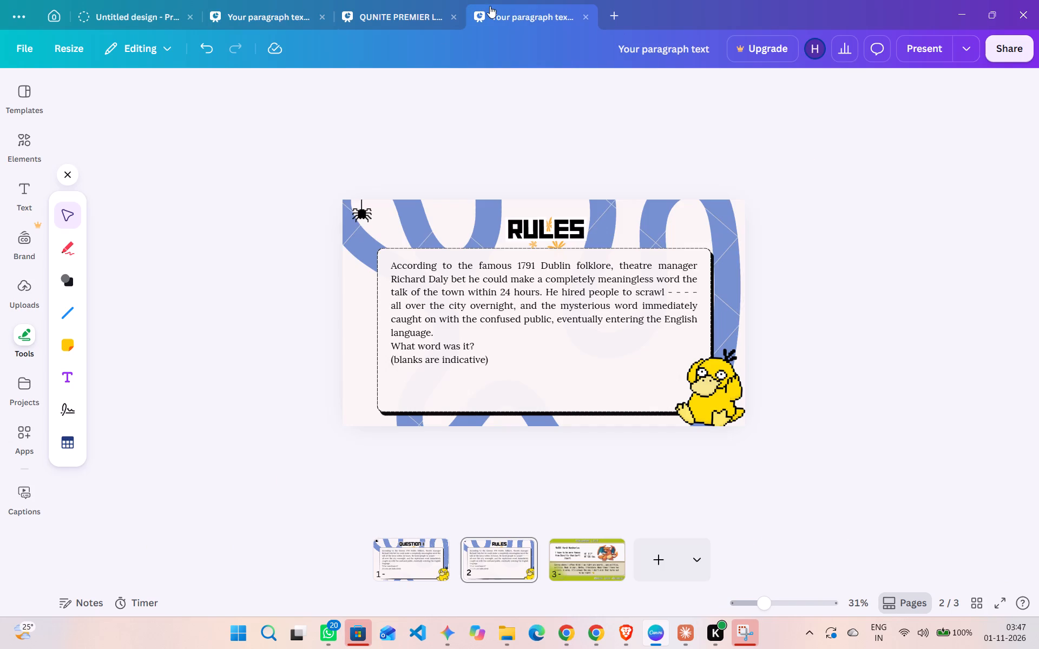
{"action": "triple_click", "coordinate": [478, 330]}
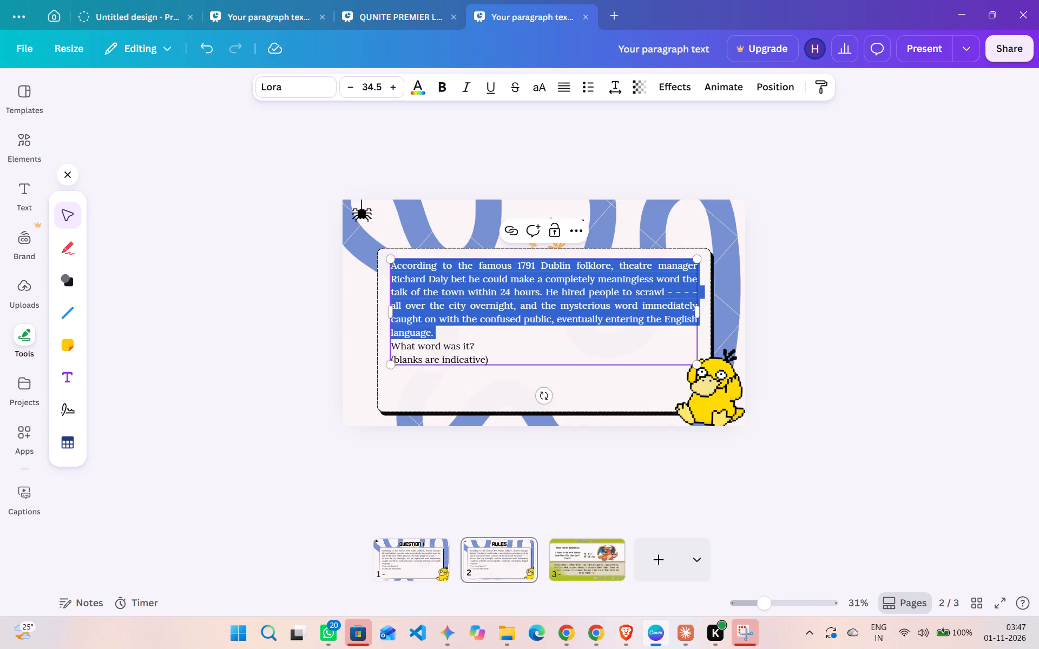
{"action": "key", "text": "ctrl+a"}
{"action": "key", "text": "ctrl+v"}
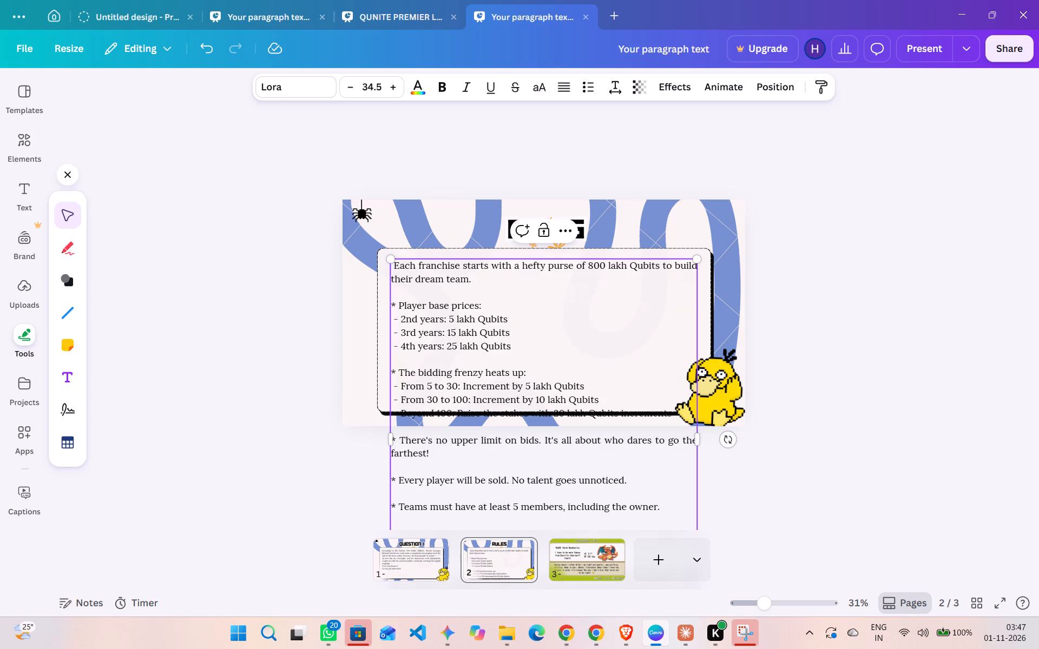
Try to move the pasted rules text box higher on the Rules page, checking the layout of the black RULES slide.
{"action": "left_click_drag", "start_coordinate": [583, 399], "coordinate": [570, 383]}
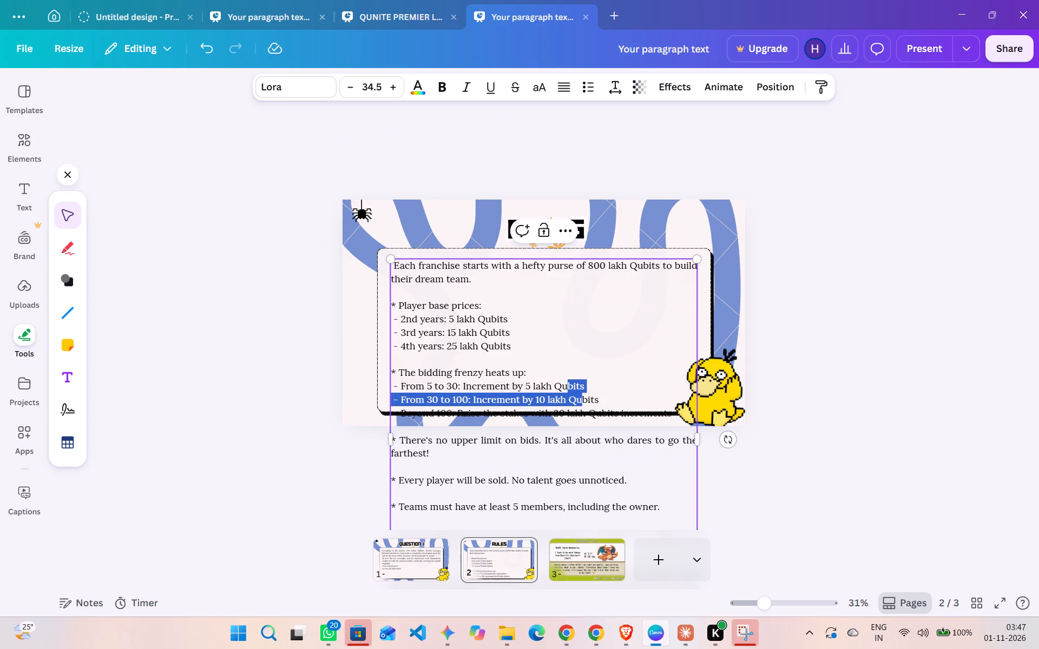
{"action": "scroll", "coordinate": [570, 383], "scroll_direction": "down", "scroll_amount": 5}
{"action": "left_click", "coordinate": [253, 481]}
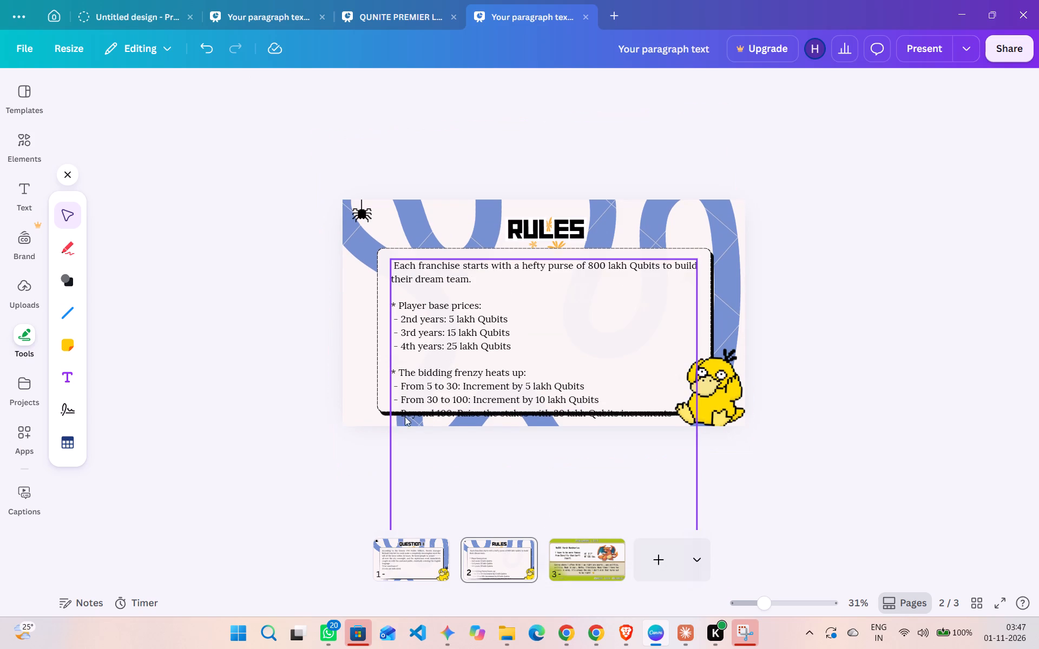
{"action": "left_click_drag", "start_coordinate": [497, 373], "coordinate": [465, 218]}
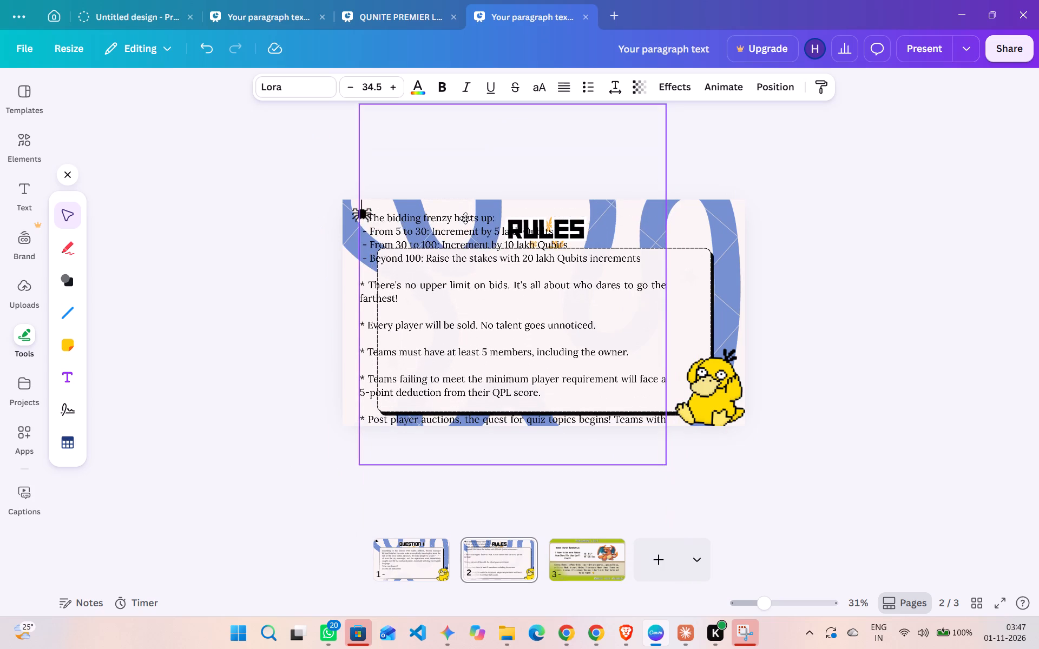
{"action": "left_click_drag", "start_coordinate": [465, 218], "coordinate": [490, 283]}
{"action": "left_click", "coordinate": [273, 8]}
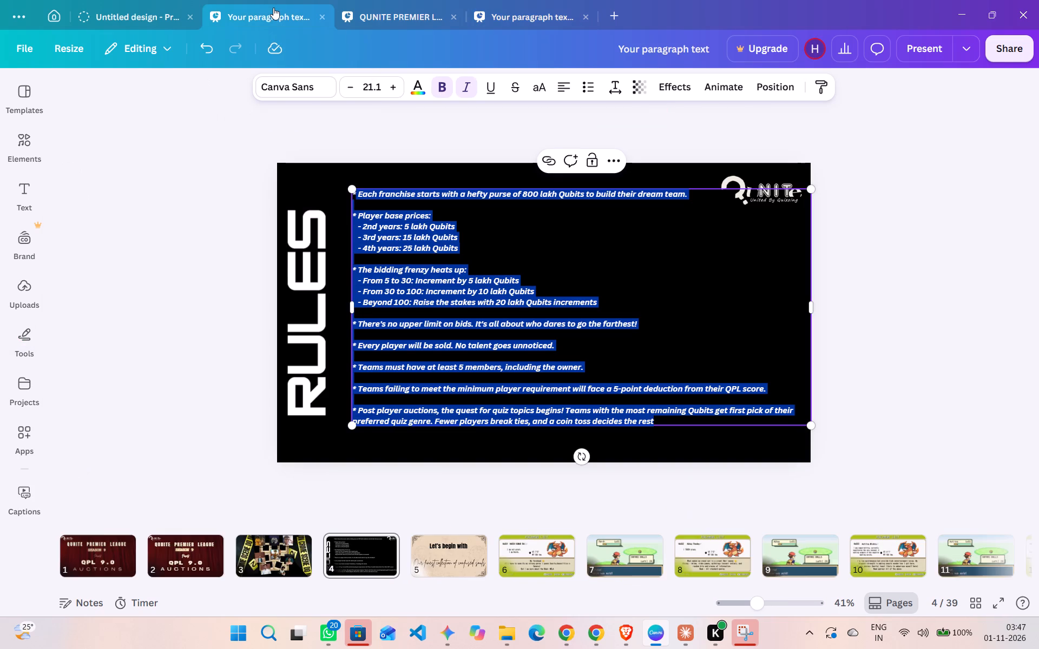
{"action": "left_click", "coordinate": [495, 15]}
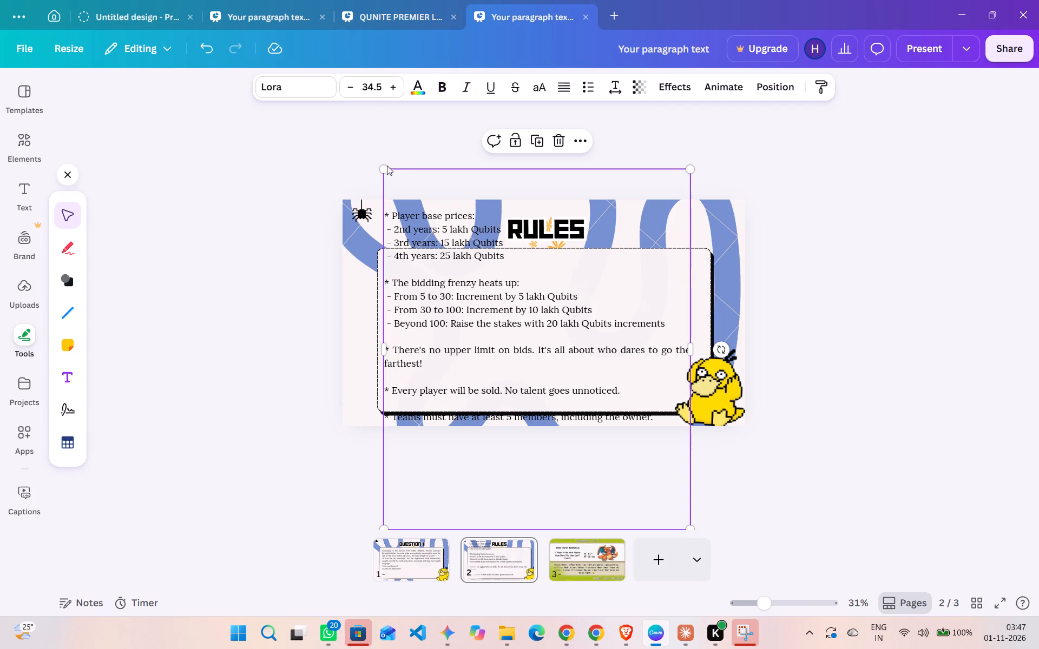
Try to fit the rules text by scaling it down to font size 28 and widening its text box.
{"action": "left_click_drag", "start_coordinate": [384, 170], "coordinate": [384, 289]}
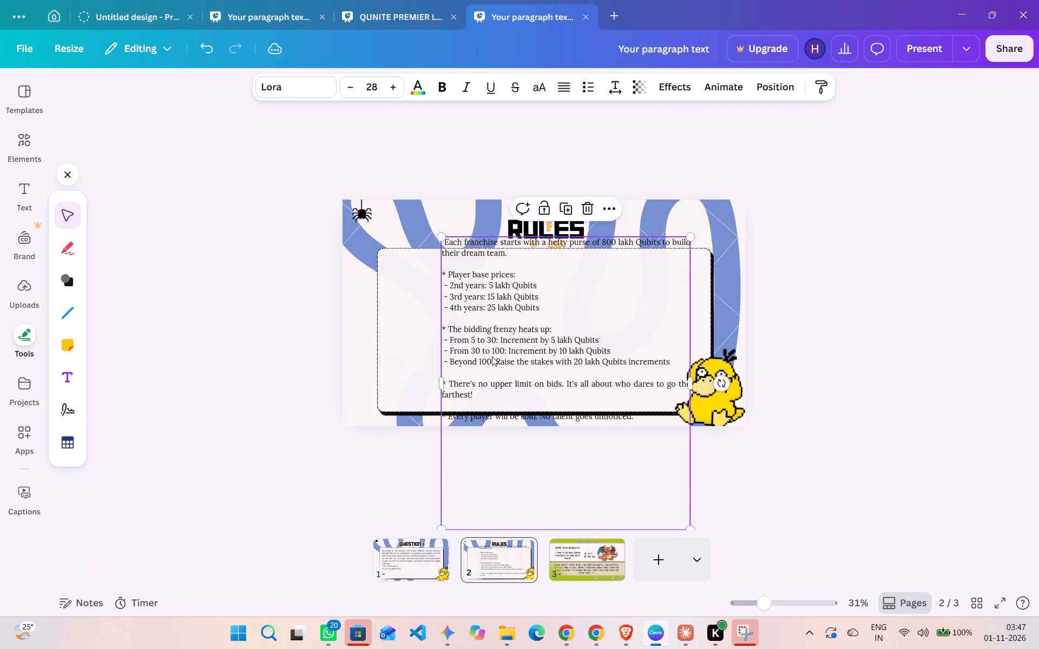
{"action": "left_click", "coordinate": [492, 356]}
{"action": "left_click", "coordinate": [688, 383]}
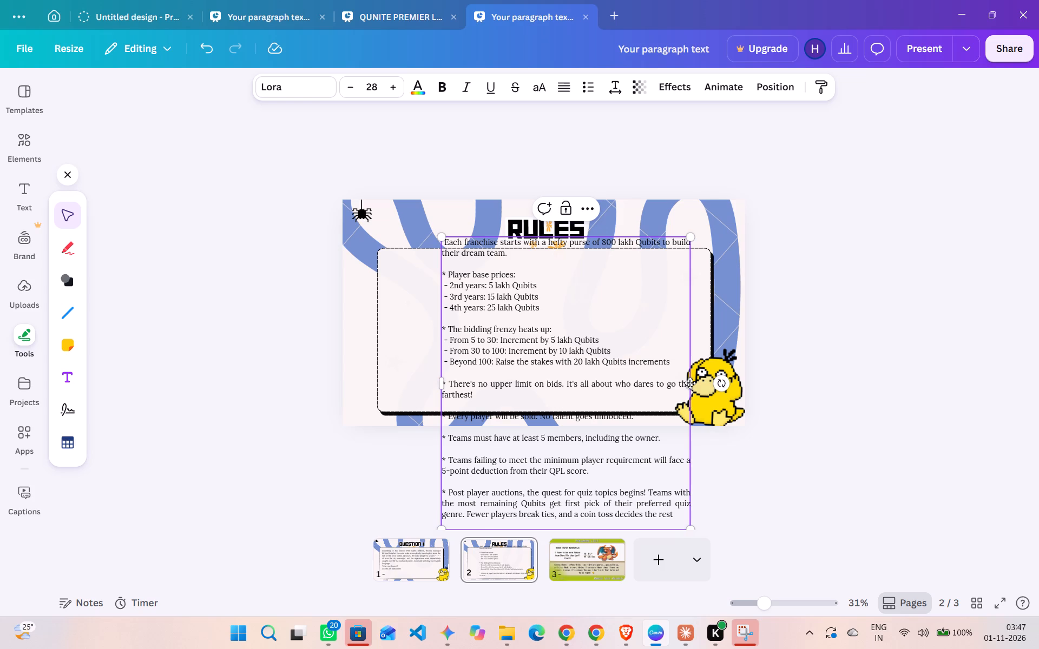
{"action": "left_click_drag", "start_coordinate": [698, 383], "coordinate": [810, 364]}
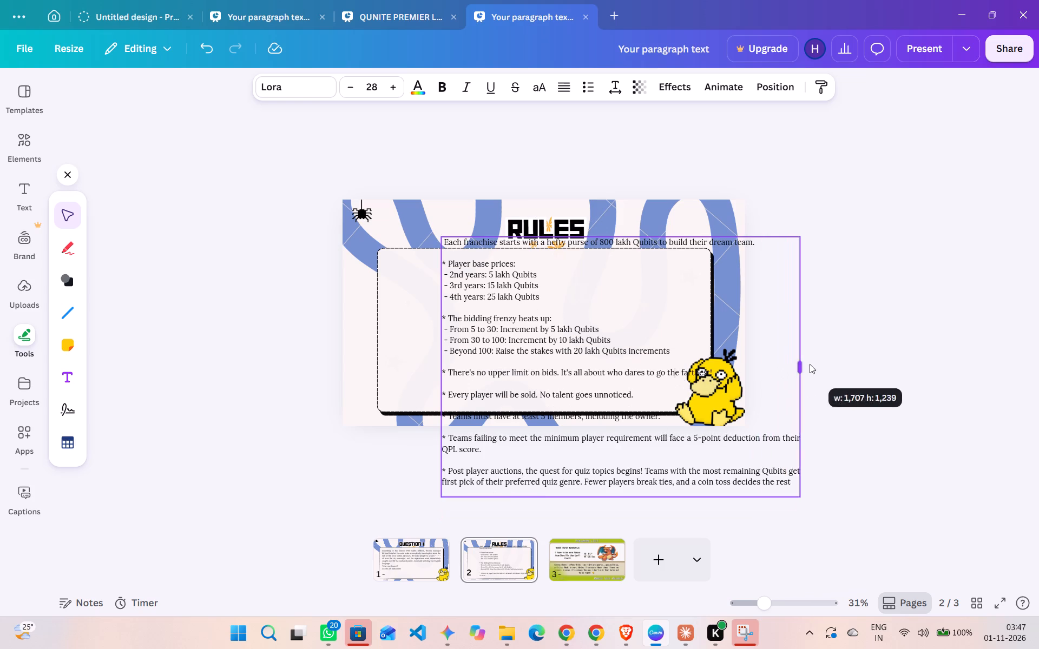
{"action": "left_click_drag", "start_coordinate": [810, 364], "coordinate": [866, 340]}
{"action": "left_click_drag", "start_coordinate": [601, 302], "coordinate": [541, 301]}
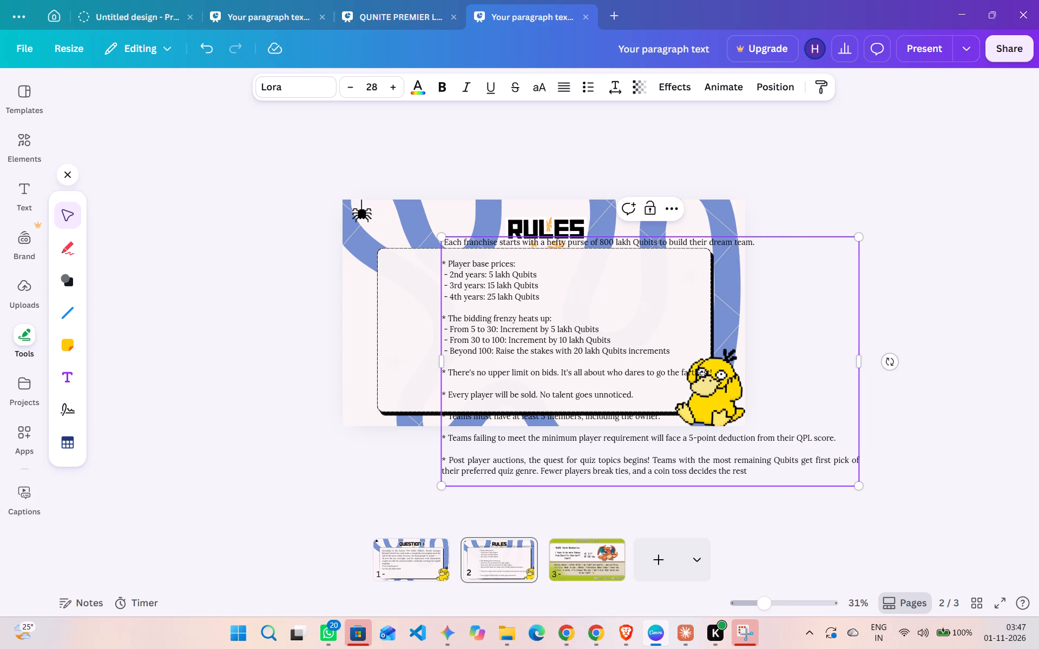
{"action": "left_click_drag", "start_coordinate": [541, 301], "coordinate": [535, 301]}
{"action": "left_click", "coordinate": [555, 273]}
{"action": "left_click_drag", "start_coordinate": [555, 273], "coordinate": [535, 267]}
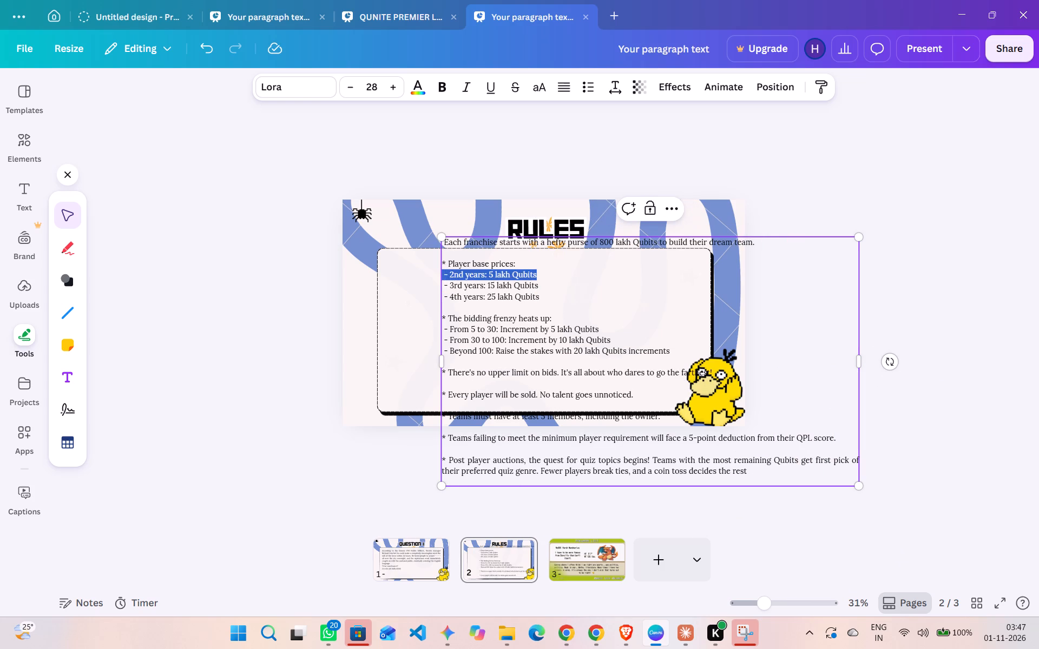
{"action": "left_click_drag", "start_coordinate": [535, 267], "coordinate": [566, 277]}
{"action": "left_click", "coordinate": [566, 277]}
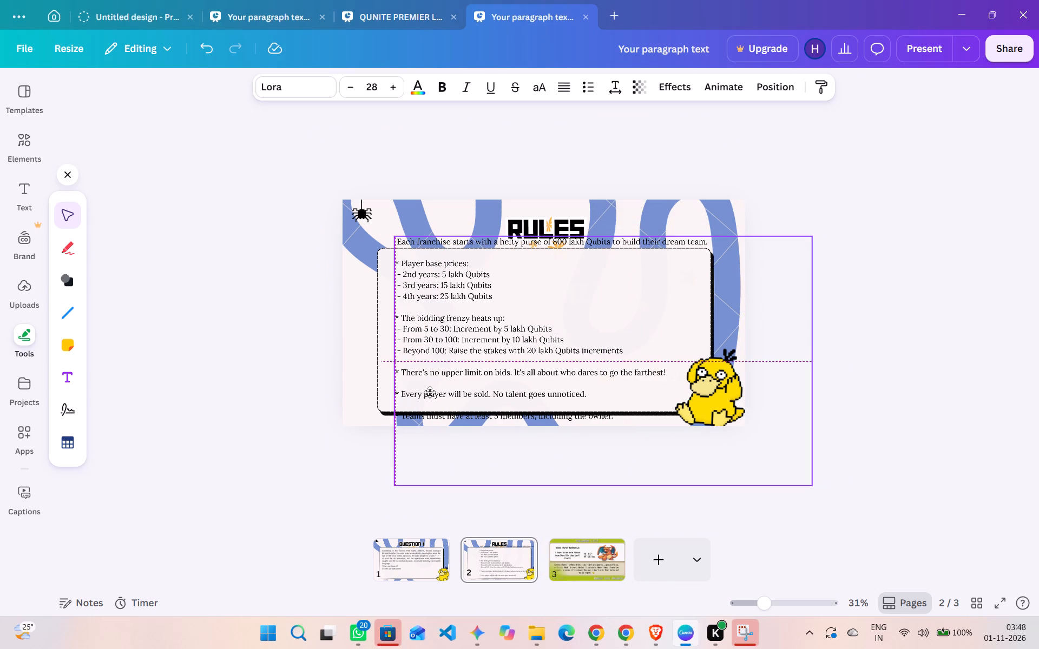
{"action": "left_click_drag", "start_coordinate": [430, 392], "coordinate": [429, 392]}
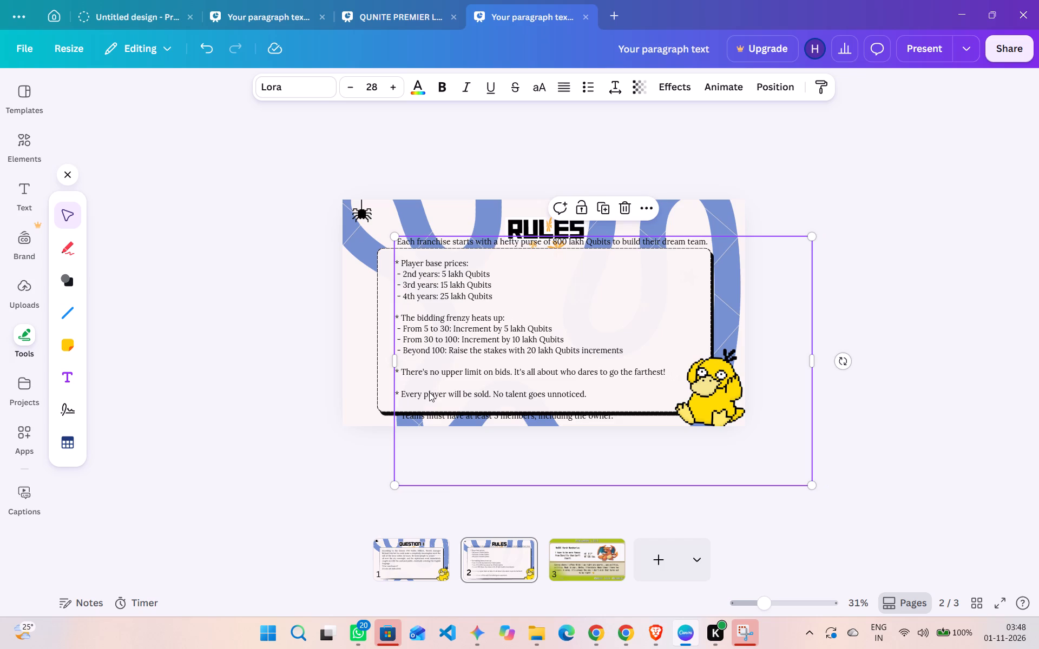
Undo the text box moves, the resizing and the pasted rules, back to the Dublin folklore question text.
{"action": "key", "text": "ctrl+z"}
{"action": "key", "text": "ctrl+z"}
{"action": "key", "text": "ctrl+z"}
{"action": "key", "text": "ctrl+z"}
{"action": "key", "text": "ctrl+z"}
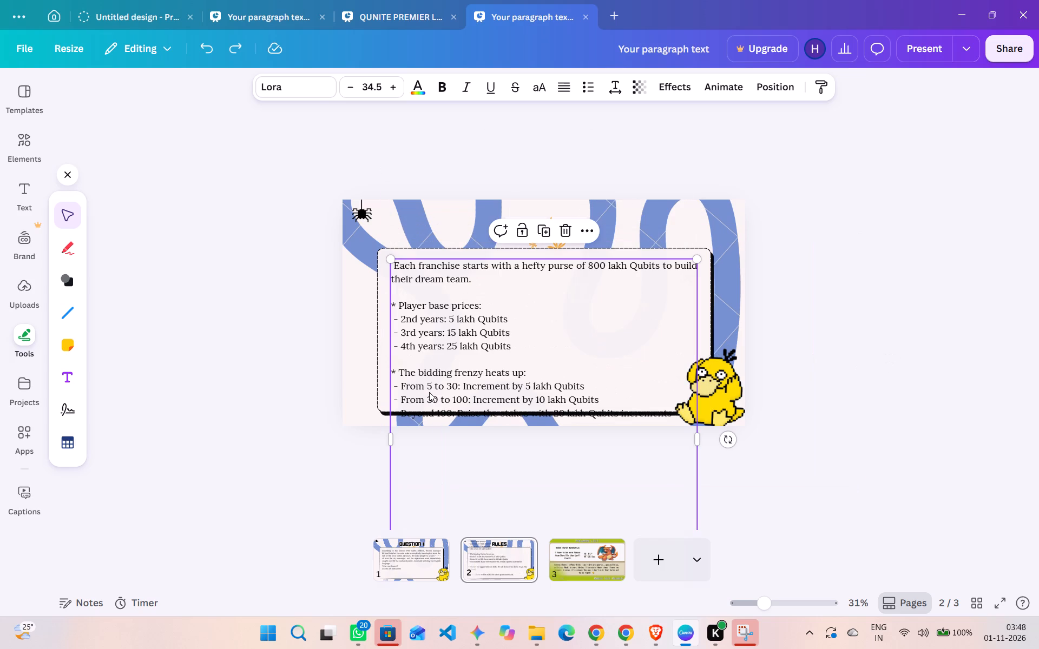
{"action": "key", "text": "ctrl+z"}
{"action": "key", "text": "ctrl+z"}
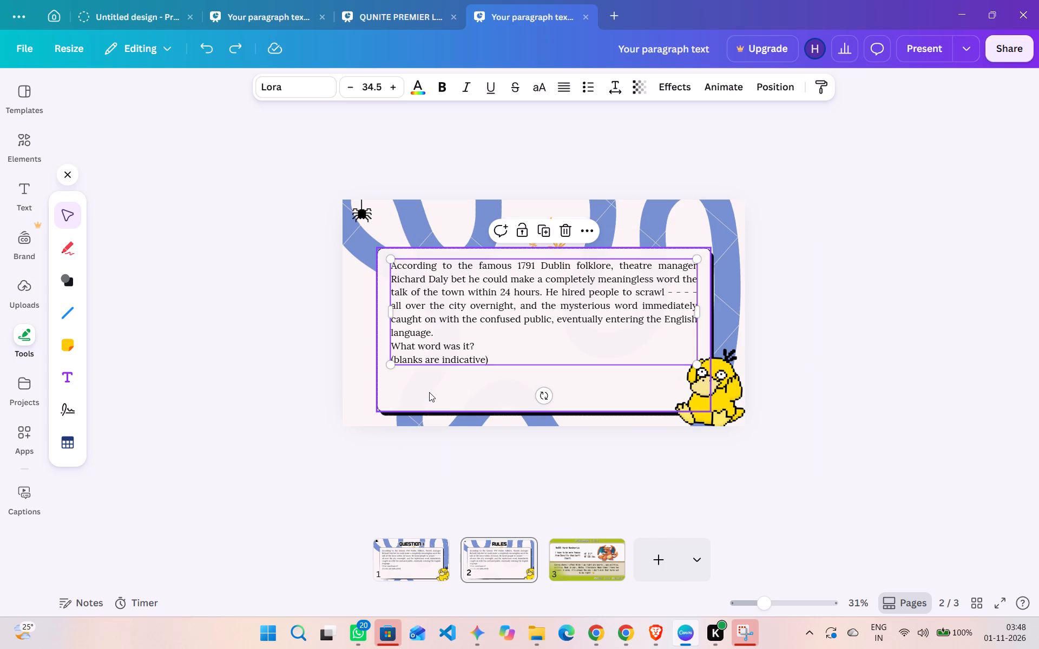
Delete the question text box from the panel on the Psyduck Rules page.
{"action": "key", "text": "Delete"}
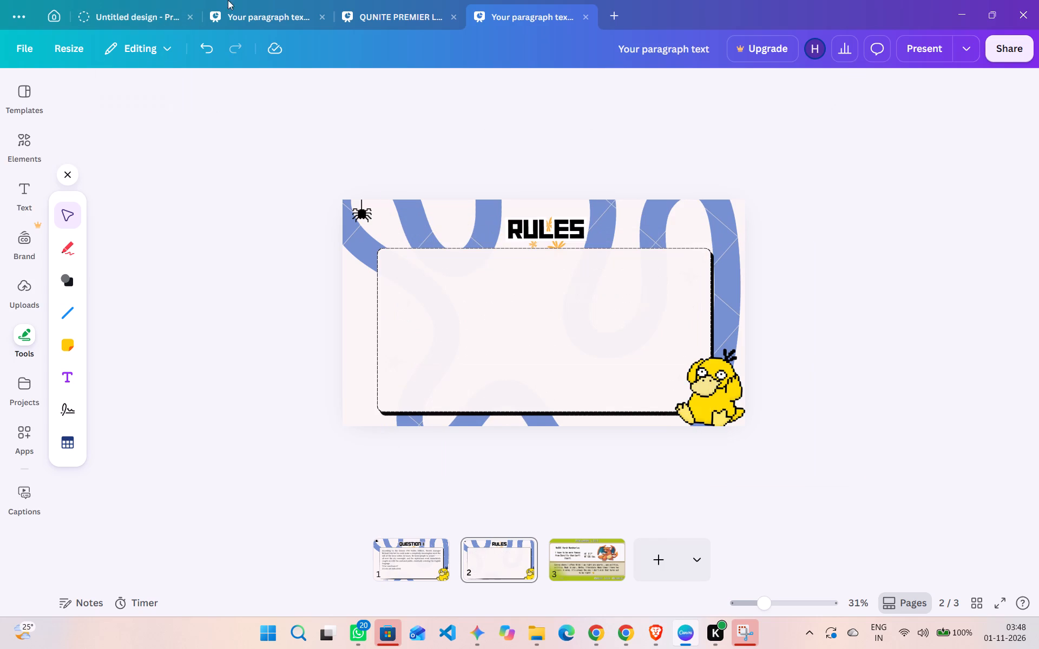
Copy the rules text box as a whole element from the black RULES slide in the 39-page auction design.
{"action": "left_click", "coordinate": [252, 0]}
{"action": "left_click", "coordinate": [262, 12]}
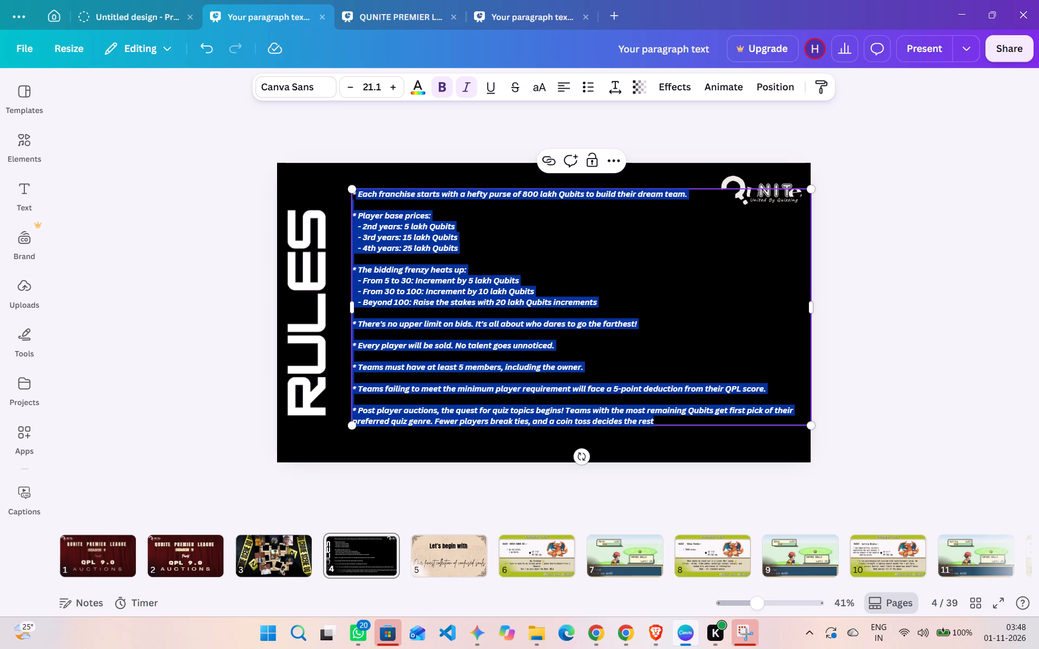
{"action": "left_click", "coordinate": [511, 218]}
{"action": "right_click", "coordinate": [511, 218]}
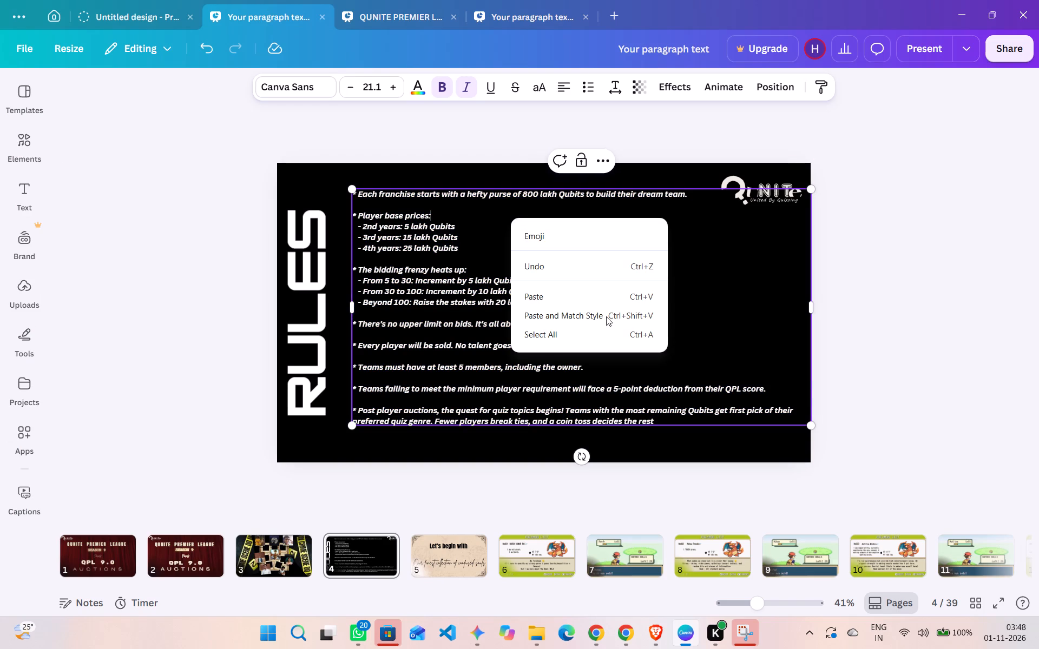
{"action": "right_click", "coordinate": [695, 325]}
{"action": "left_click", "coordinate": [556, 355]}
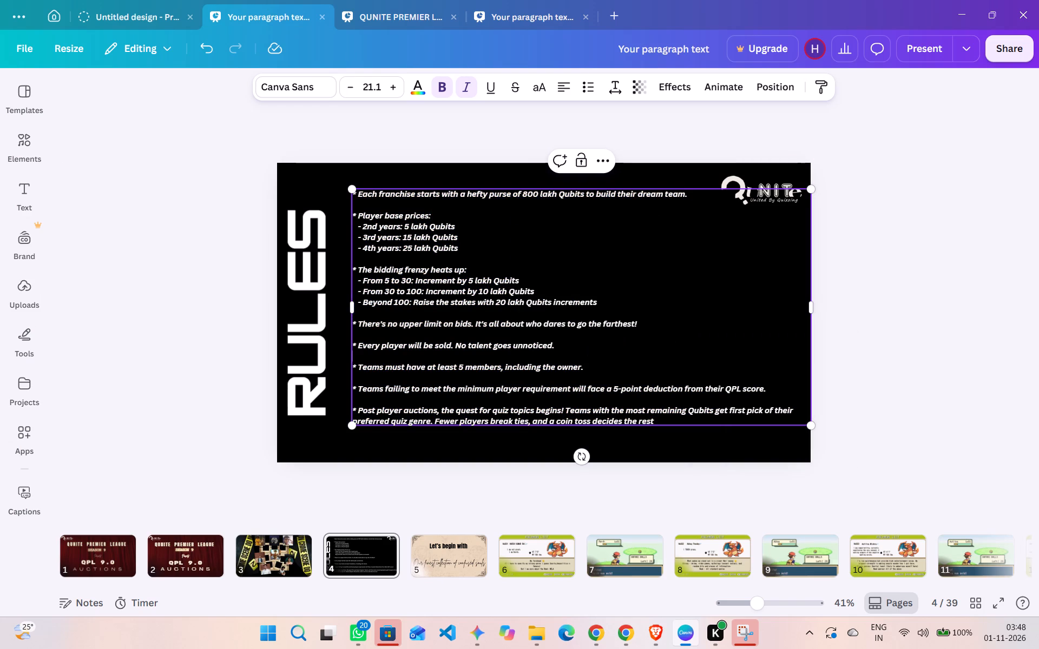
{"action": "right_click", "coordinate": [372, 390]}
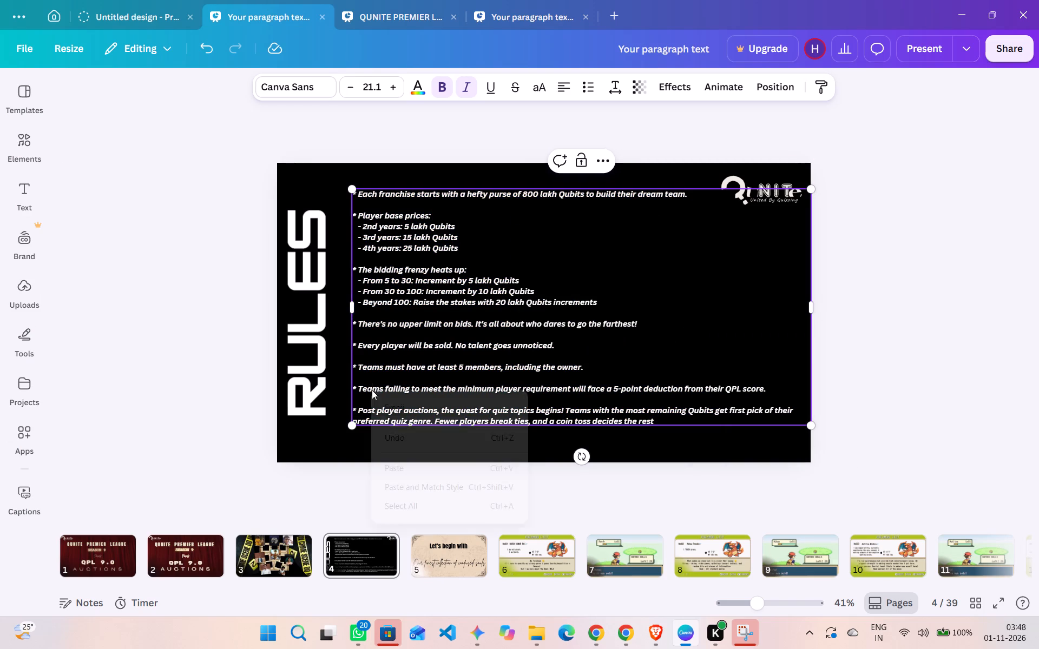
{"action": "double_click", "coordinate": [602, 277]}
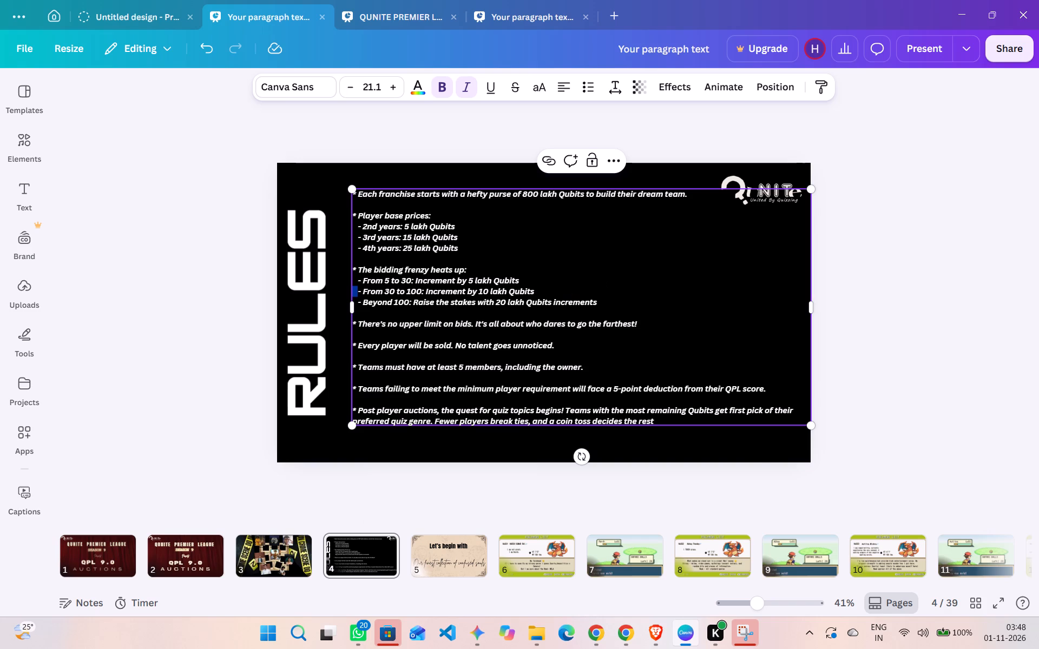
{"action": "right_click", "coordinate": [602, 277]}
{"action": "left_click", "coordinate": [611, 156]}
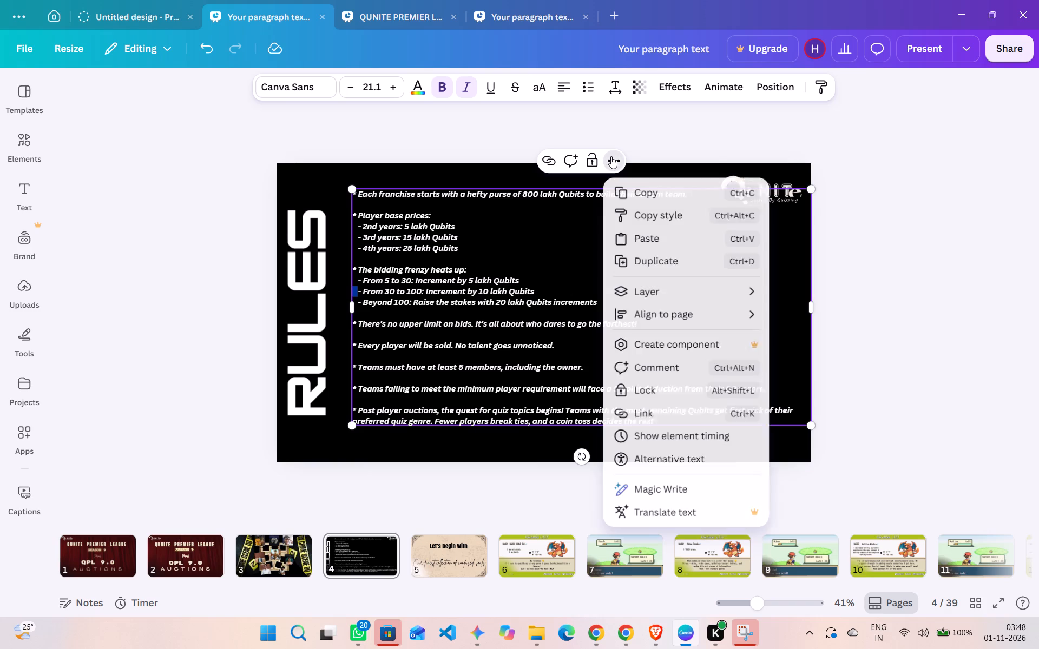
{"action": "left_click", "coordinate": [630, 200]}
Paste the copied rules text box onto the Psyduck Rules page and position it over the bordered panel.
{"action": "left_click", "coordinate": [505, 3]}
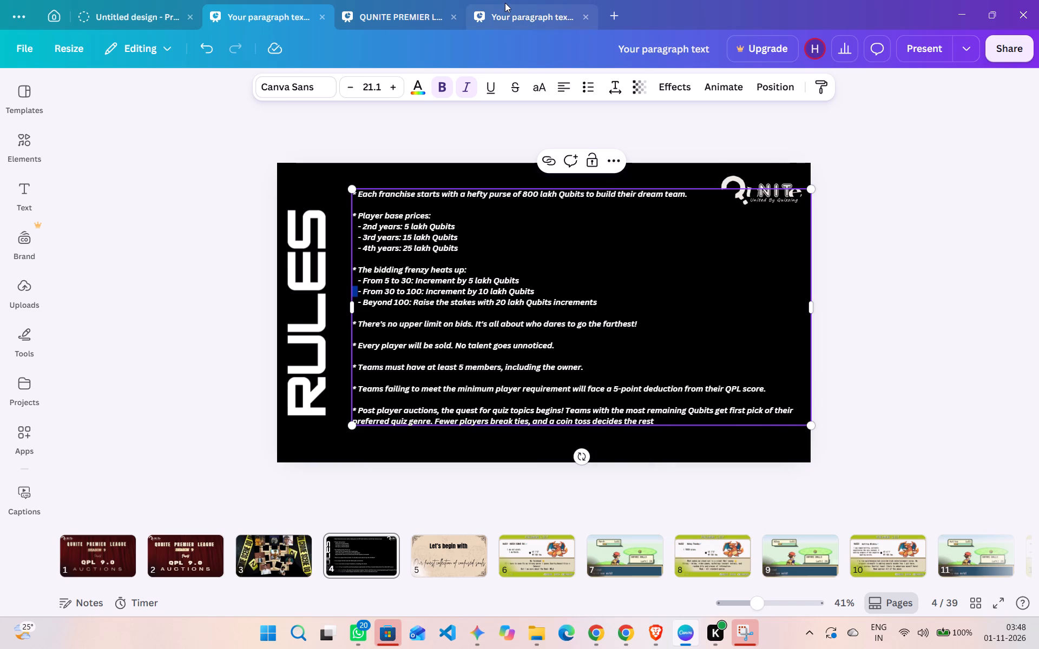
{"action": "left_click", "coordinate": [508, 5]}
{"action": "key", "text": "ctrl+v"}
{"action": "left_click_drag", "start_coordinate": [504, 315], "coordinate": [491, 324]}
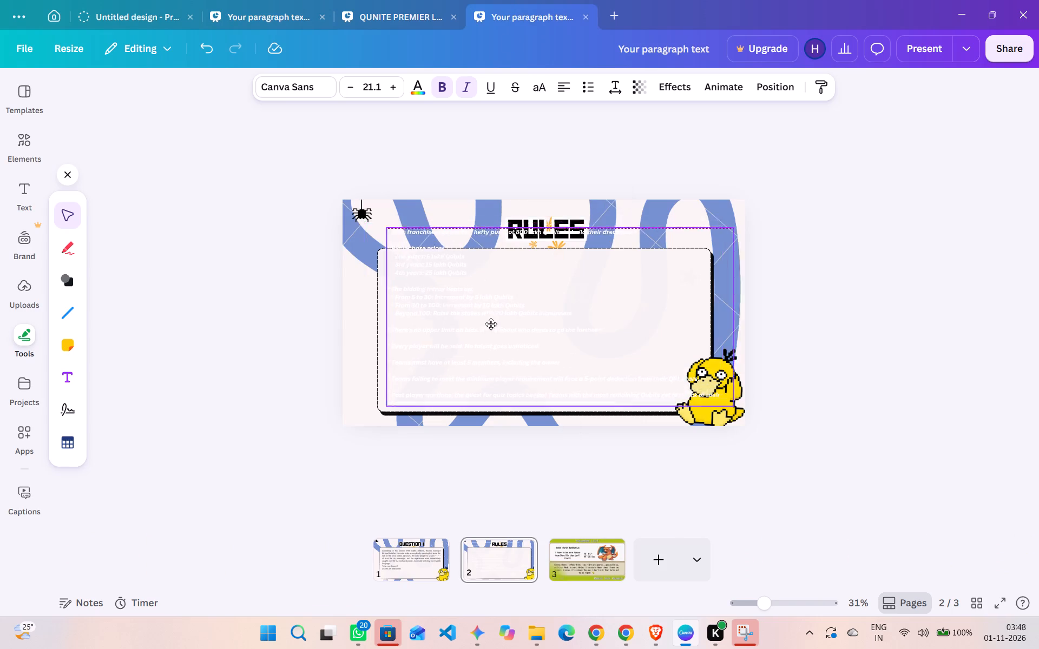
{"action": "left_click_drag", "start_coordinate": [491, 324], "coordinate": [475, 327]}
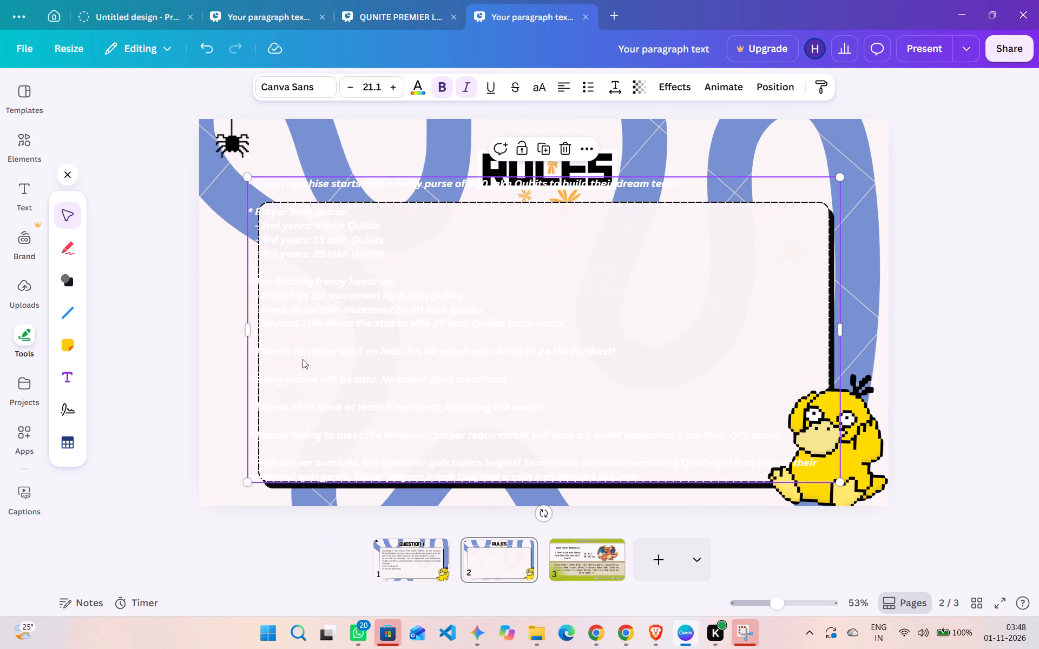
Delete the blue ribbon background graphic from the Psyduck Rules page.
{"action": "left_click", "coordinate": [186, 327]}
{"action": "left_click", "coordinate": [213, 271]}
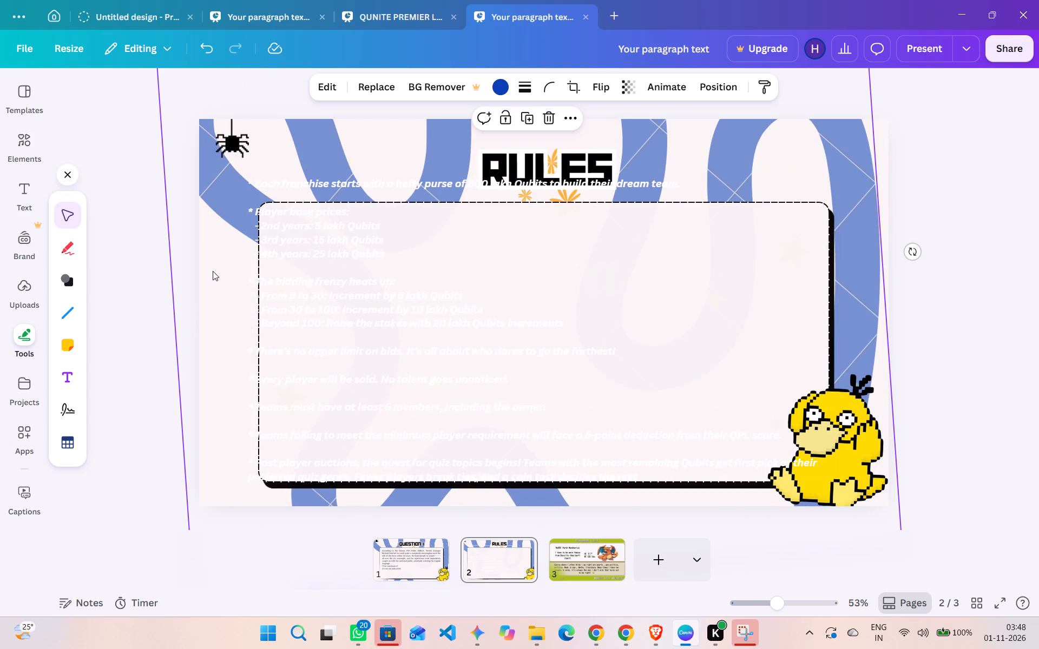
{"action": "key", "text": "Delete"}
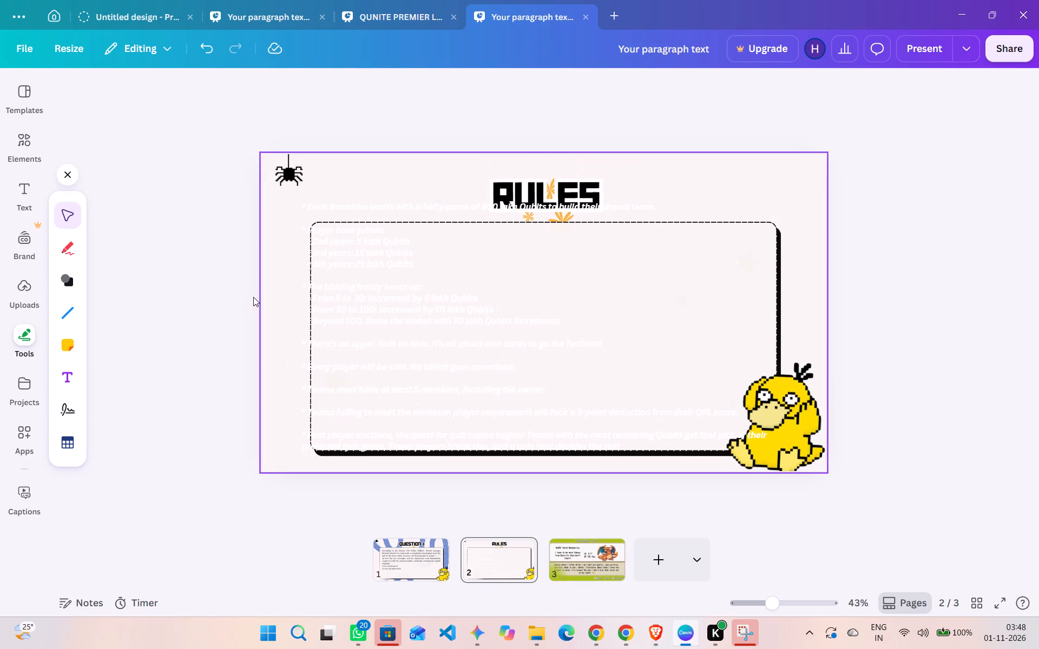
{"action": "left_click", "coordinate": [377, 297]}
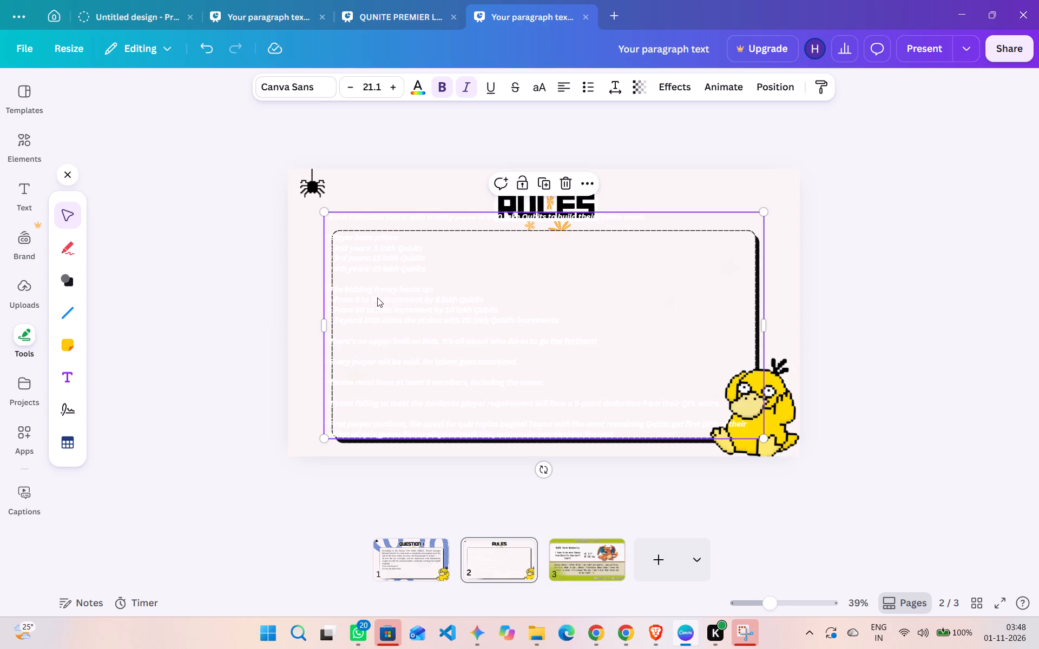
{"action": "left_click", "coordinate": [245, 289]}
Search the elements library for "wavy" to look for a Rules page background.
{"action": "left_click", "coordinate": [13, 155]}
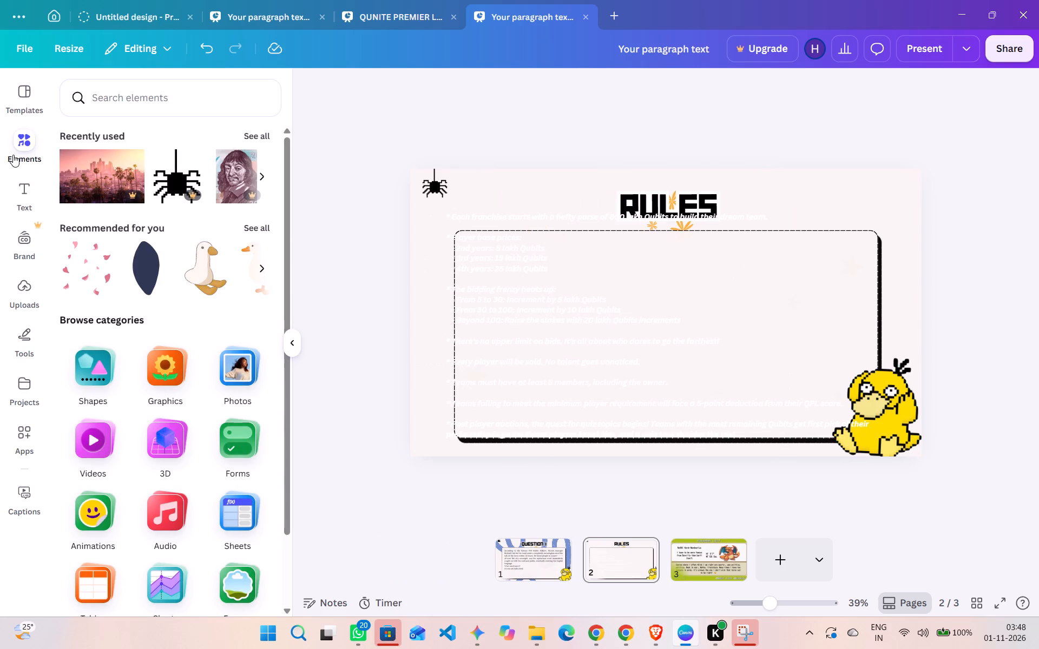
{"action": "left_click", "coordinate": [152, 109]}
{"action": "type", "text": "wa"}
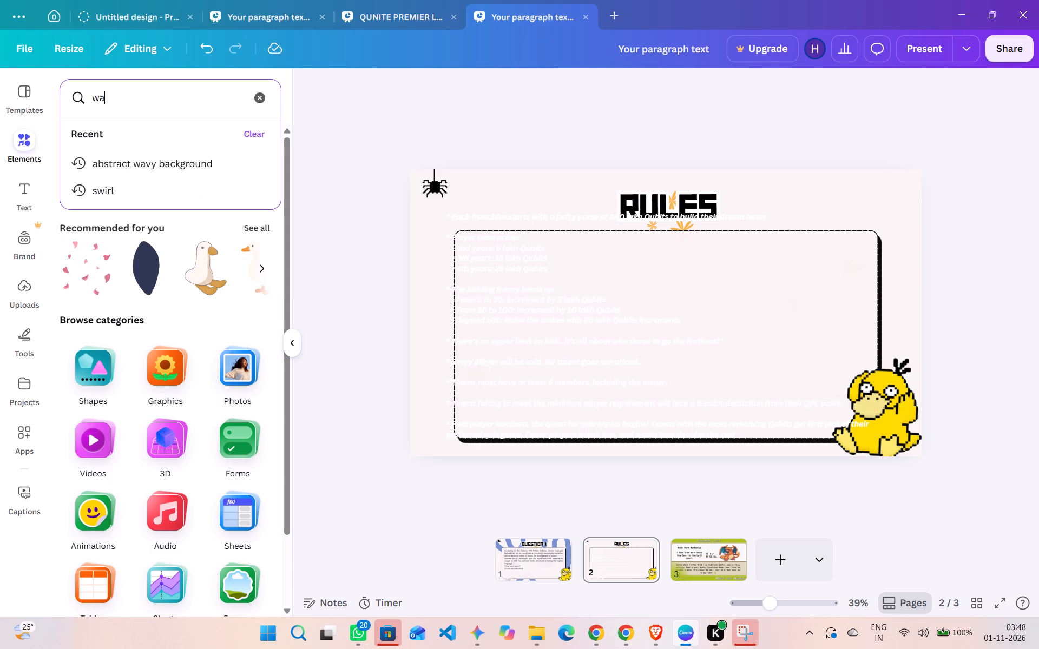
{"action": "type", "text": "vy"}
{"action": "key", "text": "Return"}
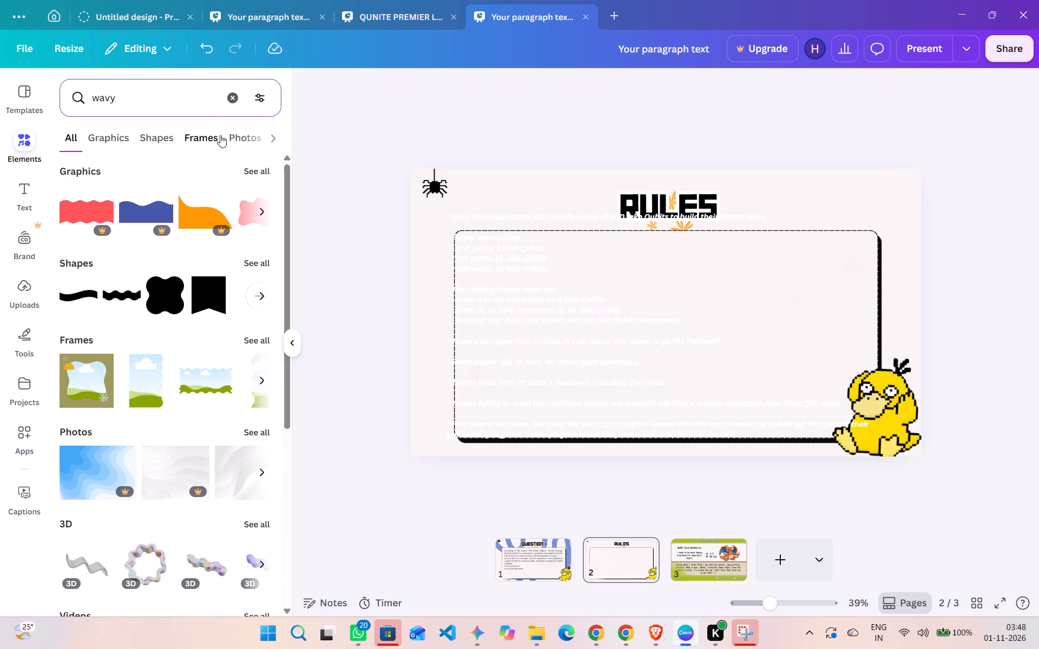
Search the elements library for "pokemon" and look through the photo results for a usable background.
{"action": "left_click", "coordinate": [229, 104]}
{"action": "type", "text": "pokemon"}
{"action": "key", "text": "Return"}
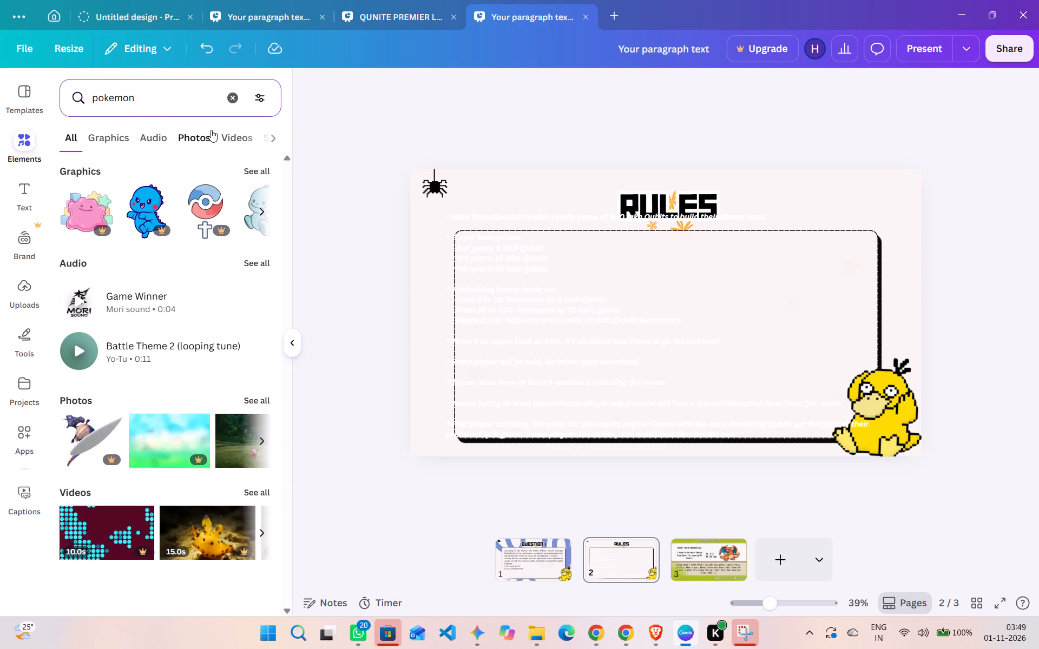
{"action": "scroll", "coordinate": [211, 130], "scroll_direction": "left", "scroll_amount": 2}
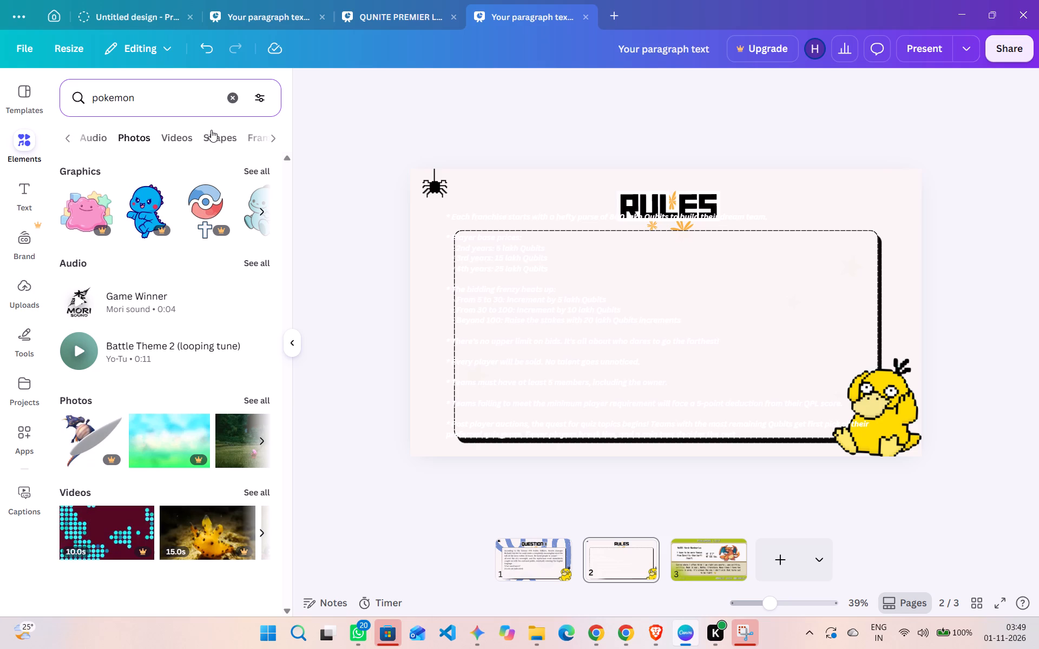
{"action": "scroll", "coordinate": [211, 130], "scroll_direction": "left", "scroll_amount": 1}
{"action": "scroll", "coordinate": [252, 265], "scroll_direction": "down", "scroll_amount": 2}
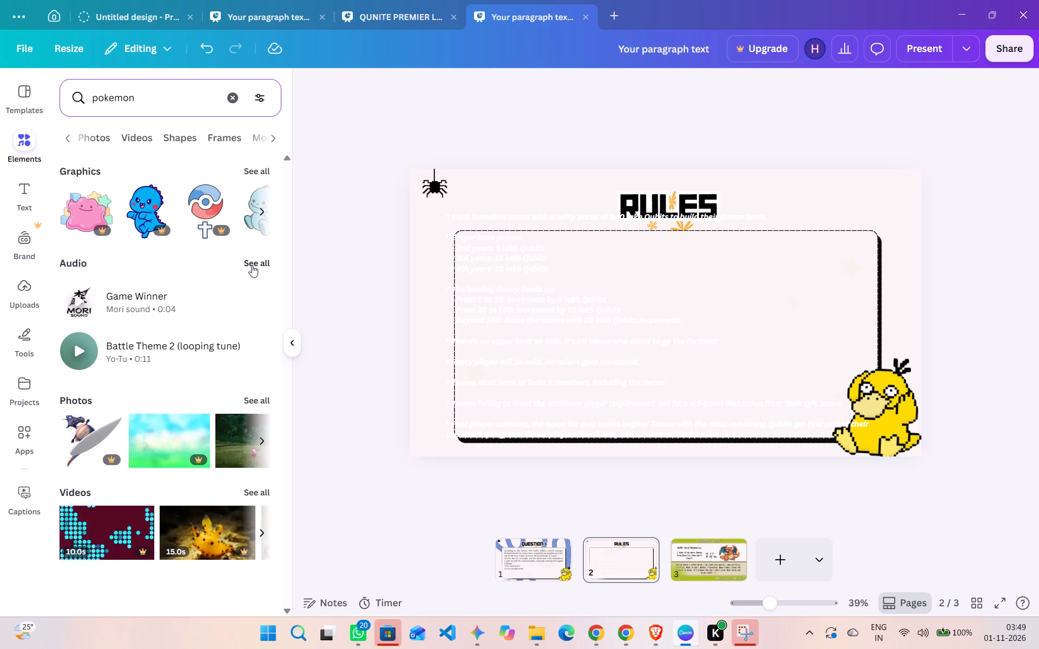
{"action": "scroll", "coordinate": [252, 265], "scroll_direction": "down", "scroll_amount": 1}
{"action": "left_click", "coordinate": [254, 399]}
{"action": "scroll", "coordinate": [254, 399], "scroll_direction": "down", "scroll_amount": 2}
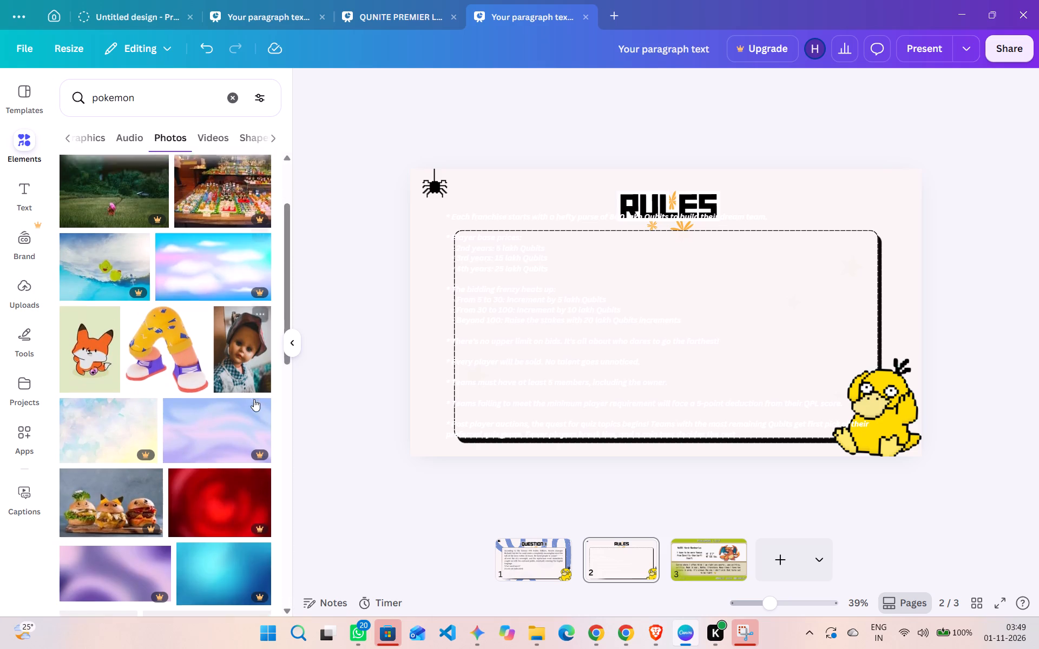
{"action": "scroll", "coordinate": [254, 399], "scroll_direction": "down", "scroll_amount": 4}
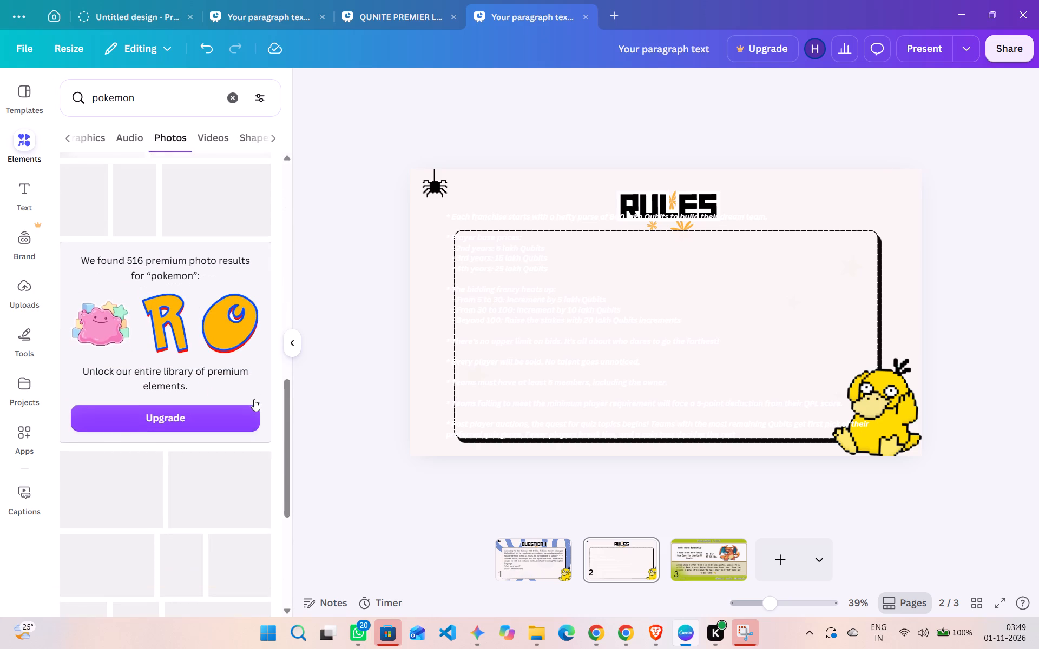
{"action": "scroll", "coordinate": [254, 399], "scroll_direction": "down", "scroll_amount": 2}
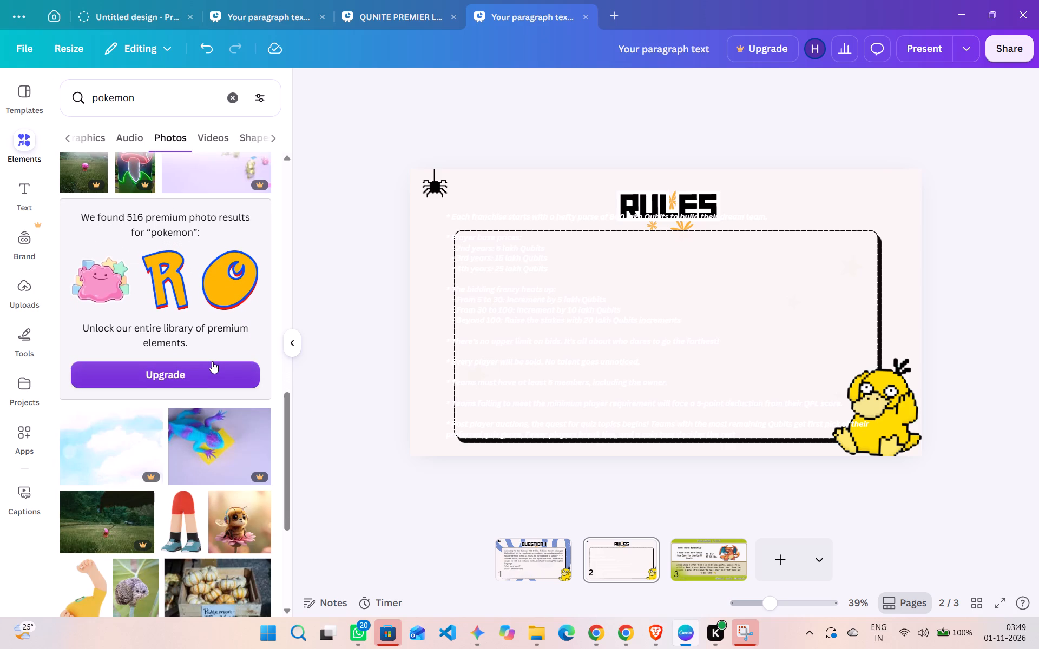
{"action": "scroll", "coordinate": [212, 361], "scroll_direction": "down", "scroll_amount": 2}
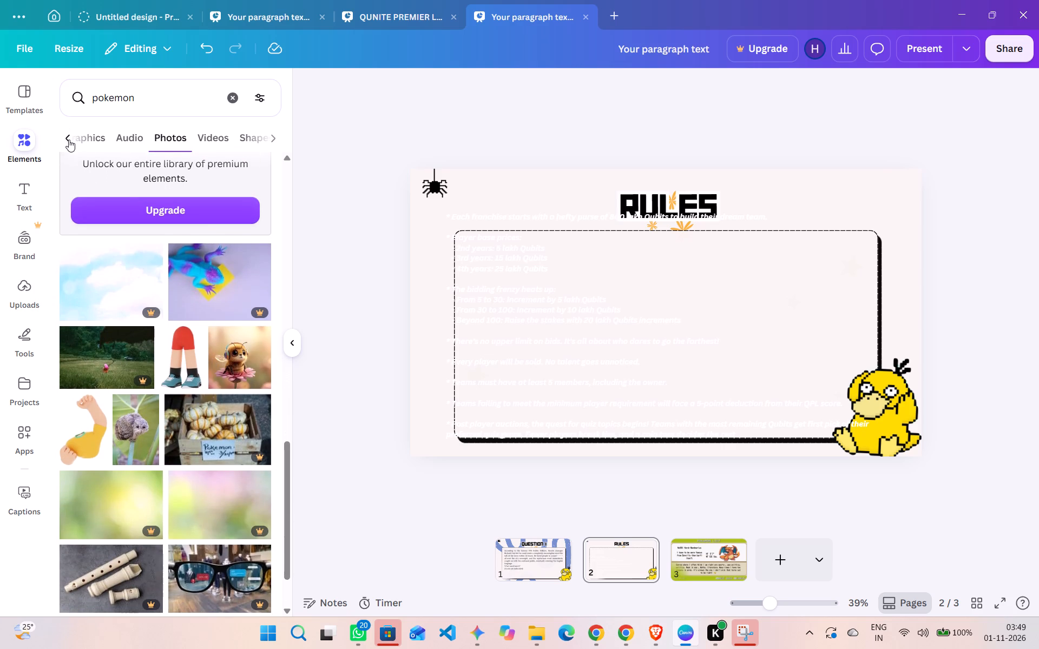
Look through the graphics results of the "pokemon" element search for something to use on the Rules page.
{"action": "left_click", "coordinate": [69, 140]}
{"action": "left_click", "coordinate": [71, 139]}
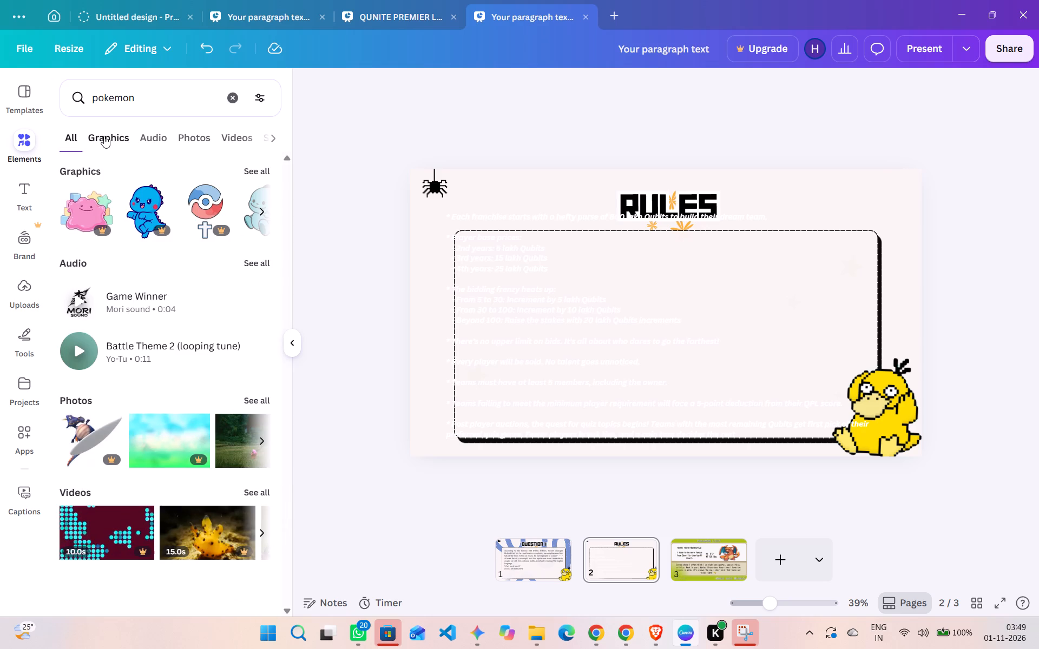
{"action": "left_click", "coordinate": [104, 136]}
{"action": "scroll", "coordinate": [111, 301], "scroll_direction": "down", "scroll_amount": 2}
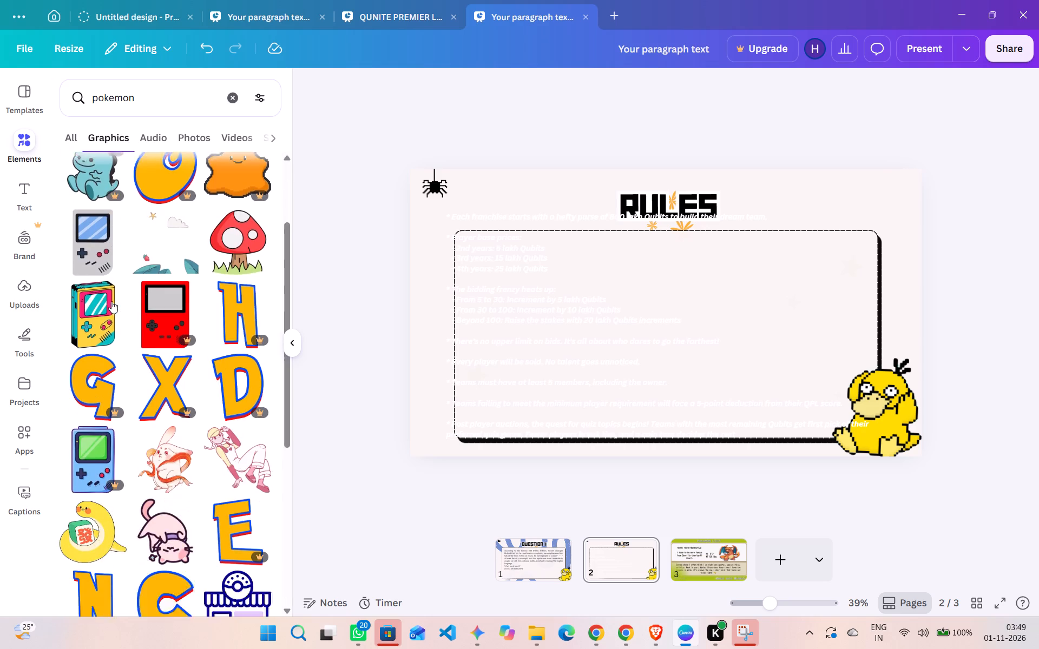
{"action": "scroll", "coordinate": [84, 224], "scroll_direction": "up", "scroll_amount": 1}
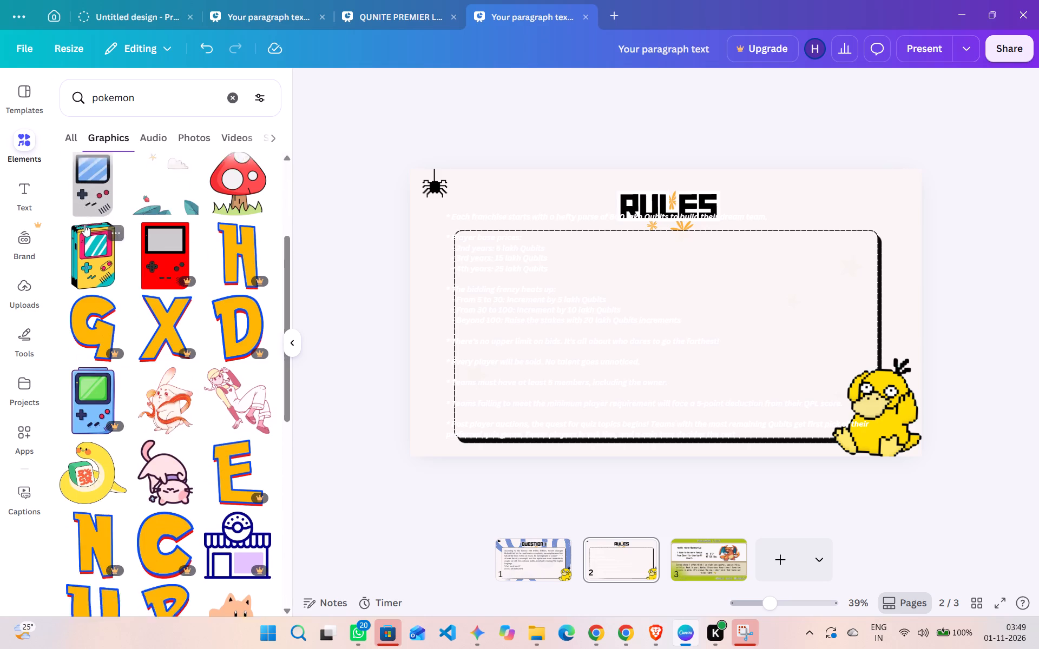
{"action": "scroll", "coordinate": [84, 224], "scroll_direction": "up", "scroll_amount": 1}
{"action": "scroll", "coordinate": [205, 329], "scroll_direction": "down", "scroll_amount": 3}
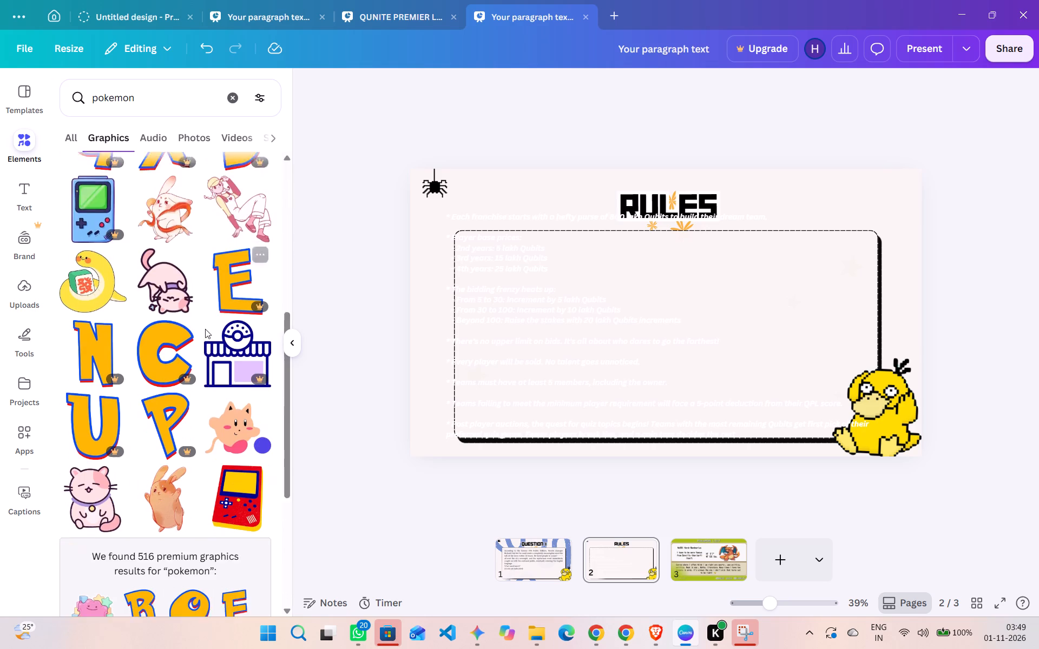
{"action": "scroll", "coordinate": [205, 329], "scroll_direction": "up", "scroll_amount": 7}
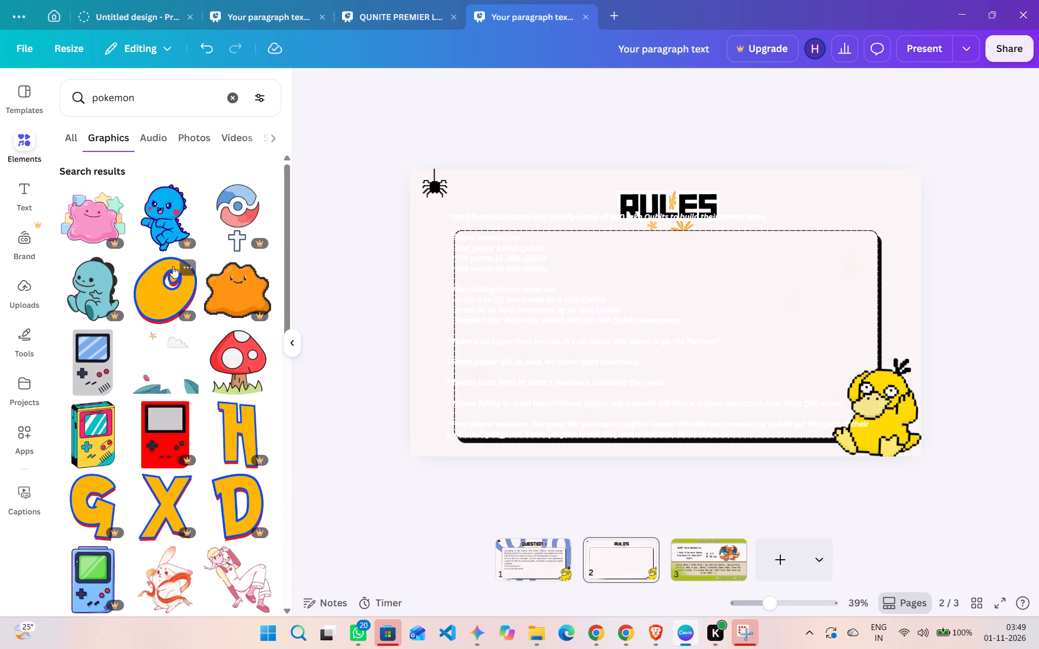
{"action": "left_click", "coordinate": [69, 125]}
{"action": "scroll", "coordinate": [112, 280], "scroll_direction": "down", "scroll_amount": 3}
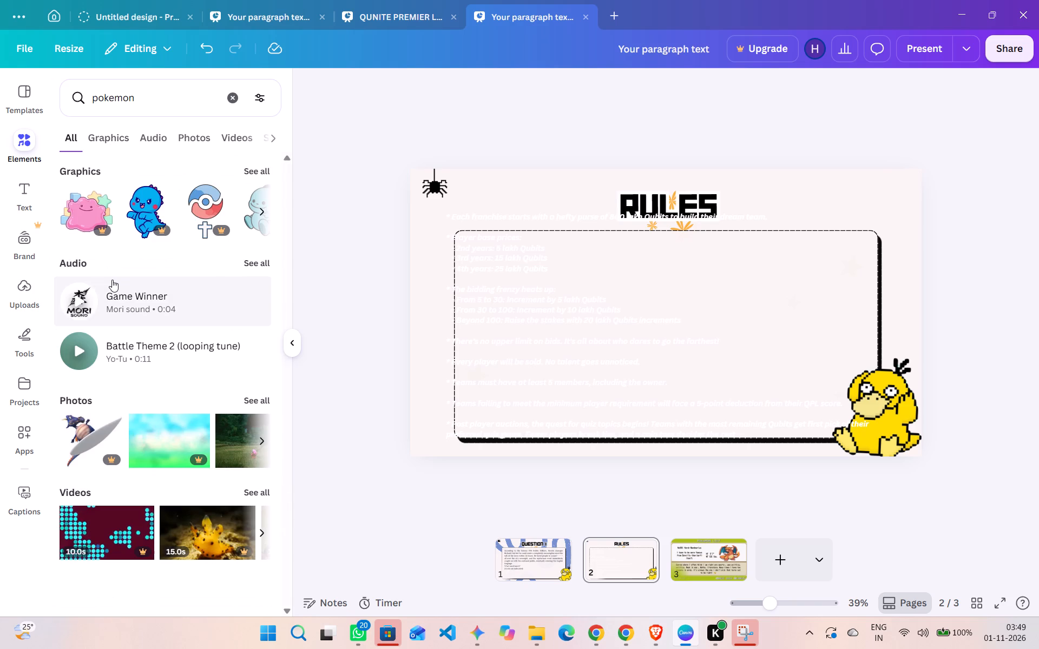
{"action": "scroll", "coordinate": [120, 391], "scroll_direction": "down", "scroll_amount": 1}
Search the elements library for "abstract wavy background" and look through all the graphics results.
{"action": "left_click", "coordinate": [160, 104]}
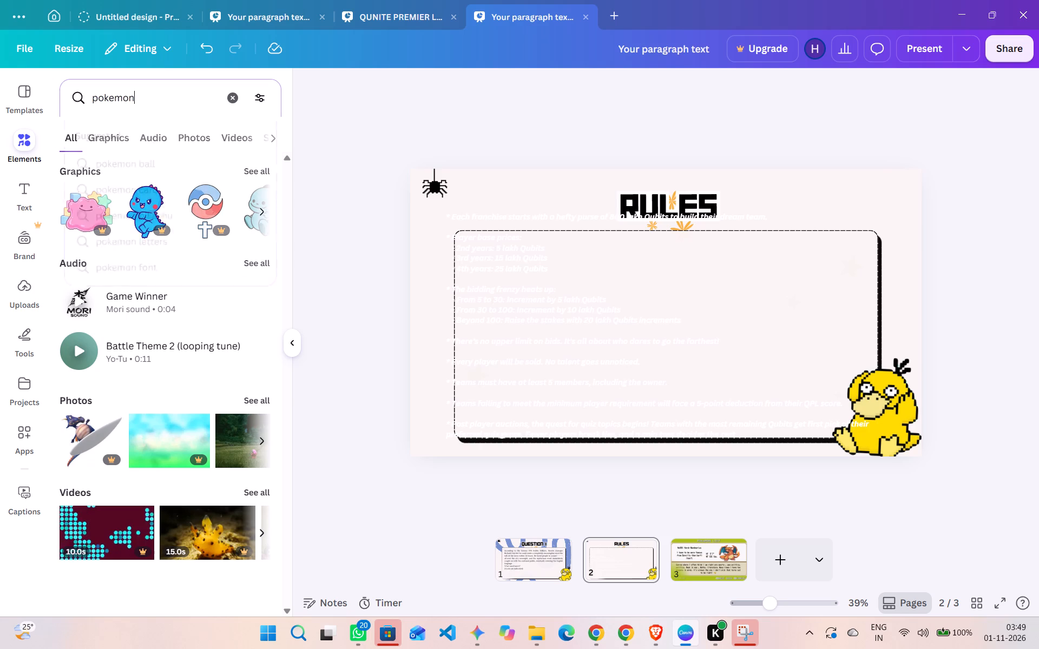
{"action": "key", "text": "BackSpace"}
{"action": "key", "text": "BackSpace"}
{"action": "key", "text": "BackSpace"}
{"action": "key", "text": "BackSpace"}
{"action": "key", "text": "BackSpace"}
{"action": "key", "text": "BackSpace"}
{"action": "key", "text": "BackSpace"}
{"action": "key", "text": "BackSpace"}
{"action": "key", "text": "BackSpace"}
{"action": "key", "text": "BackSpace"}
{"action": "key", "text": "BackSpace"}
{"action": "key", "text": "BackSpace"}
{"action": "key", "text": "BackSpace"}
{"action": "key", "text": "BackSpace"}
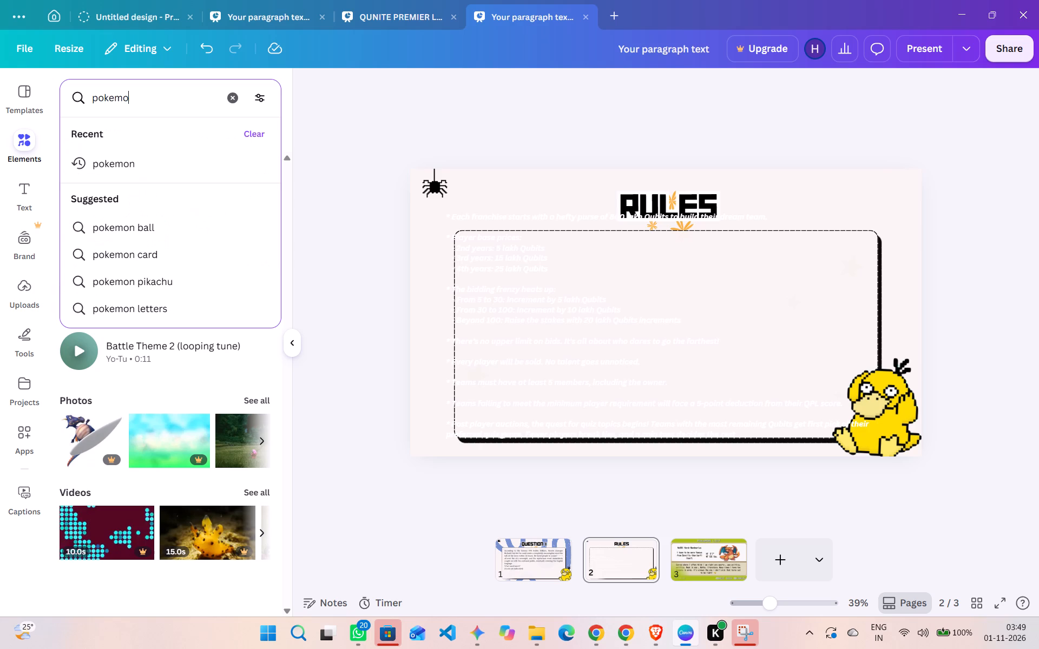
{"action": "key", "text": "w"}
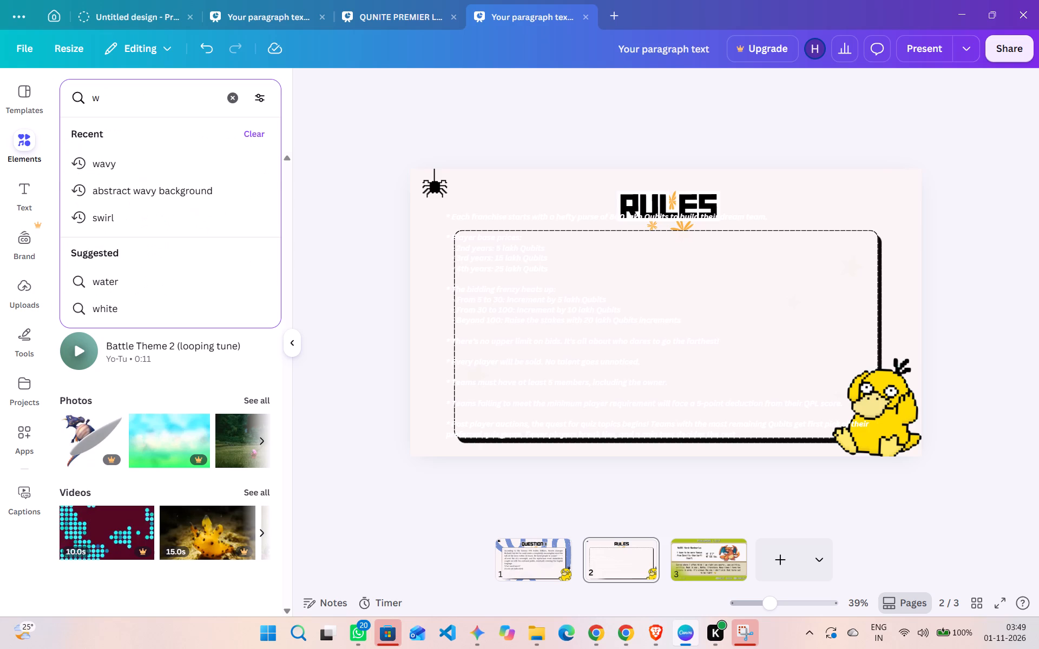
{"action": "type", "text": "av"}
{"action": "key", "text": "e"}
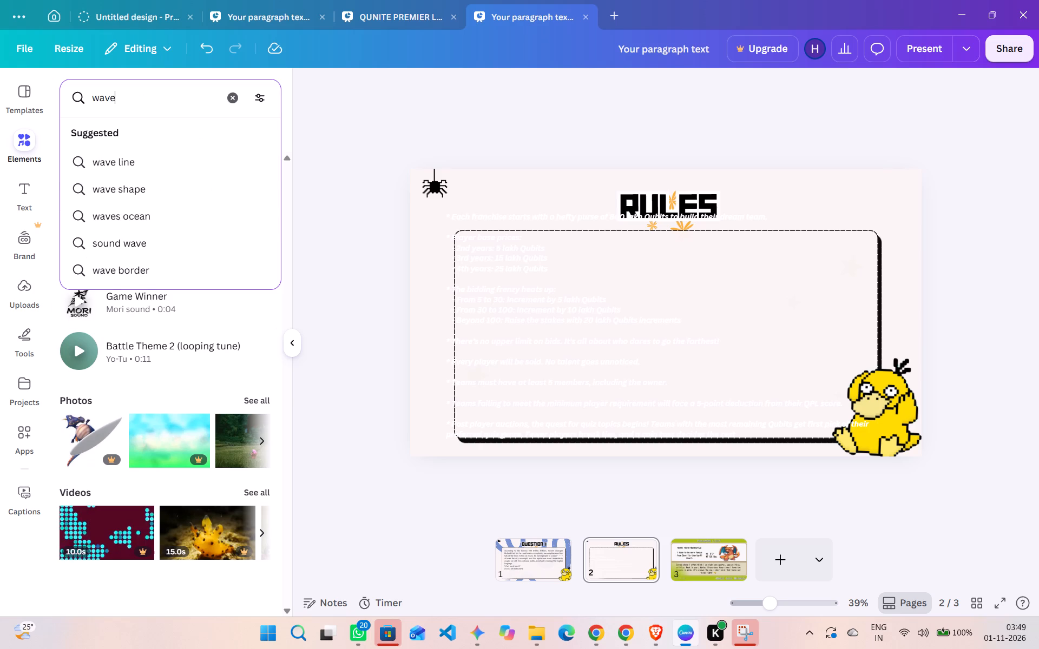
{"action": "key", "text": "BackSpace"}
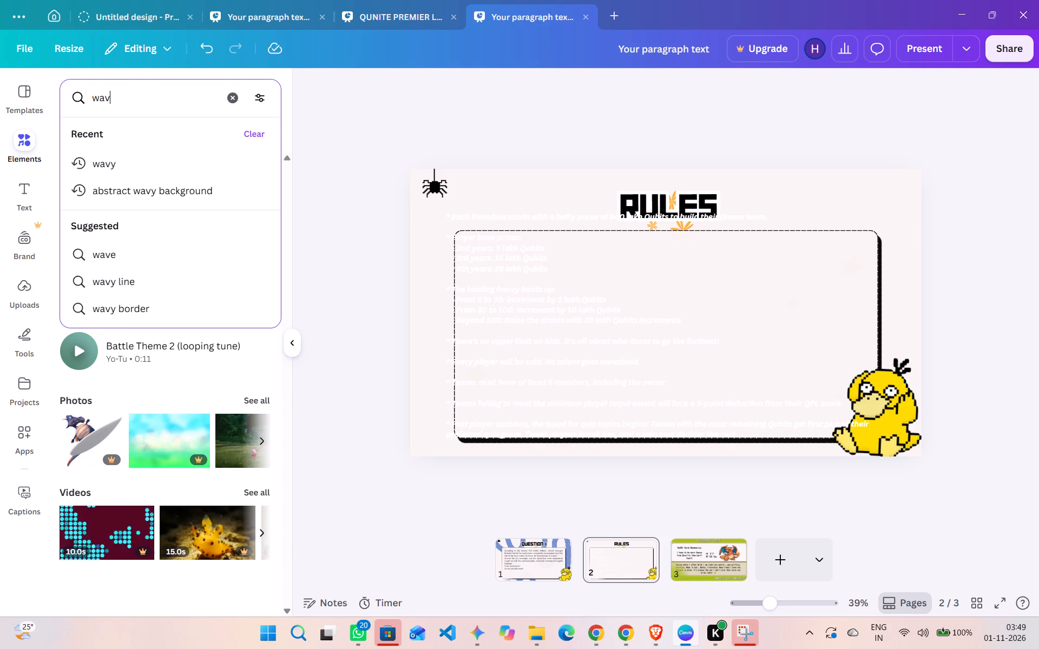
{"action": "left_click", "coordinate": [197, 198]}
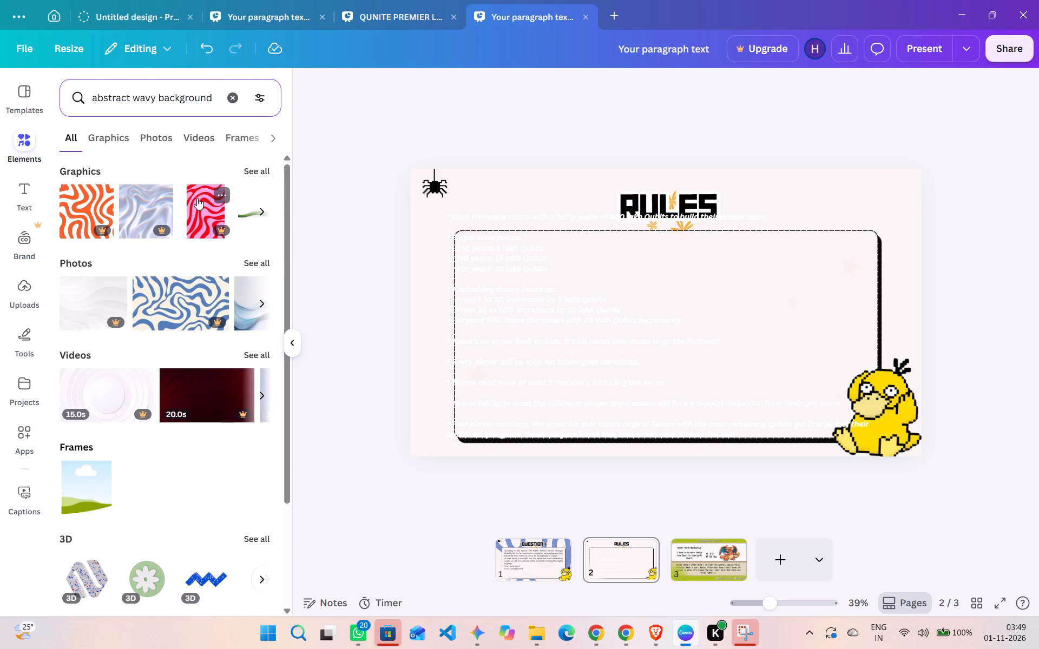
{"action": "left_click", "coordinate": [252, 168]}
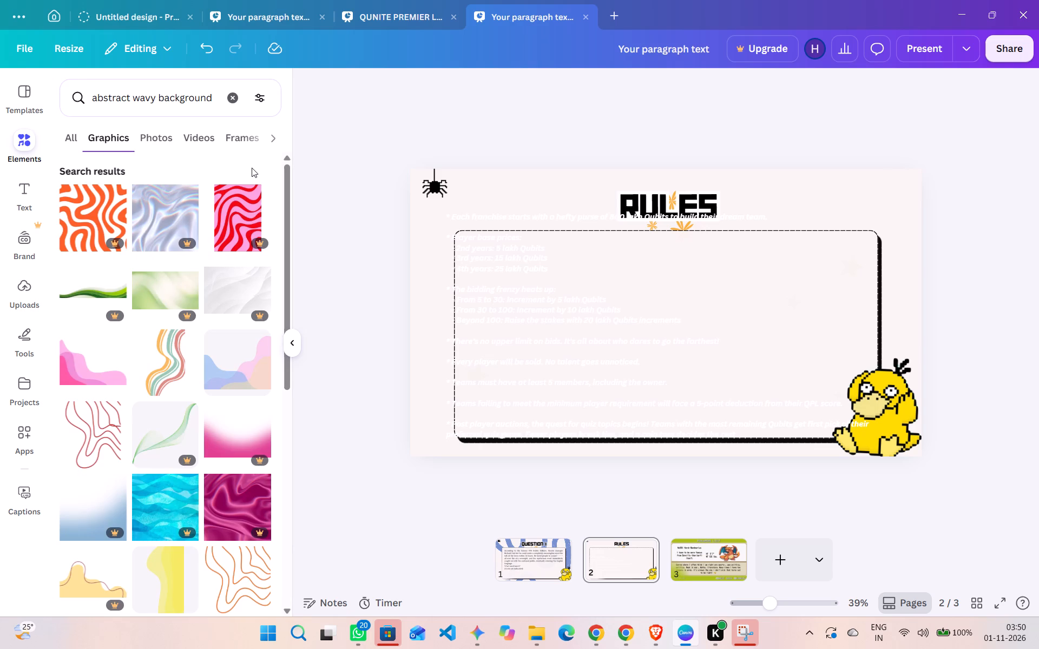
{"action": "scroll", "coordinate": [142, 399], "scroll_direction": "down", "scroll_amount": 2}
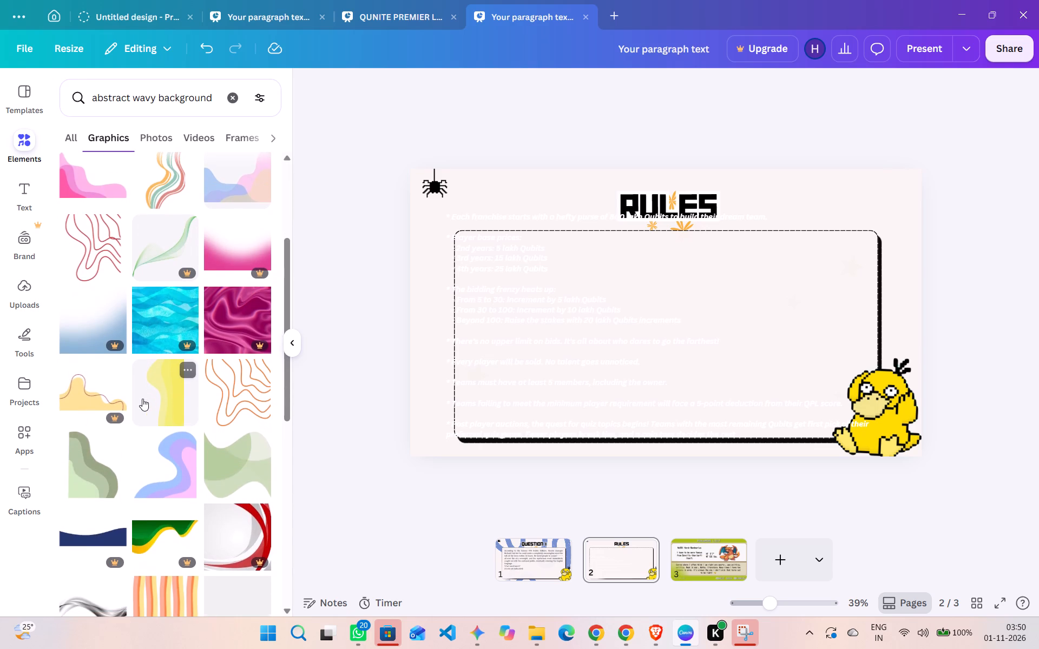
{"action": "scroll", "coordinate": [142, 399], "scroll_direction": "down", "scroll_amount": 3}
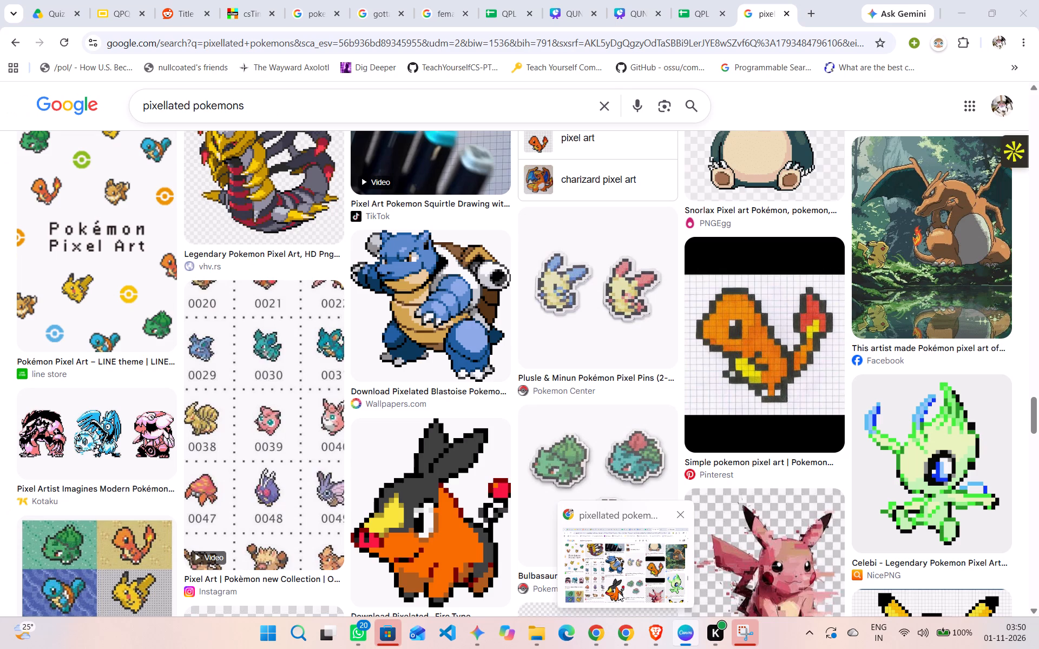
Switch to Google Chrome and search Google Images for "pokeball background".
{"action": "left_click", "coordinate": [618, 592]}
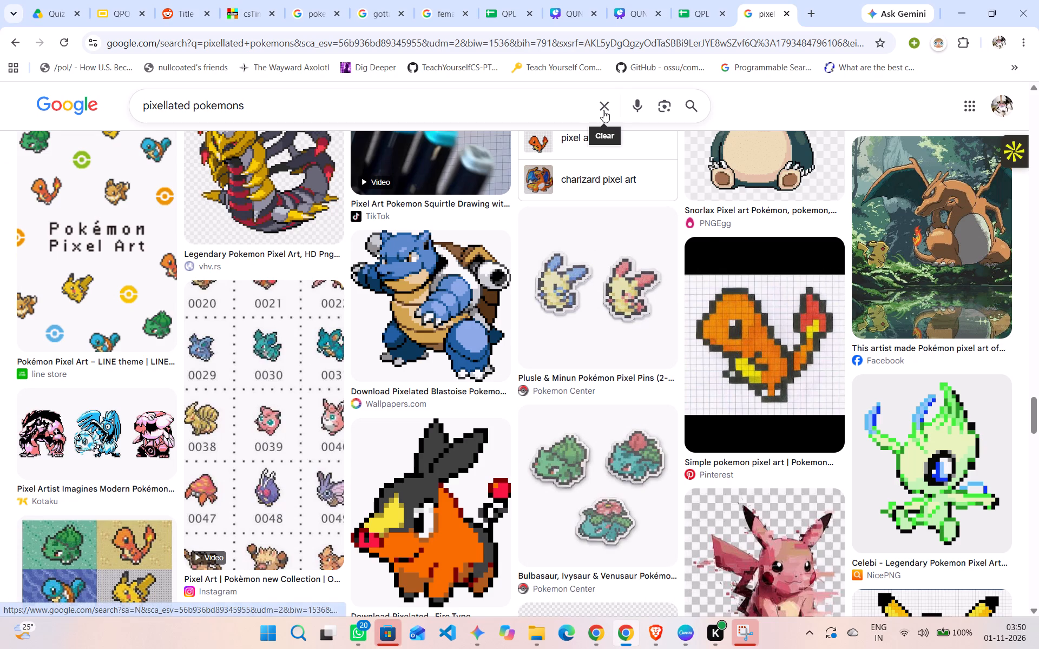
{"action": "left_click", "coordinate": [603, 110]}
{"action": "type", "text": "pokemon"}
{"action": "key", "text": "space"}
{"action": "key", "text": "BackSpace"}
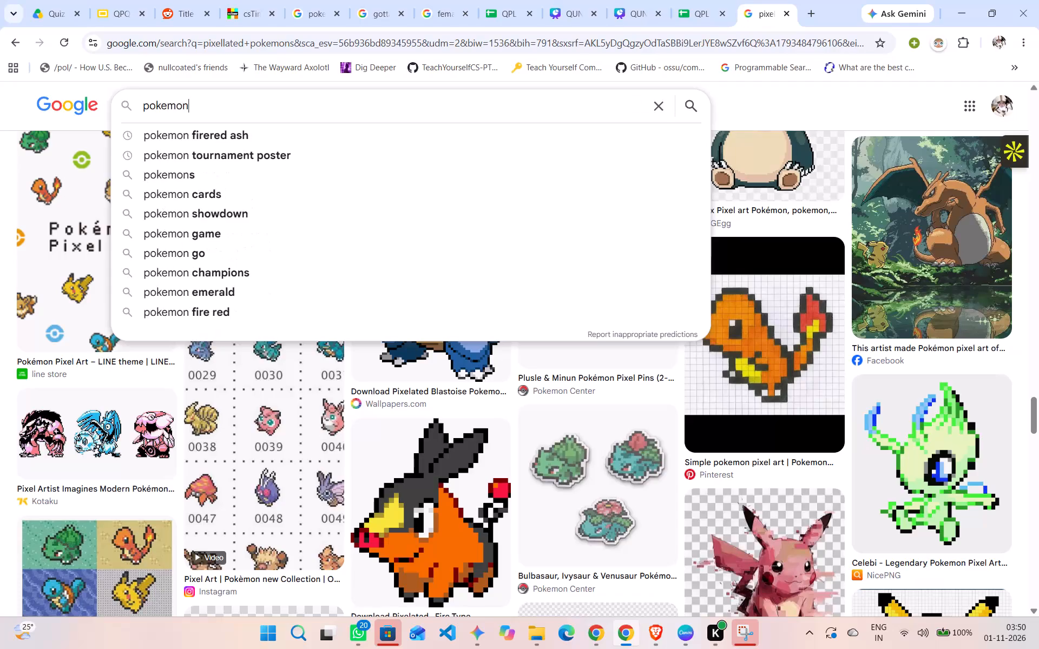
{"action": "key", "text": "BackSpace"}
{"action": "key", "text": "BackSpace"}
{"action": "key", "text": "BackSpace"}
{"action": "type", "text": "ball back"}
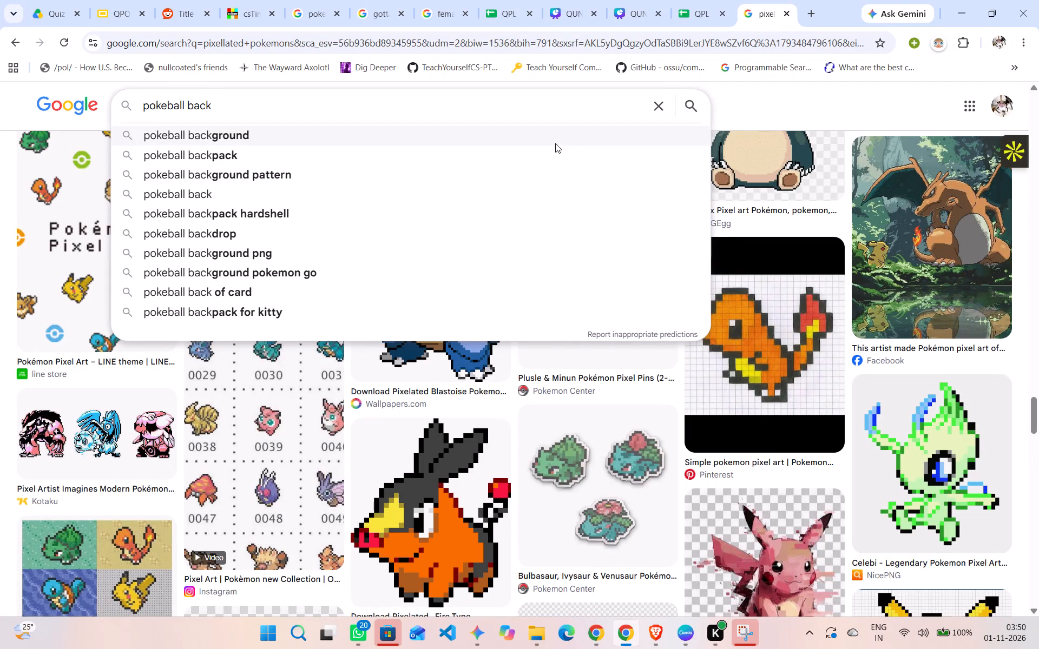
{"action": "left_click", "coordinate": [555, 143]}
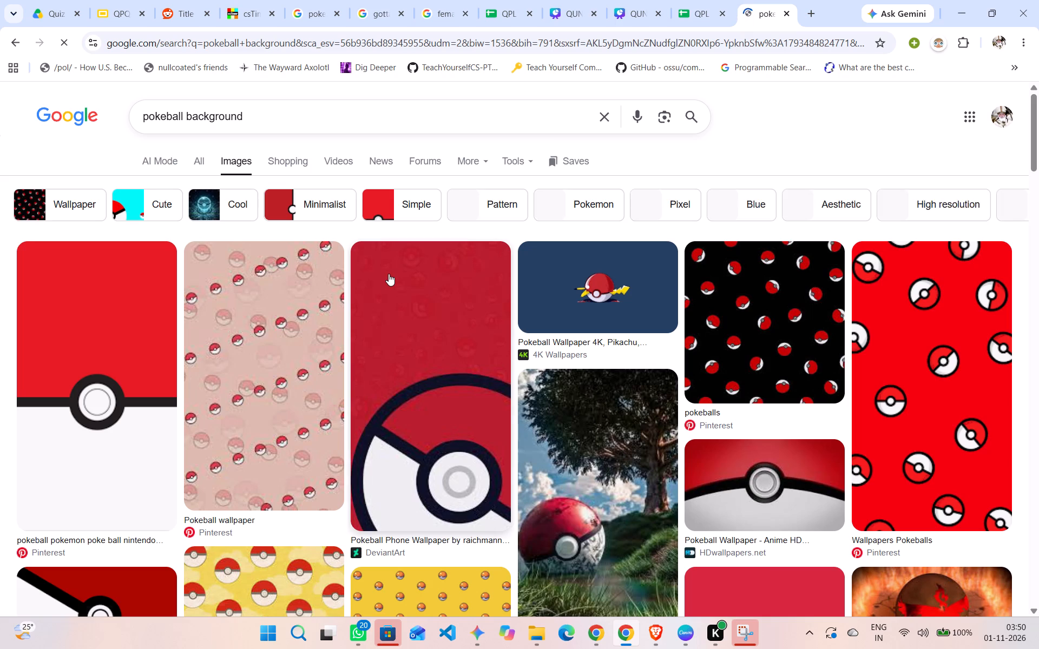
Copy the black image patterned with red-and-white pokeballs from the results and paste it onto the Rules slide in Canva.
{"action": "scroll", "coordinate": [389, 274], "scroll_direction": "down", "scroll_amount": 3}
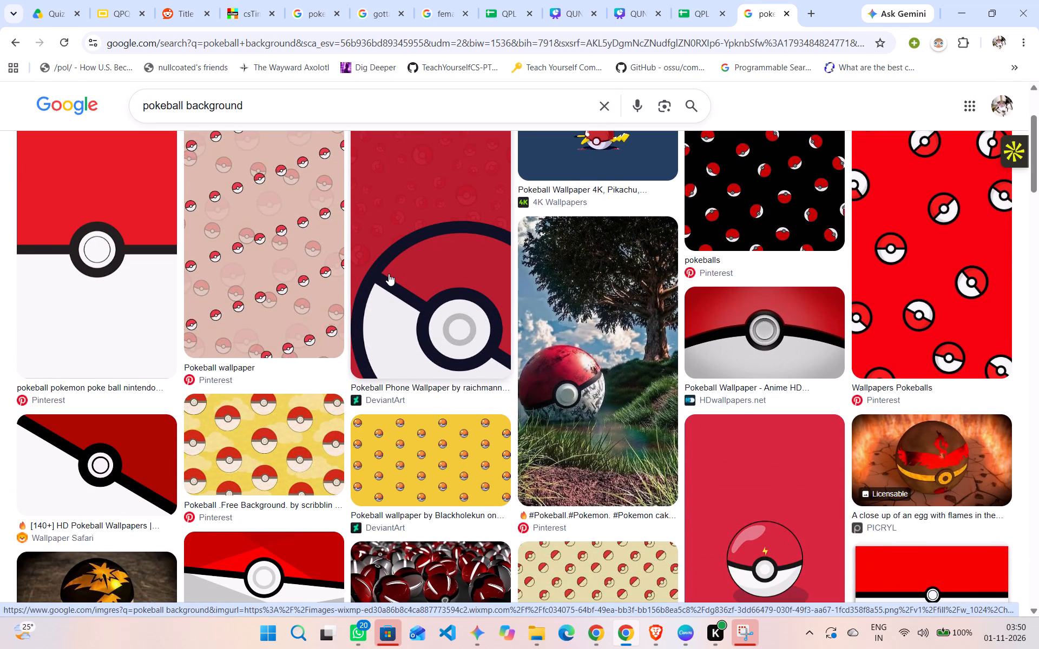
{"action": "scroll", "coordinate": [389, 274], "scroll_direction": "up", "scroll_amount": 1}
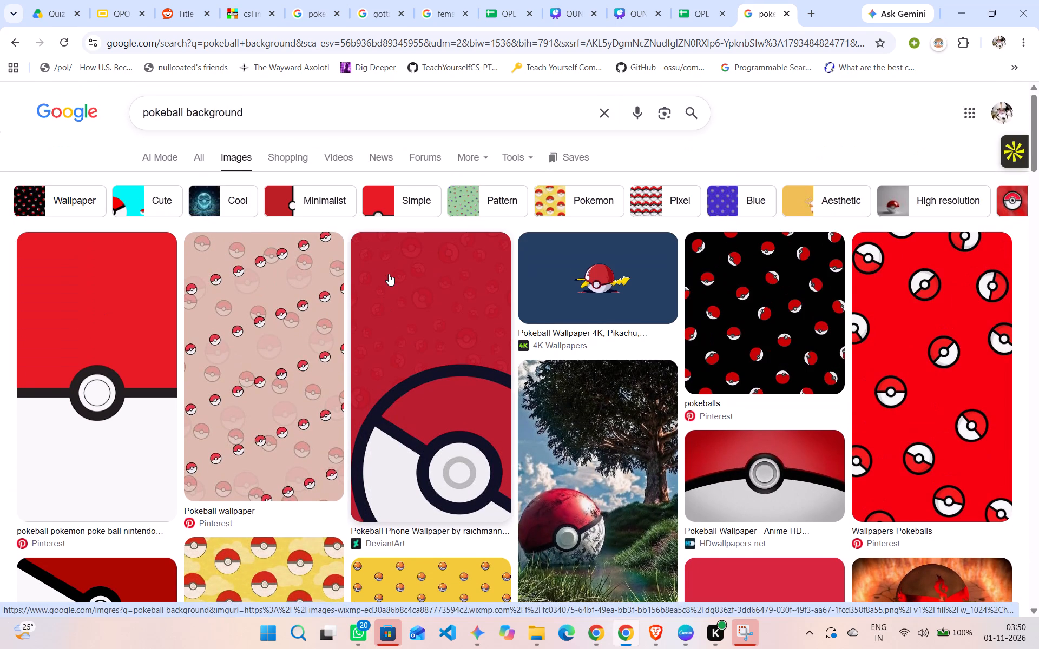
{"action": "scroll", "coordinate": [389, 274], "scroll_direction": "down", "scroll_amount": 1}
{"action": "left_click", "coordinate": [715, 312]}
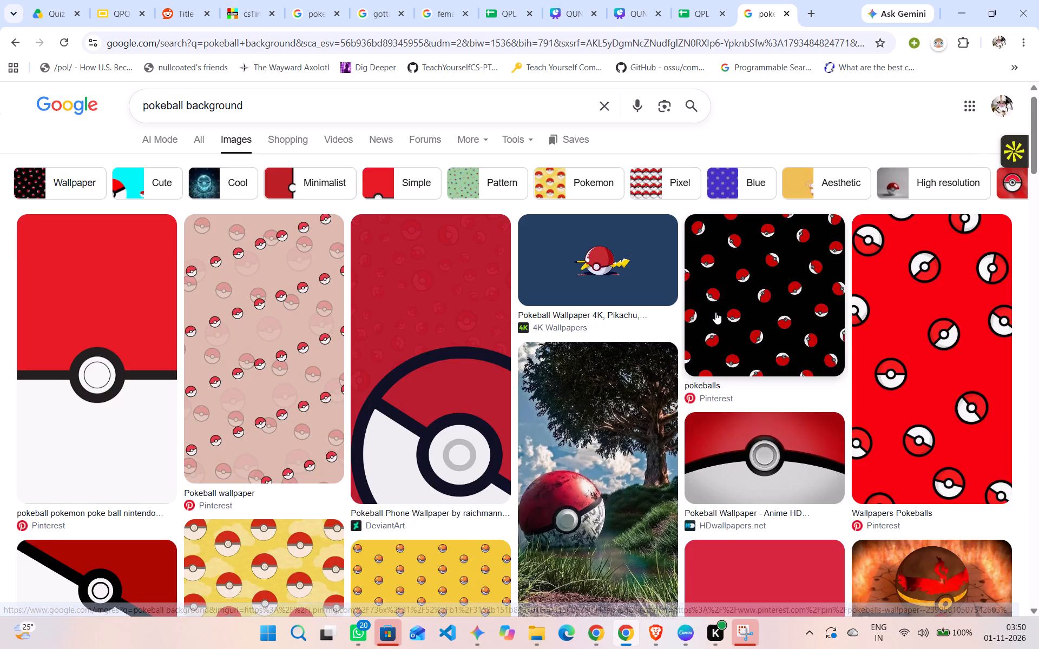
{"action": "right_click", "coordinate": [745, 309]}
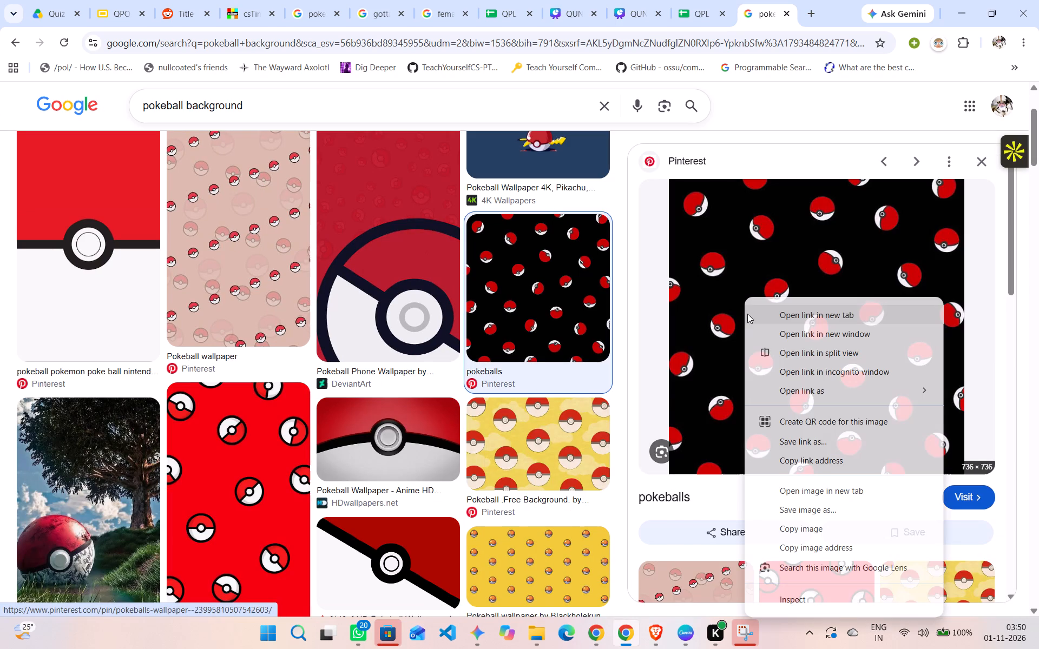
{"action": "left_click", "coordinate": [791, 527]}
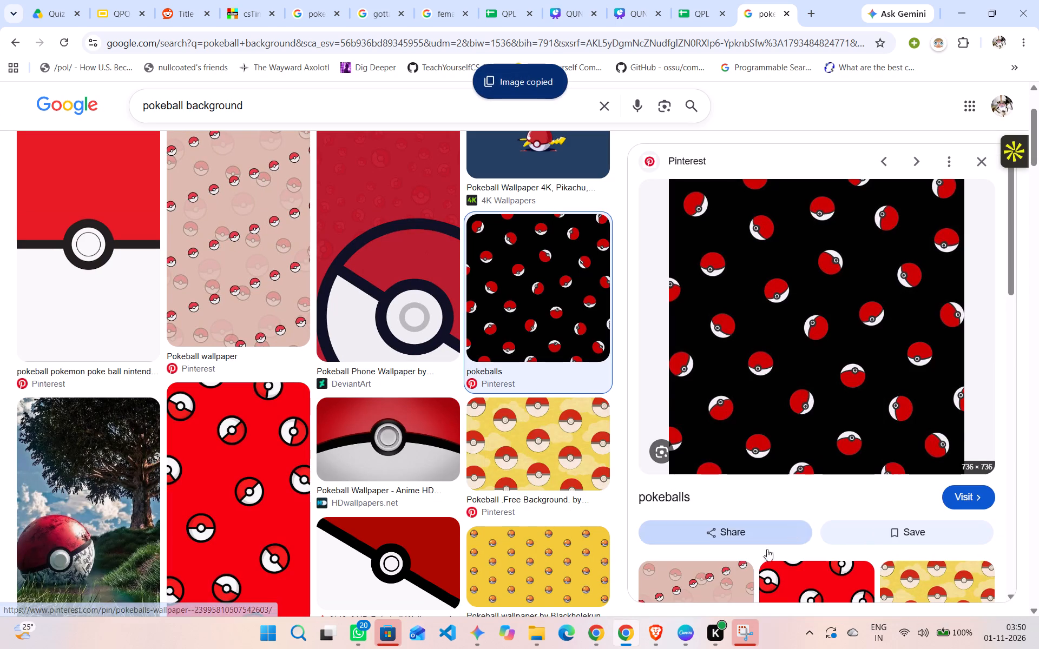
{"action": "left_click", "coordinate": [682, 594]}
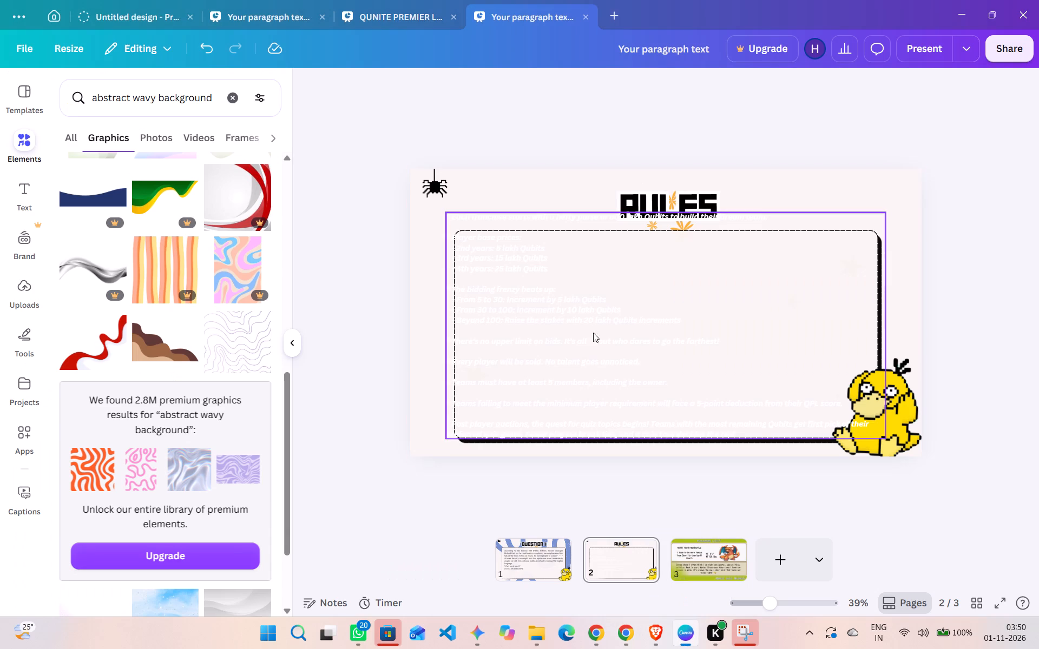
{"action": "key", "text": "ctrl+v"}
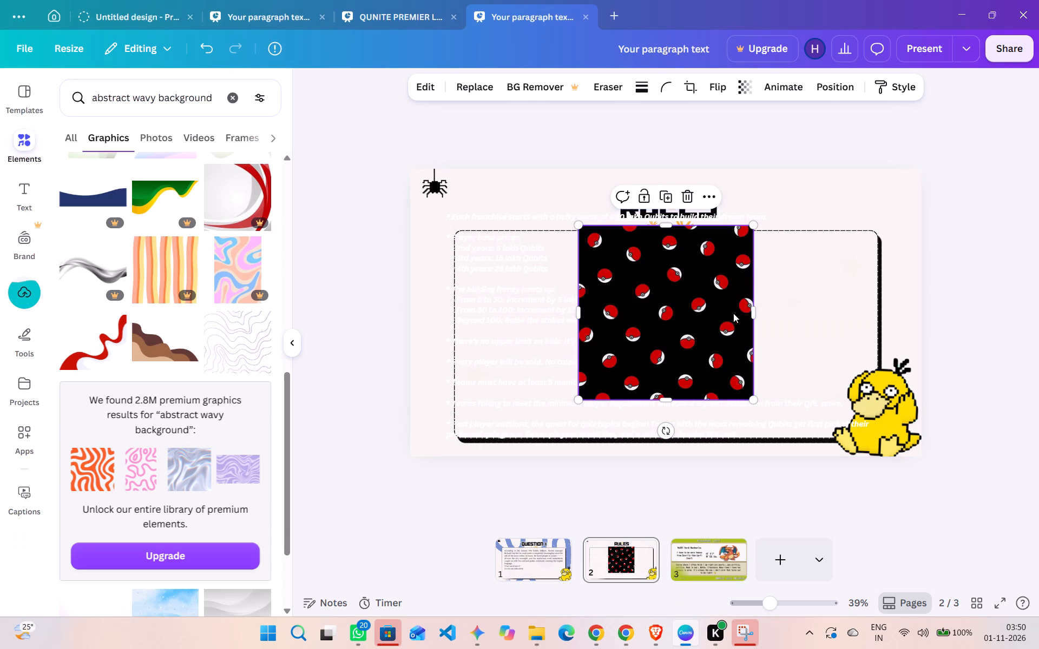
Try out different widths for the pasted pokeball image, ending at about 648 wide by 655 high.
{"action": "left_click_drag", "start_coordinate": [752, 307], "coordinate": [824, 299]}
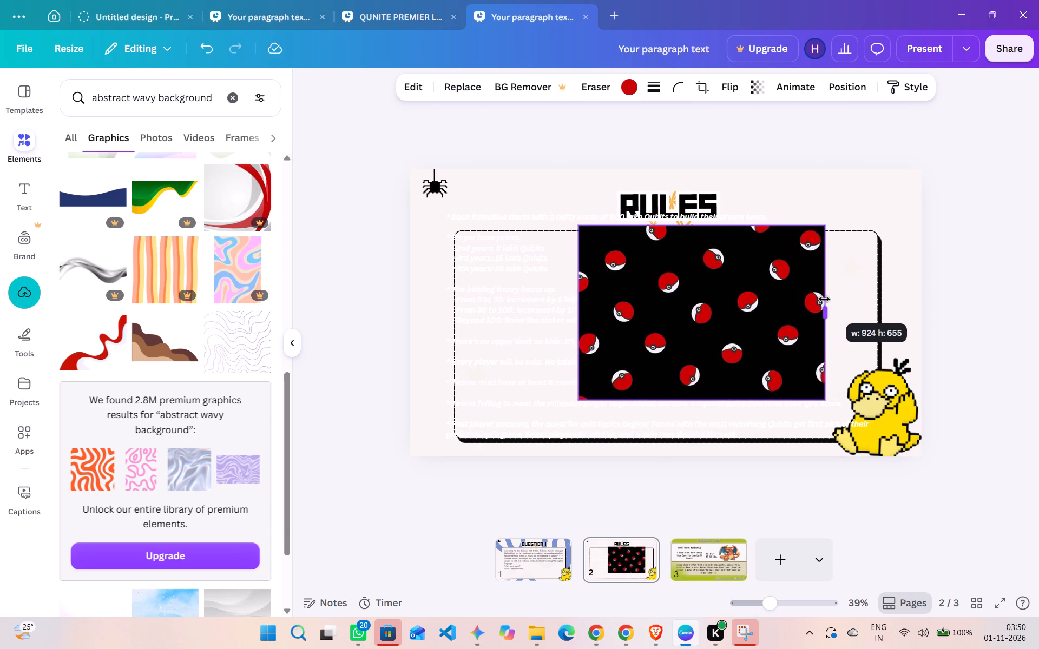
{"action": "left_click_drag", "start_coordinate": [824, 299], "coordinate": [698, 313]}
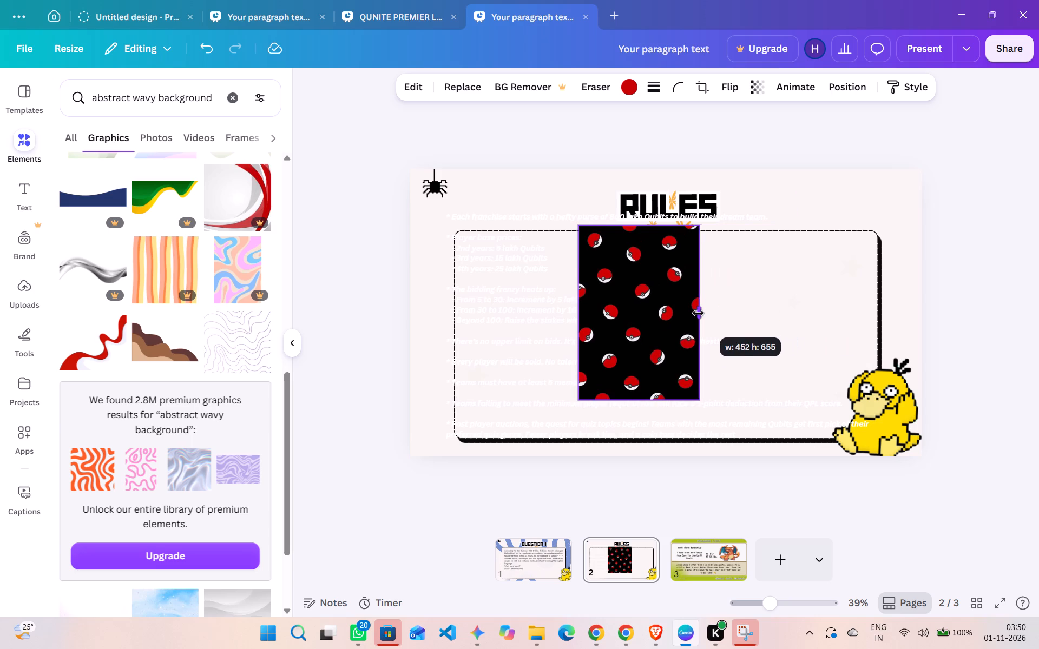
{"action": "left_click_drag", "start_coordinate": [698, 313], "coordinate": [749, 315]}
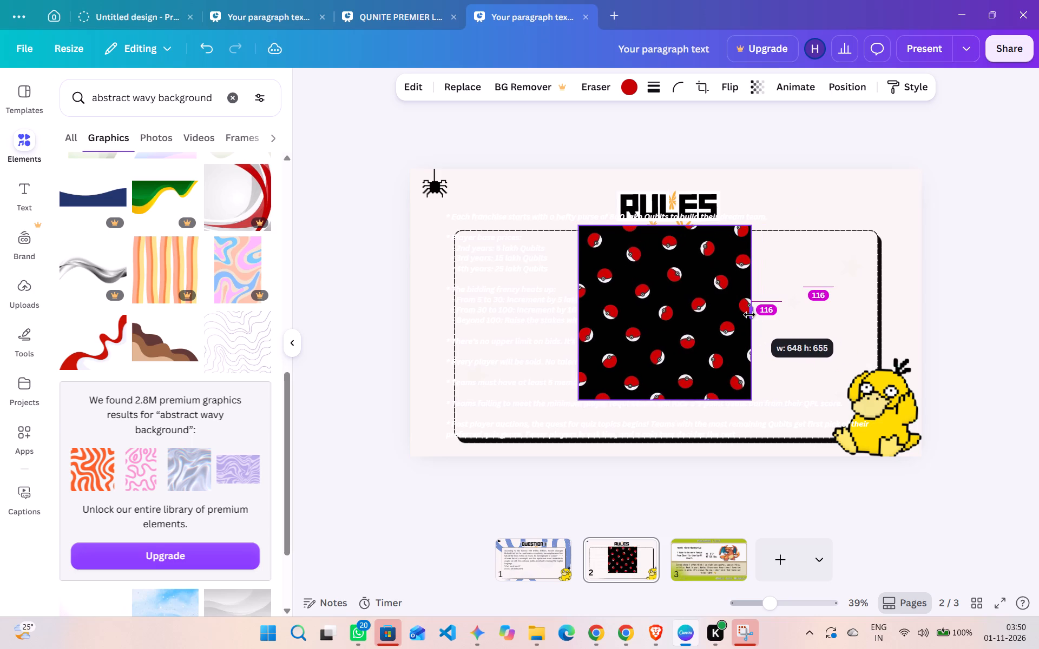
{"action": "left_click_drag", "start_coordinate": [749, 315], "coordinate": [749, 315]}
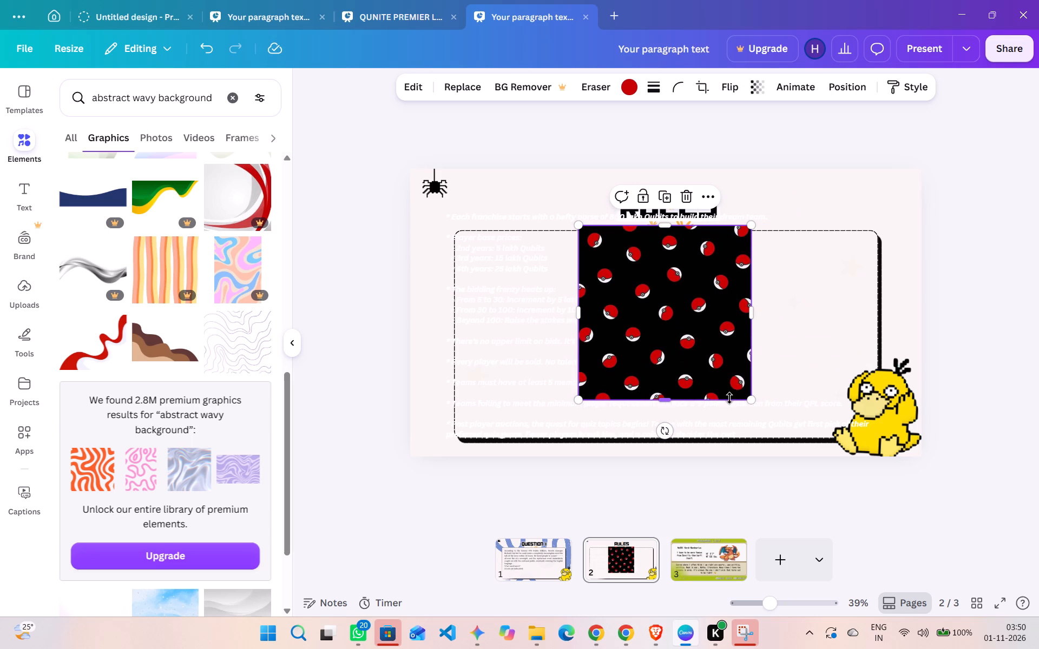
Reorder the pokeball image's layer so it sits directly beneath Psyduck and above the pale rectangular panel.
{"action": "right_click", "coordinate": [724, 372]}
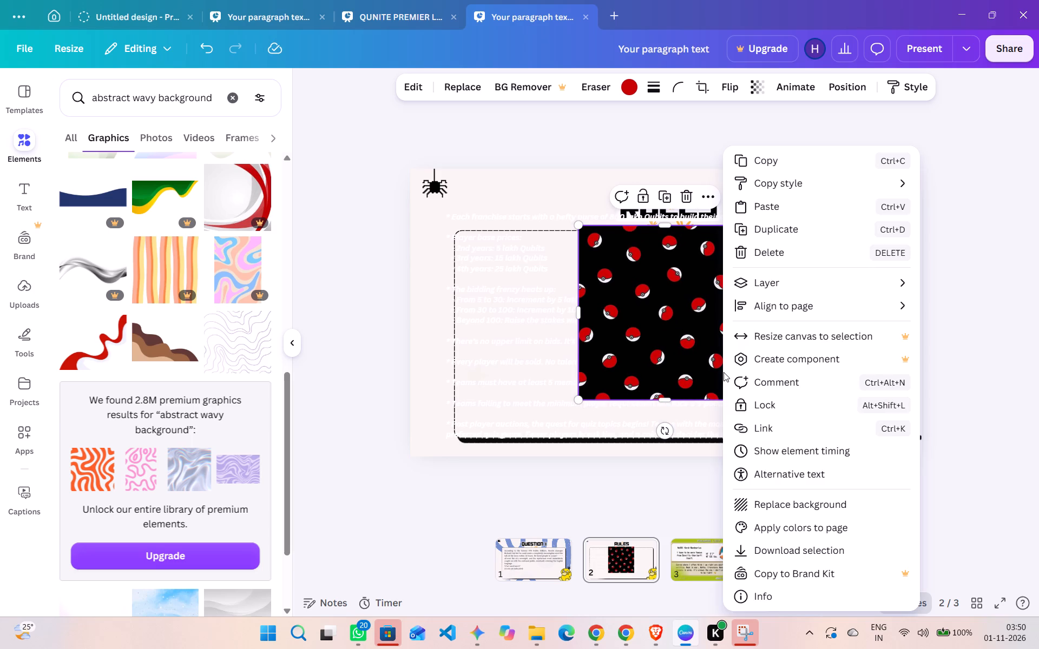
{"action": "left_click", "coordinate": [771, 283]}
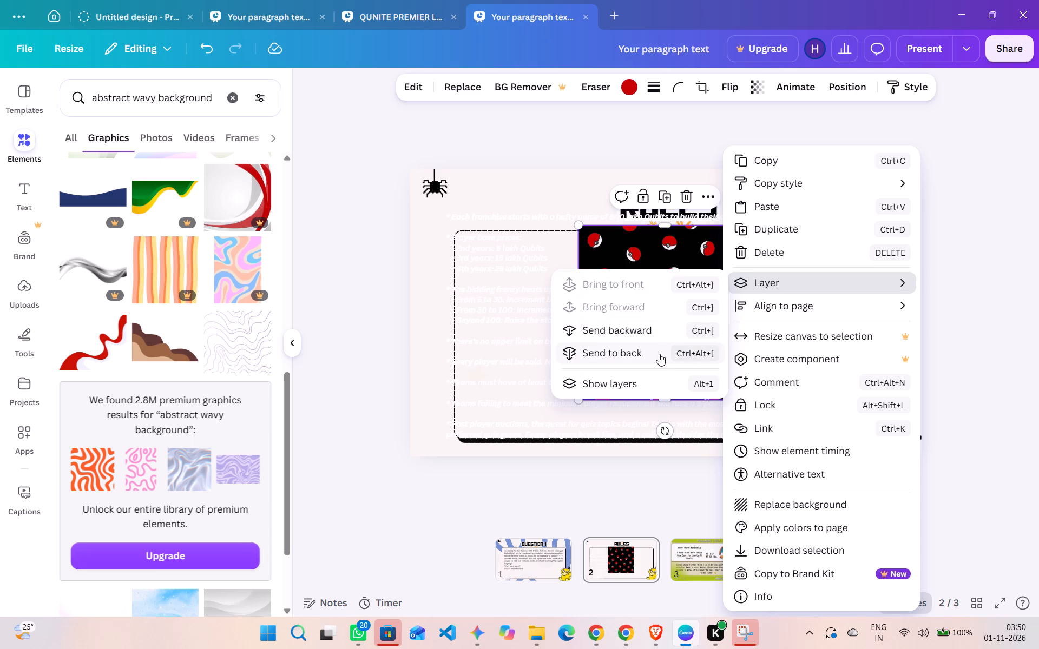
{"action": "left_click", "coordinate": [659, 354]}
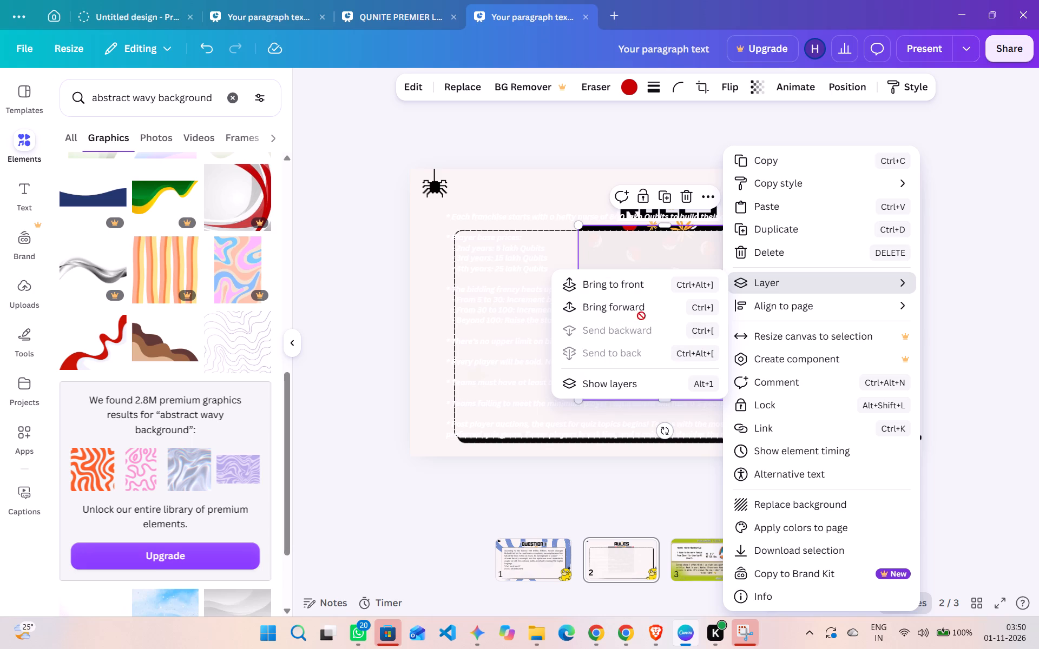
{"action": "left_click", "coordinate": [630, 303]}
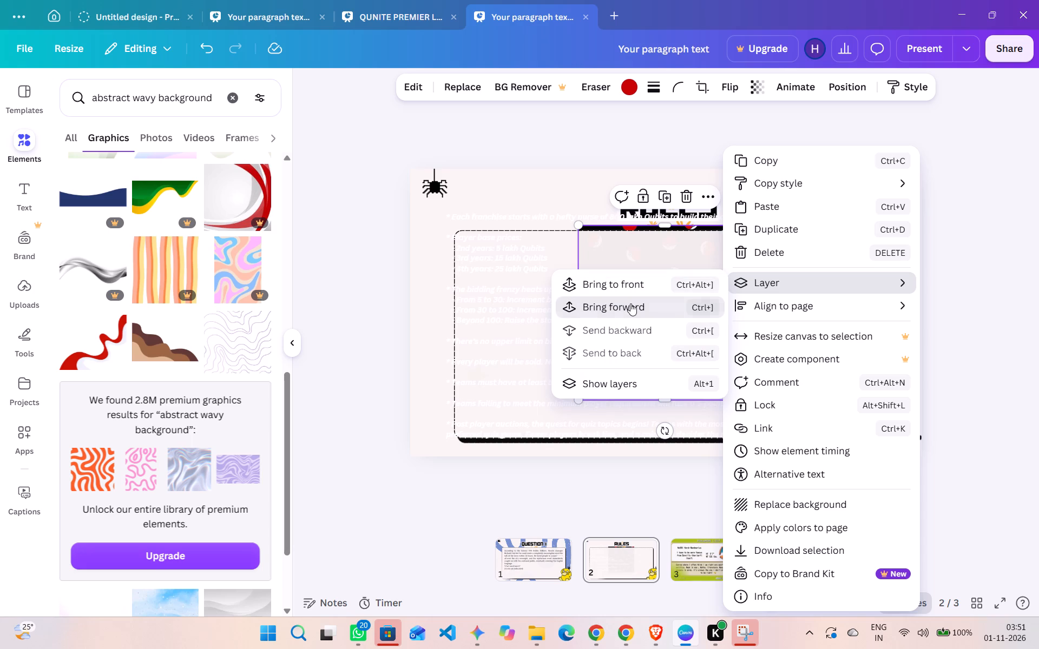
{"action": "left_click", "coordinate": [630, 303]}
{"action": "triple_click", "coordinate": [630, 303]}
{"action": "left_click", "coordinate": [630, 303]}
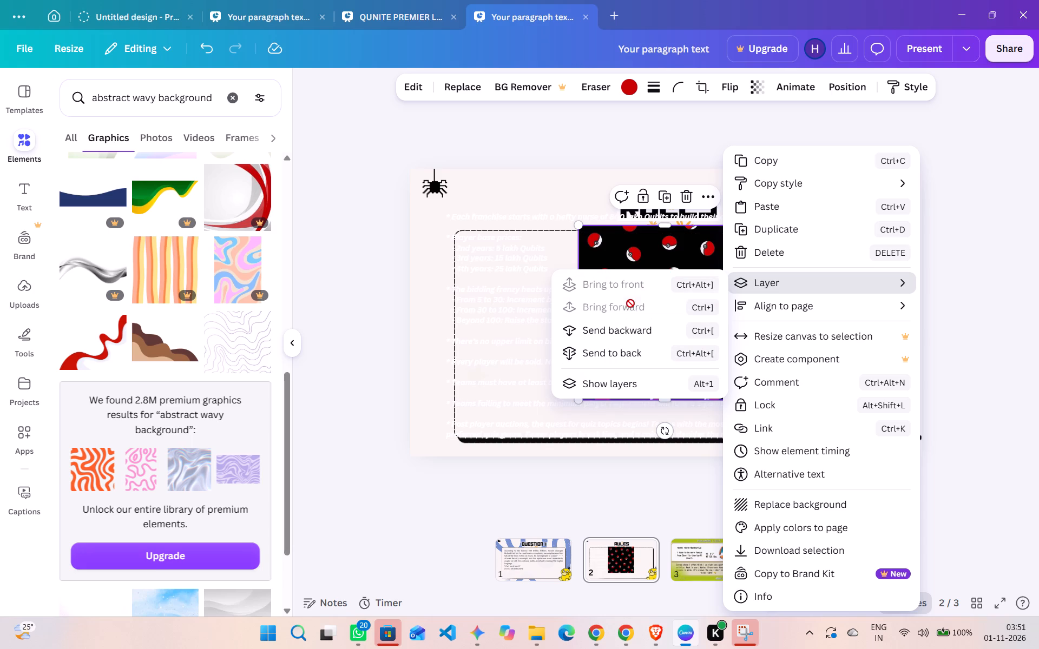
{"action": "left_click", "coordinate": [627, 375]}
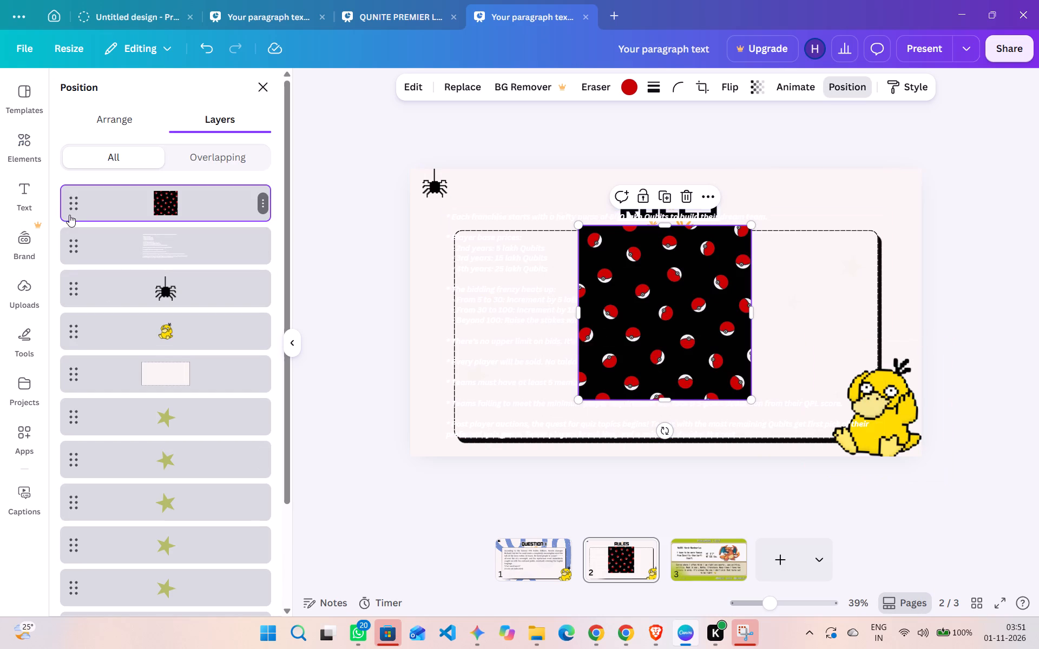
{"action": "left_click_drag", "start_coordinate": [74, 206], "coordinate": [88, 339]}
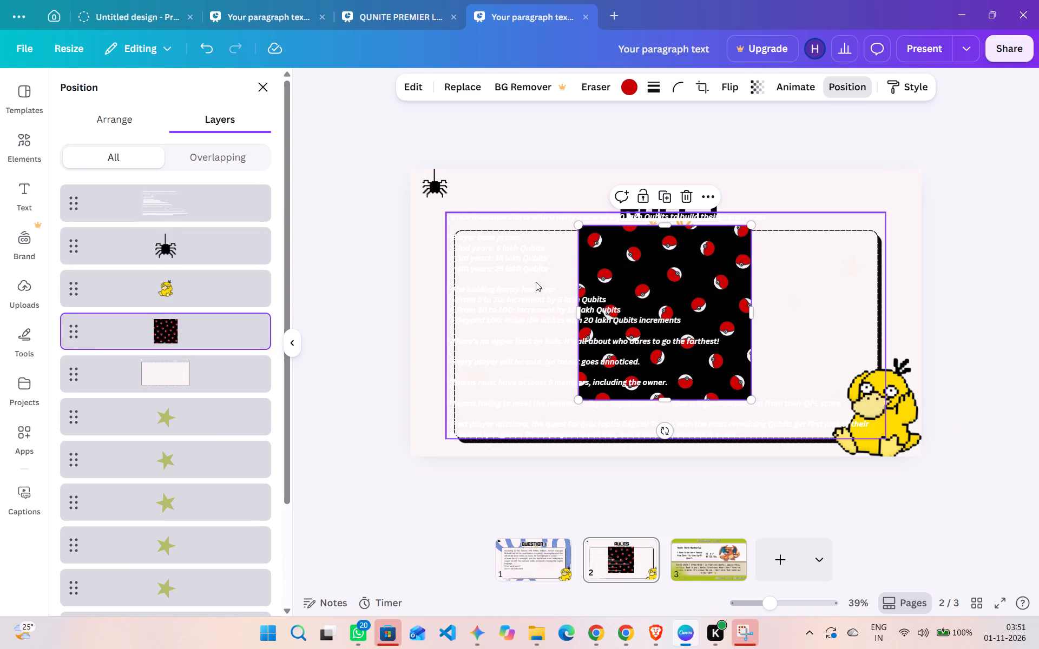
Enlarge and reposition the pokeball image, stretching it to the slide's full width so it covers the whole Rules slide behind the text.
{"action": "left_click_drag", "start_coordinate": [577, 226], "coordinate": [251, 263]}
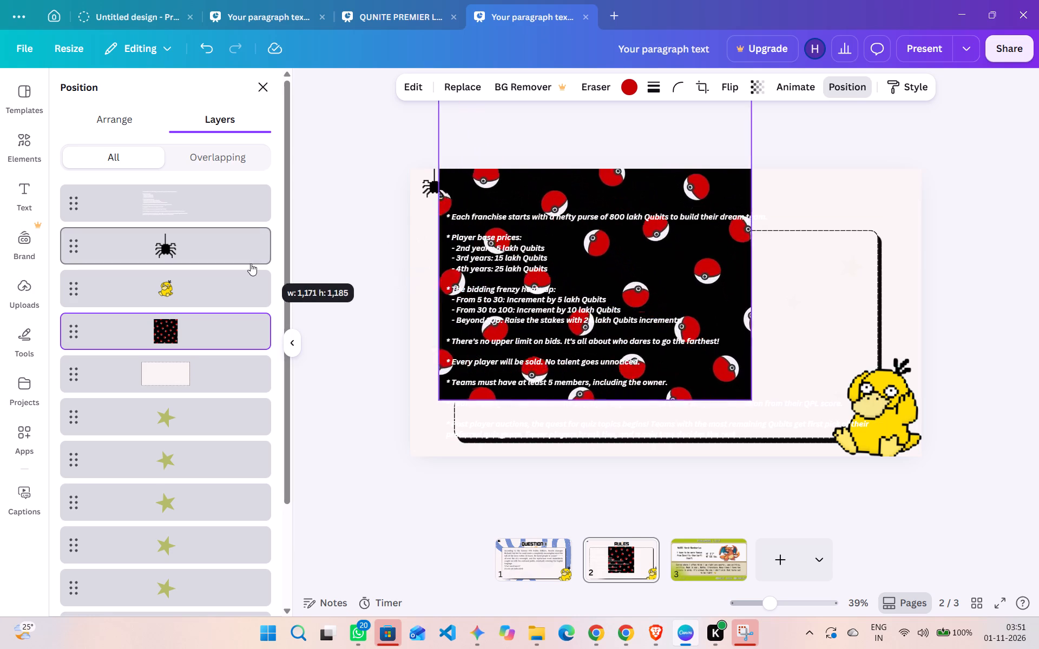
{"action": "left_click_drag", "start_coordinate": [251, 263], "coordinate": [211, 248]}
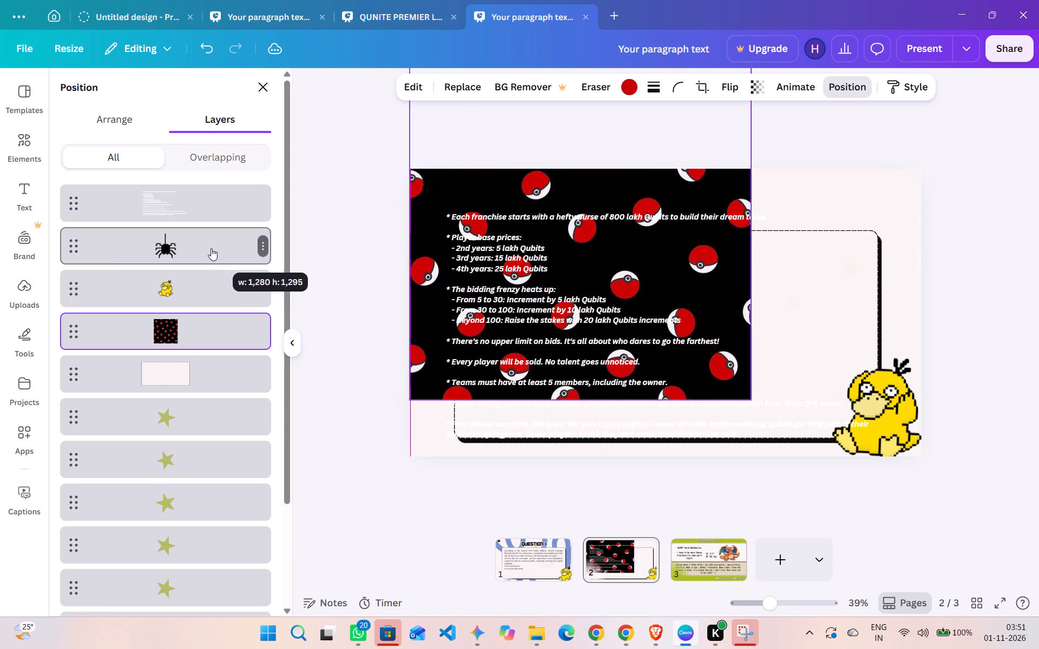
{"action": "left_click_drag", "start_coordinate": [748, 400], "coordinate": [1002, 520]}
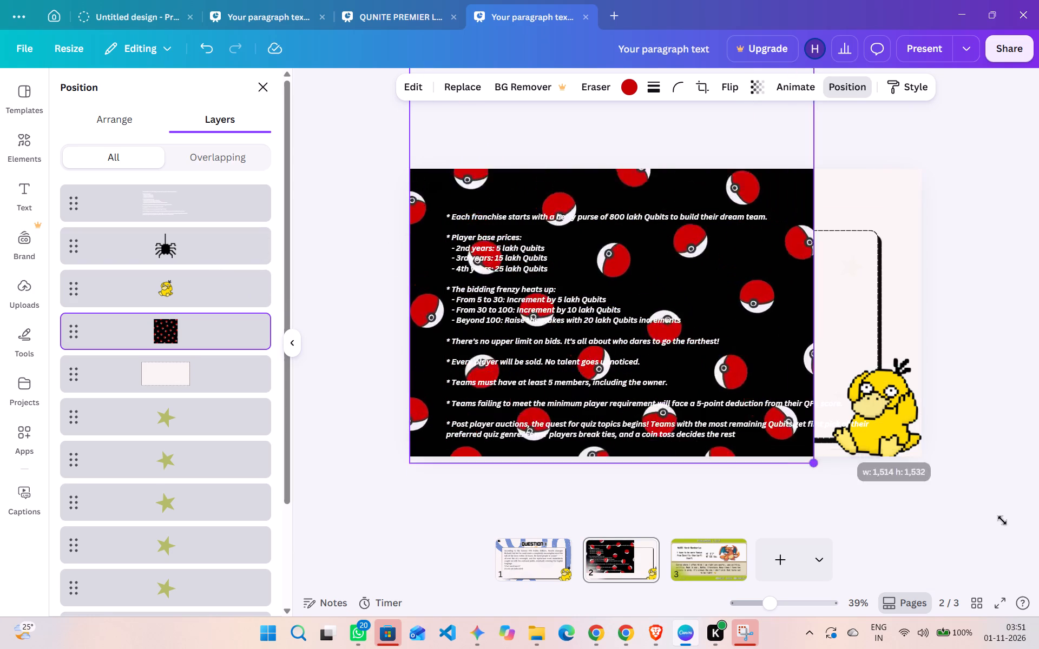
{"action": "left_click_drag", "start_coordinate": [1002, 520], "coordinate": [926, 459]}
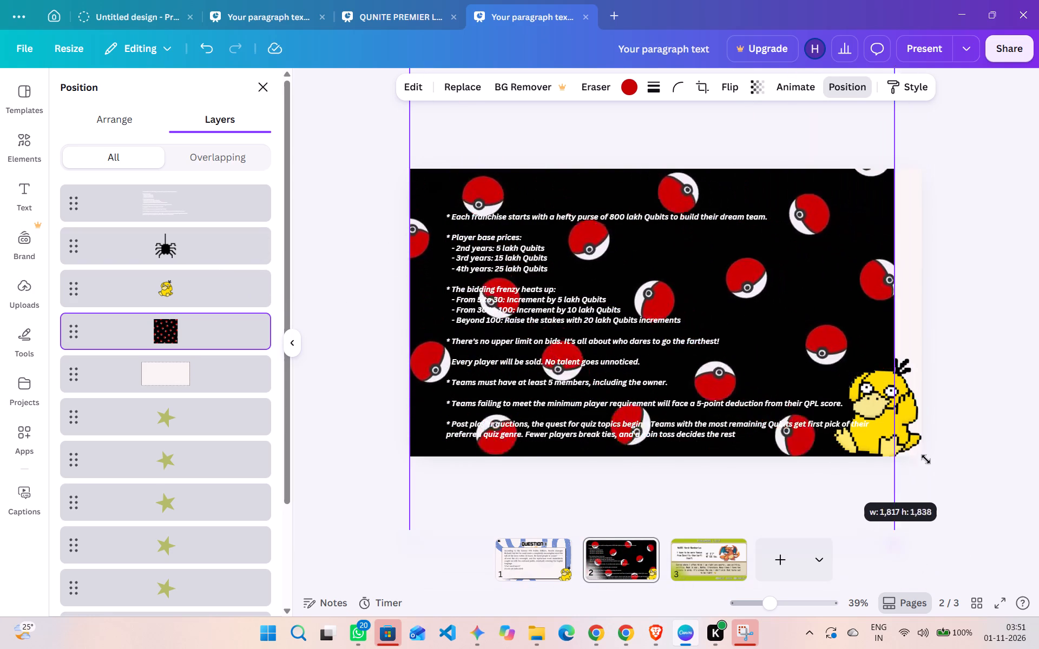
{"action": "left_click_drag", "start_coordinate": [926, 459], "coordinate": [781, 394]}
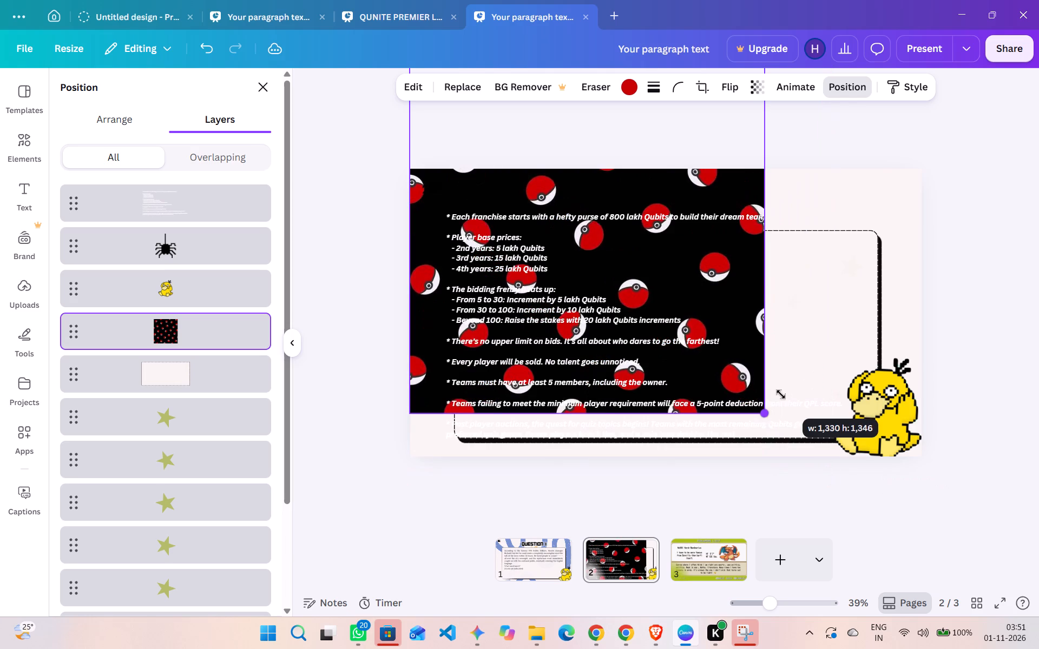
{"action": "left_click_drag", "start_coordinate": [781, 394], "coordinate": [825, 424]}
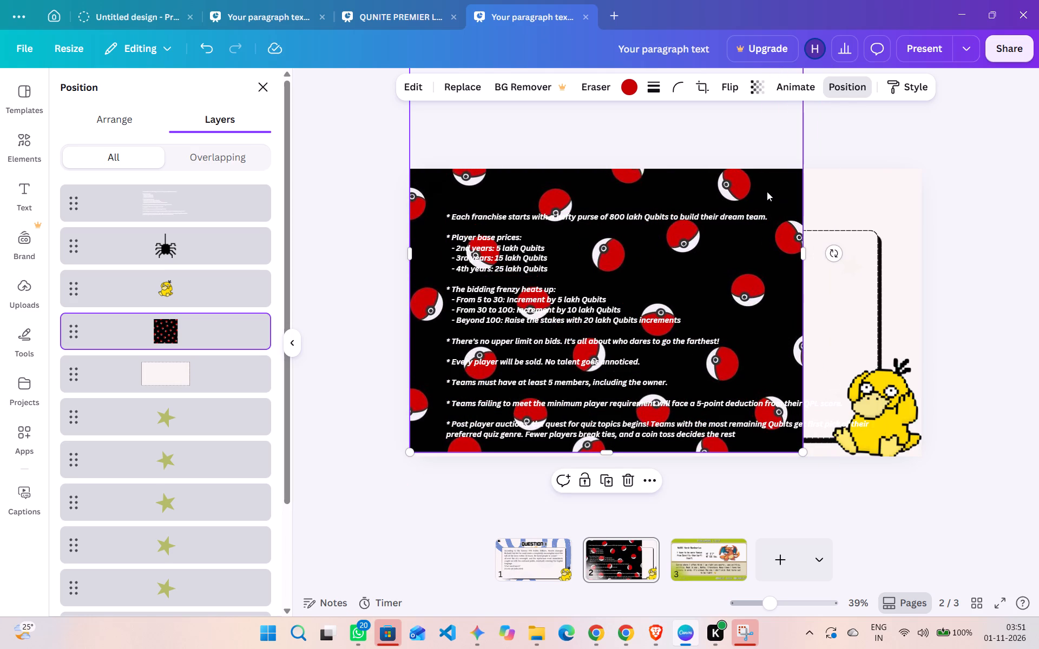
{"action": "left_click_drag", "start_coordinate": [764, 200], "coordinate": [754, 260]}
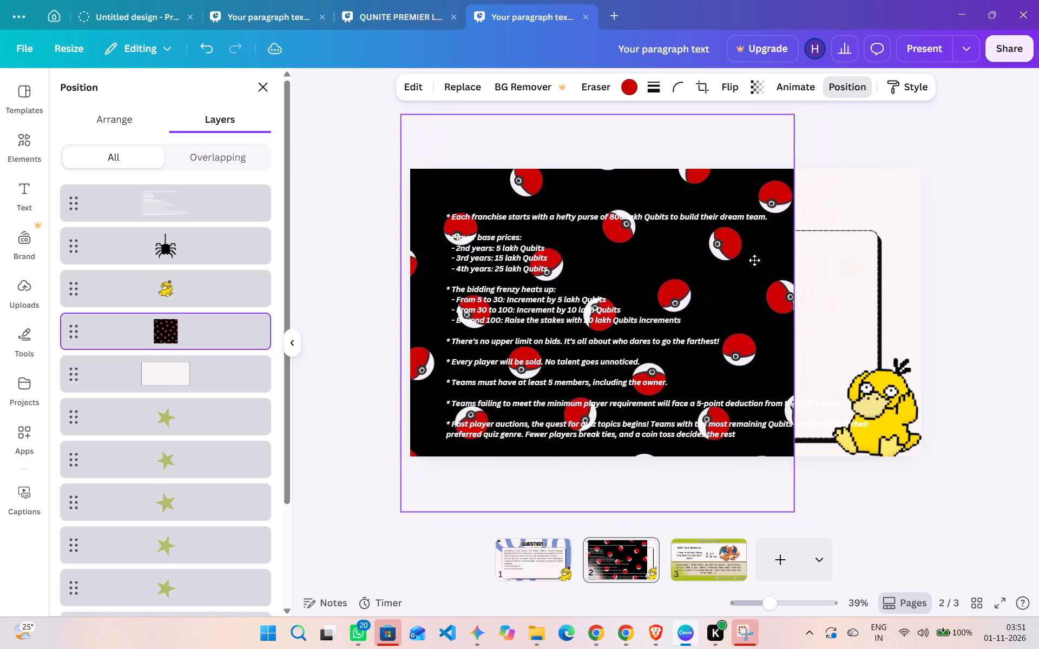
{"action": "left_click_drag", "start_coordinate": [754, 260], "coordinate": [757, 261]}
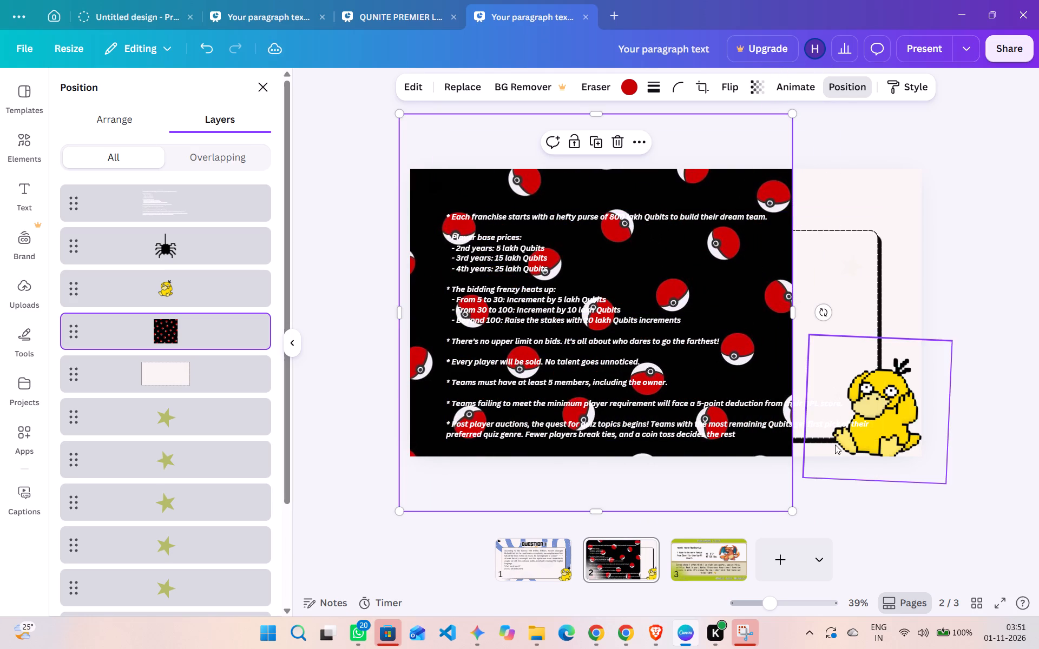
{"action": "left_click_drag", "start_coordinate": [788, 514], "coordinate": [752, 476]}
{"action": "left_click_drag", "start_coordinate": [662, 147], "coordinate": [680, 180]}
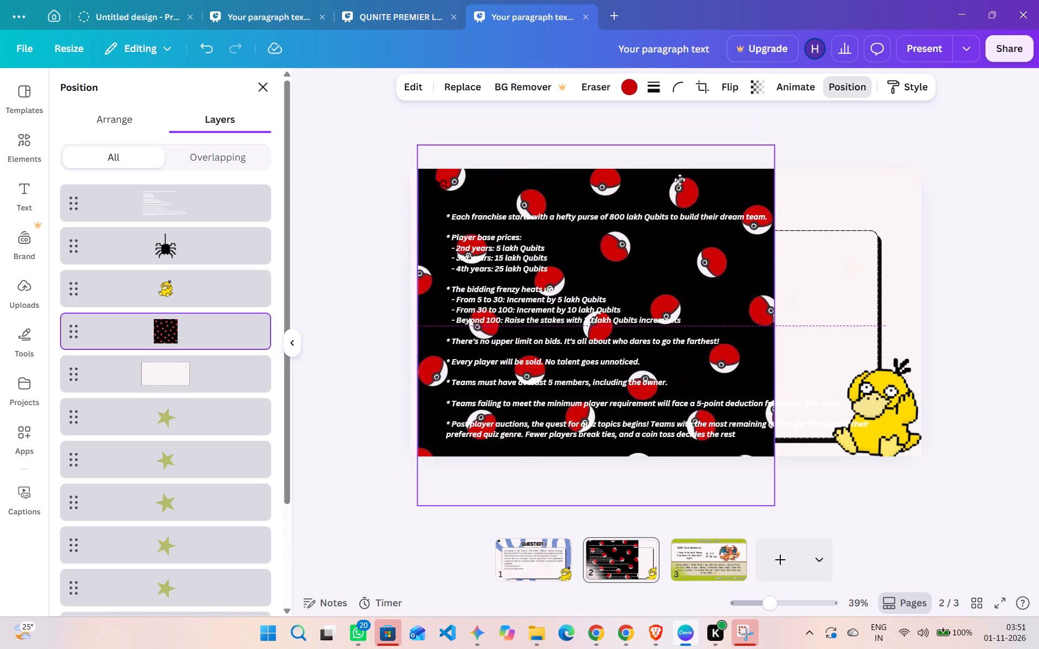
{"action": "left_click_drag", "start_coordinate": [680, 180], "coordinate": [673, 178]}
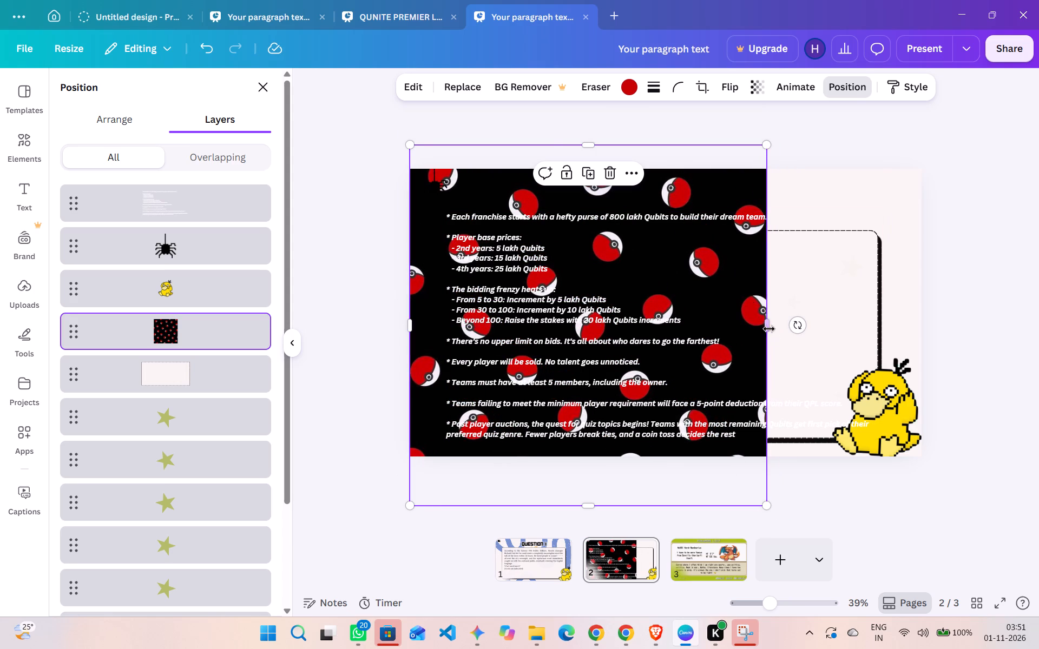
{"action": "left_click_drag", "start_coordinate": [766, 326], "coordinate": [930, 340]}
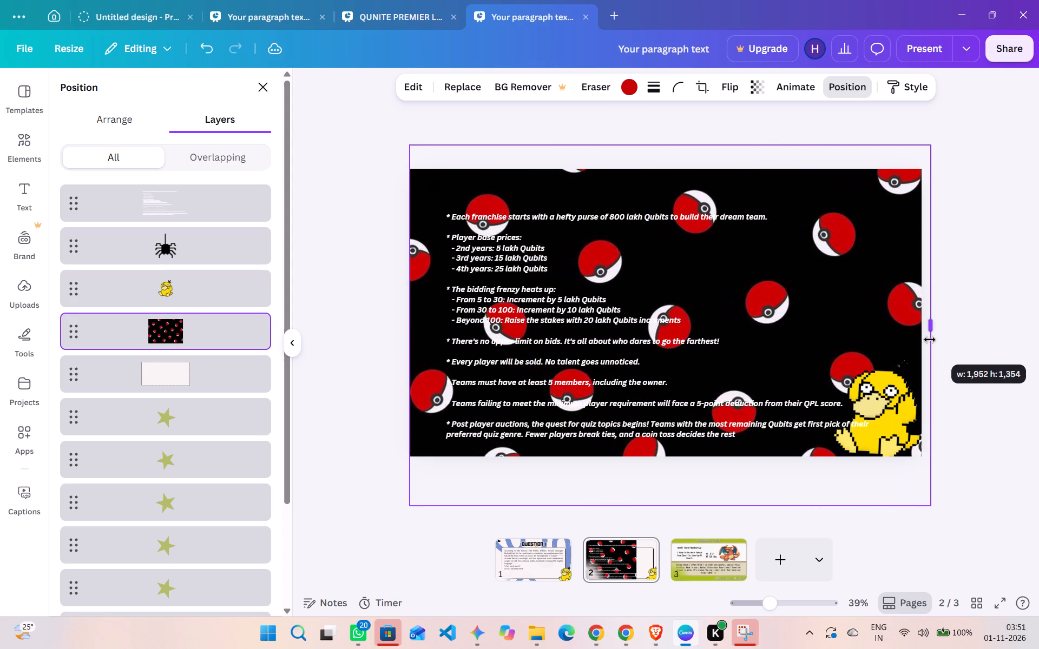
{"action": "left_click_drag", "start_coordinate": [930, 340], "coordinate": [924, 339]}
{"action": "left_click", "coordinate": [943, 314]}
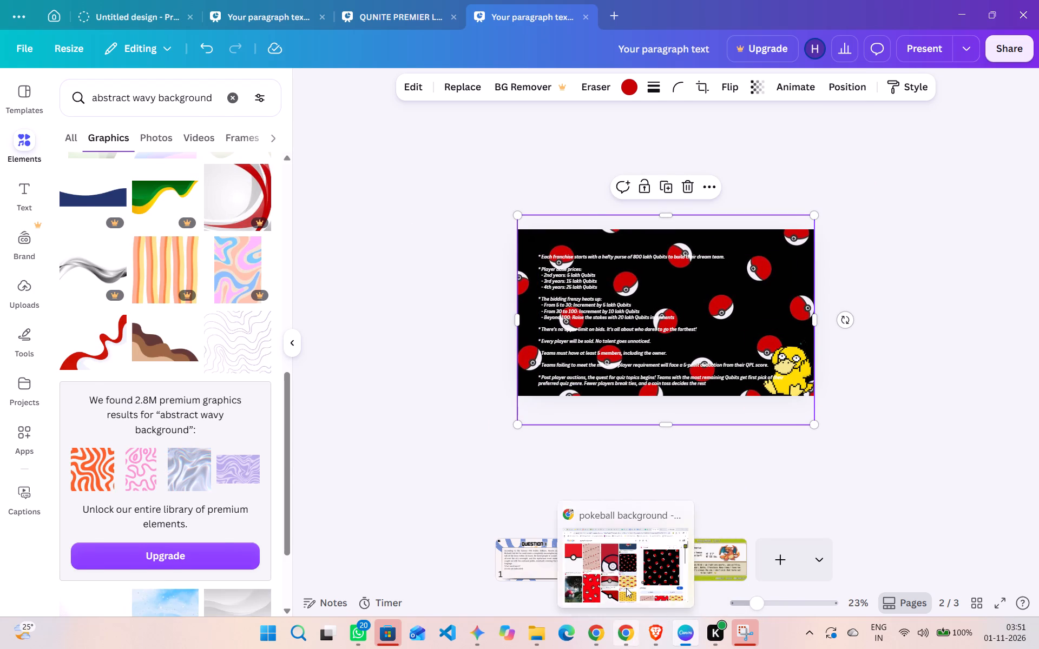
Browse the pokeball background results in the browser and copy the green Pokeball Pattern image by ladylitart.
{"action": "left_click", "coordinate": [623, 574]}
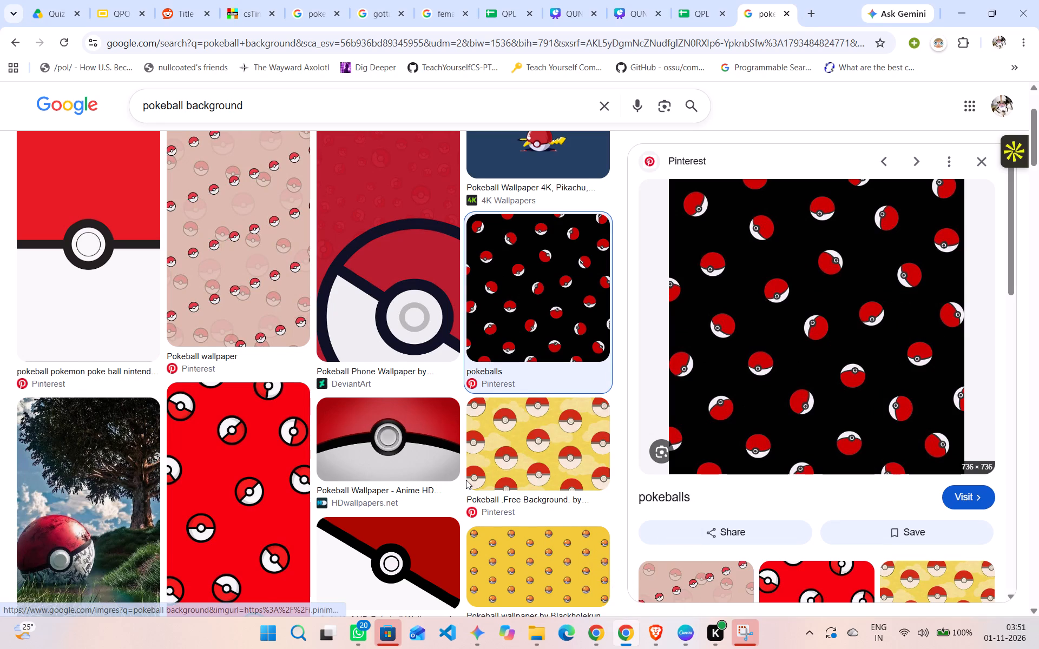
{"action": "scroll", "coordinate": [466, 480], "scroll_direction": "down", "scroll_amount": 2}
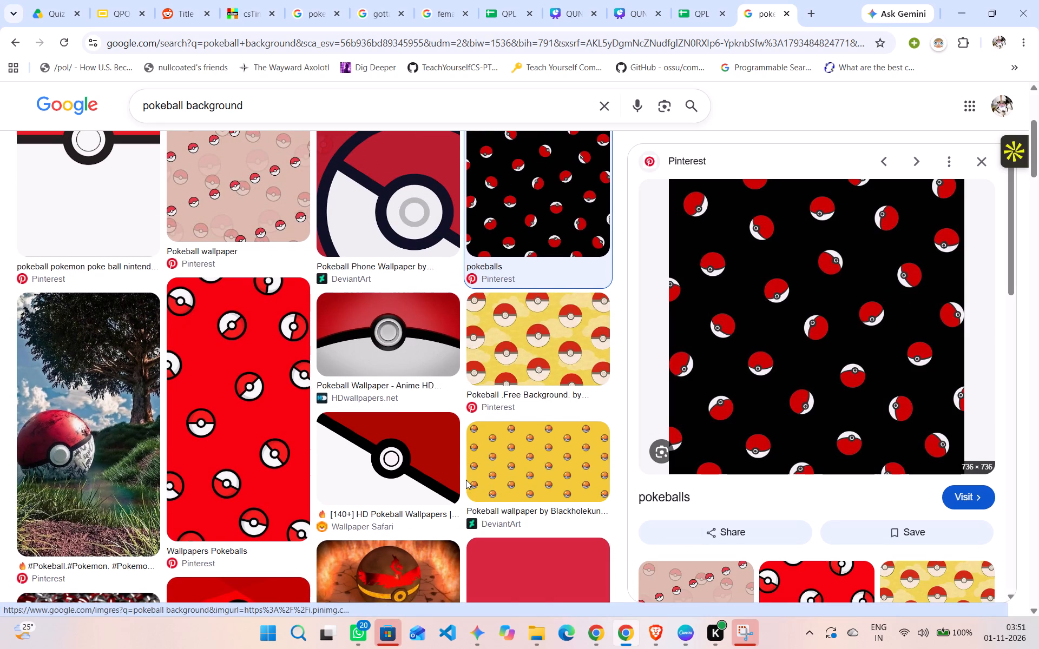
{"action": "scroll", "coordinate": [466, 480], "scroll_direction": "down", "scroll_amount": 2}
{"action": "scroll", "coordinate": [551, 551], "scroll_direction": "down", "scroll_amount": 2}
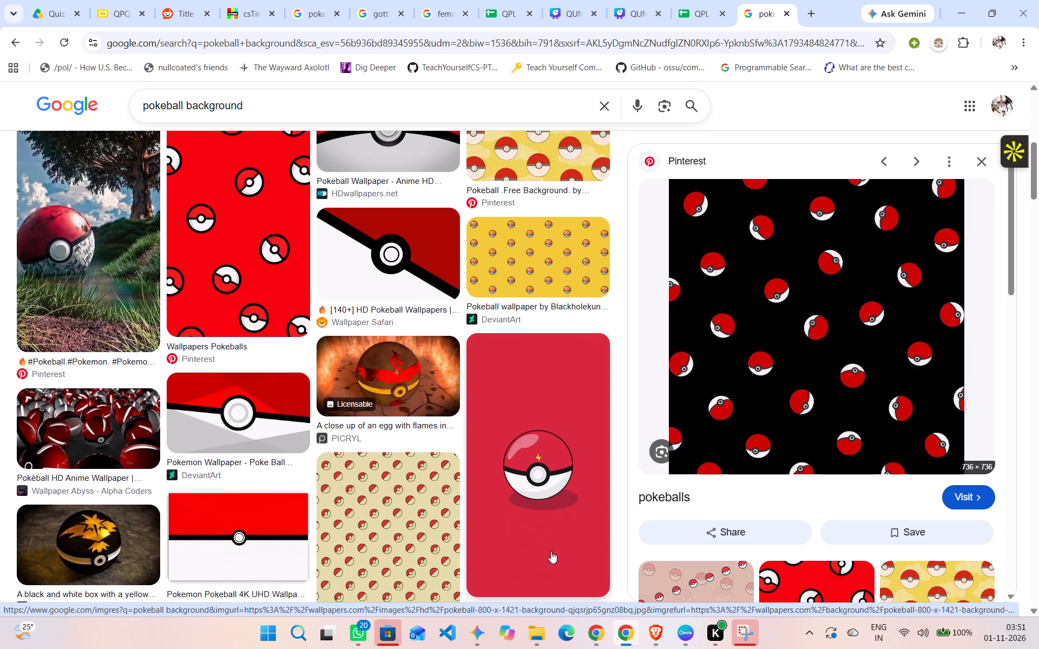
{"action": "left_click", "coordinate": [530, 287]}
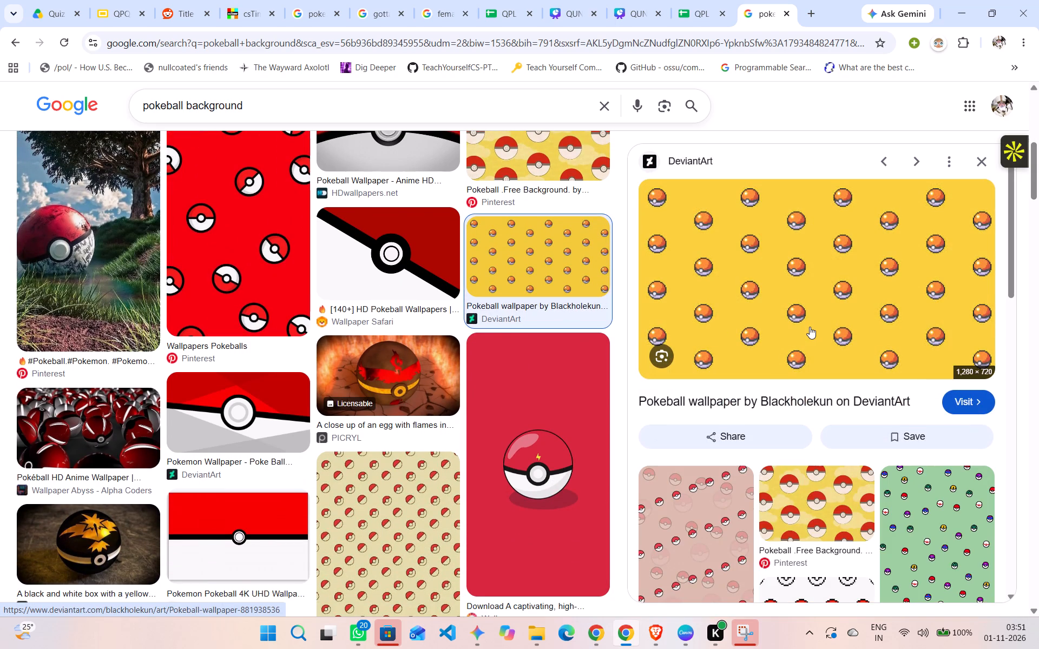
{"action": "scroll", "coordinate": [810, 327], "scroll_direction": "down", "scroll_amount": 1}
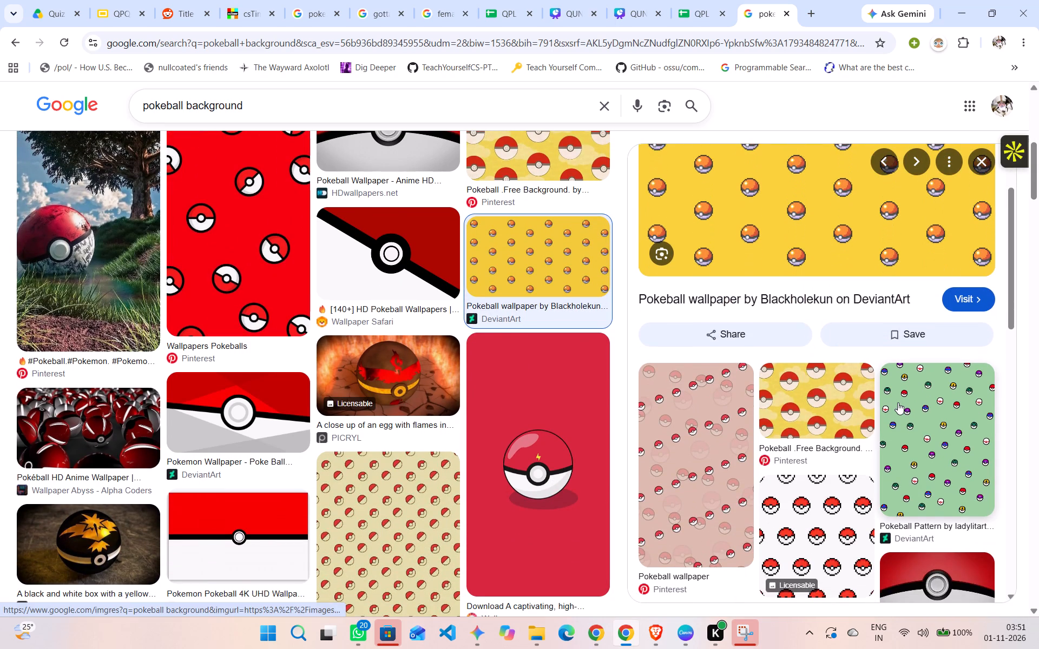
{"action": "left_click", "coordinate": [898, 402]}
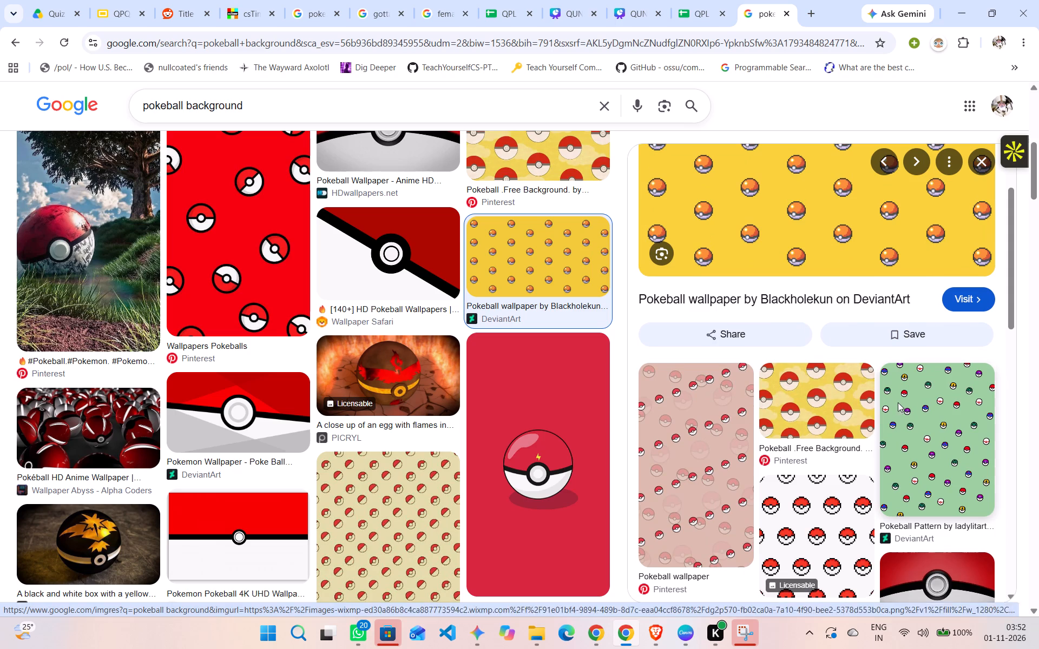
{"action": "scroll", "coordinate": [898, 402], "scroll_direction": "down", "scroll_amount": 2}
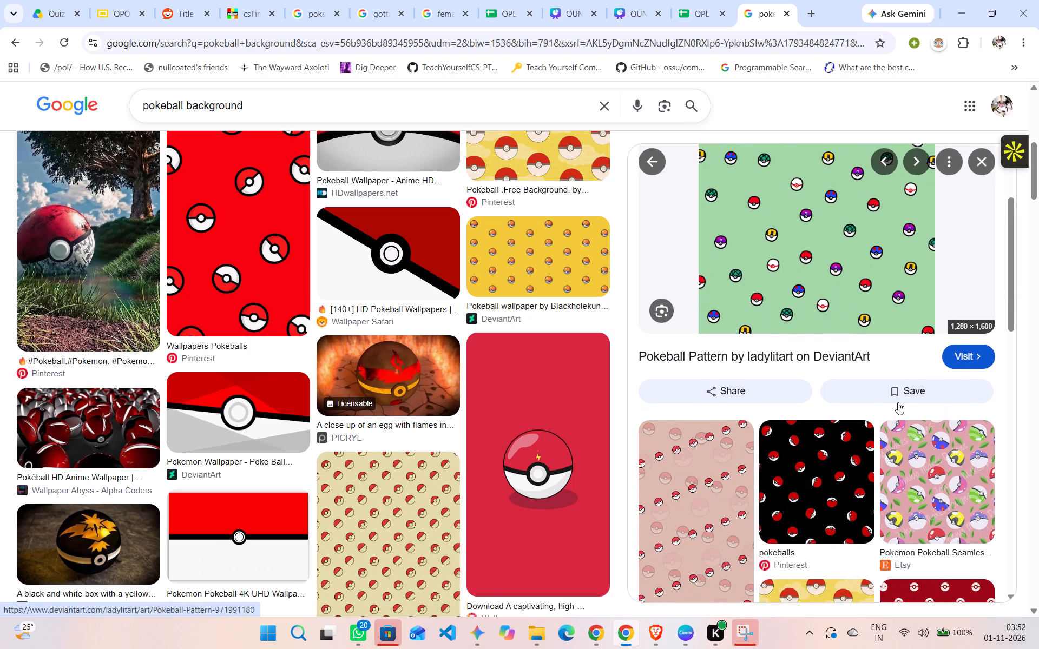
{"action": "scroll", "coordinate": [898, 402], "scroll_direction": "down", "scroll_amount": 1}
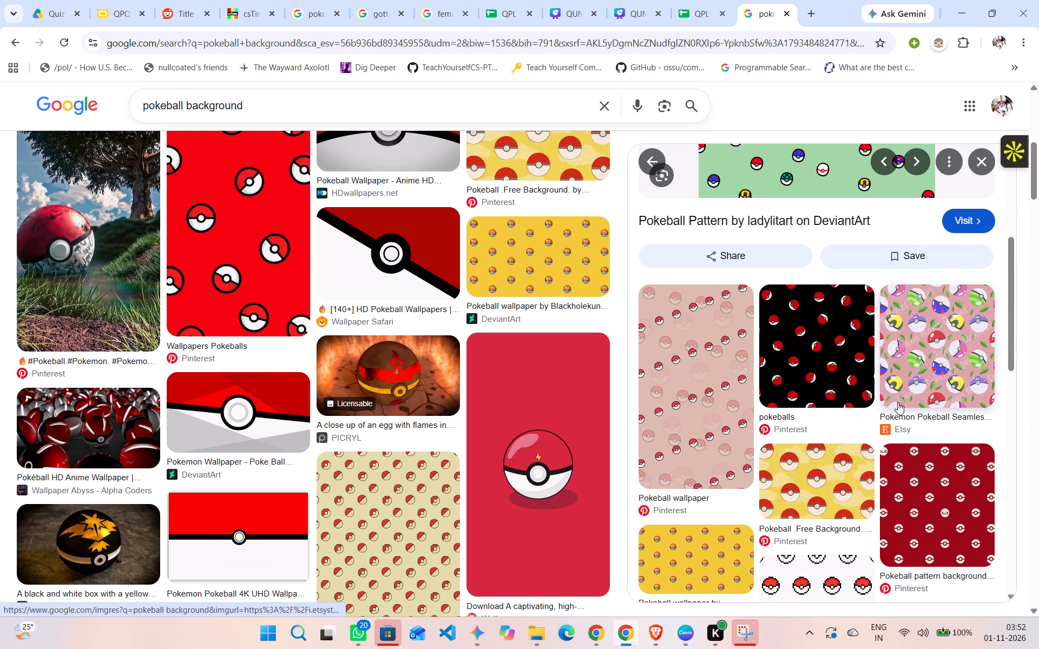
{"action": "scroll", "coordinate": [898, 402], "scroll_direction": "down", "scroll_amount": 1}
{"action": "scroll", "coordinate": [898, 402], "scroll_direction": "up", "scroll_amount": 2}
{"action": "right_click", "coordinate": [867, 365]}
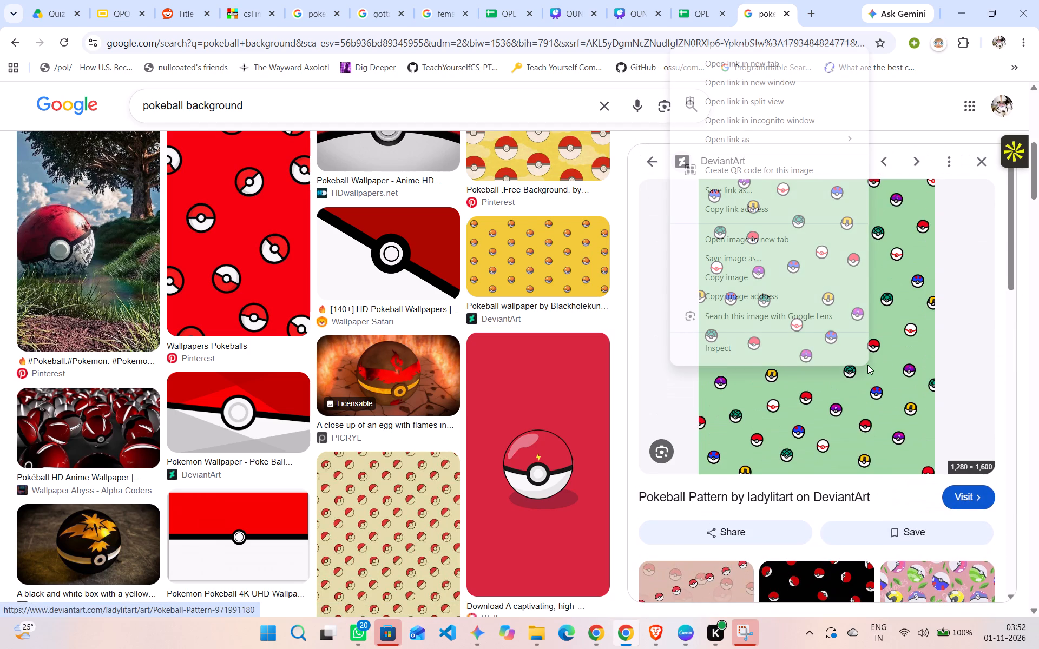
{"action": "left_click", "coordinate": [777, 275]}
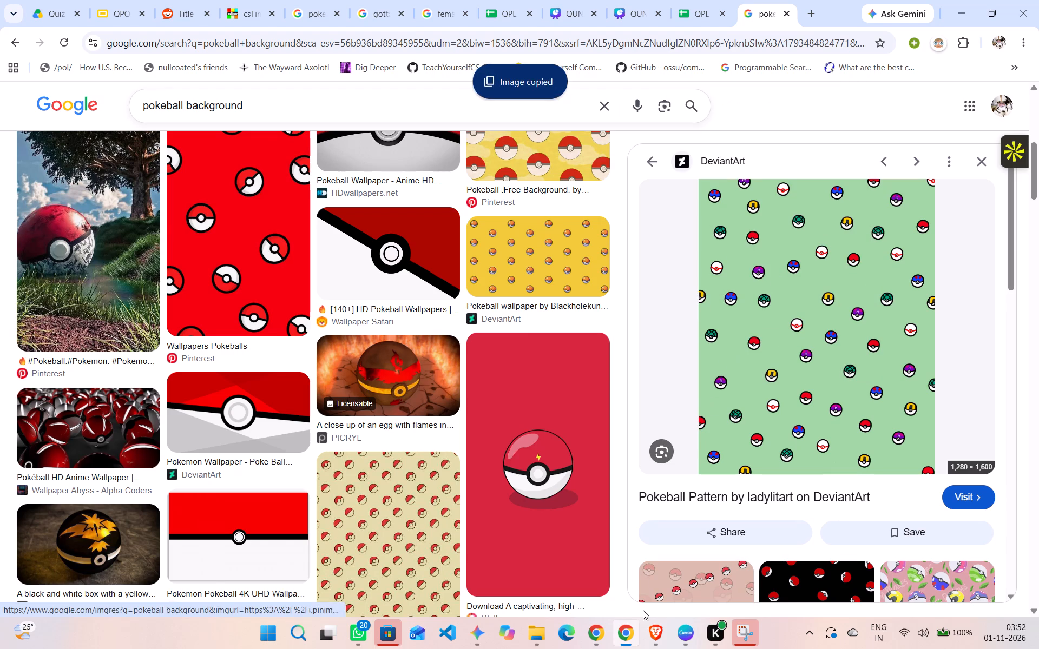
Back in Canva, replace the black pokeball image on the Rules slide by deleting it and pasting the copied green pattern.
{"action": "left_click", "coordinate": [681, 637]}
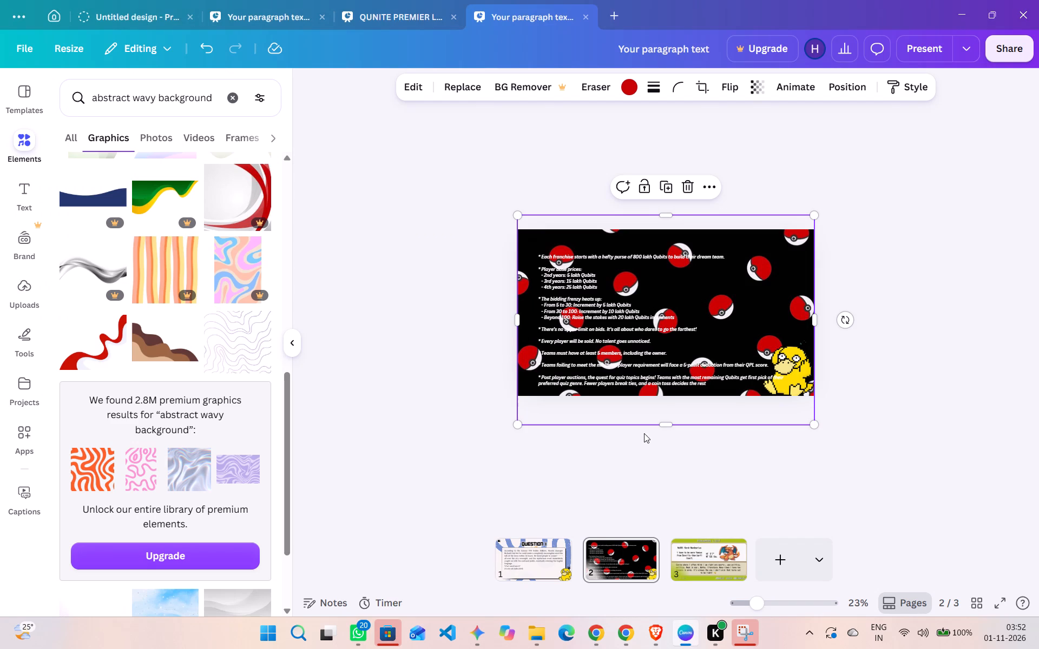
{"action": "key", "text": "Delete"}
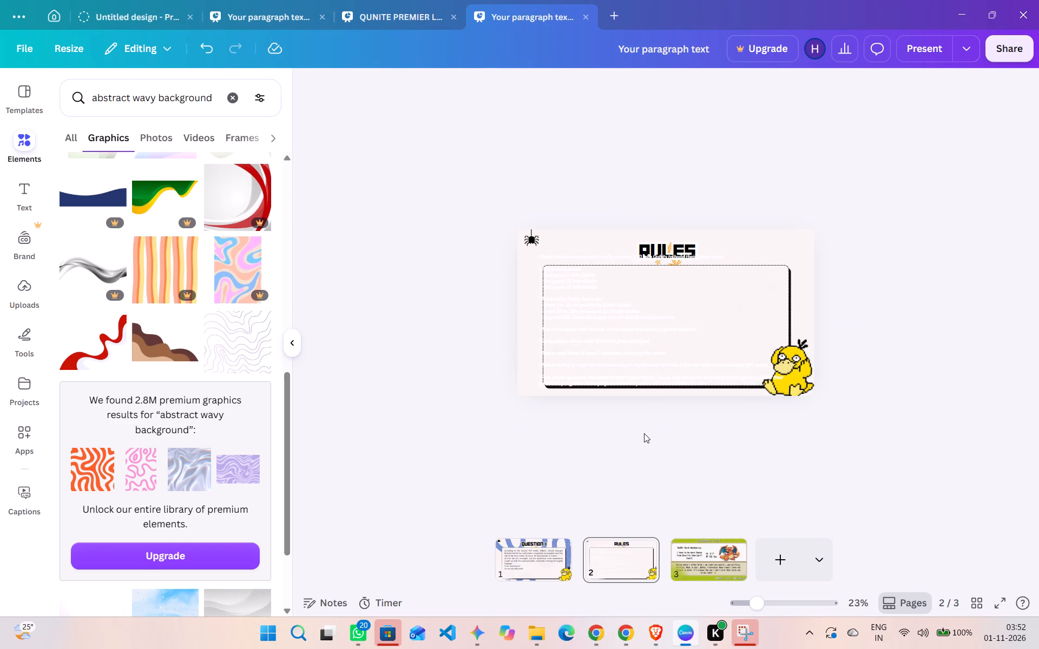
{"action": "key", "text": "ctrl+v"}
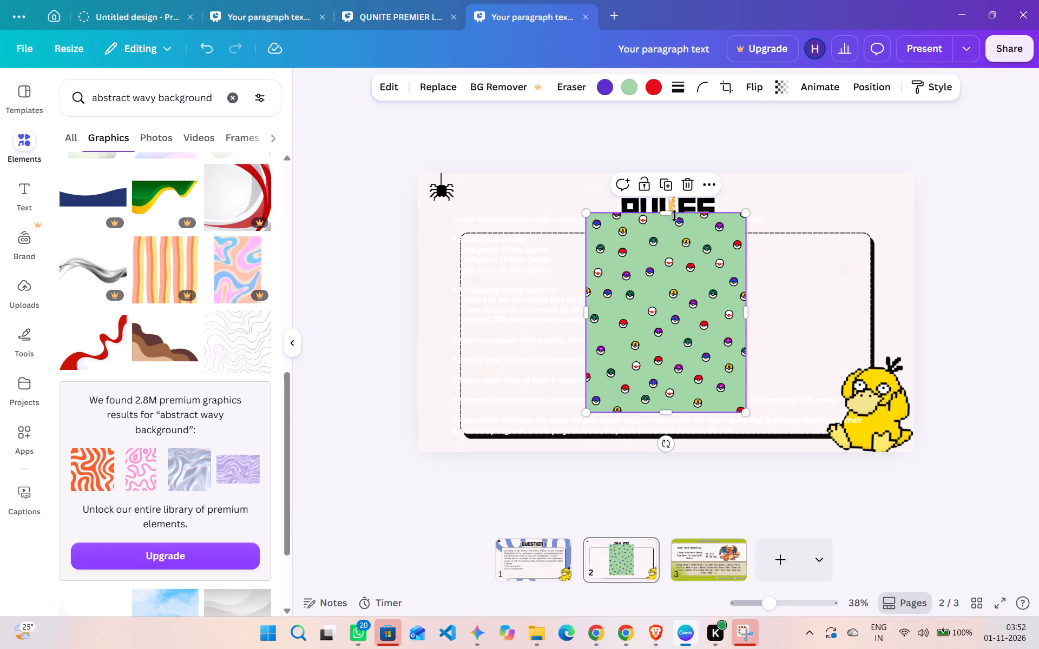
Reorder the green pokeball image's layer so it sits directly beneath Psyduck and above the pale panel.
{"action": "right_click_drag", "start_coordinate": [683, 259], "coordinate": [688, 250]}
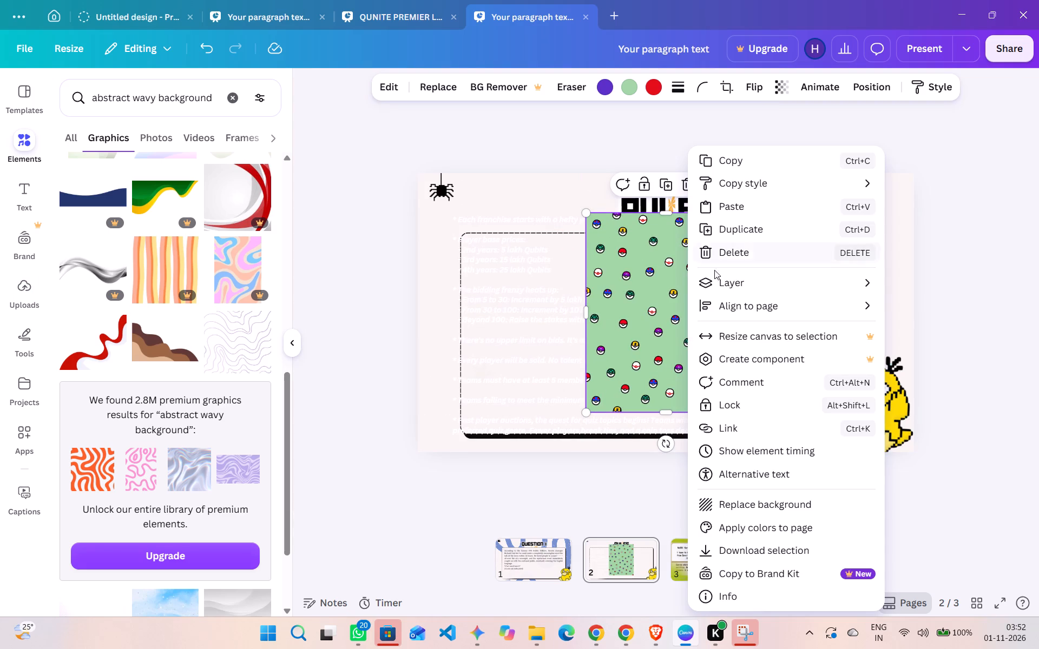
{"action": "left_click", "coordinate": [721, 278]}
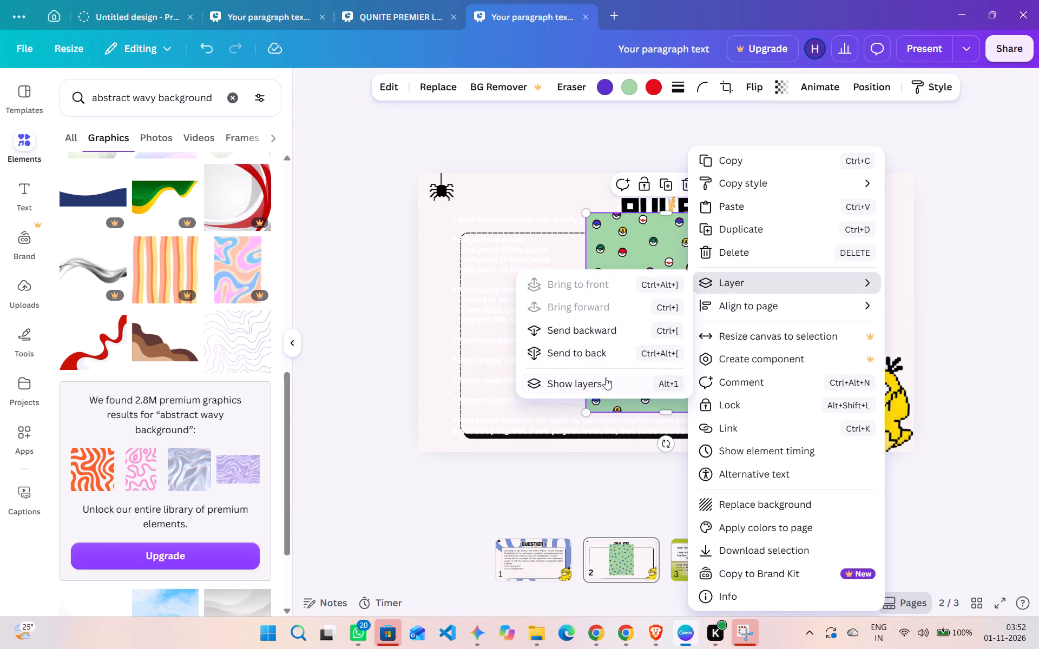
{"action": "left_click", "coordinate": [606, 378]}
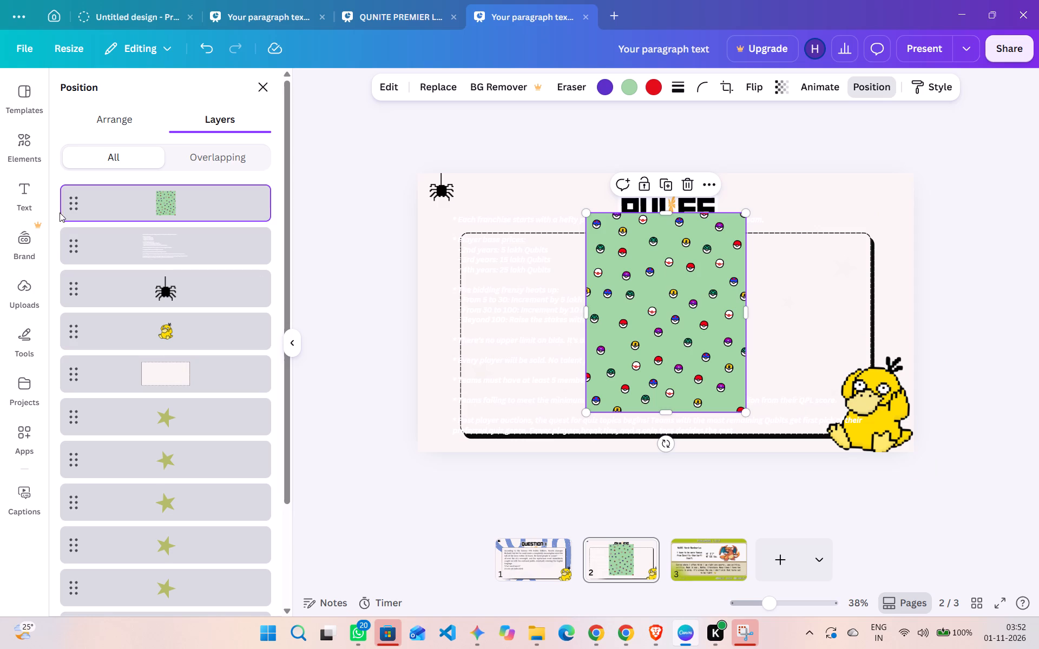
{"action": "left_click_drag", "start_coordinate": [69, 210], "coordinate": [56, 350]}
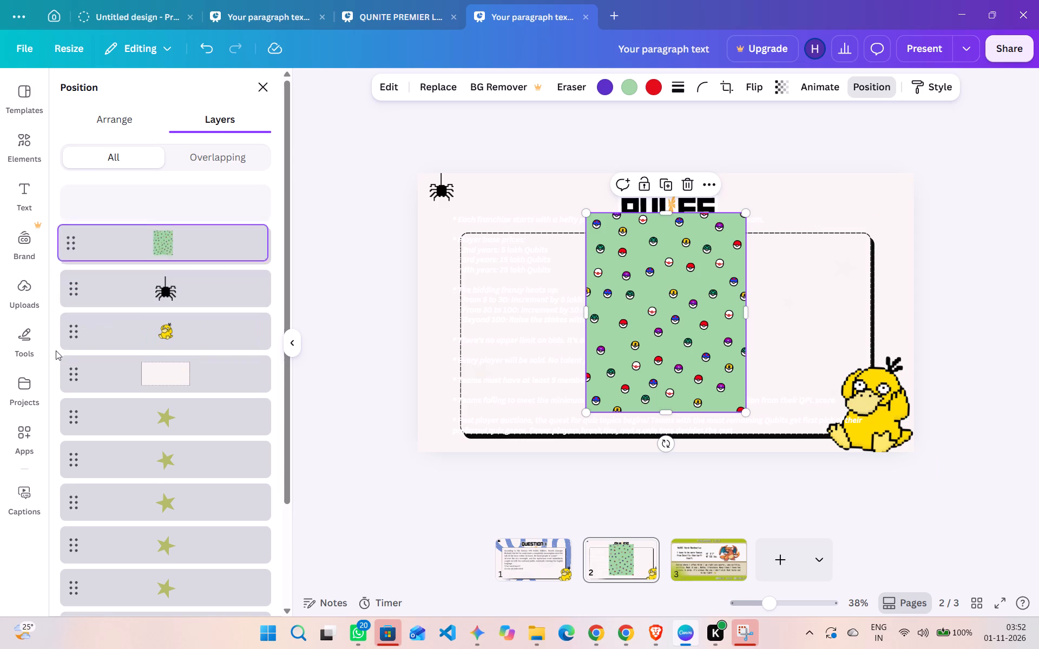
{"action": "left_click_drag", "start_coordinate": [74, 209], "coordinate": [79, 294]}
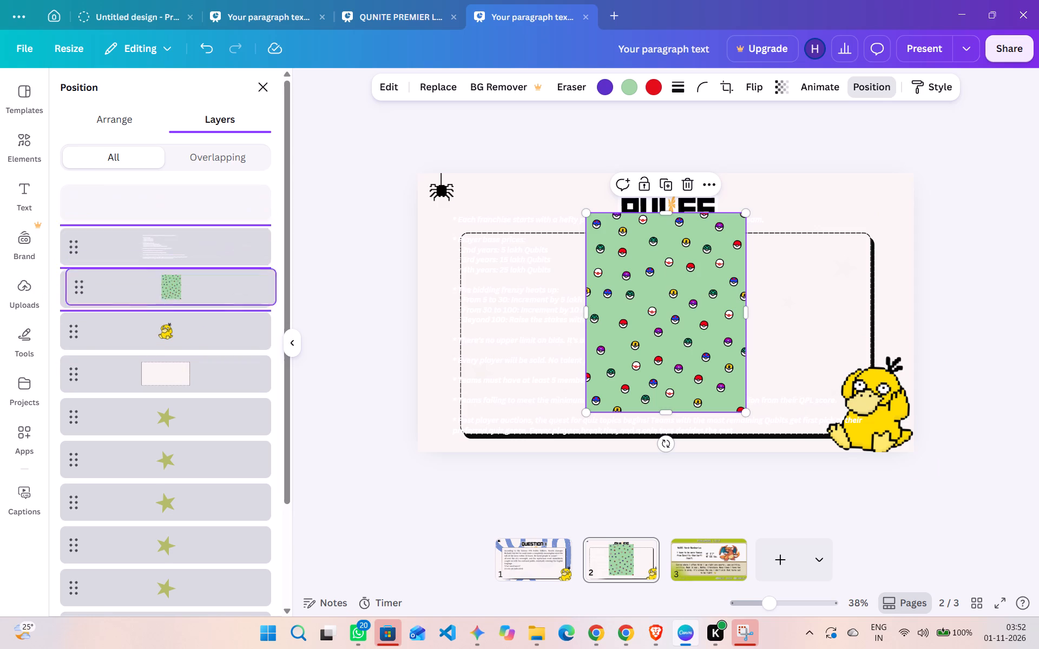
{"action": "left_click_drag", "start_coordinate": [79, 294], "coordinate": [76, 345]}
Move the RULES title layer up so it sits directly above the green pokeball image.
{"action": "scroll", "coordinate": [76, 345], "scroll_direction": "down", "scroll_amount": 5}
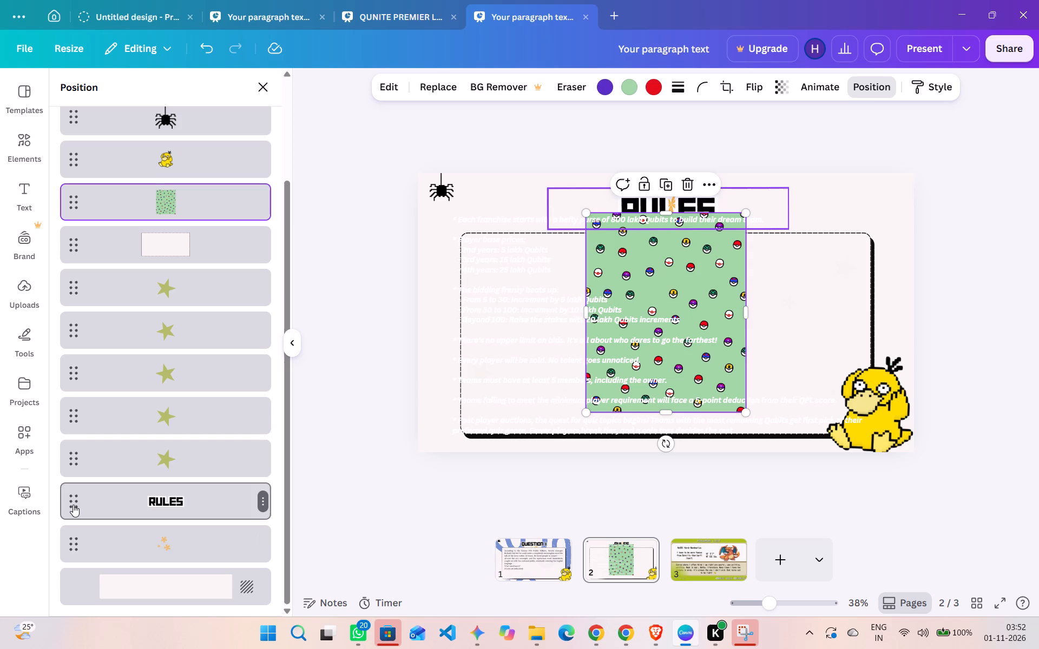
{"action": "left_click_drag", "start_coordinate": [73, 505], "coordinate": [87, 196]}
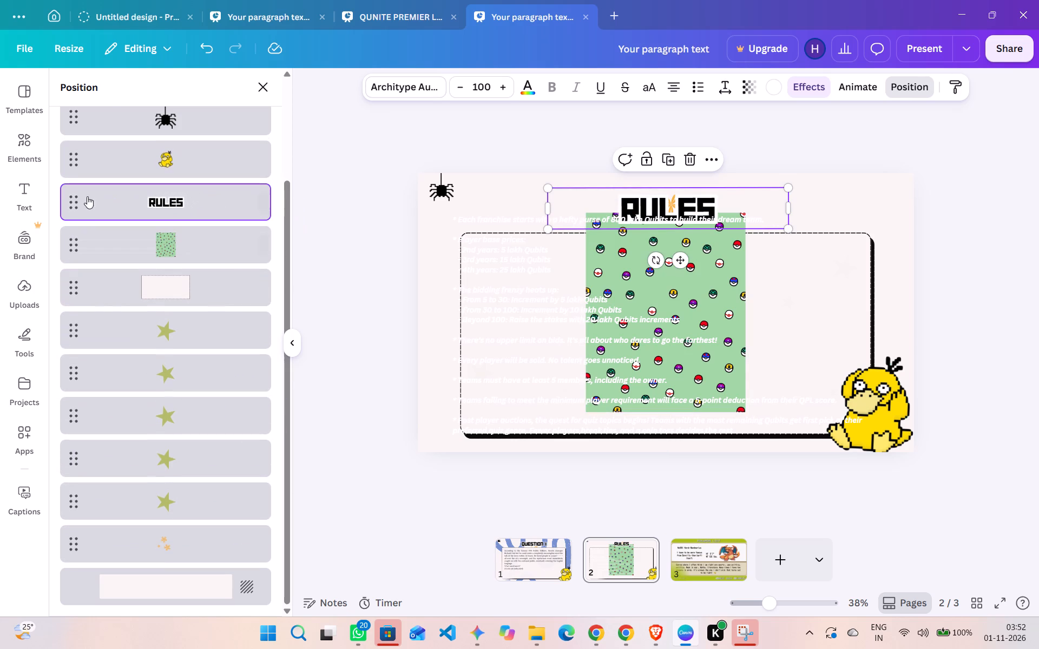
Move the green pokeball image's layer directly beneath the pale rectangular panel.
{"action": "left_click", "coordinate": [121, 296]}
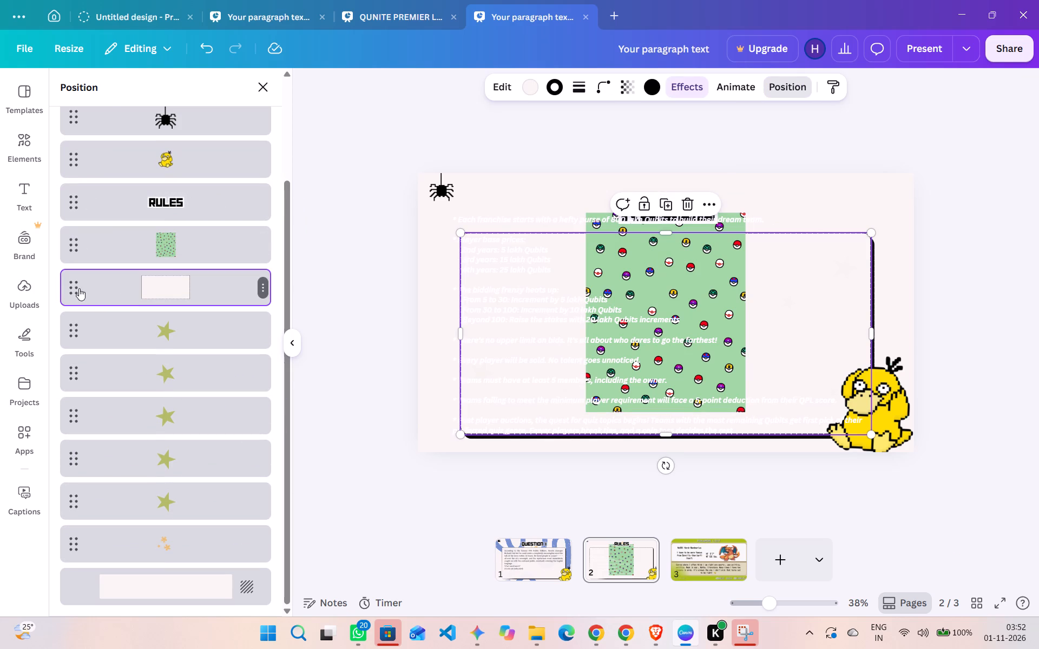
{"action": "left_click_drag", "start_coordinate": [64, 256], "coordinate": [66, 292]}
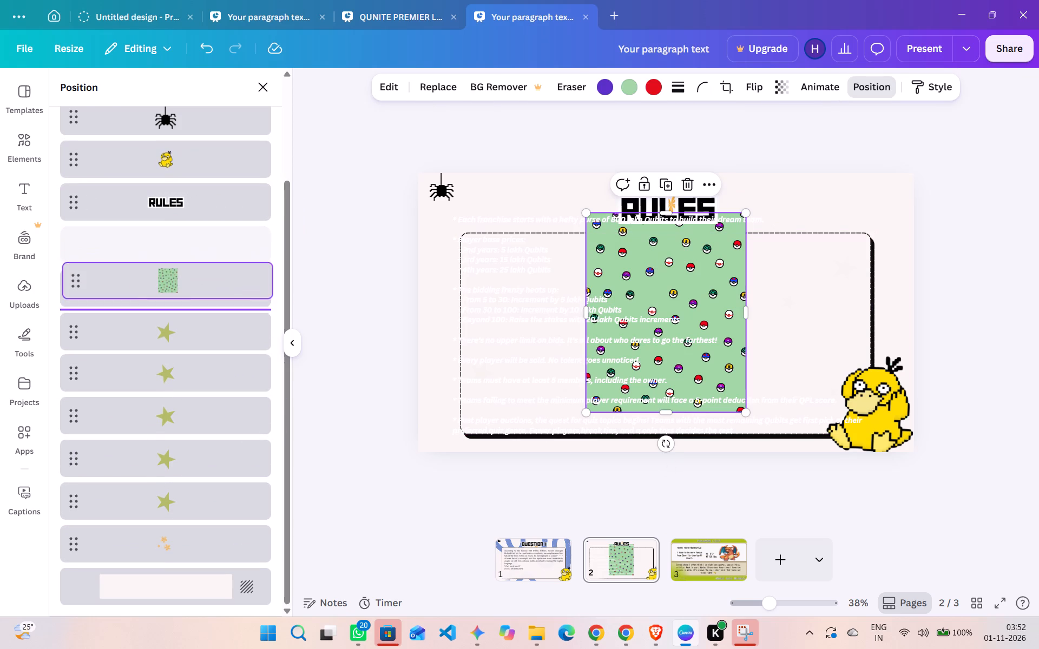
{"action": "left_click_drag", "start_coordinate": [66, 292], "coordinate": [66, 300]}
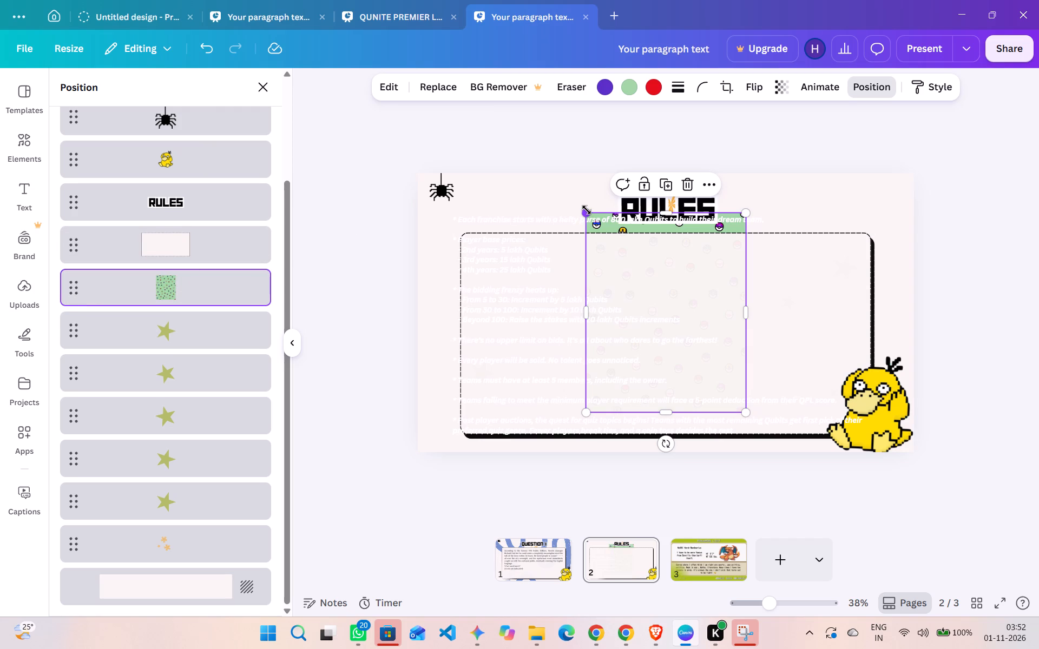
Enlarge the green pokeball image slightly, rotate it a quarter turn to landscape, and align it with the slide's upper-left corner.
{"action": "left_click_drag", "start_coordinate": [587, 210], "coordinate": [558, 208]}
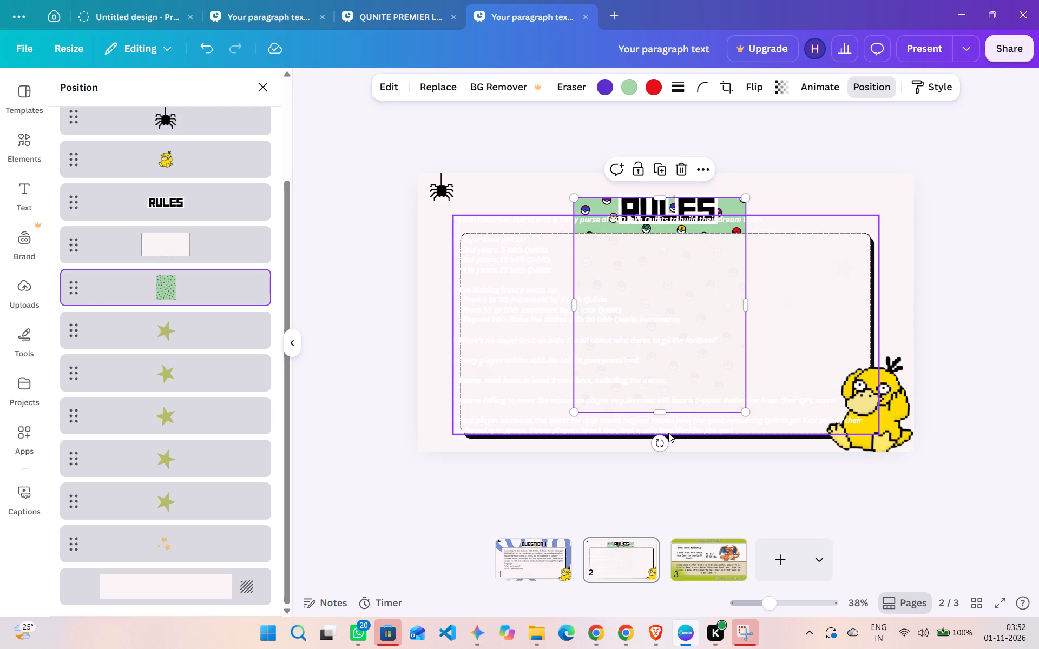
{"action": "left_click_drag", "start_coordinate": [659, 440], "coordinate": [544, 281]}
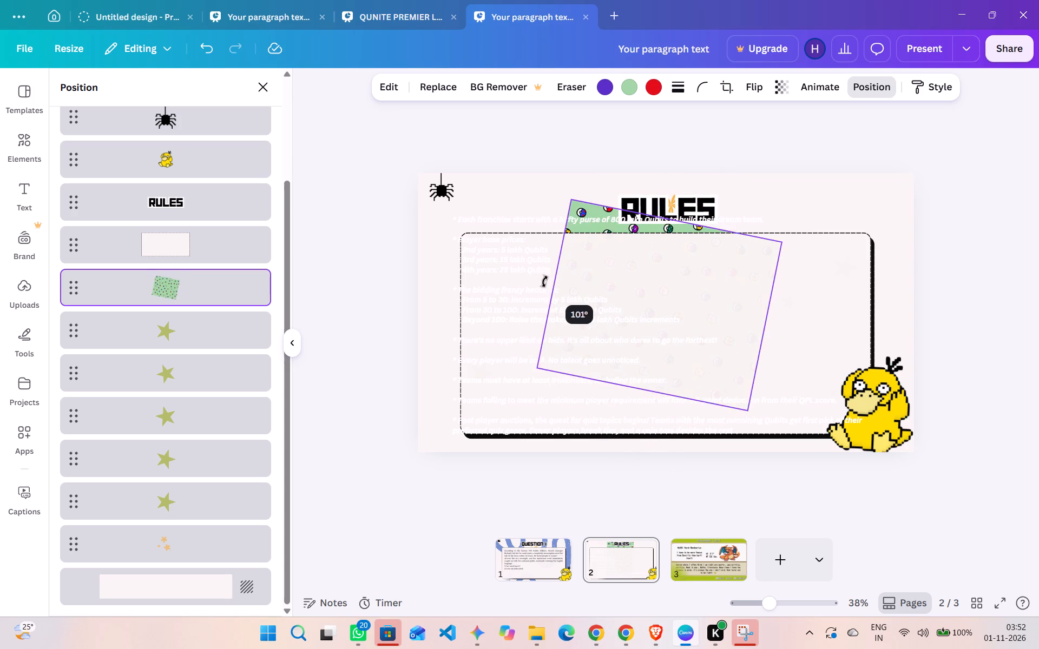
{"action": "left_click_drag", "start_coordinate": [544, 281], "coordinate": [545, 304]}
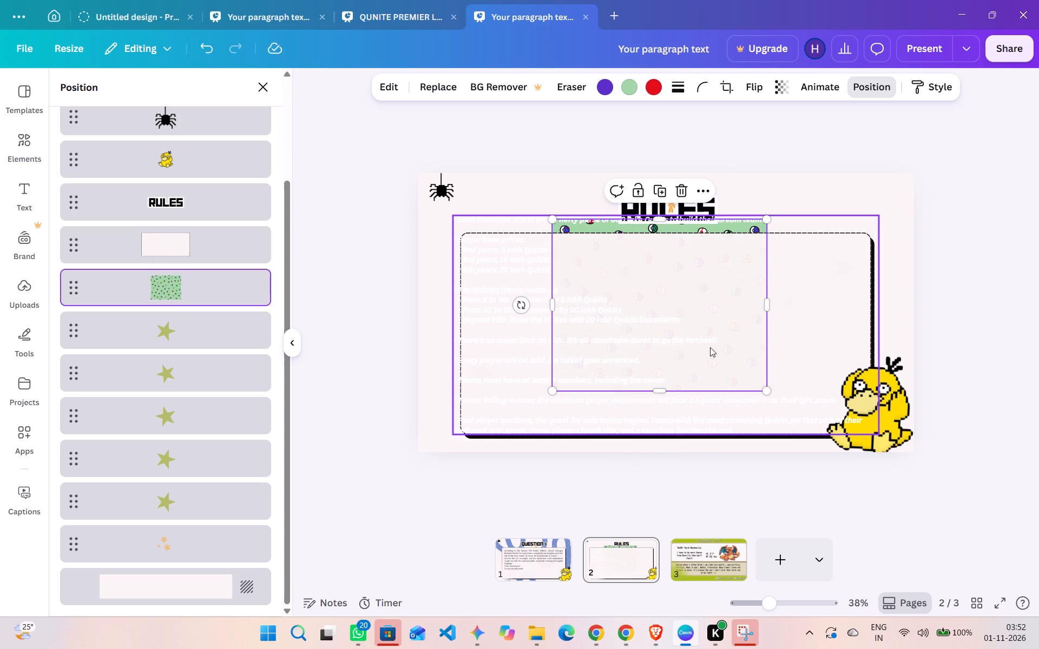
{"action": "left_click_drag", "start_coordinate": [571, 245], "coordinate": [472, 217]}
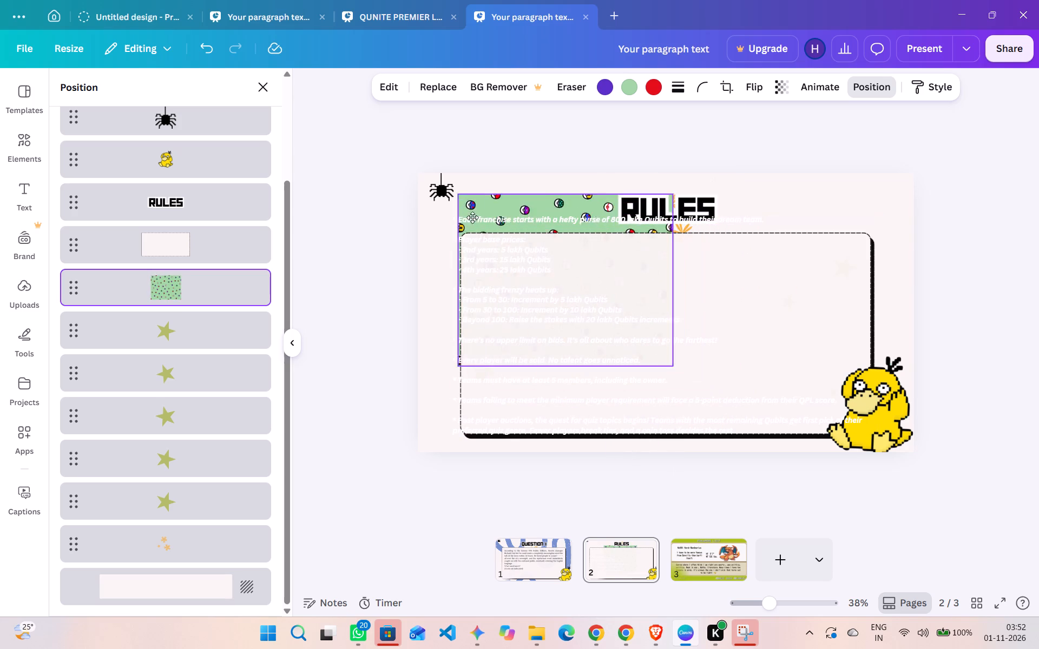
{"action": "left_click_drag", "start_coordinate": [472, 217], "coordinate": [443, 202]}
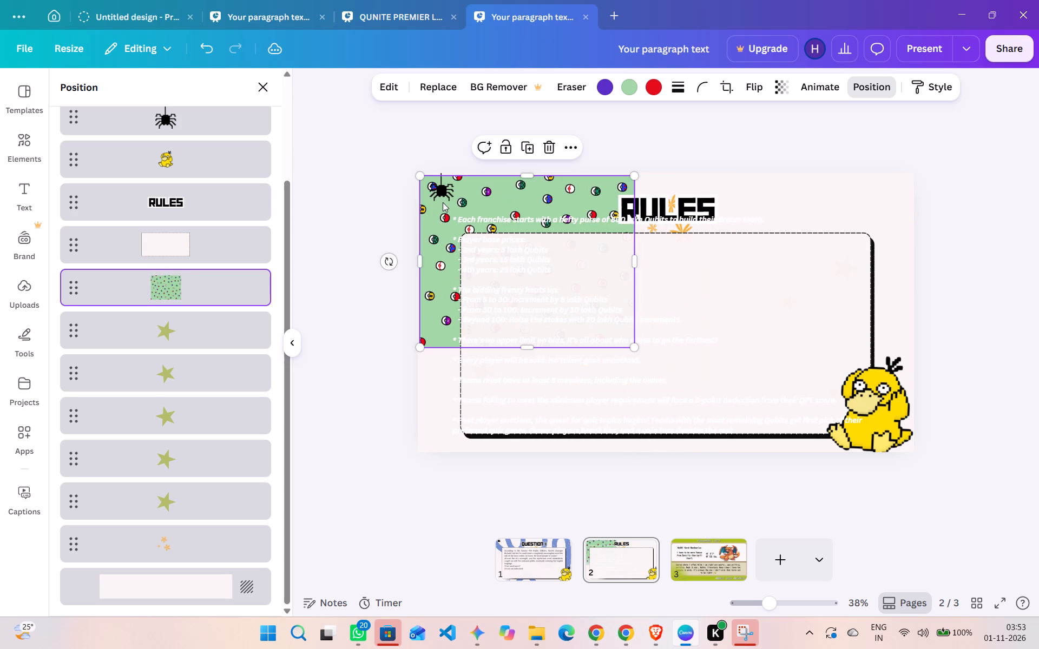
Enlarge the green pokeball image proportionally from the slide's upper-left corner until it spans the full width of the Rules slide.
{"action": "left_click_drag", "start_coordinate": [632, 343], "coordinate": [719, 371]}
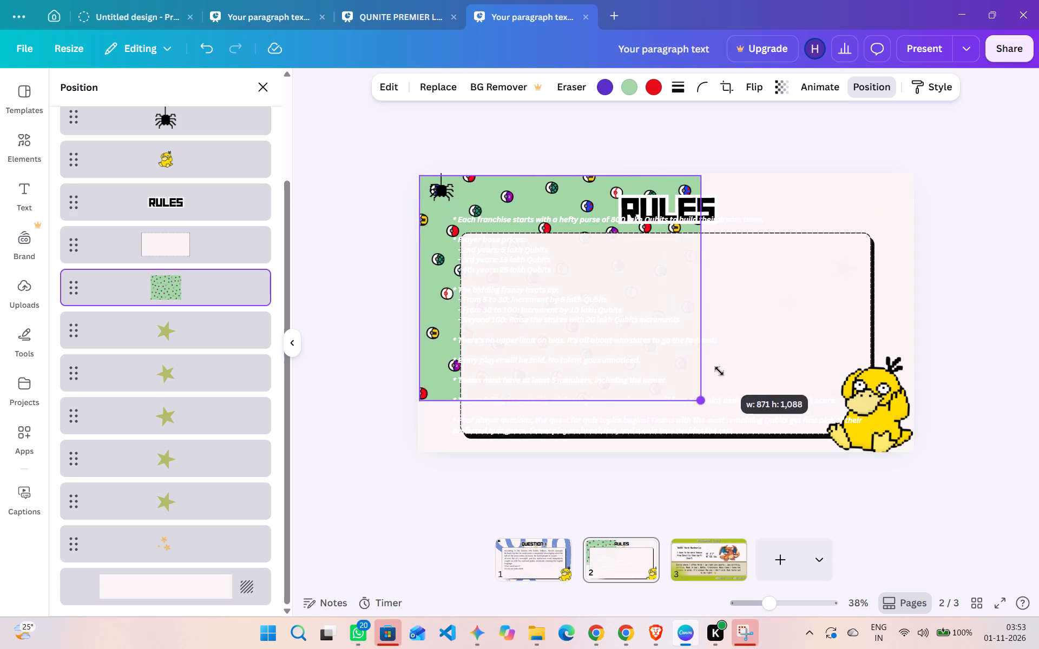
{"action": "left_click_drag", "start_coordinate": [719, 371], "coordinate": [1038, 330]}
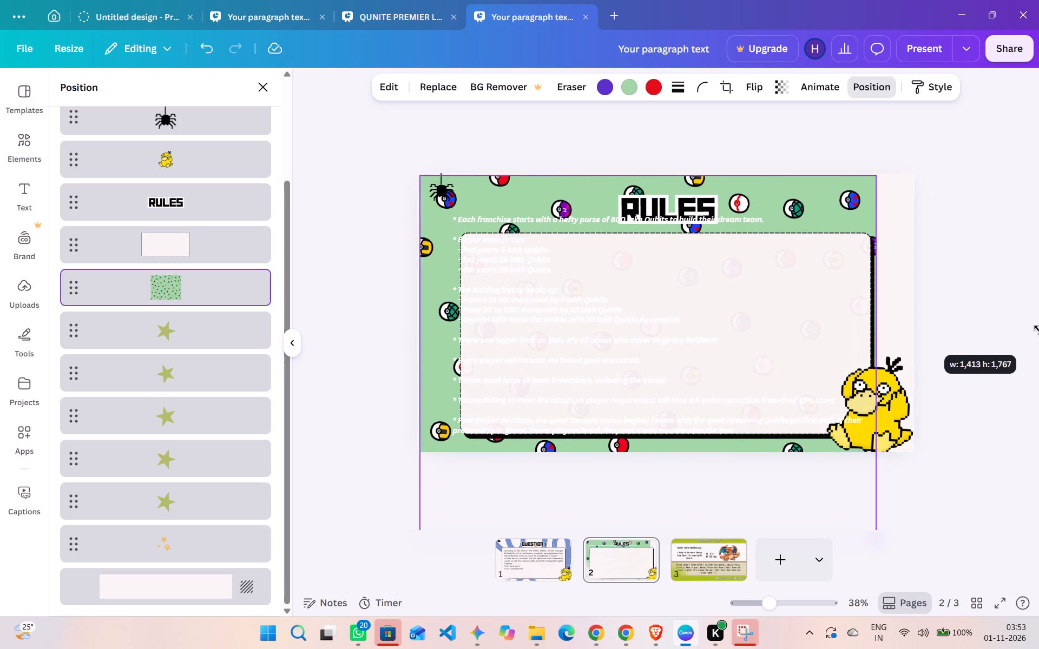
{"action": "left_click_drag", "start_coordinate": [1038, 330], "coordinate": [1038, 413]}
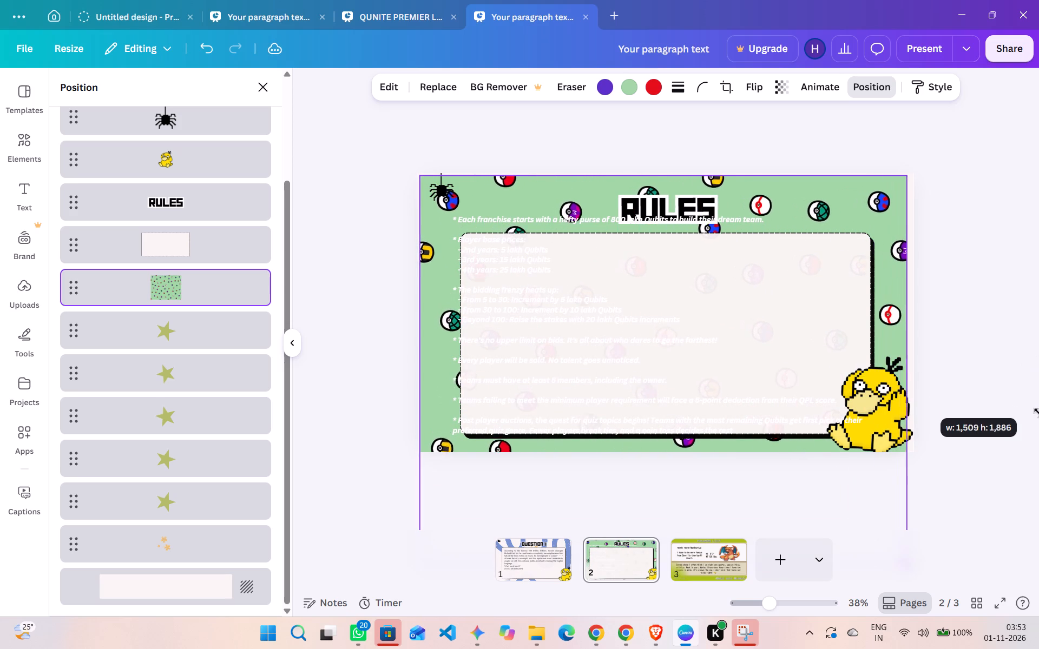
{"action": "left_click_drag", "start_coordinate": [1038, 413], "coordinate": [1037, 430]}
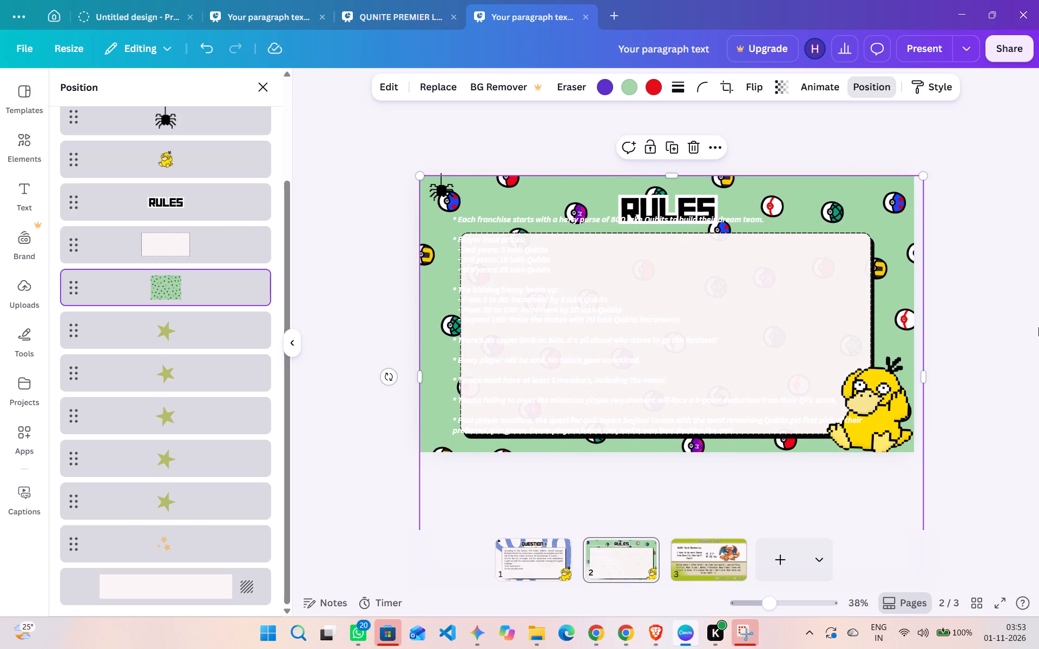
{"action": "left_click", "coordinate": [1038, 327]}
{"action": "left_click", "coordinate": [1004, 273]}
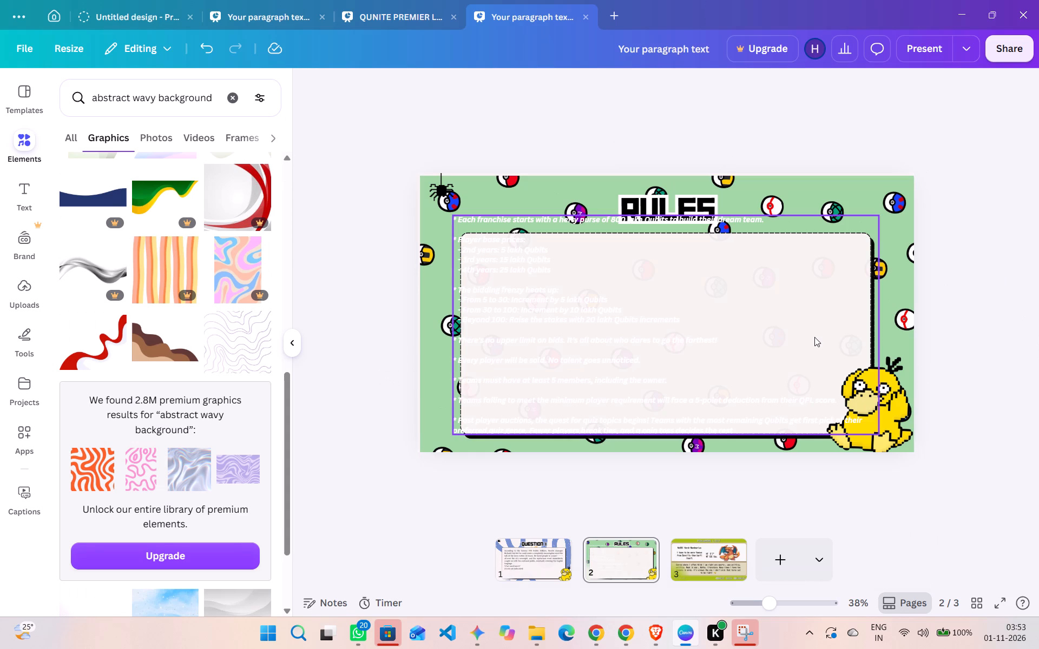
Move the white auction rules text box off the pale panel to below the Rules slide.
{"action": "left_click_drag", "start_coordinate": [565, 335], "coordinate": [555, 309]}
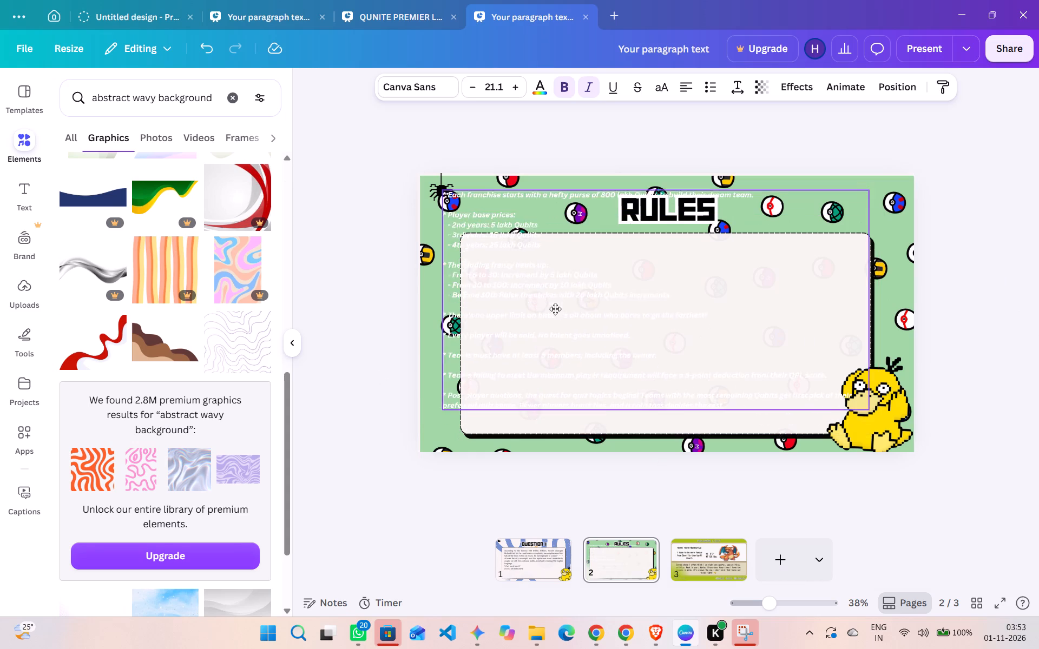
{"action": "left_click_drag", "start_coordinate": [555, 309], "coordinate": [504, 591]}
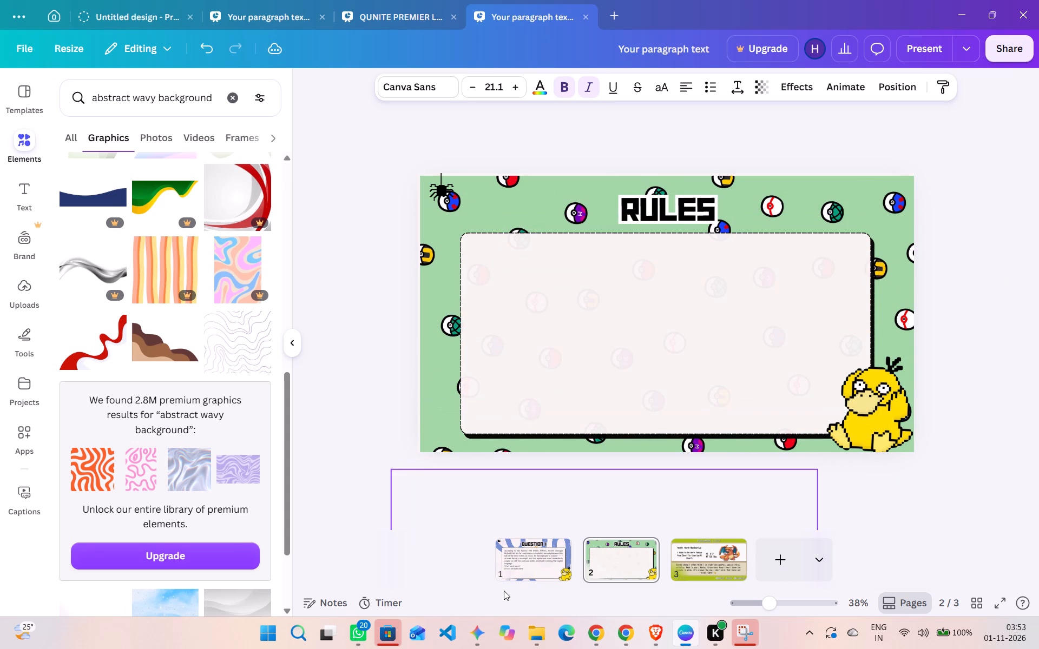
Move the white auction rules text box back onto the Rules slide's pale panel and recolour all its text black.
{"action": "left_click_drag", "start_coordinate": [504, 591], "coordinate": [597, 348]}
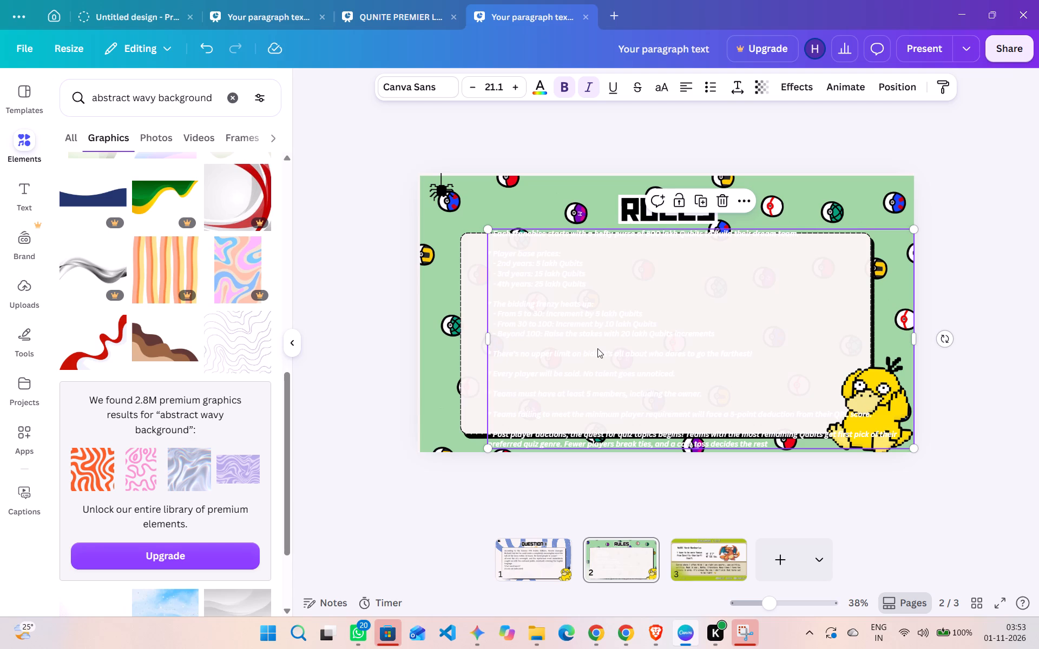
{"action": "left_click", "coordinate": [541, 92]}
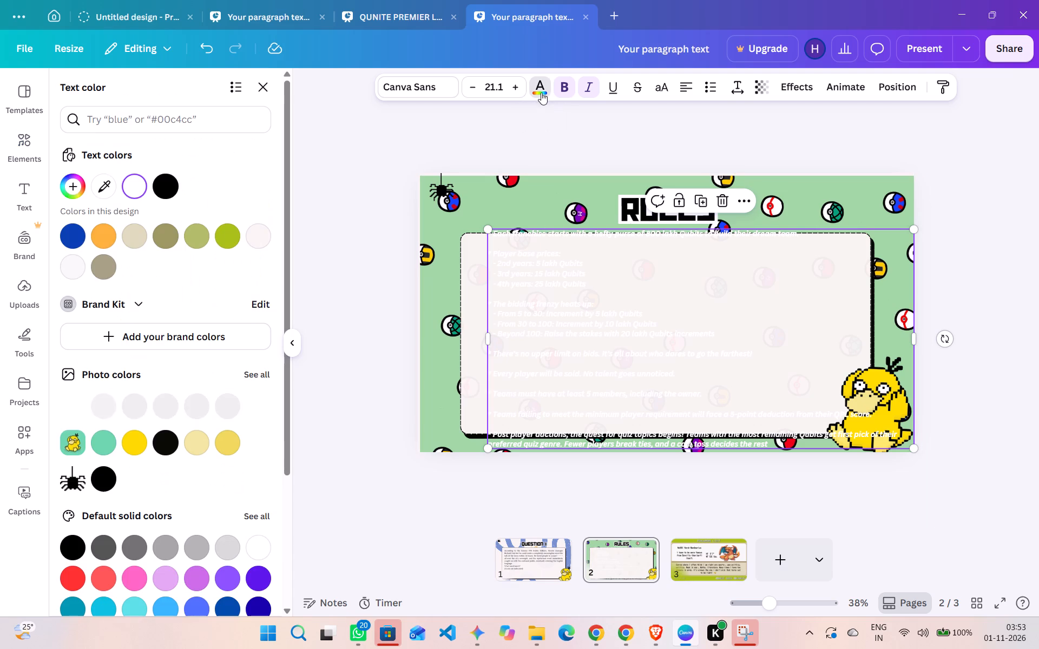
{"action": "triple_click", "coordinate": [529, 309]}
{"action": "left_click", "coordinate": [529, 309]}
{"action": "left_click", "coordinate": [529, 309]}
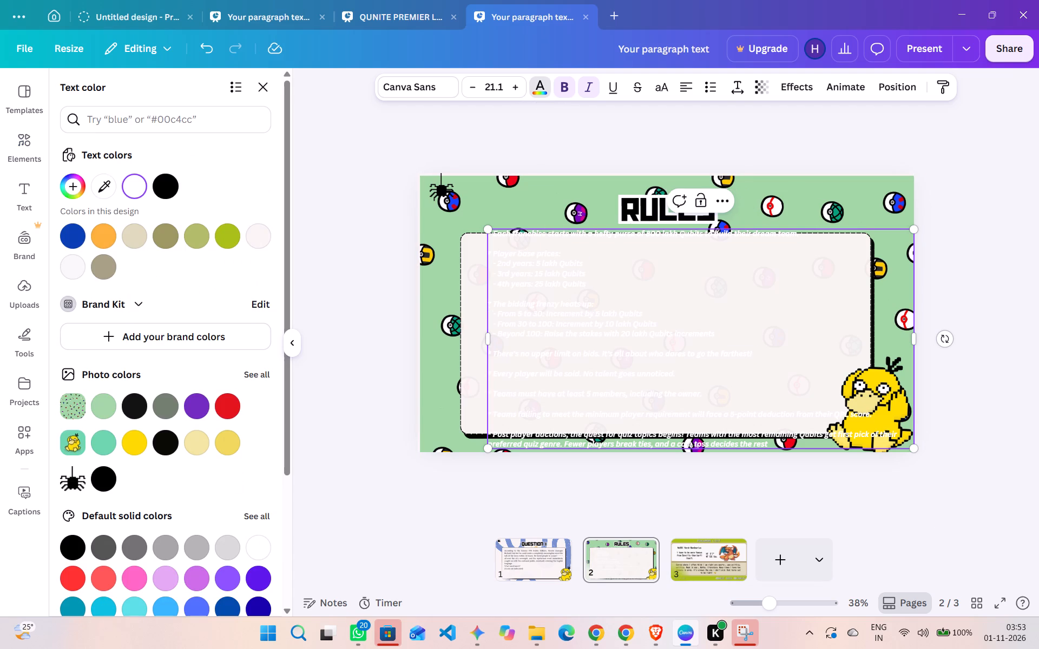
{"action": "key", "text": "ctrl+a"}
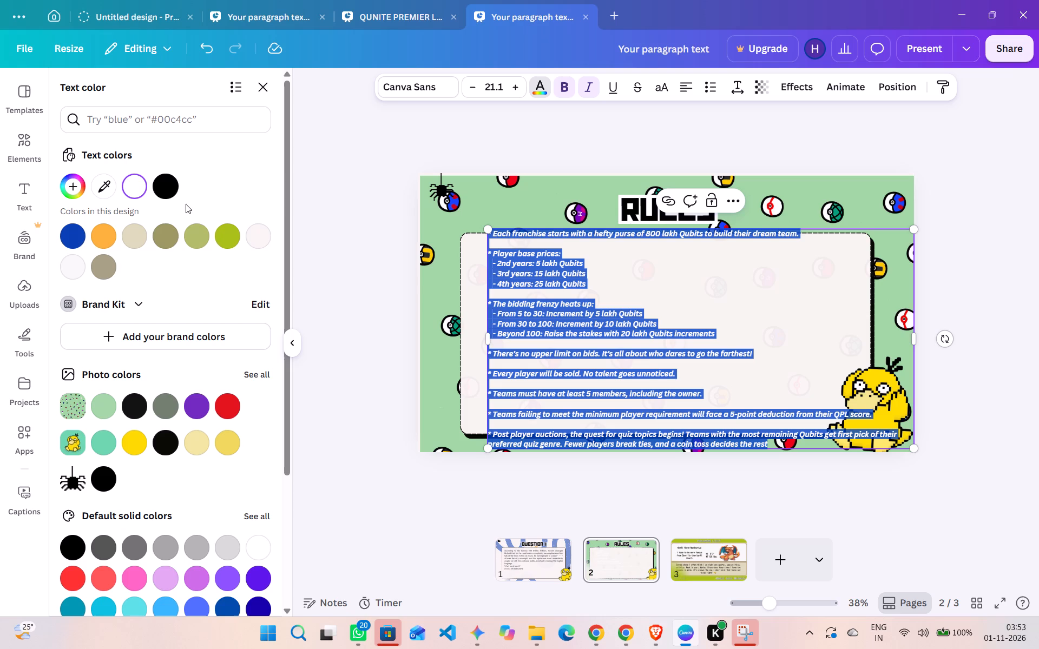
{"action": "left_click", "coordinate": [169, 185]}
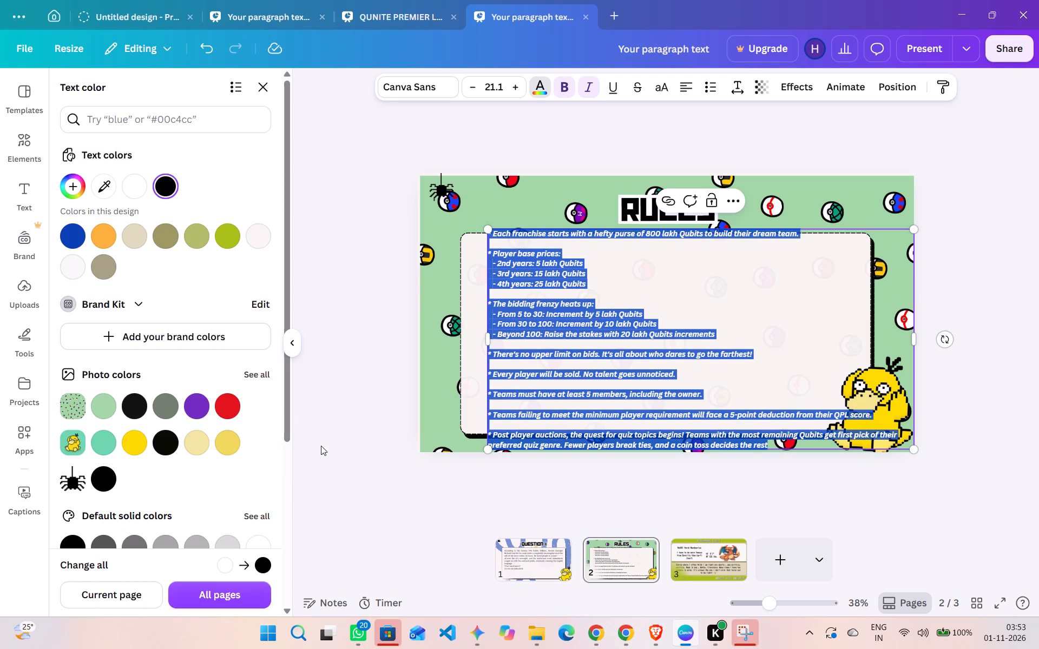
{"action": "left_click", "coordinate": [325, 455]}
{"action": "left_click", "coordinate": [341, 471]}
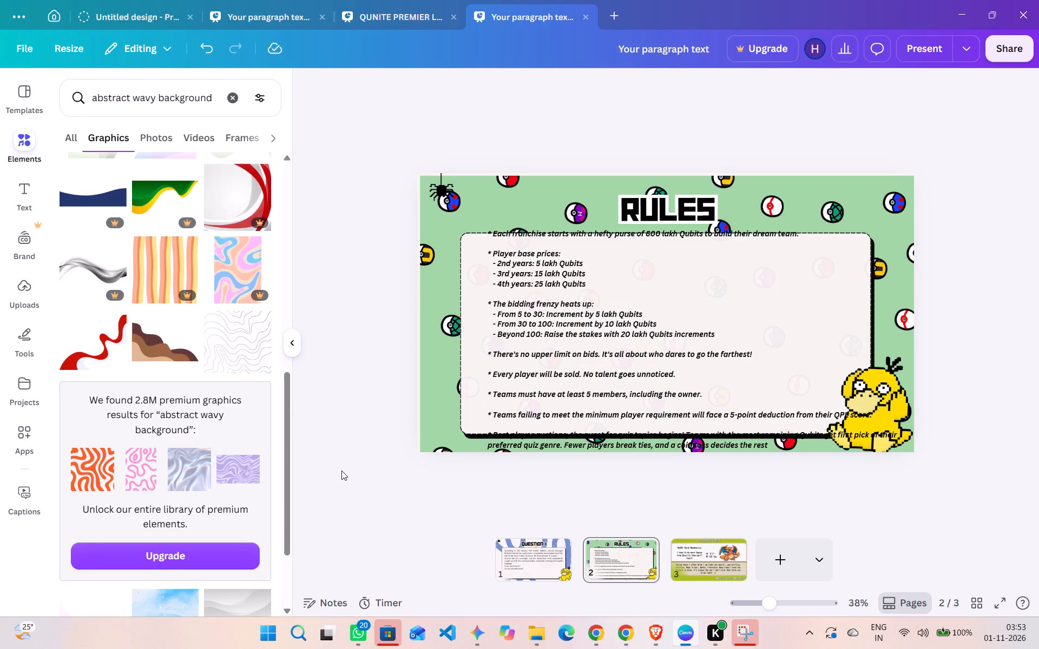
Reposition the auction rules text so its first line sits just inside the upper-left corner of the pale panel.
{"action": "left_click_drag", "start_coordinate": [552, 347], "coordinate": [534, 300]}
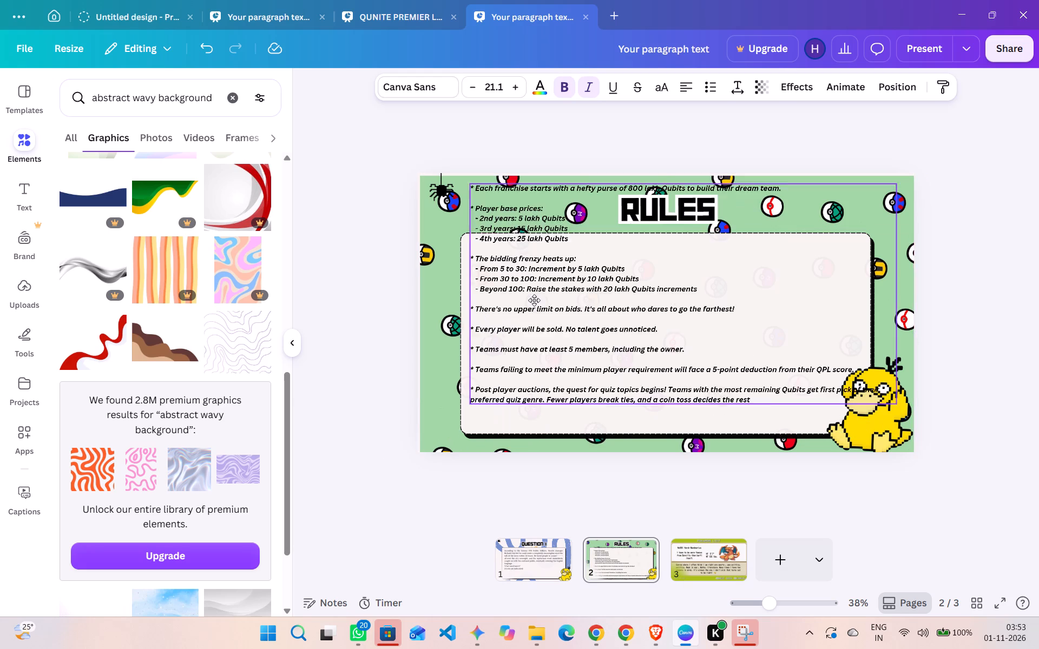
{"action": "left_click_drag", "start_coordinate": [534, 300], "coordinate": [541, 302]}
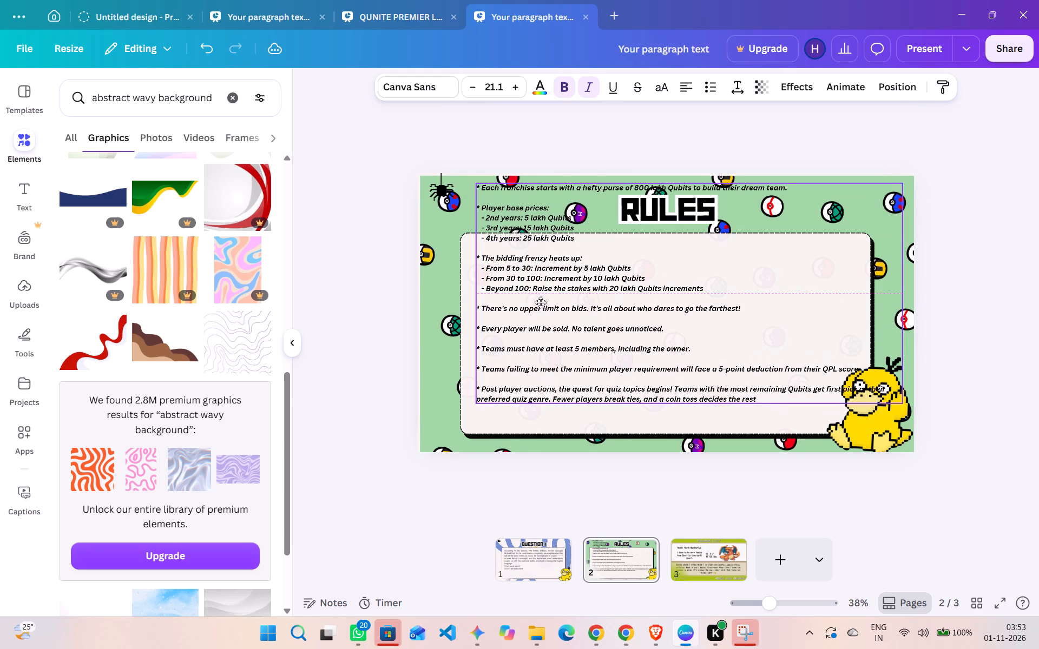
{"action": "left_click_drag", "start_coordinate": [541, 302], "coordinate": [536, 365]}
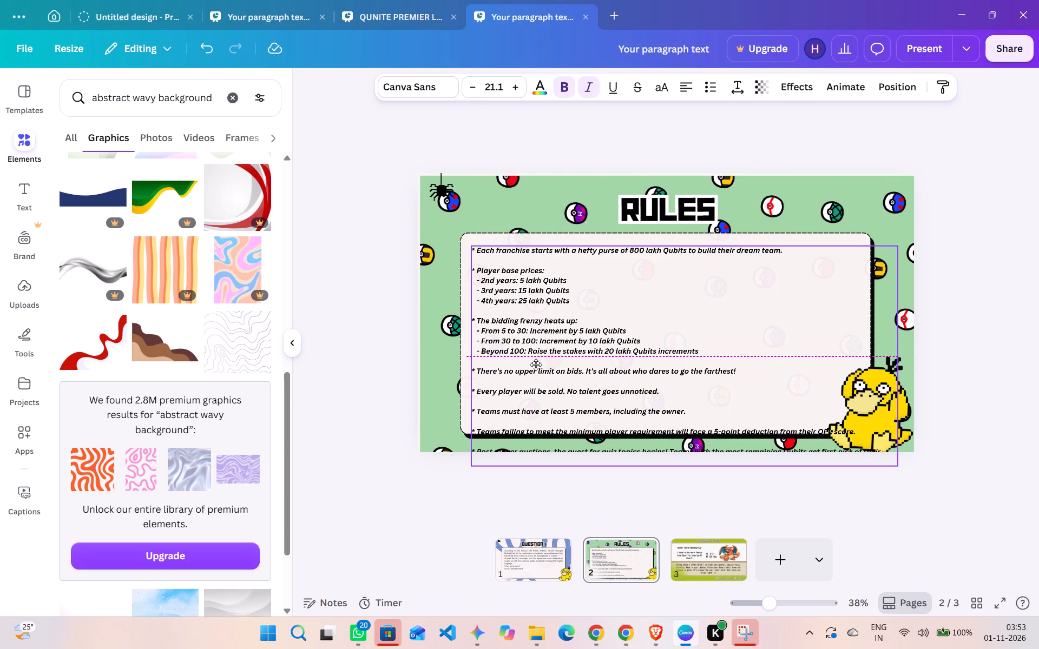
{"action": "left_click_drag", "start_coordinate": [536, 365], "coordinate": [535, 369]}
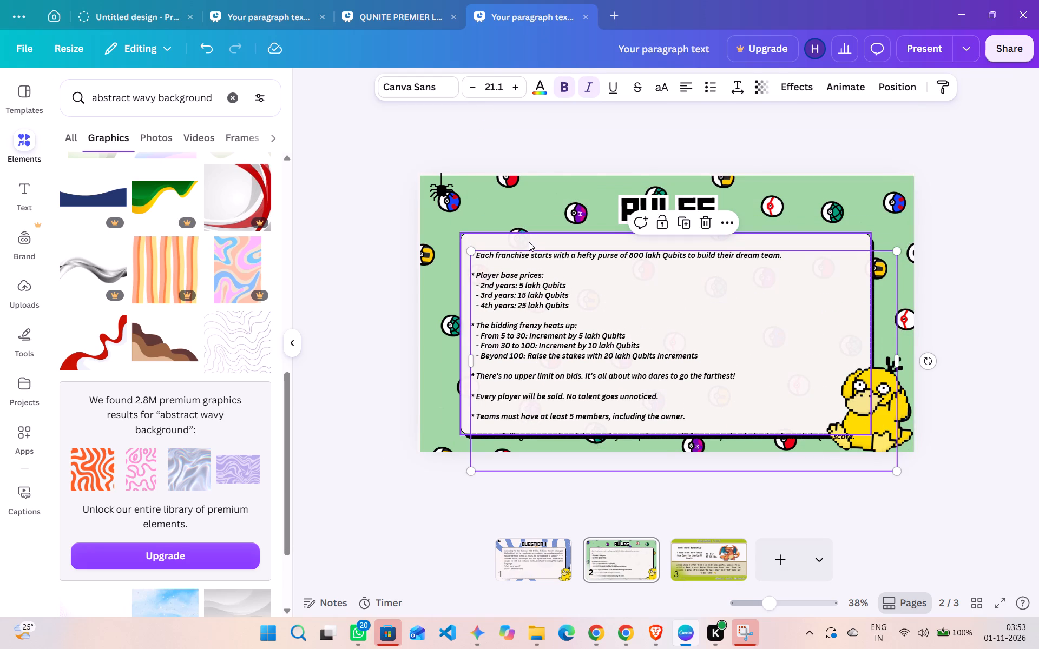
Move the pale panel toward the slide's upper-left corner, enlarge it proportionally to nearly the slide's width, and nudge it down slightly.
{"action": "left_click_drag", "start_coordinate": [528, 242], "coordinate": [499, 202]}
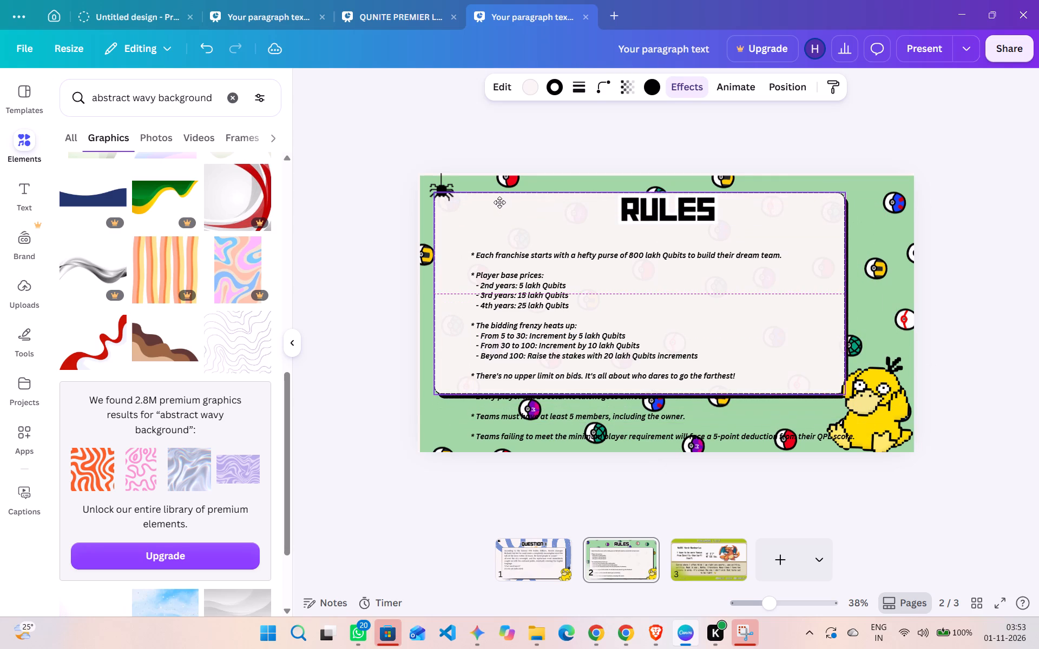
{"action": "left_click_drag", "start_coordinate": [499, 202], "coordinate": [503, 202]}
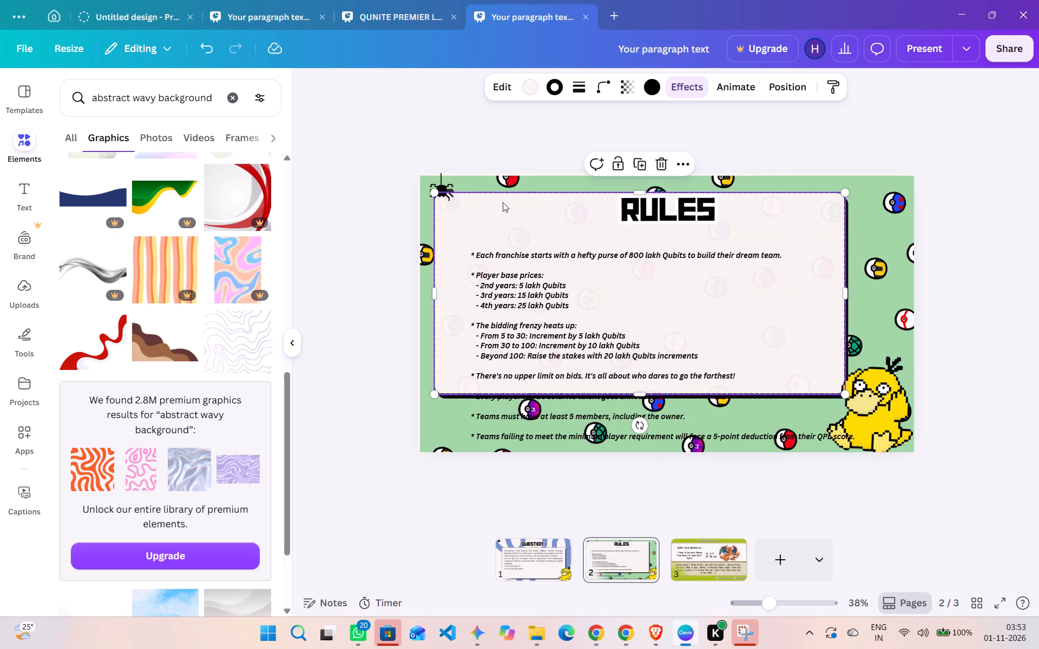
{"action": "left_click_drag", "start_coordinate": [844, 394], "coordinate": [887, 428]}
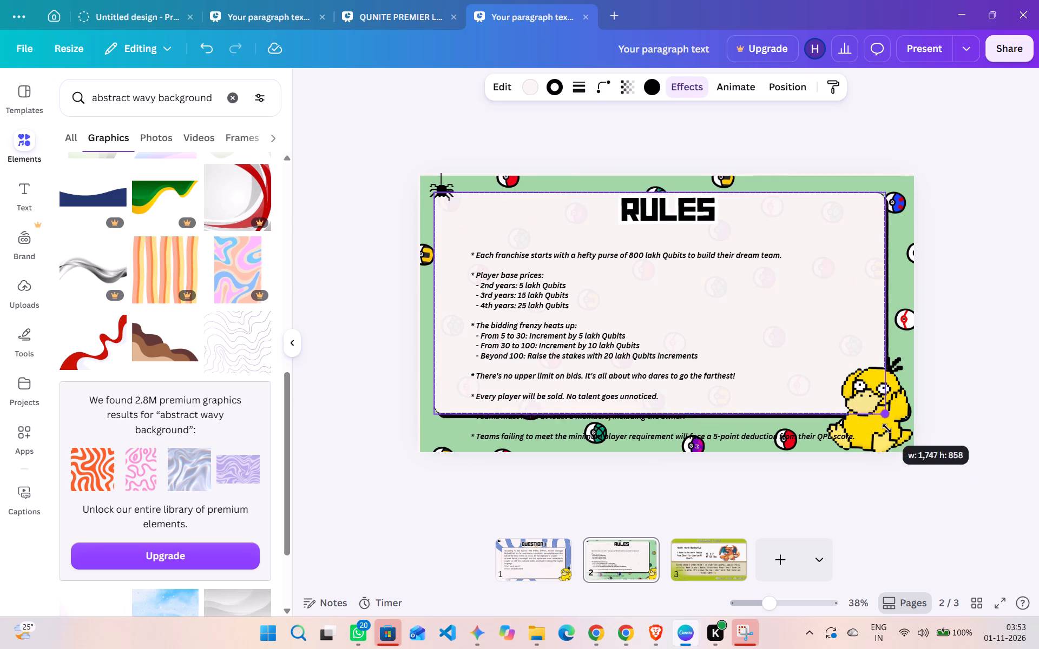
{"action": "left_click_drag", "start_coordinate": [887, 428], "coordinate": [896, 444]}
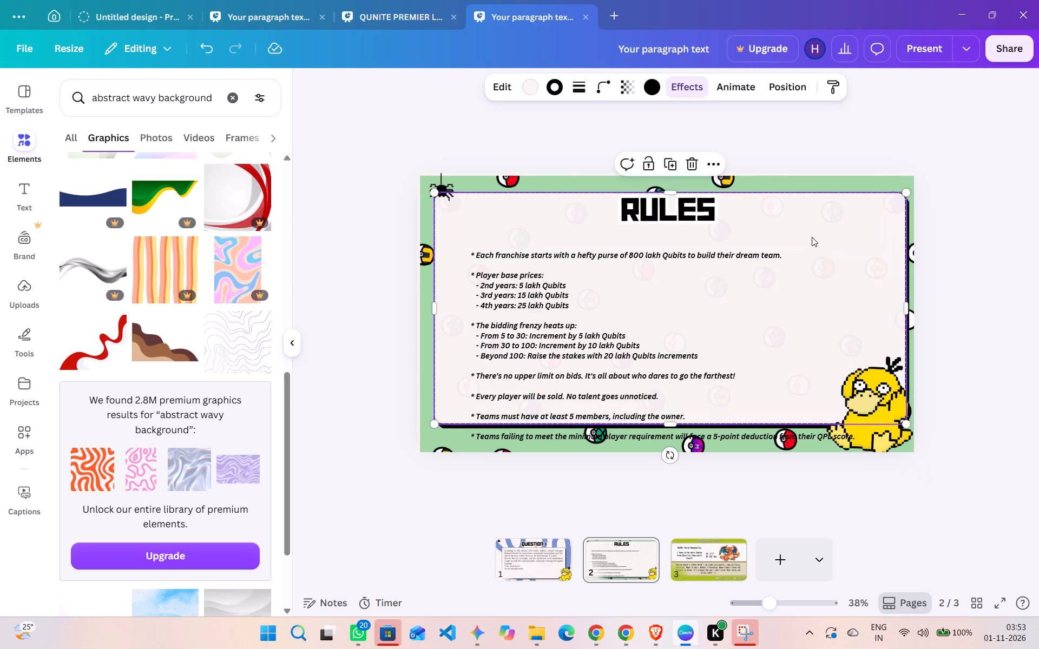
{"action": "left_click_drag", "start_coordinate": [812, 237], "coordinate": [811, 246]}
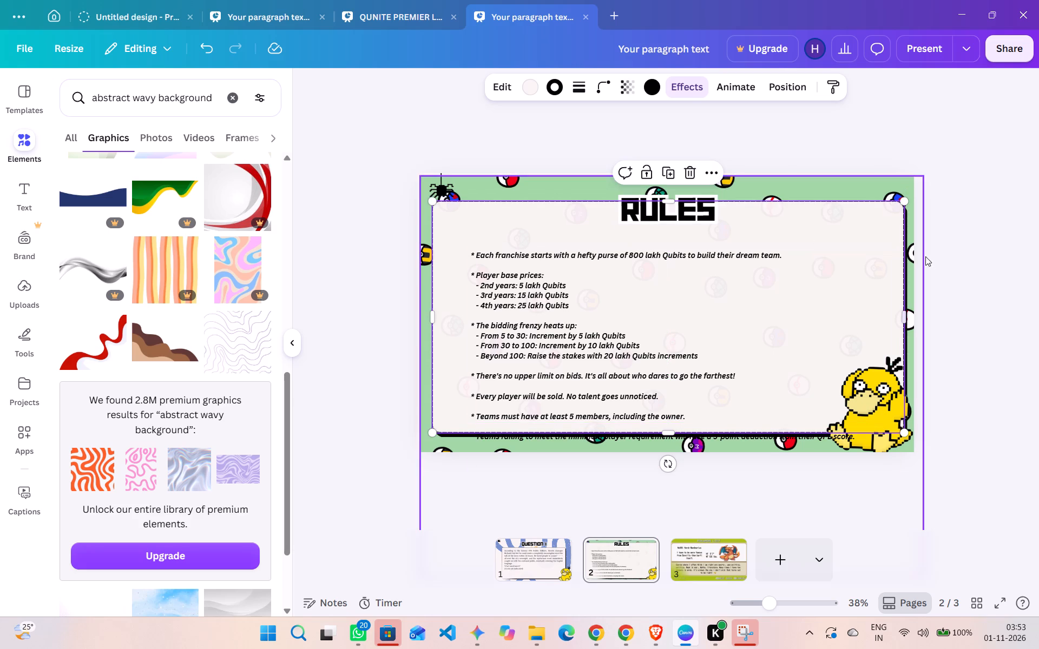
{"action": "left_click", "coordinate": [988, 277]}
Move the auction rules text up and left so all of its lines fit inside the enlarged pale panel.
{"action": "left_click_drag", "start_coordinate": [550, 300], "coordinate": [516, 256]}
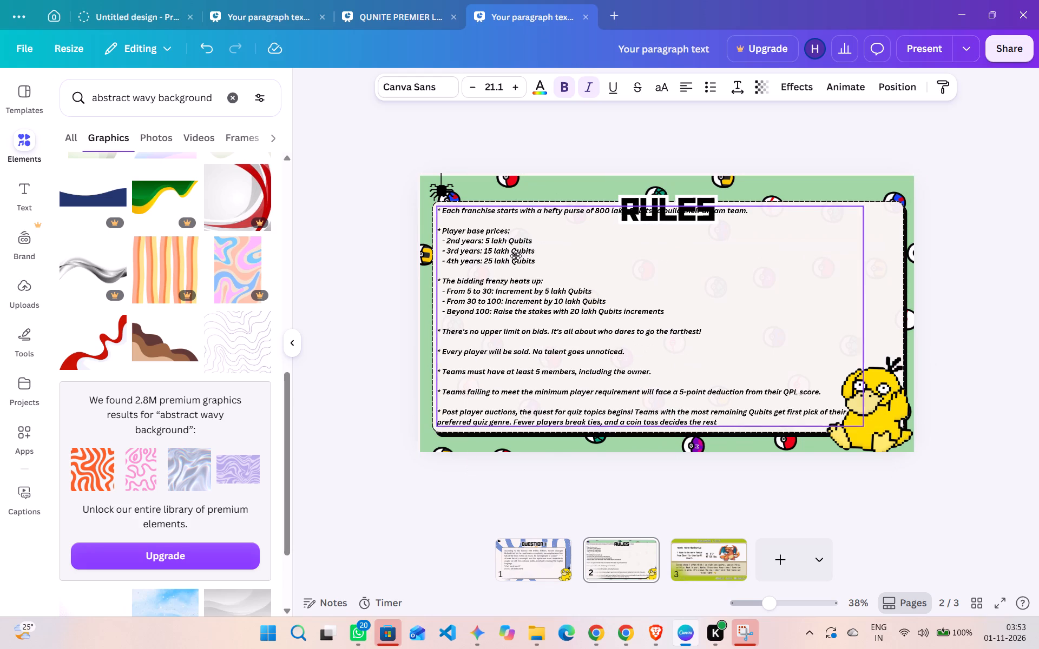
{"action": "left_click_drag", "start_coordinate": [516, 256], "coordinate": [529, 259]}
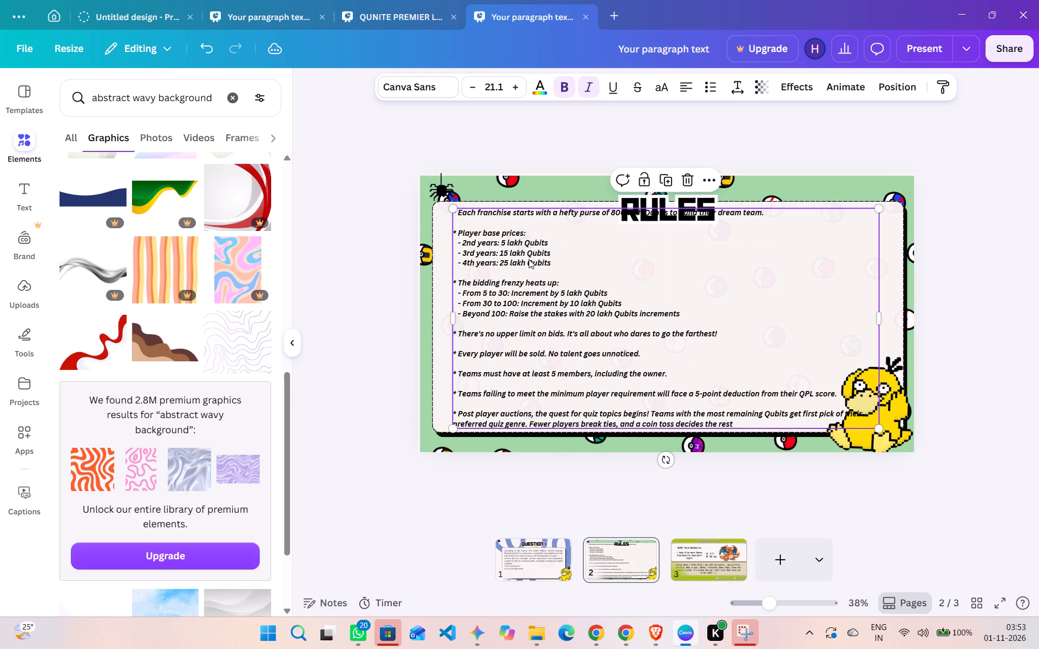
Delete the black spider graphic from the upper-left corner of the Rules slide.
{"action": "left_click", "coordinate": [463, 188]}
{"action": "left_click", "coordinate": [437, 184]}
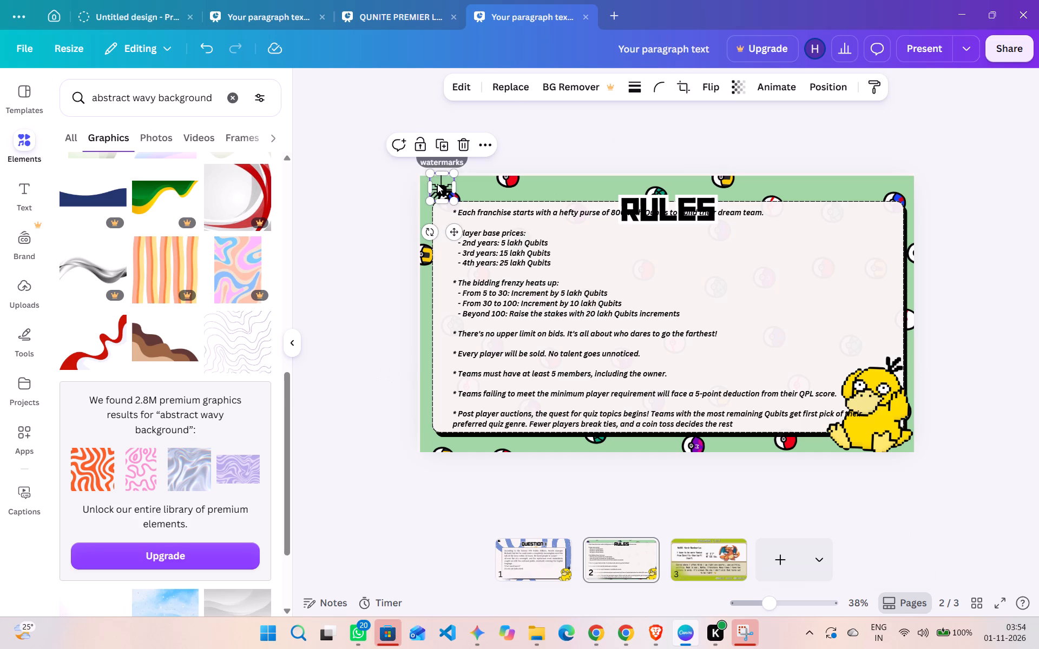
{"action": "key", "text": "Delete"}
{"action": "left_click", "coordinate": [971, 296]}
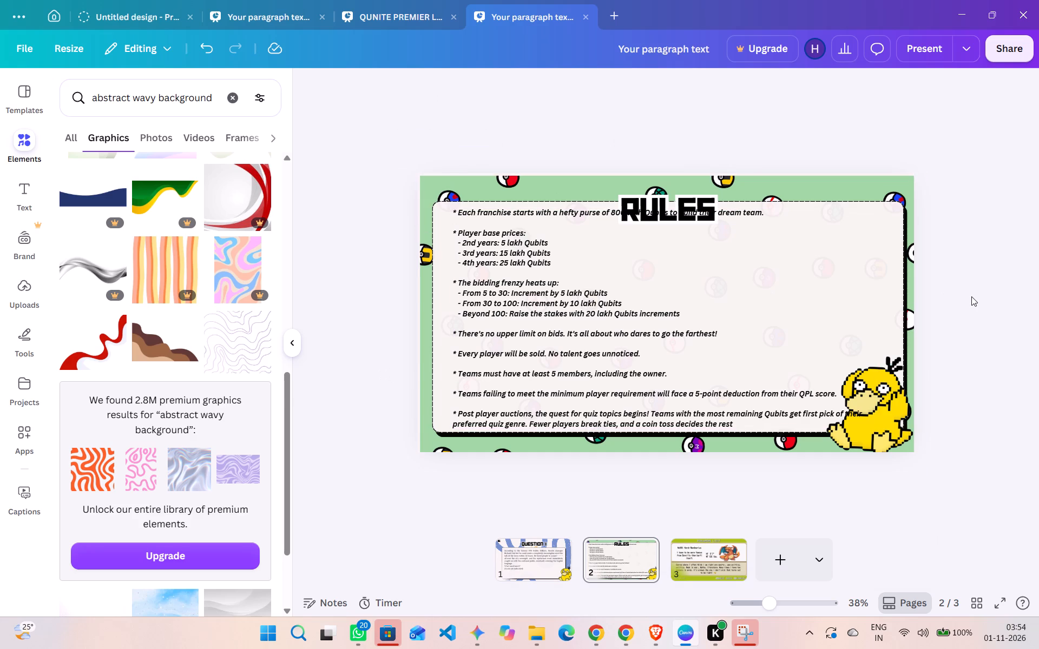
Enlarge the pale panel proportionally to almost the full slide width and centre it horizontally behind the rules text.
{"action": "left_click", "coordinate": [887, 277]}
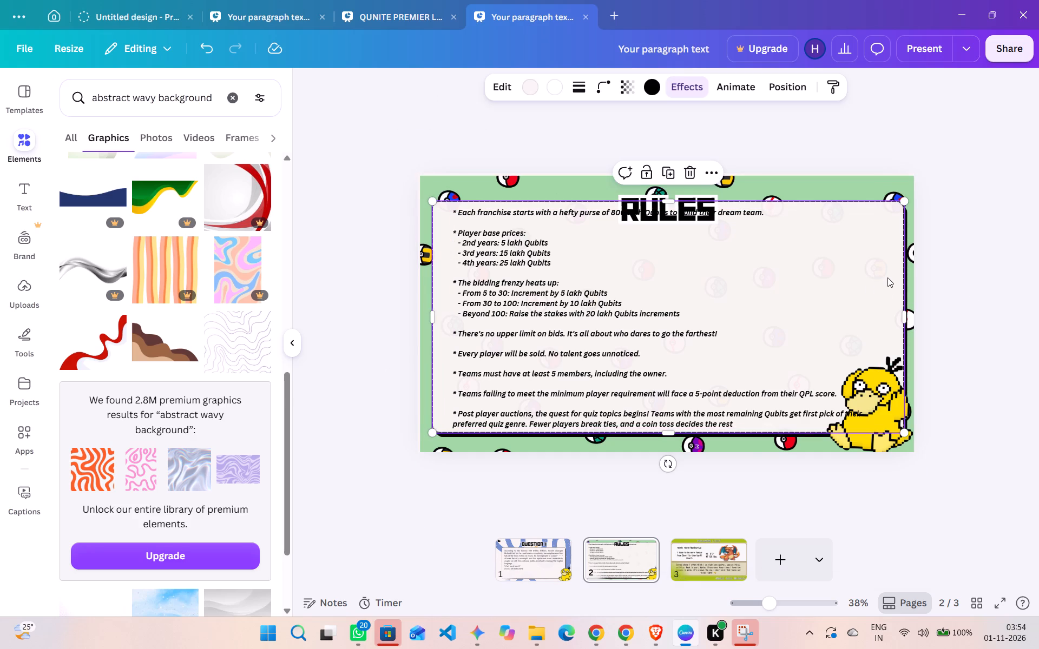
{"action": "left_click_drag", "start_coordinate": [904, 434], "coordinate": [908, 436]}
{"action": "left_click_drag", "start_coordinate": [908, 436], "coordinate": [922, 447]}
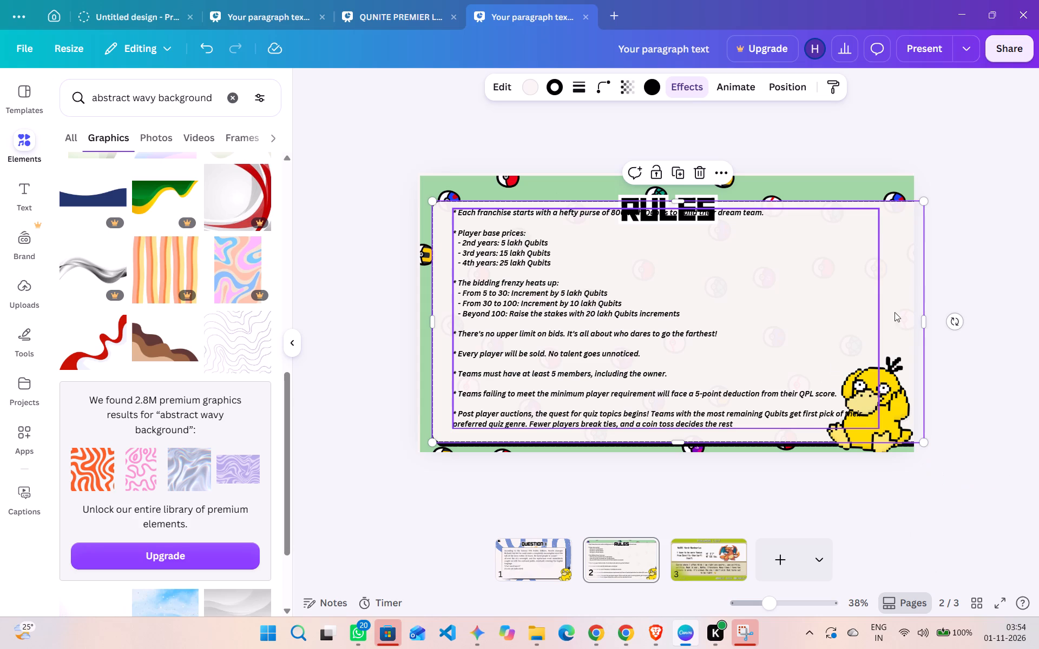
{"action": "left_click_drag", "start_coordinate": [898, 309], "coordinate": [890, 302]}
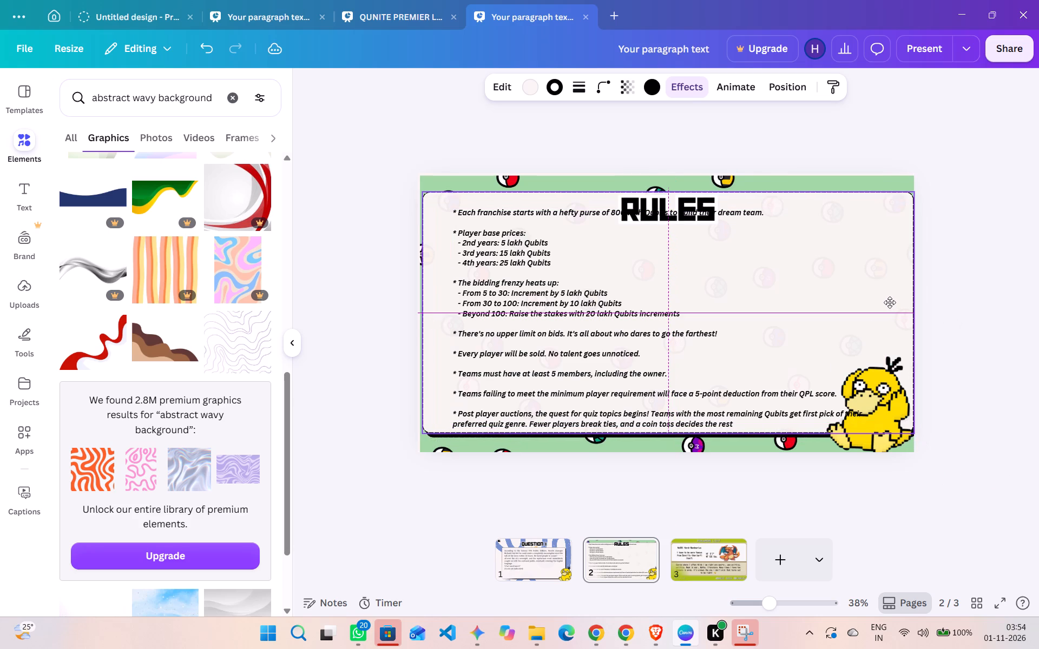
{"action": "left_click_drag", "start_coordinate": [890, 302], "coordinate": [889, 304]}
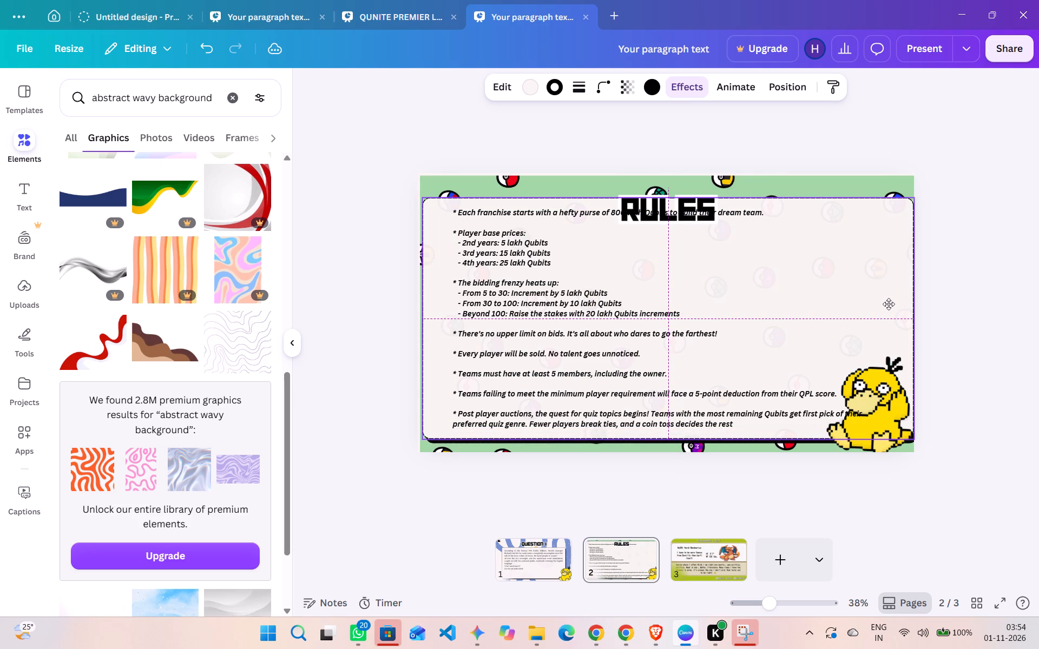
{"action": "left_click_drag", "start_coordinate": [889, 304], "coordinate": [886, 303]}
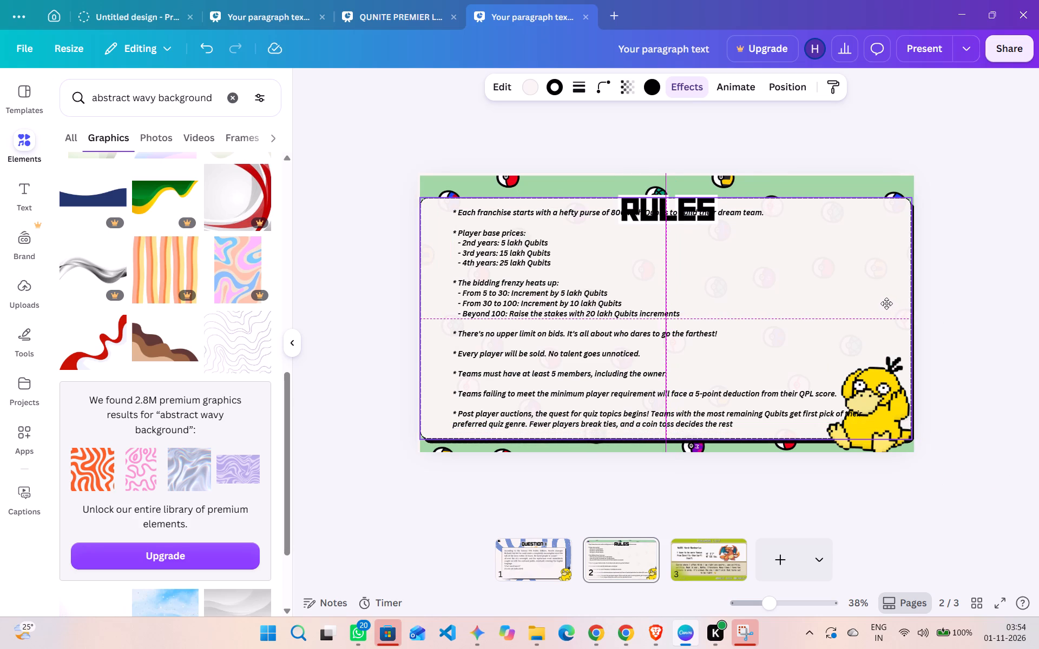
{"action": "left_click_drag", "start_coordinate": [886, 303], "coordinate": [887, 303]}
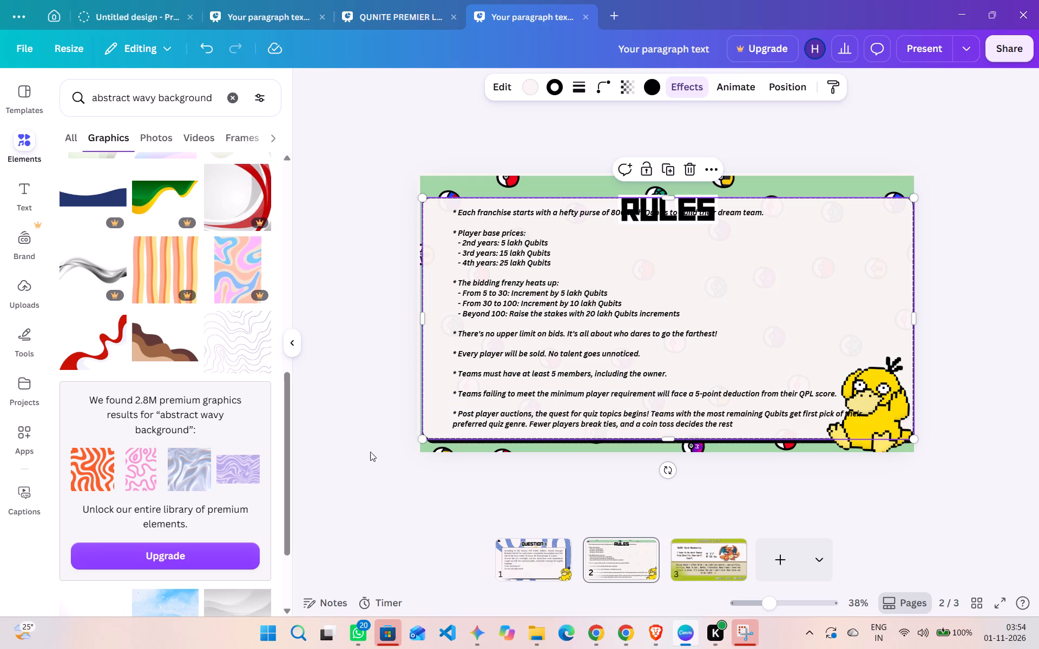
{"action": "left_click", "coordinate": [370, 452]}
Move the Psyduck image up from the slide's lower-right corner into the panel's empty area beside the bidding rules.
{"action": "left_click_drag", "start_coordinate": [886, 410], "coordinate": [840, 296]}
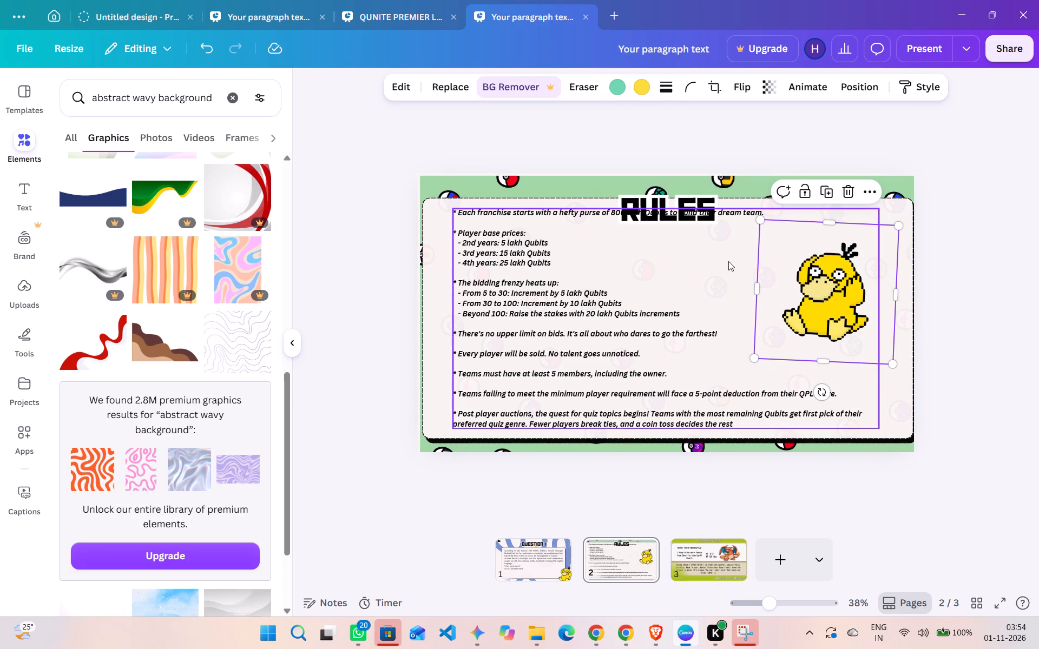
Move the RULES title to the upper-left of the slide, above the first line of the rules text.
{"action": "left_click", "coordinate": [667, 209]}
{"action": "left_click_drag", "start_coordinate": [656, 204], "coordinate": [601, 189]}
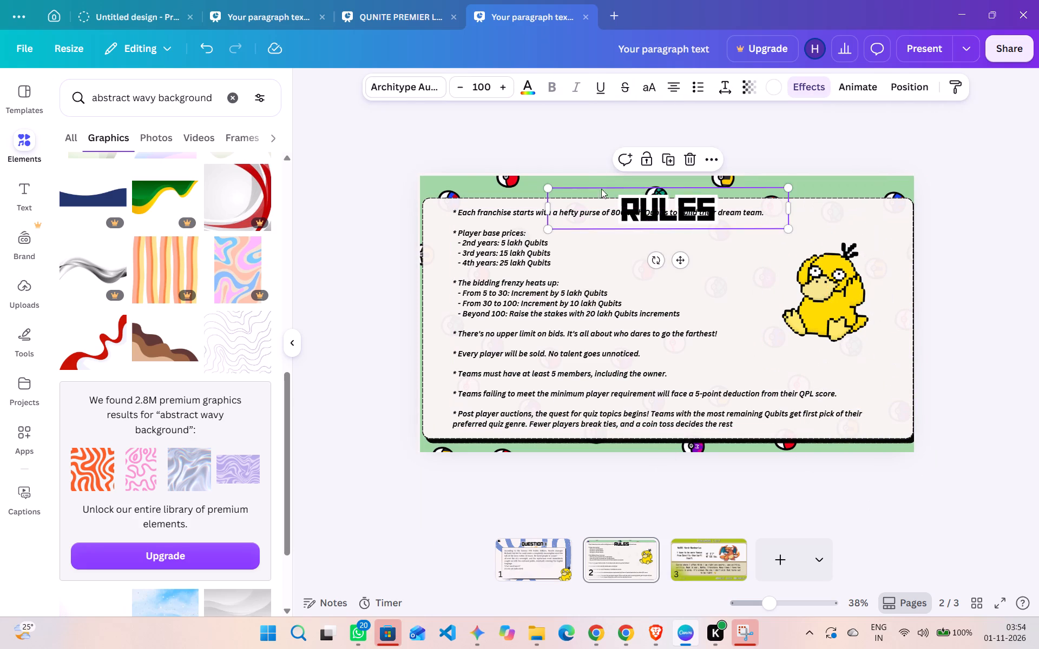
{"action": "left_click_drag", "start_coordinate": [601, 189], "coordinate": [492, 191]}
{"action": "left_click", "coordinate": [958, 279]}
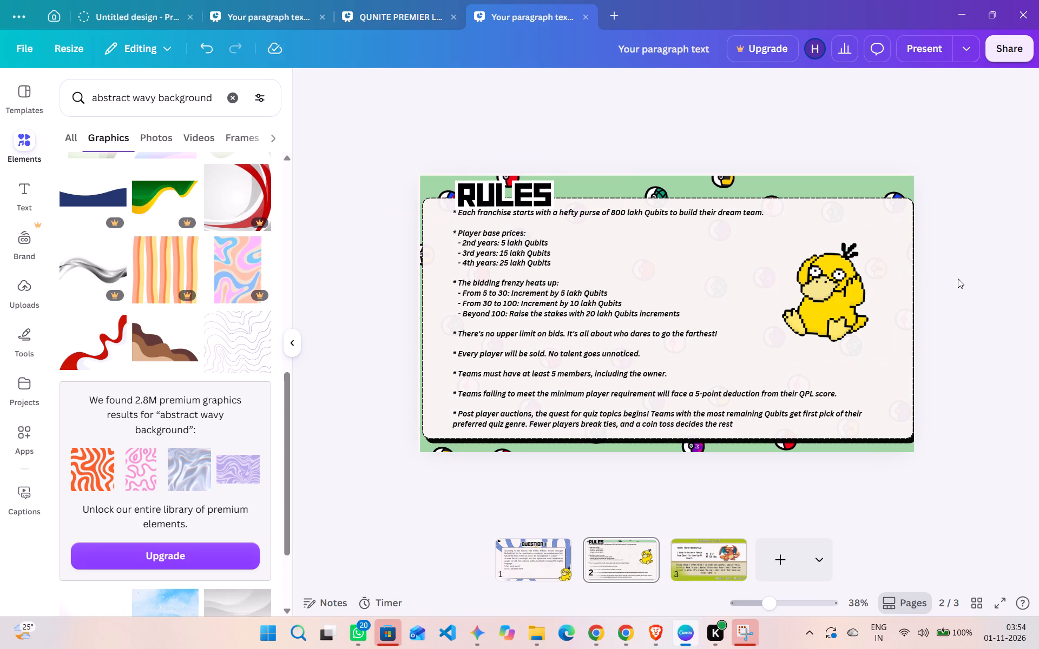
Remove and reapply the pale panel's Drop shadow effect, and set the shadow's transparency to 0.
{"action": "left_click", "coordinate": [900, 372]}
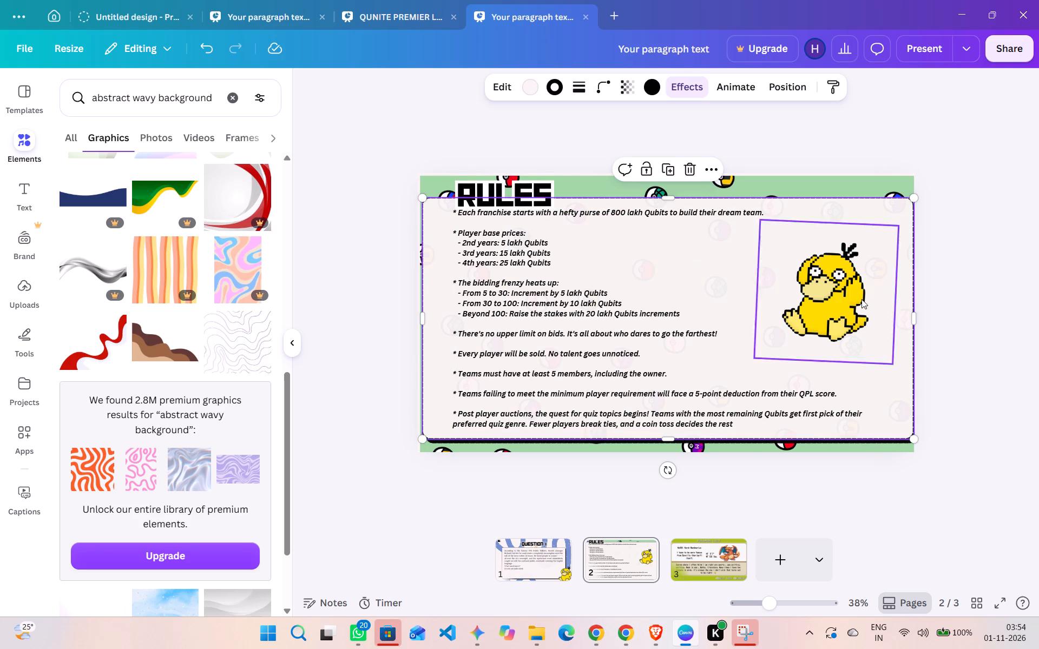
{"action": "left_click", "coordinate": [684, 91]}
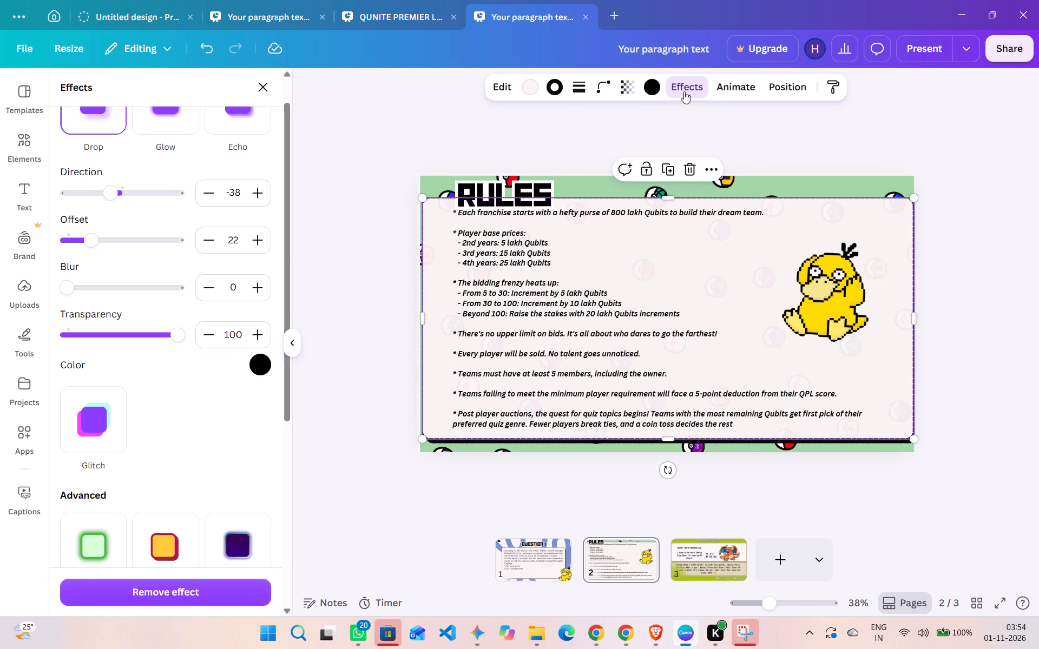
{"action": "scroll", "coordinate": [142, 221], "scroll_direction": "up", "scroll_amount": 2}
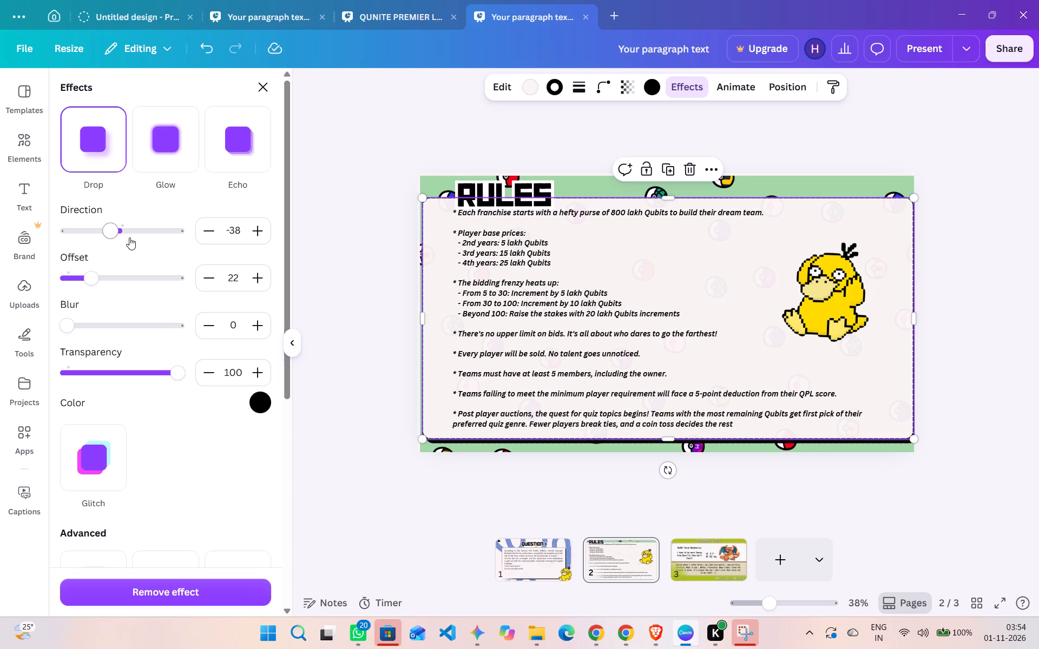
{"action": "left_click", "coordinate": [95, 117]}
{"action": "left_click", "coordinate": [95, 117]}
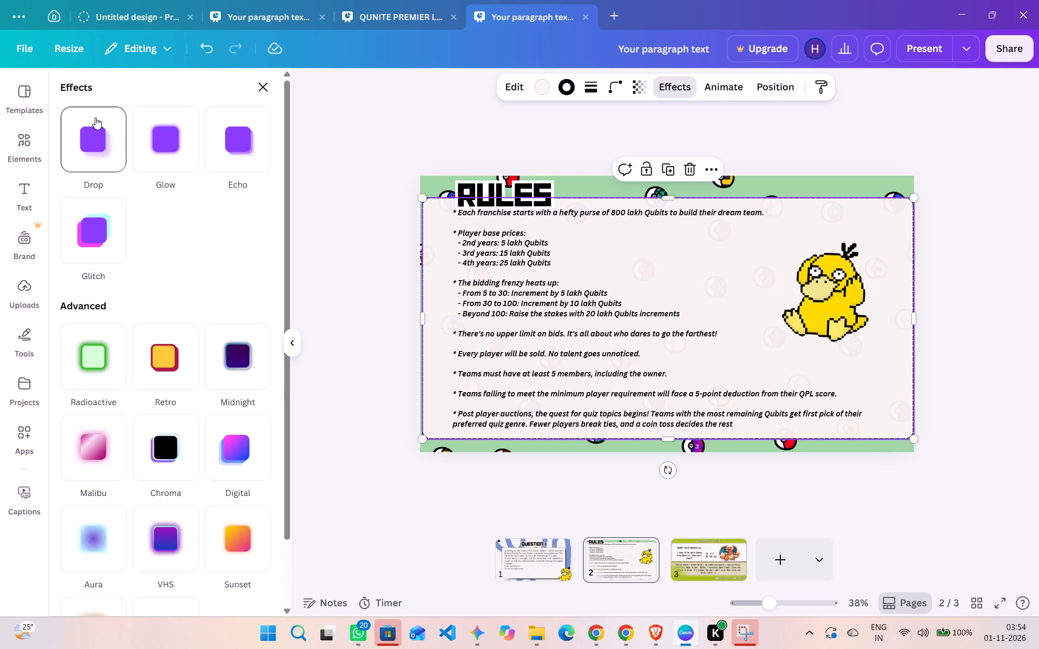
{"action": "left_click_drag", "start_coordinate": [107, 377], "coordinate": [0, 357]}
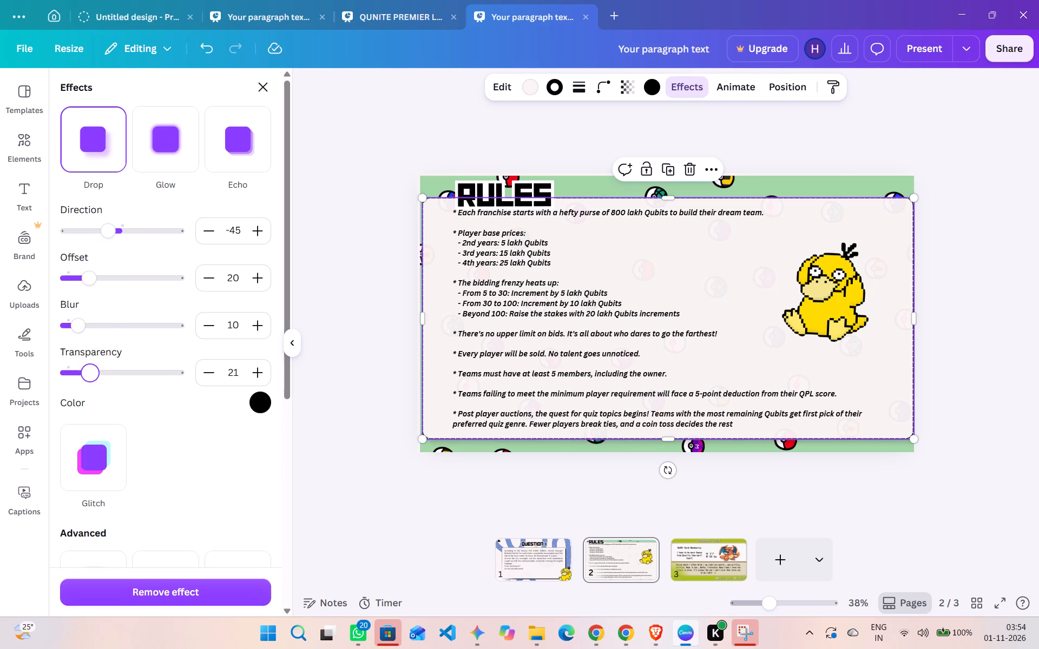
{"action": "left_click_drag", "start_coordinate": [0, 357], "coordinate": [0, 352]}
{"action": "left_click", "coordinate": [369, 531]}
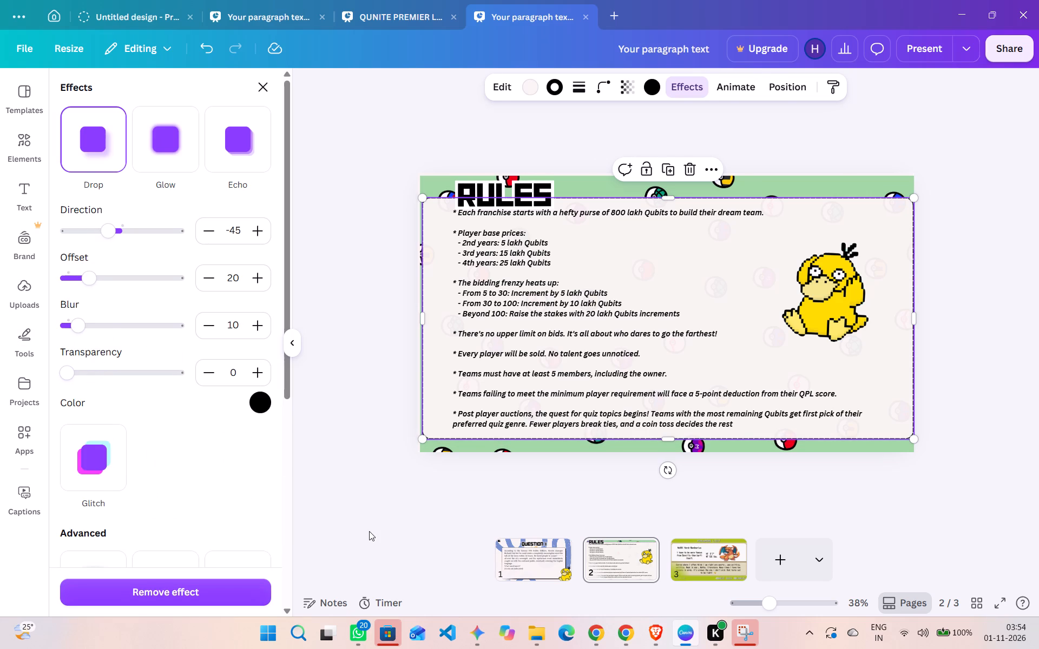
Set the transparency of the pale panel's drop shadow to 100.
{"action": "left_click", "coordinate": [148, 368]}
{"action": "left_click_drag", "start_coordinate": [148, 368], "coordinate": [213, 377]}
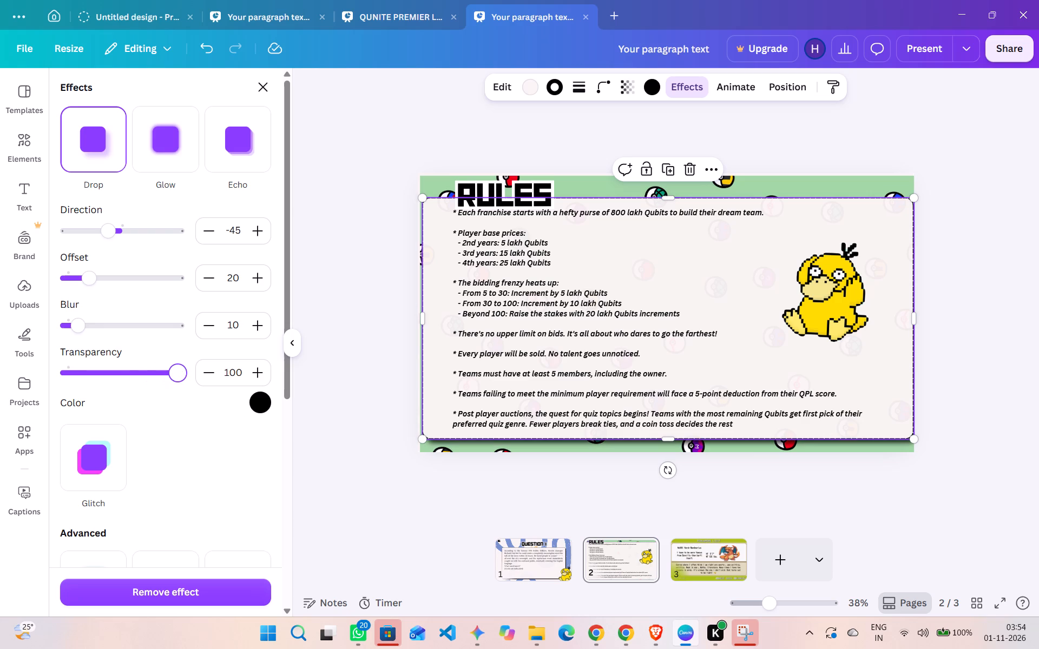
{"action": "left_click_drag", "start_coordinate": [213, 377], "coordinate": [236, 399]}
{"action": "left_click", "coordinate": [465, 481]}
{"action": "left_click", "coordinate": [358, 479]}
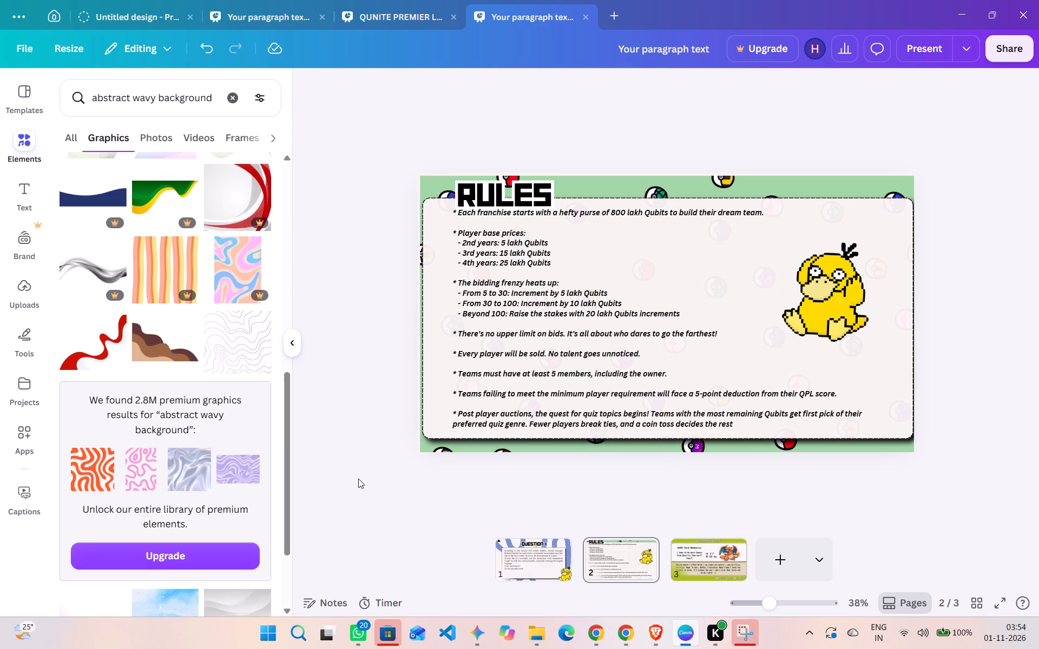
Undo the recent shadow edits on the pale panel, back to its earlier solid black drop shadow.
{"action": "key", "text": "ctrl+z"}
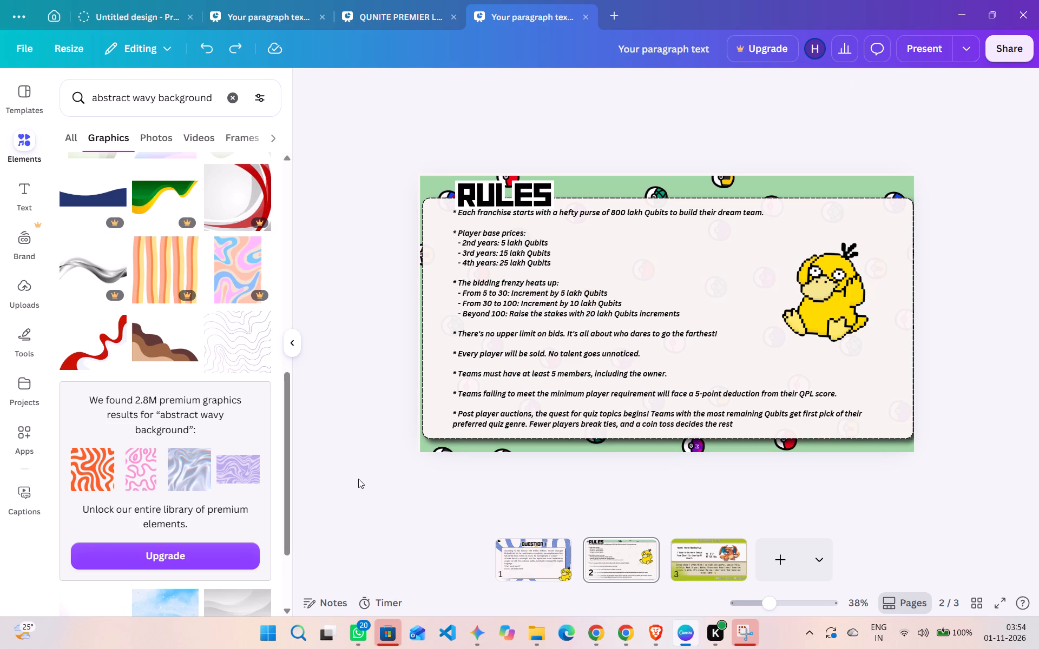
{"action": "key", "text": "ctrl+z"}
{"action": "key", "text": "ctrl+z"}
{"action": "key", "text": "ctrl+z"}
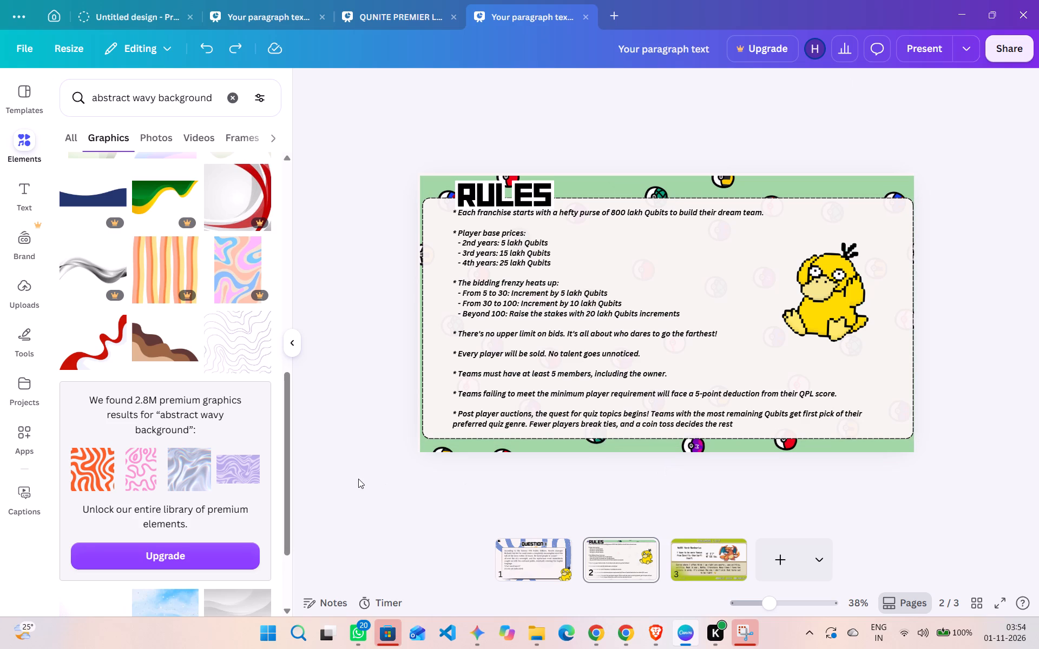
{"action": "key", "text": "ctrl+z"}
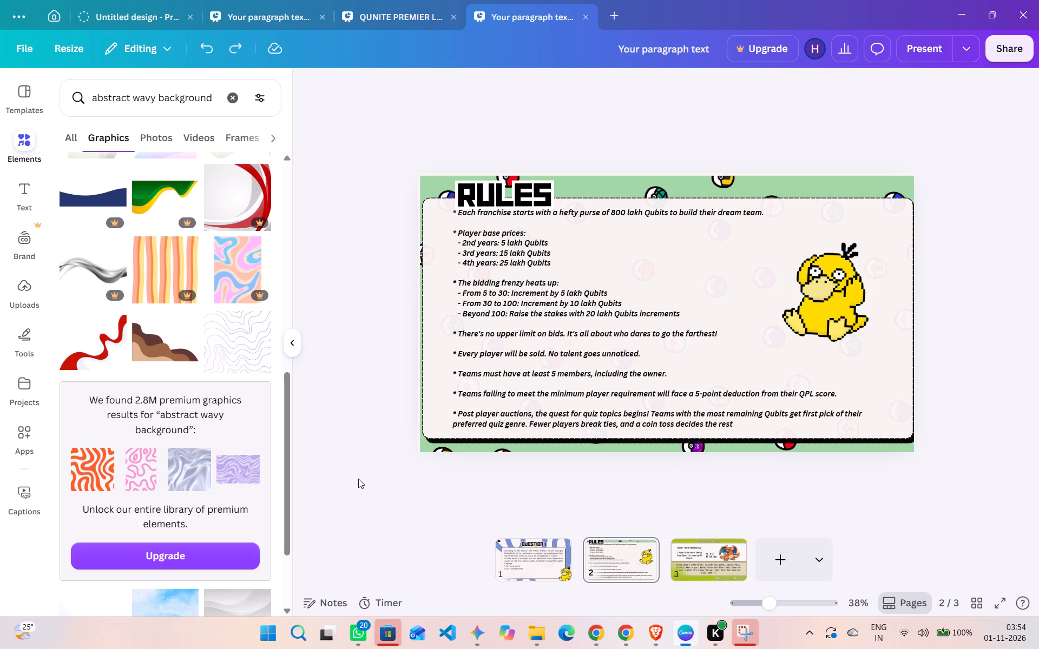
Shift the pale panel slightly left so its black shadow fits along the slide's right edge.
{"action": "left_click", "coordinate": [978, 387]}
{"action": "left_click", "coordinate": [896, 414]}
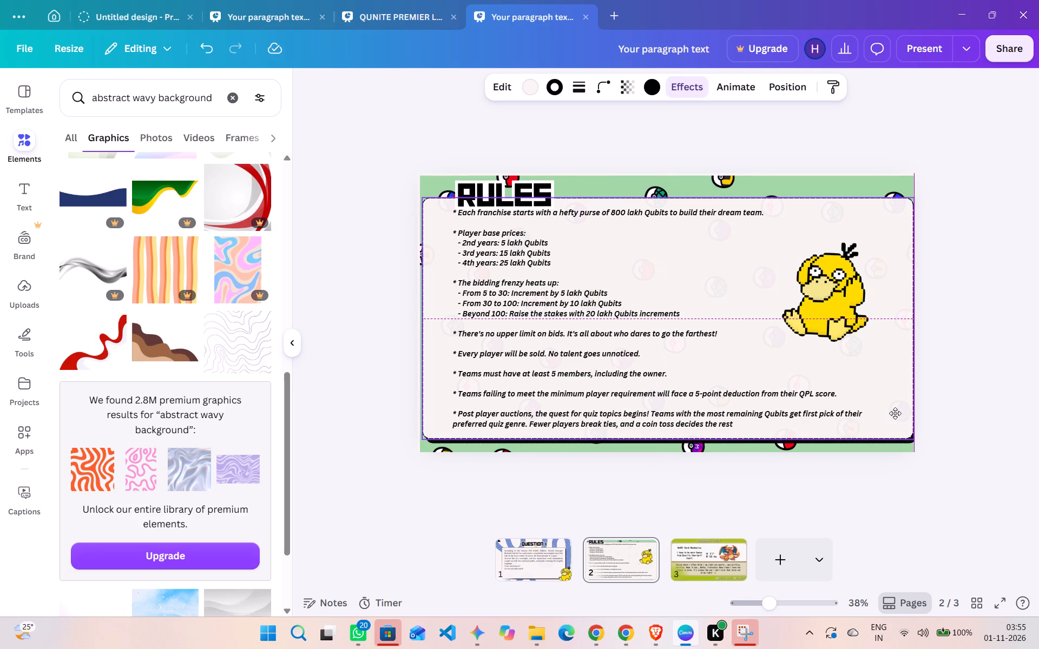
{"action": "left_click", "coordinate": [997, 401]}
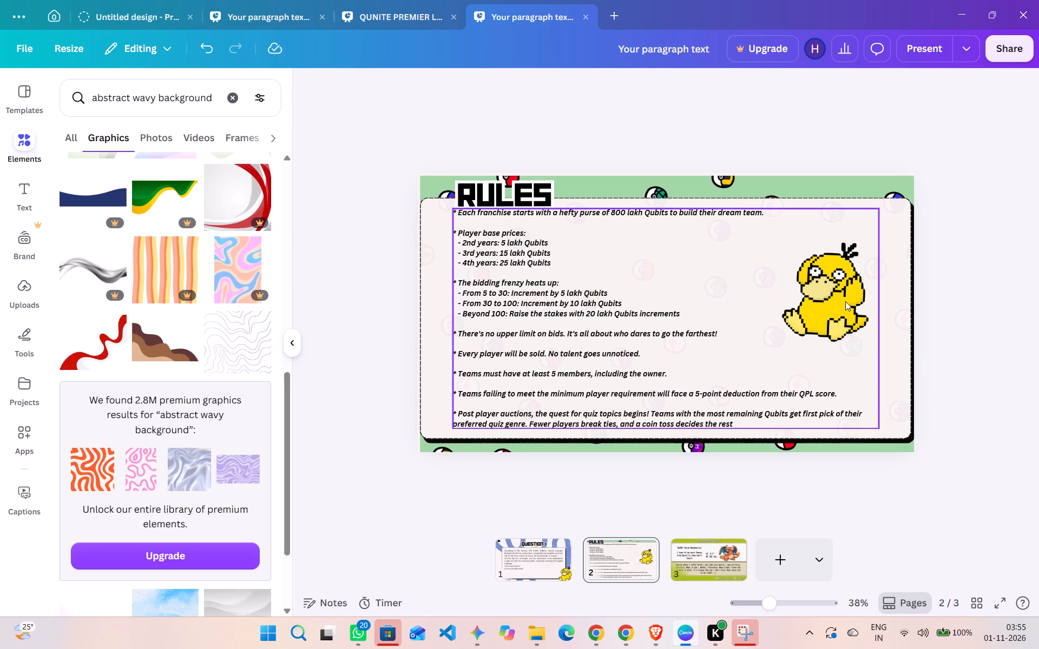
Move the rules text block slightly left within the pale panel, keeping its vertical position.
{"action": "left_click_drag", "start_coordinate": [845, 301], "coordinate": [839, 304]}
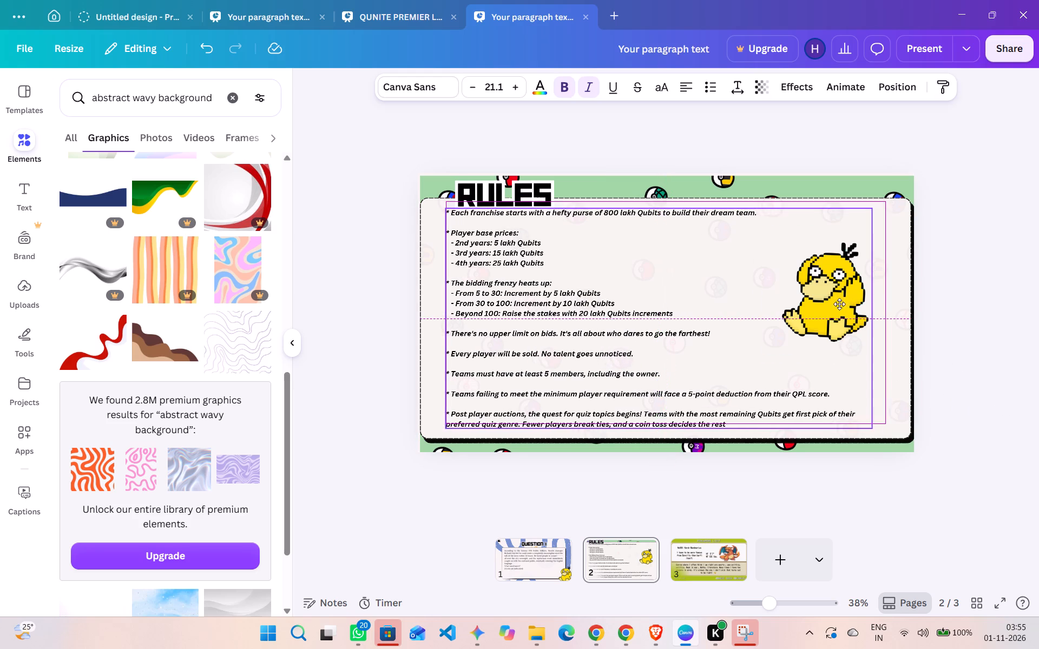
{"action": "left_click_drag", "start_coordinate": [839, 304], "coordinate": [831, 303]}
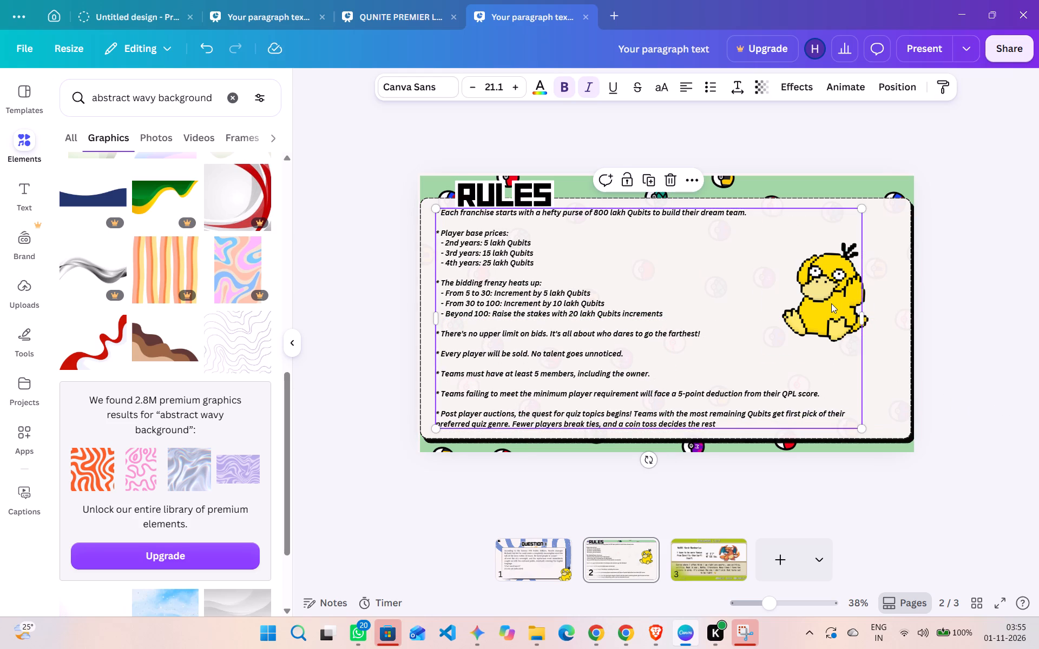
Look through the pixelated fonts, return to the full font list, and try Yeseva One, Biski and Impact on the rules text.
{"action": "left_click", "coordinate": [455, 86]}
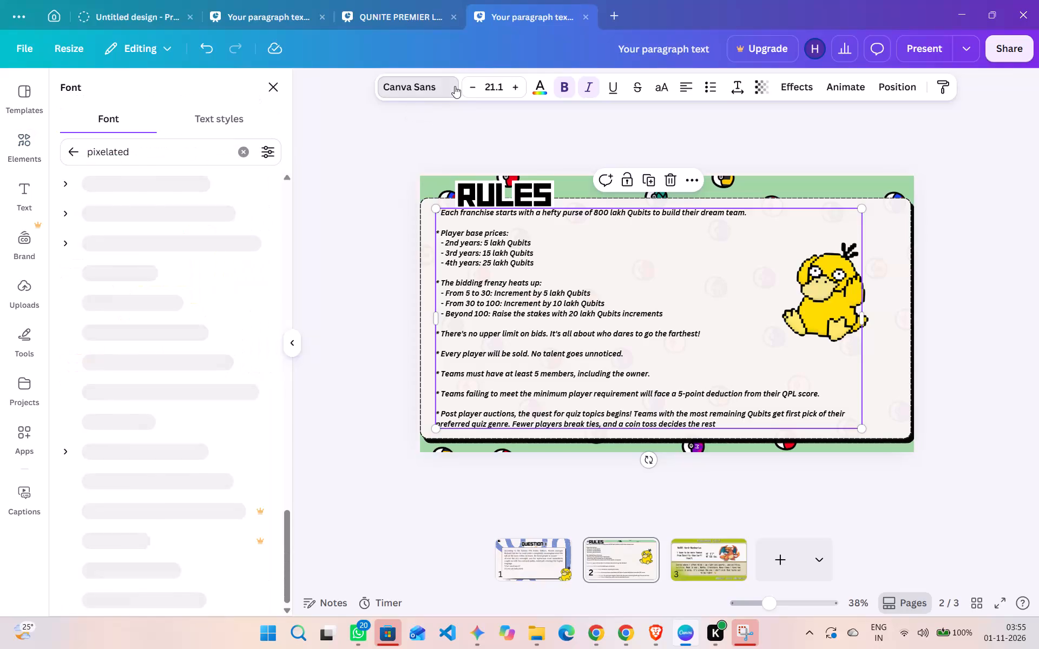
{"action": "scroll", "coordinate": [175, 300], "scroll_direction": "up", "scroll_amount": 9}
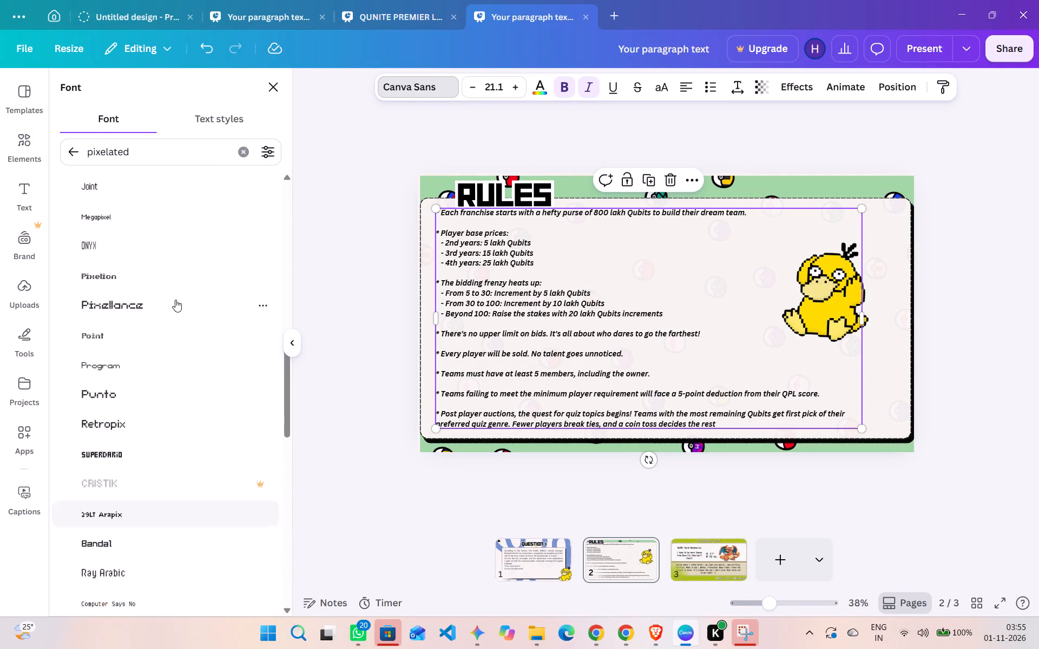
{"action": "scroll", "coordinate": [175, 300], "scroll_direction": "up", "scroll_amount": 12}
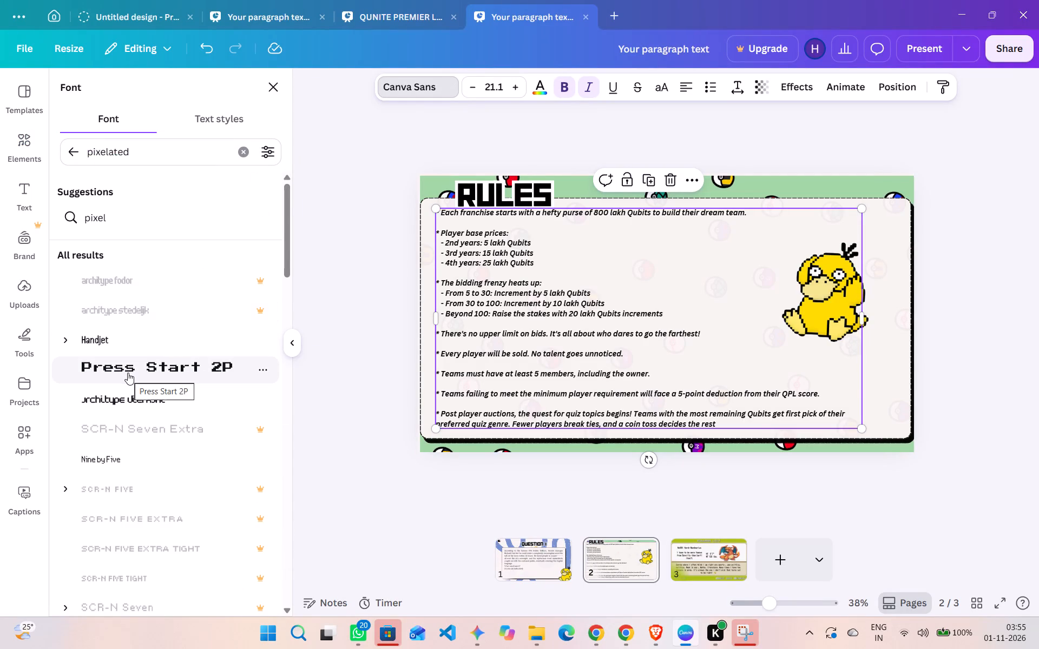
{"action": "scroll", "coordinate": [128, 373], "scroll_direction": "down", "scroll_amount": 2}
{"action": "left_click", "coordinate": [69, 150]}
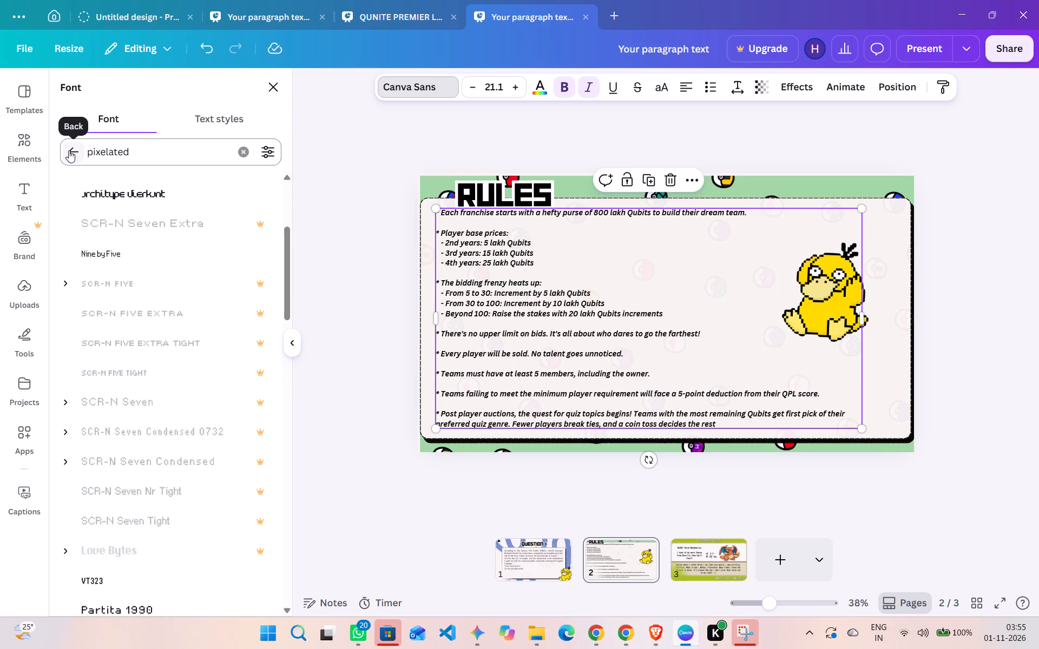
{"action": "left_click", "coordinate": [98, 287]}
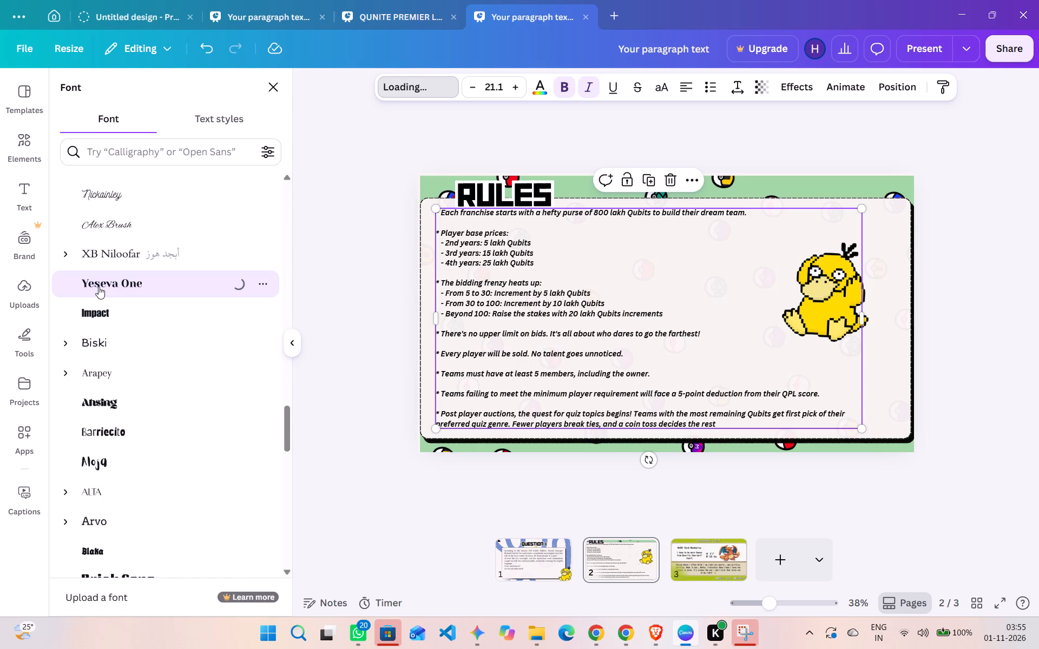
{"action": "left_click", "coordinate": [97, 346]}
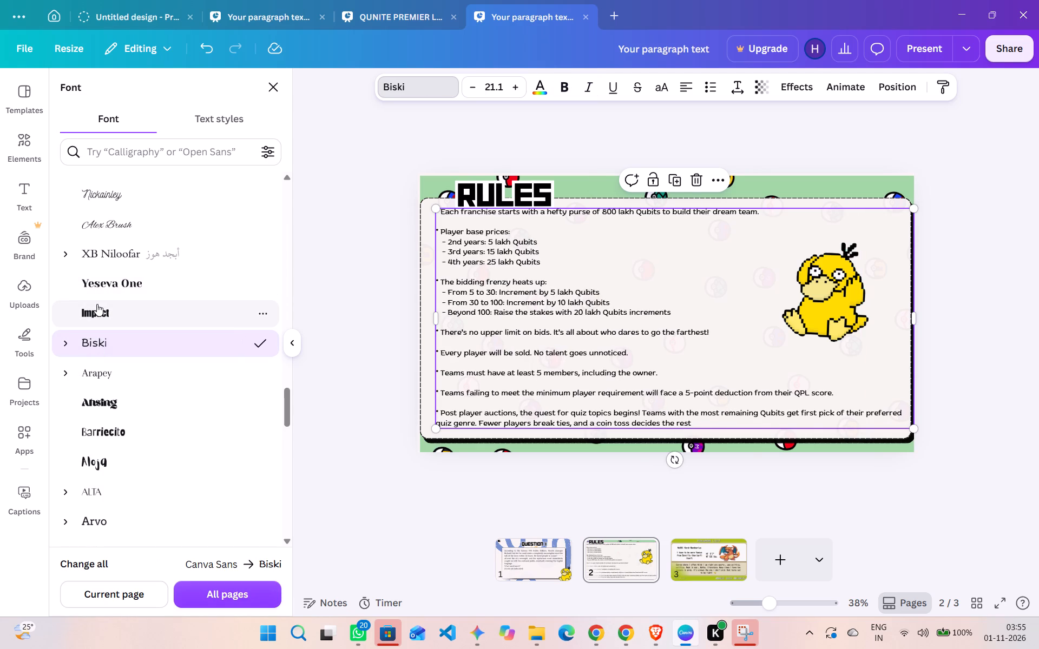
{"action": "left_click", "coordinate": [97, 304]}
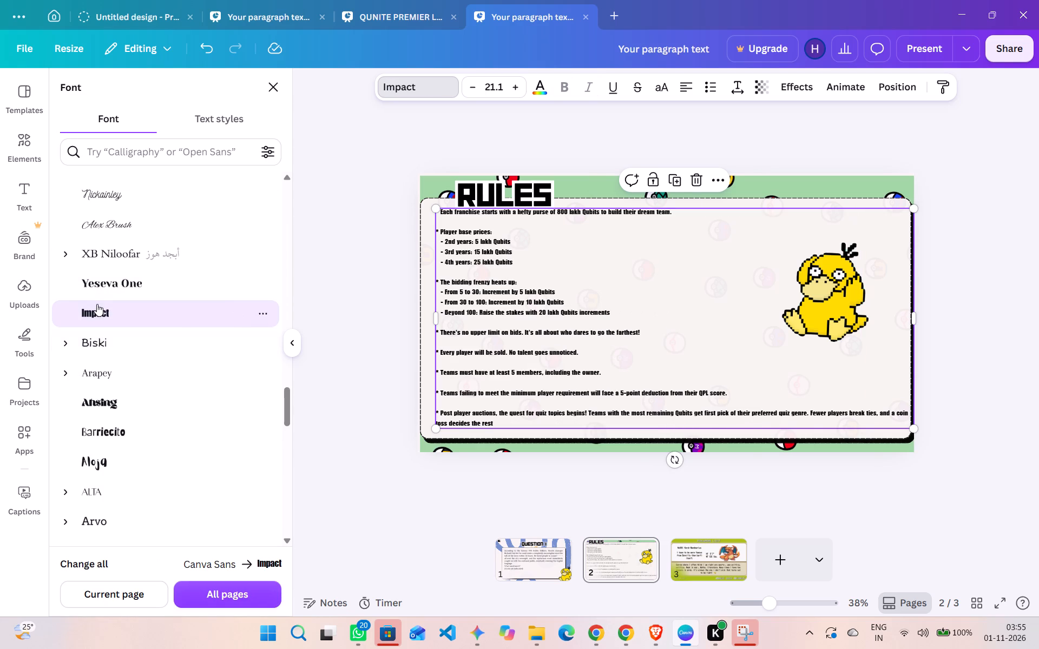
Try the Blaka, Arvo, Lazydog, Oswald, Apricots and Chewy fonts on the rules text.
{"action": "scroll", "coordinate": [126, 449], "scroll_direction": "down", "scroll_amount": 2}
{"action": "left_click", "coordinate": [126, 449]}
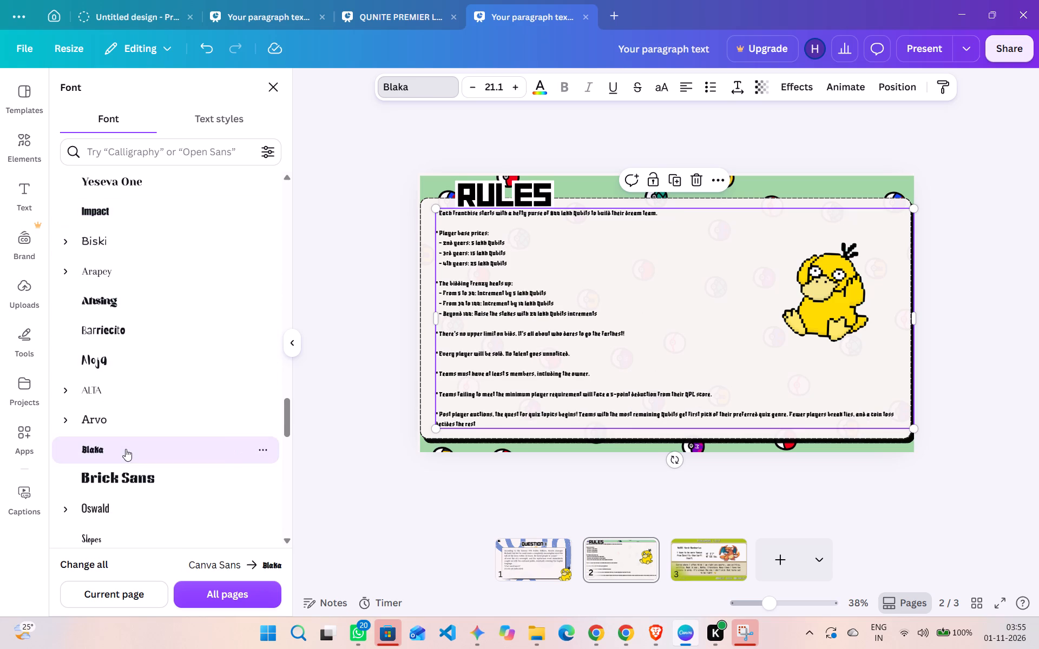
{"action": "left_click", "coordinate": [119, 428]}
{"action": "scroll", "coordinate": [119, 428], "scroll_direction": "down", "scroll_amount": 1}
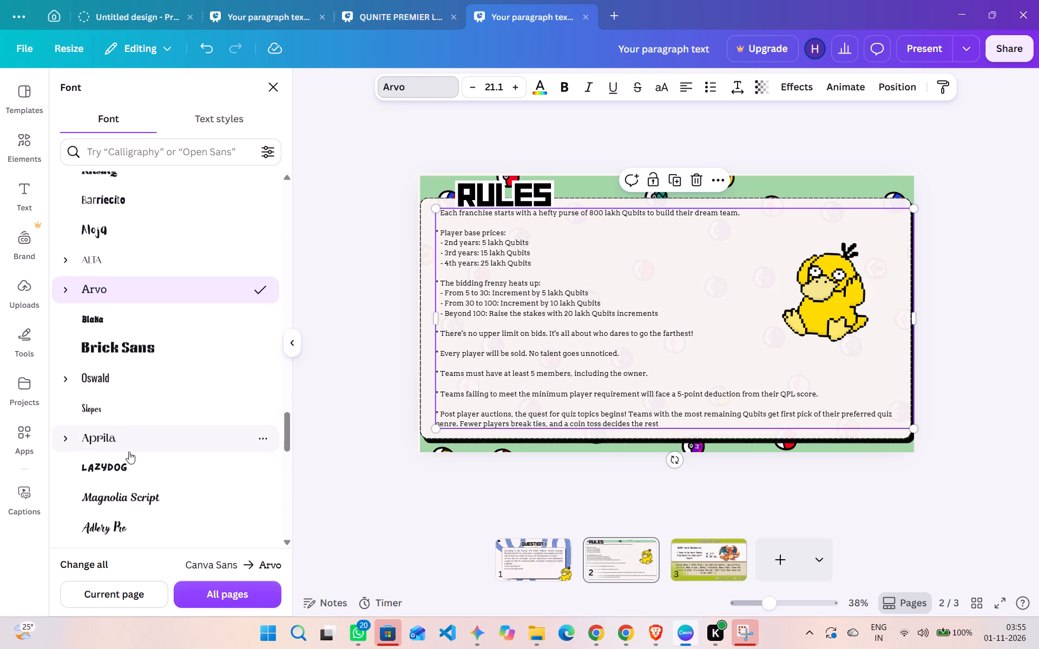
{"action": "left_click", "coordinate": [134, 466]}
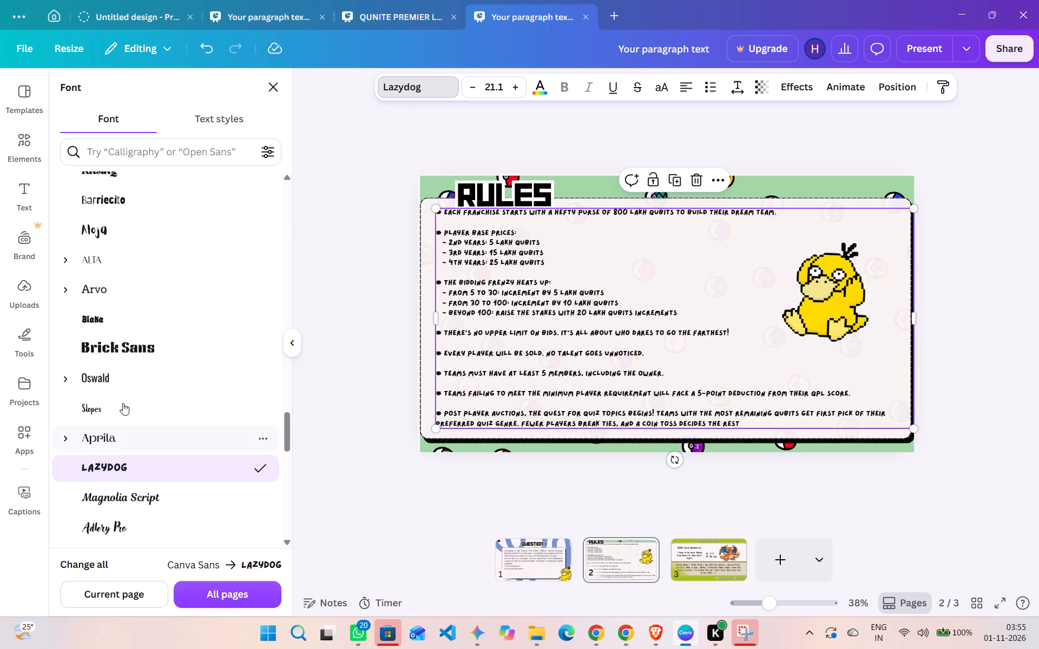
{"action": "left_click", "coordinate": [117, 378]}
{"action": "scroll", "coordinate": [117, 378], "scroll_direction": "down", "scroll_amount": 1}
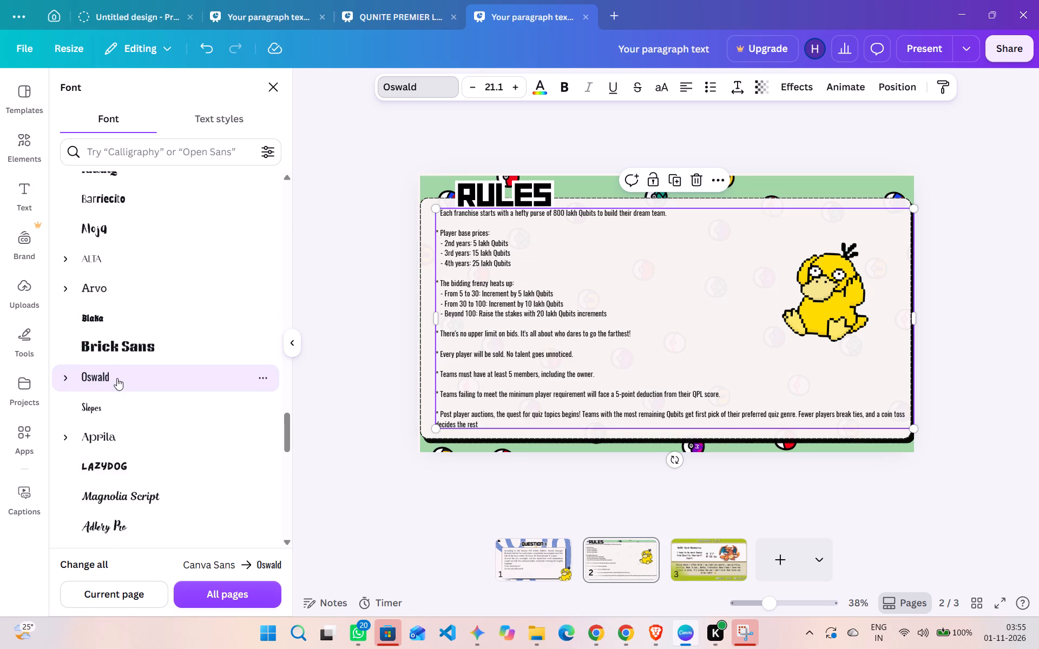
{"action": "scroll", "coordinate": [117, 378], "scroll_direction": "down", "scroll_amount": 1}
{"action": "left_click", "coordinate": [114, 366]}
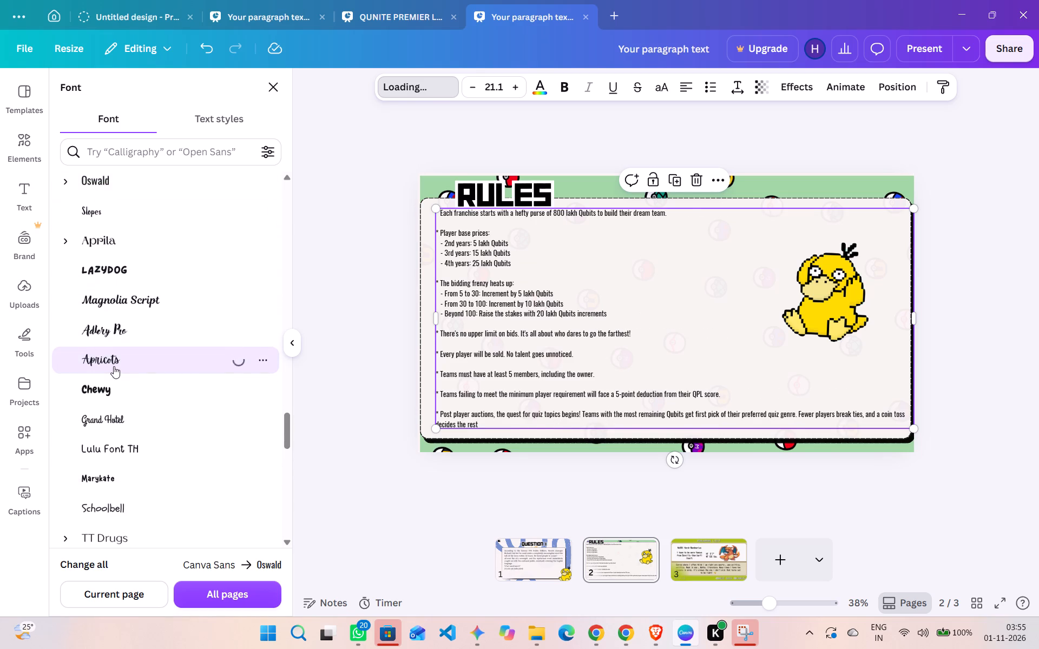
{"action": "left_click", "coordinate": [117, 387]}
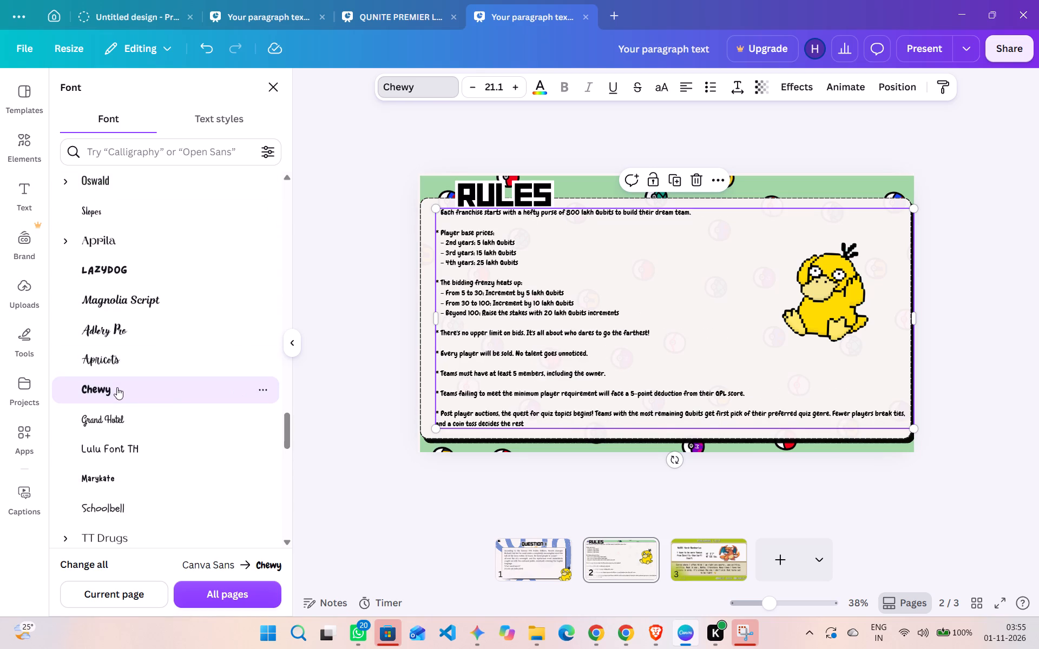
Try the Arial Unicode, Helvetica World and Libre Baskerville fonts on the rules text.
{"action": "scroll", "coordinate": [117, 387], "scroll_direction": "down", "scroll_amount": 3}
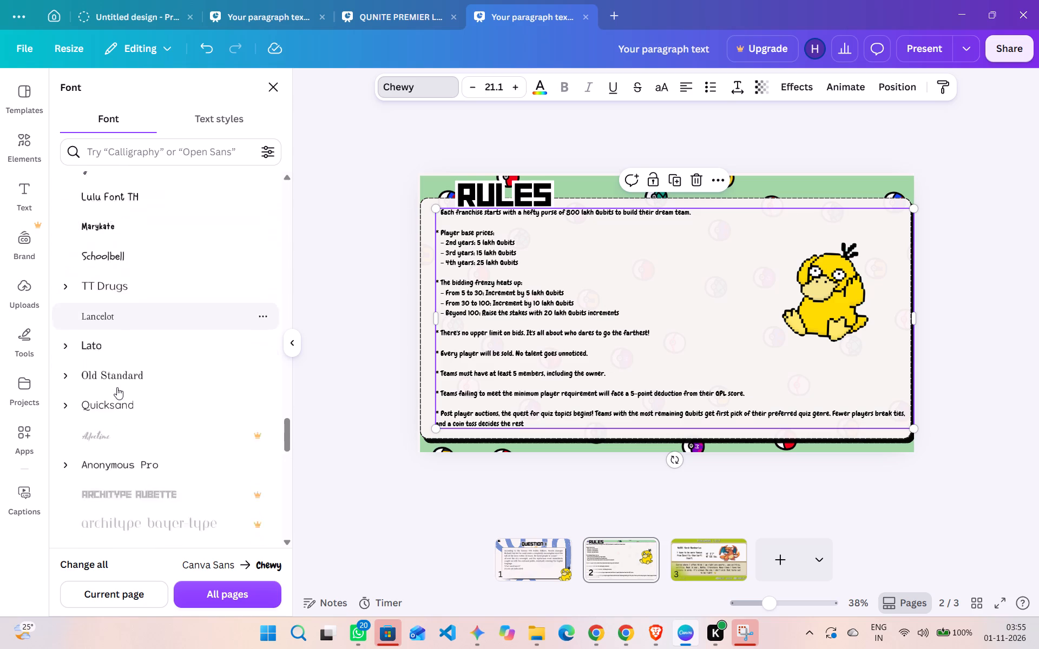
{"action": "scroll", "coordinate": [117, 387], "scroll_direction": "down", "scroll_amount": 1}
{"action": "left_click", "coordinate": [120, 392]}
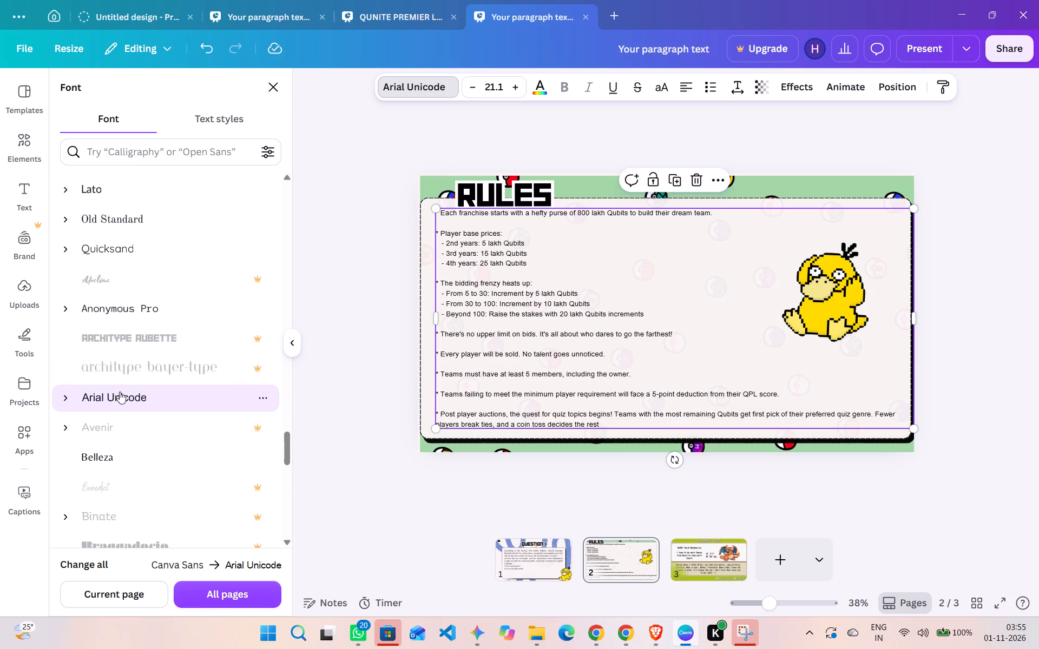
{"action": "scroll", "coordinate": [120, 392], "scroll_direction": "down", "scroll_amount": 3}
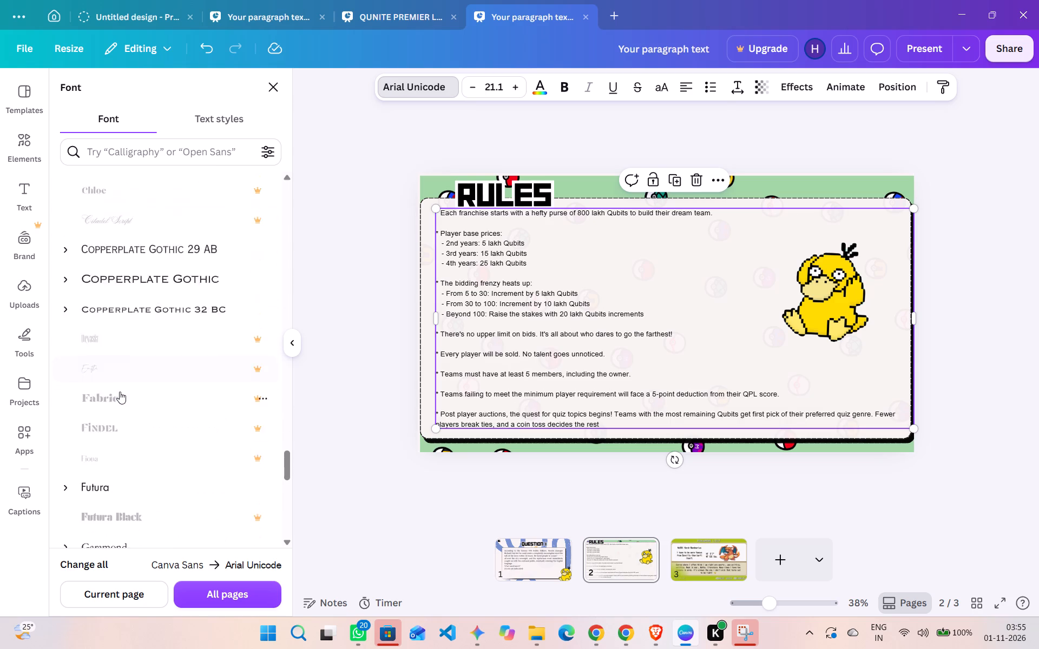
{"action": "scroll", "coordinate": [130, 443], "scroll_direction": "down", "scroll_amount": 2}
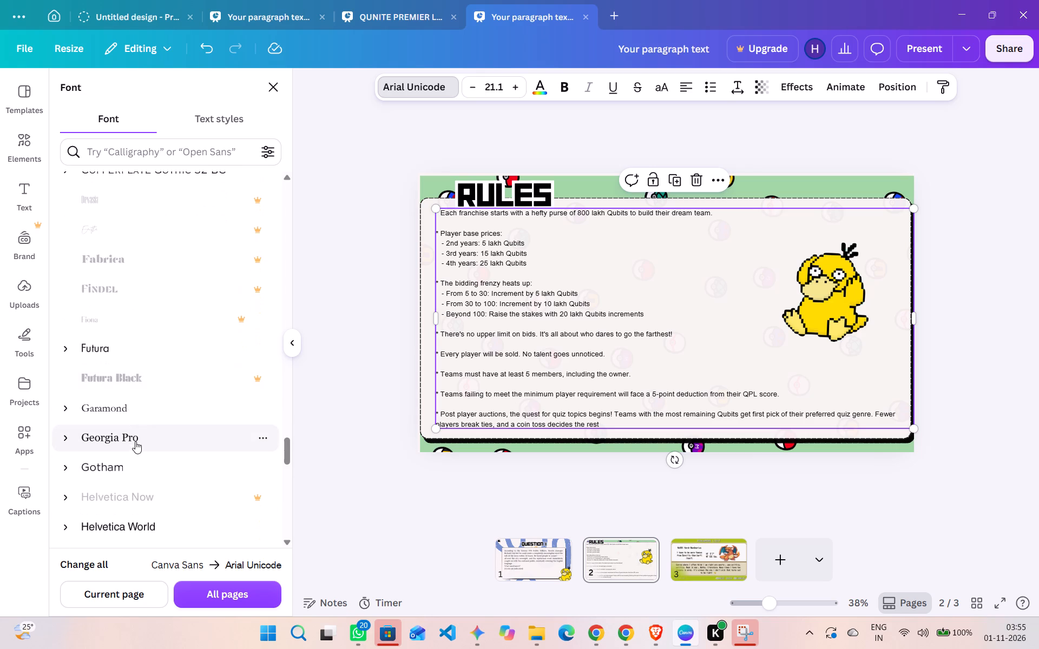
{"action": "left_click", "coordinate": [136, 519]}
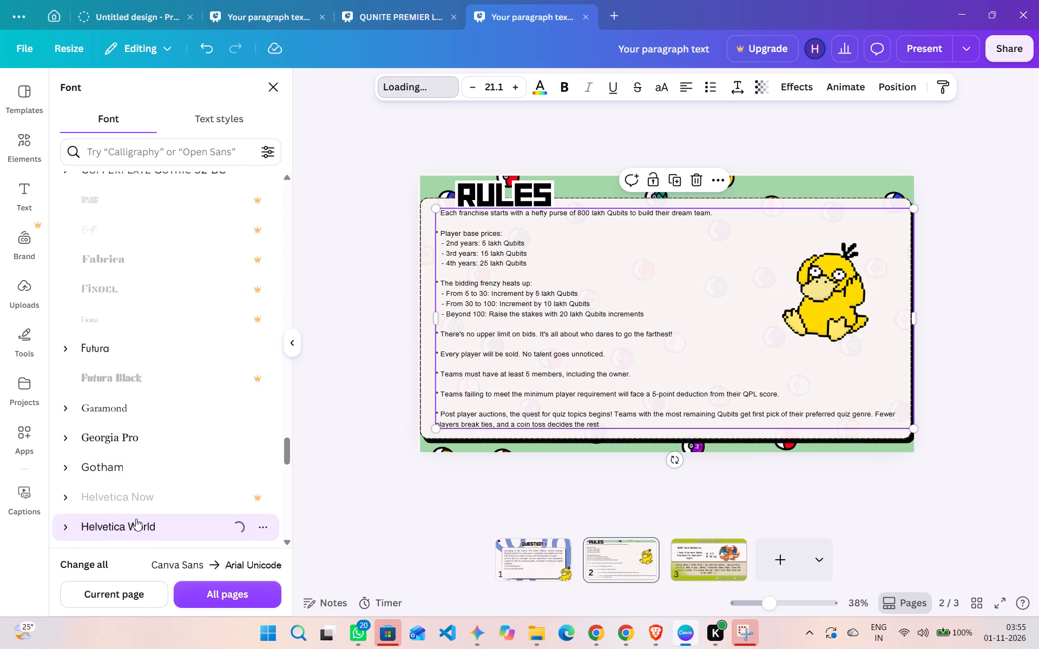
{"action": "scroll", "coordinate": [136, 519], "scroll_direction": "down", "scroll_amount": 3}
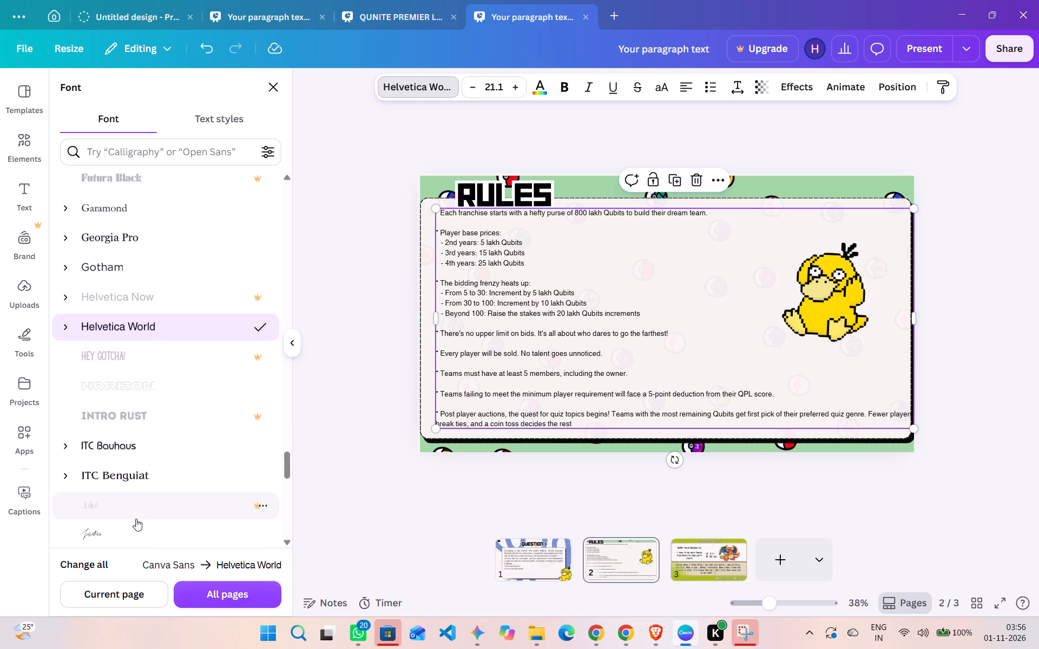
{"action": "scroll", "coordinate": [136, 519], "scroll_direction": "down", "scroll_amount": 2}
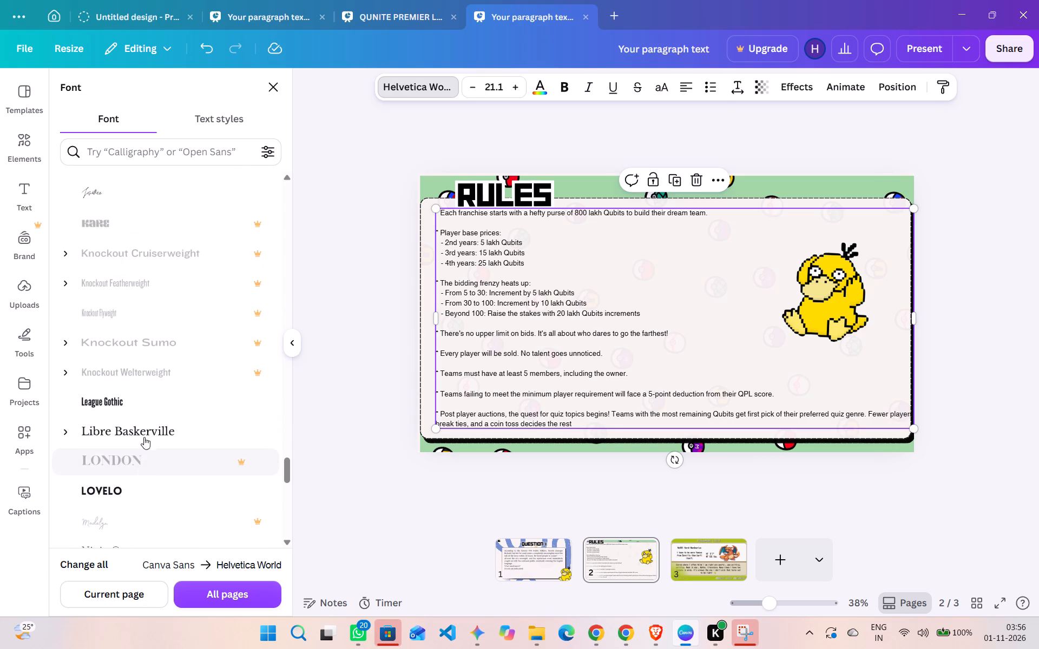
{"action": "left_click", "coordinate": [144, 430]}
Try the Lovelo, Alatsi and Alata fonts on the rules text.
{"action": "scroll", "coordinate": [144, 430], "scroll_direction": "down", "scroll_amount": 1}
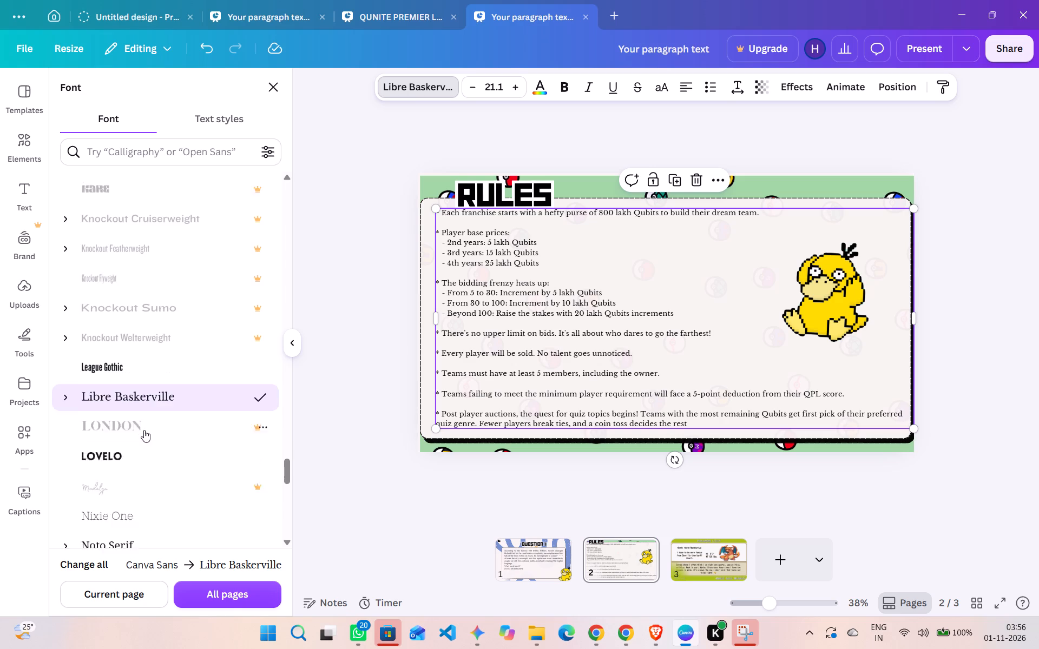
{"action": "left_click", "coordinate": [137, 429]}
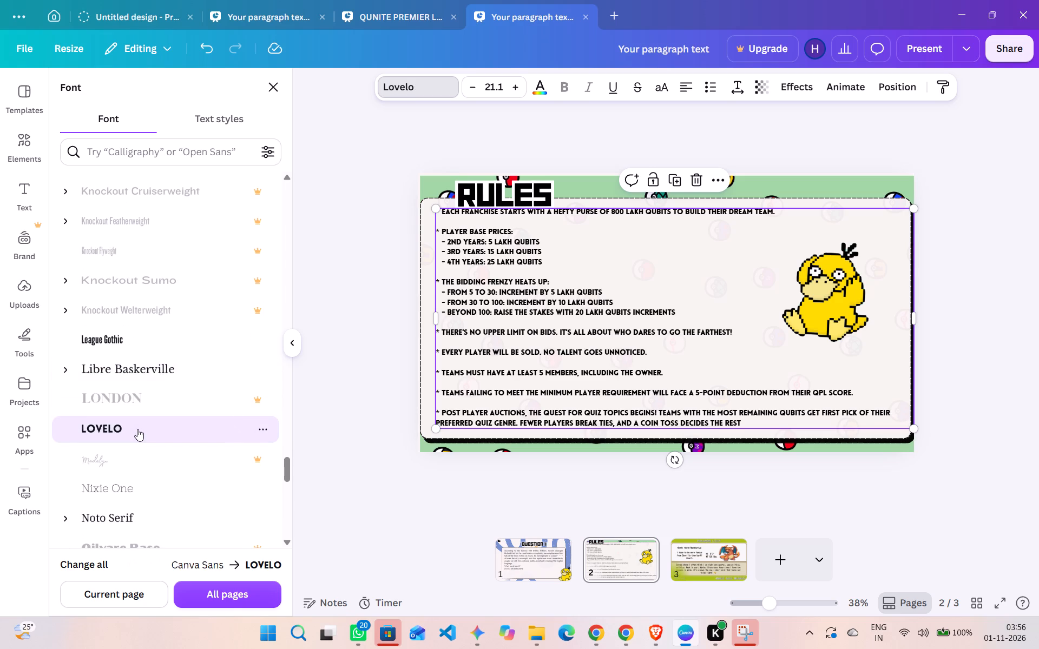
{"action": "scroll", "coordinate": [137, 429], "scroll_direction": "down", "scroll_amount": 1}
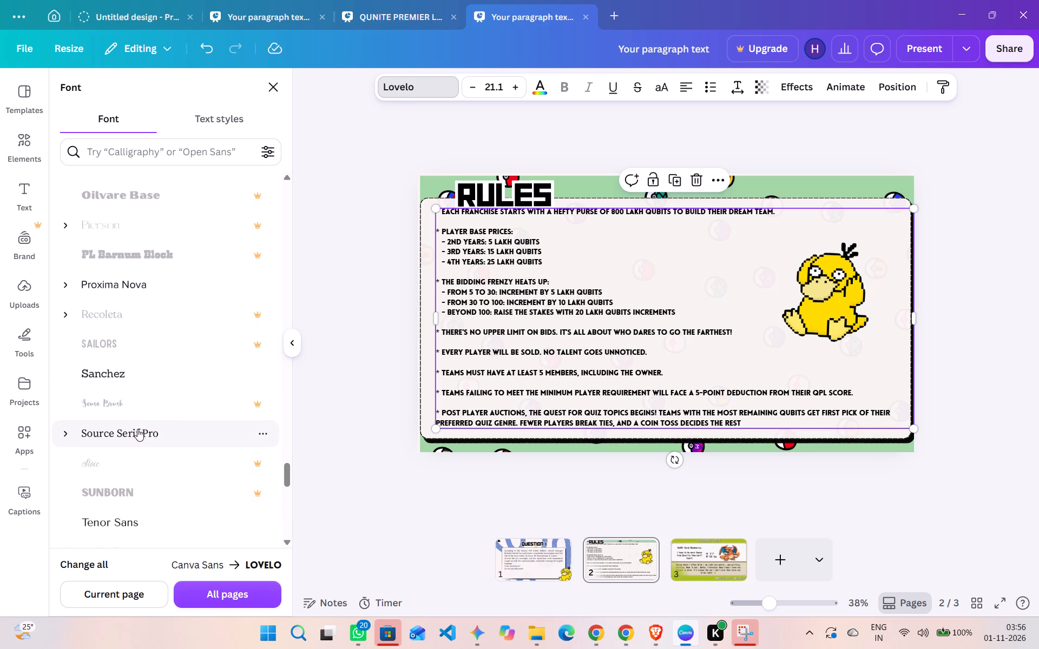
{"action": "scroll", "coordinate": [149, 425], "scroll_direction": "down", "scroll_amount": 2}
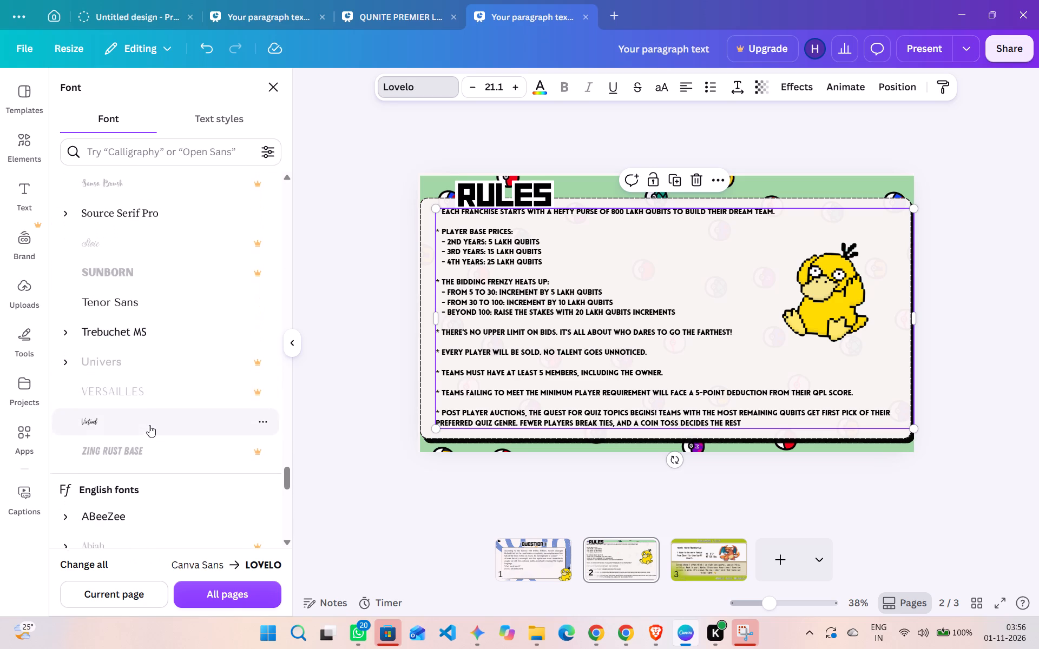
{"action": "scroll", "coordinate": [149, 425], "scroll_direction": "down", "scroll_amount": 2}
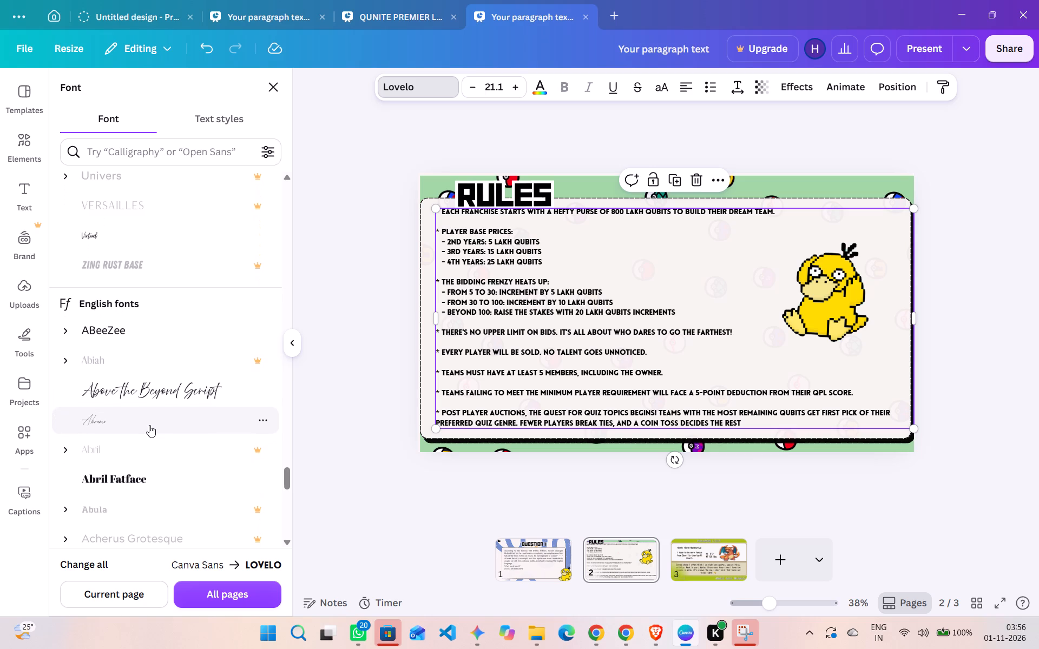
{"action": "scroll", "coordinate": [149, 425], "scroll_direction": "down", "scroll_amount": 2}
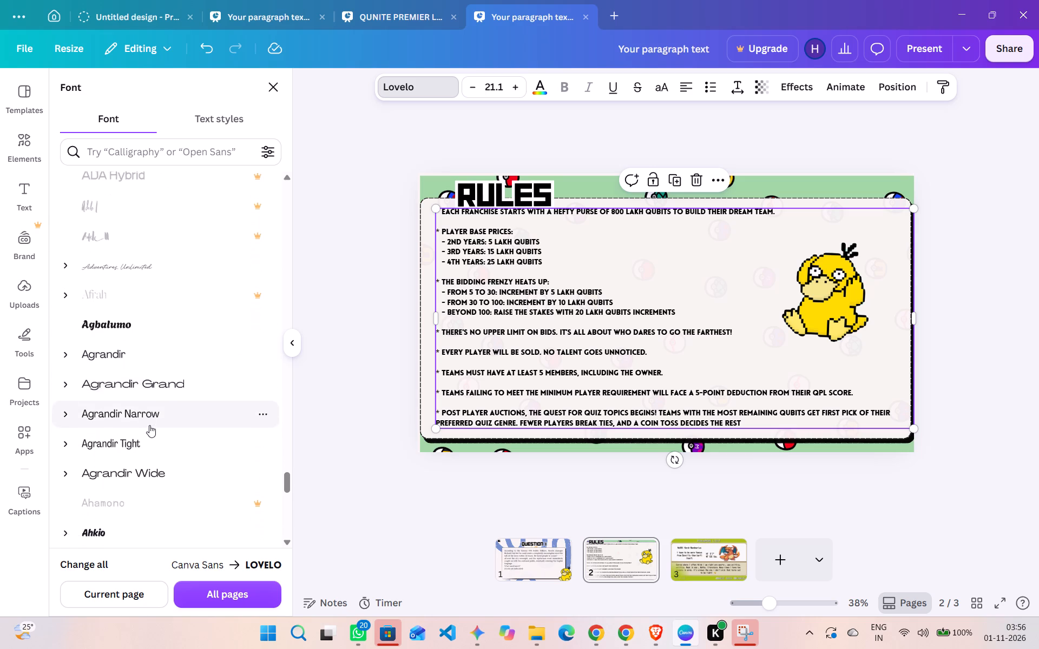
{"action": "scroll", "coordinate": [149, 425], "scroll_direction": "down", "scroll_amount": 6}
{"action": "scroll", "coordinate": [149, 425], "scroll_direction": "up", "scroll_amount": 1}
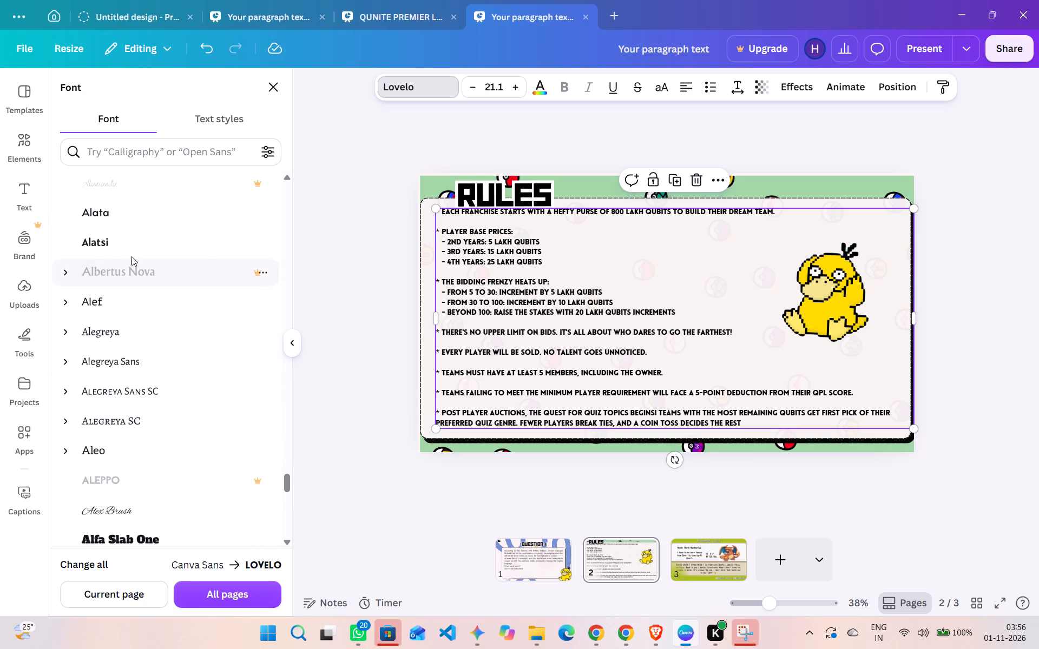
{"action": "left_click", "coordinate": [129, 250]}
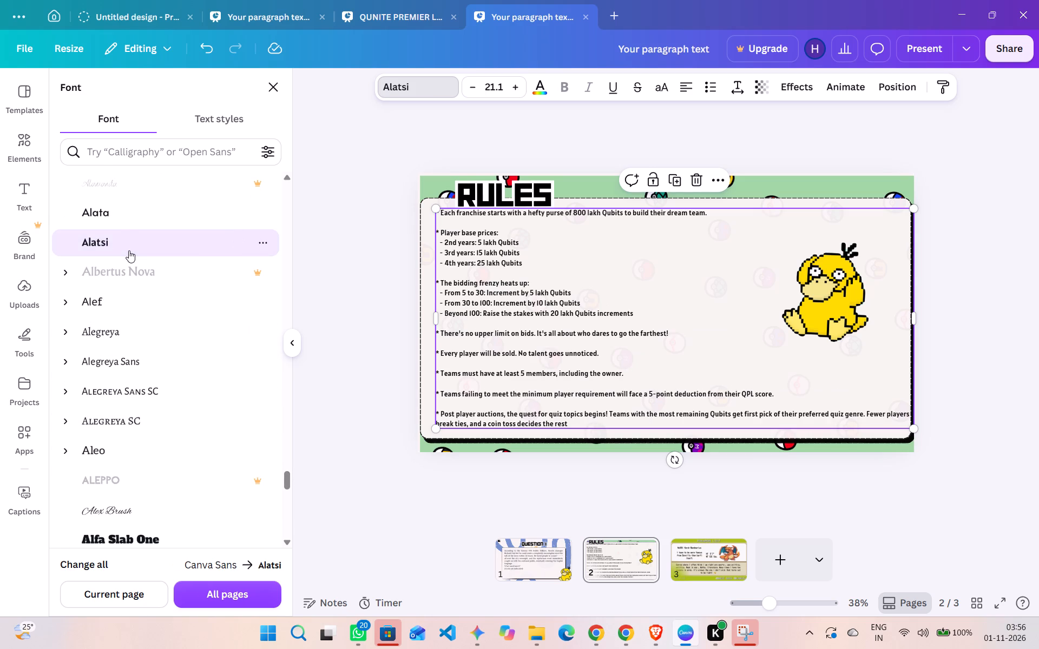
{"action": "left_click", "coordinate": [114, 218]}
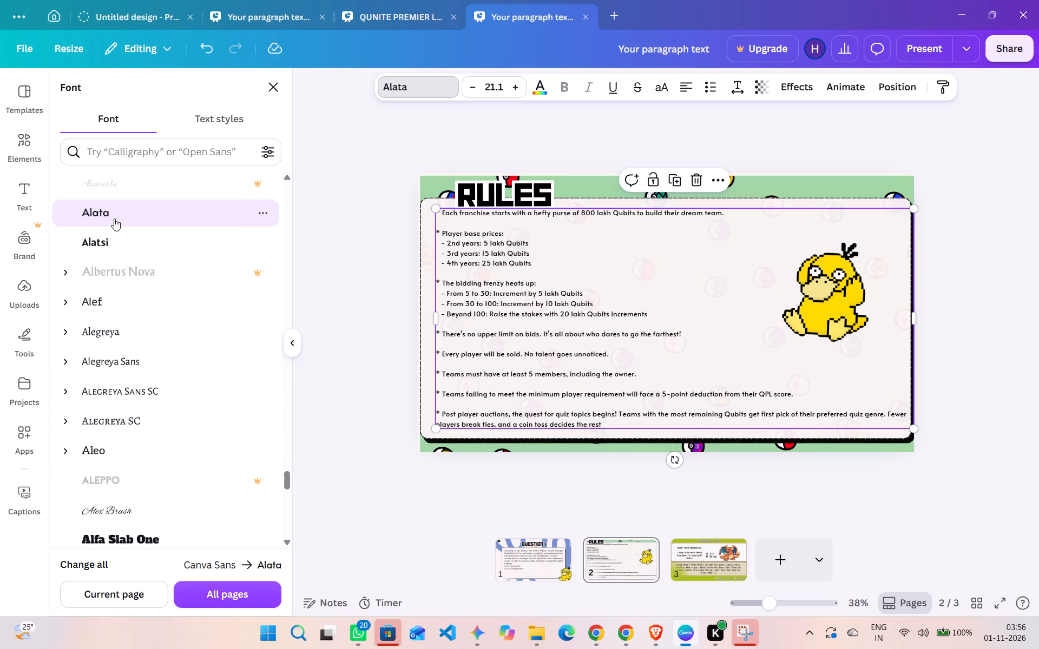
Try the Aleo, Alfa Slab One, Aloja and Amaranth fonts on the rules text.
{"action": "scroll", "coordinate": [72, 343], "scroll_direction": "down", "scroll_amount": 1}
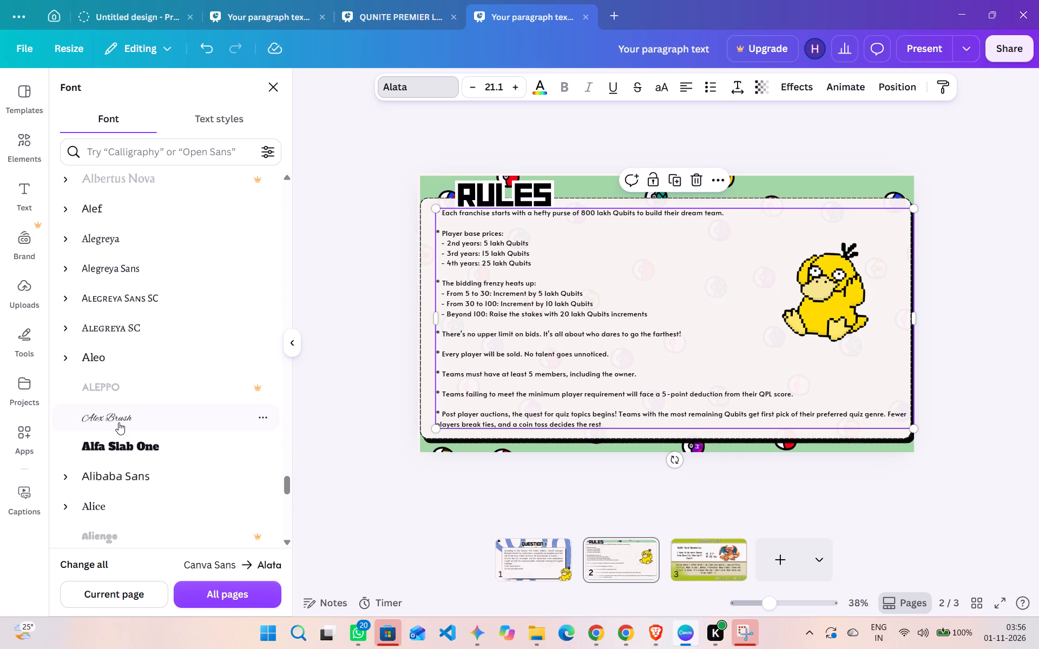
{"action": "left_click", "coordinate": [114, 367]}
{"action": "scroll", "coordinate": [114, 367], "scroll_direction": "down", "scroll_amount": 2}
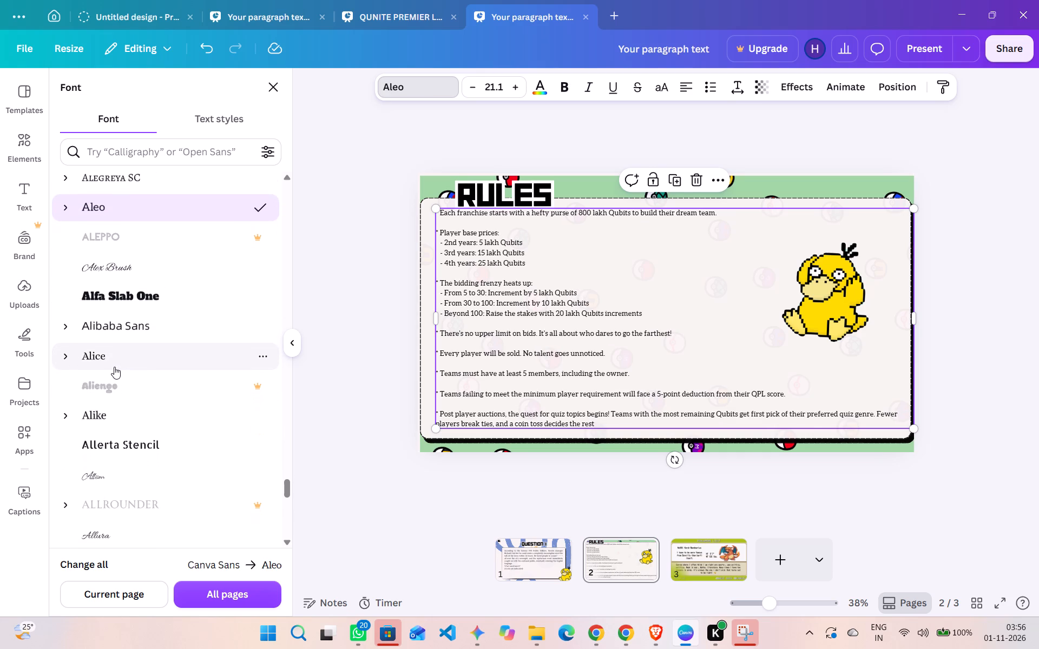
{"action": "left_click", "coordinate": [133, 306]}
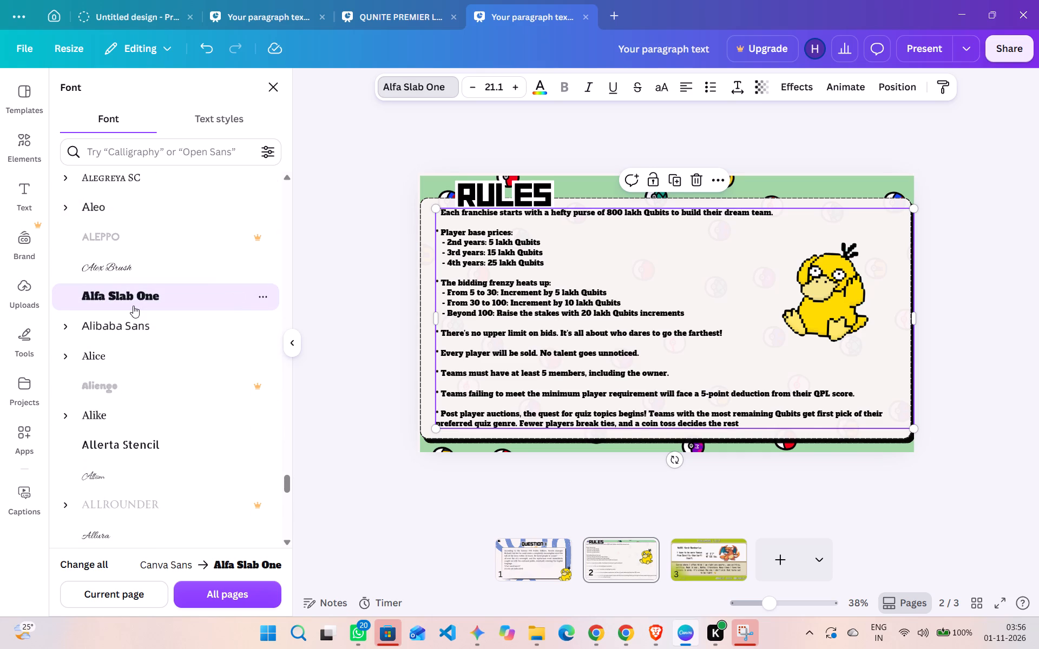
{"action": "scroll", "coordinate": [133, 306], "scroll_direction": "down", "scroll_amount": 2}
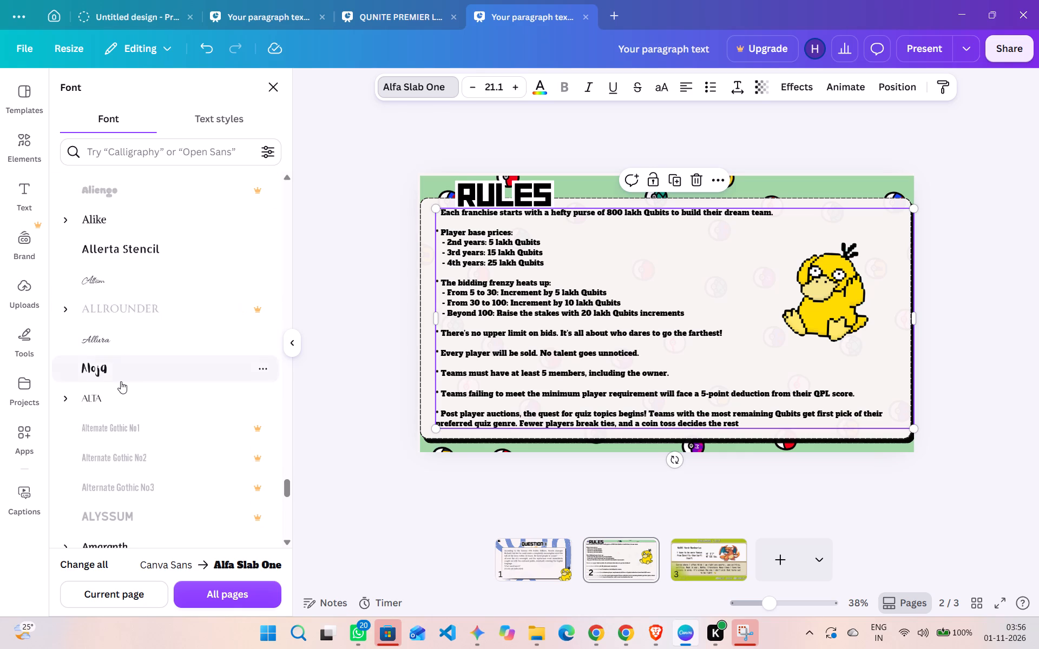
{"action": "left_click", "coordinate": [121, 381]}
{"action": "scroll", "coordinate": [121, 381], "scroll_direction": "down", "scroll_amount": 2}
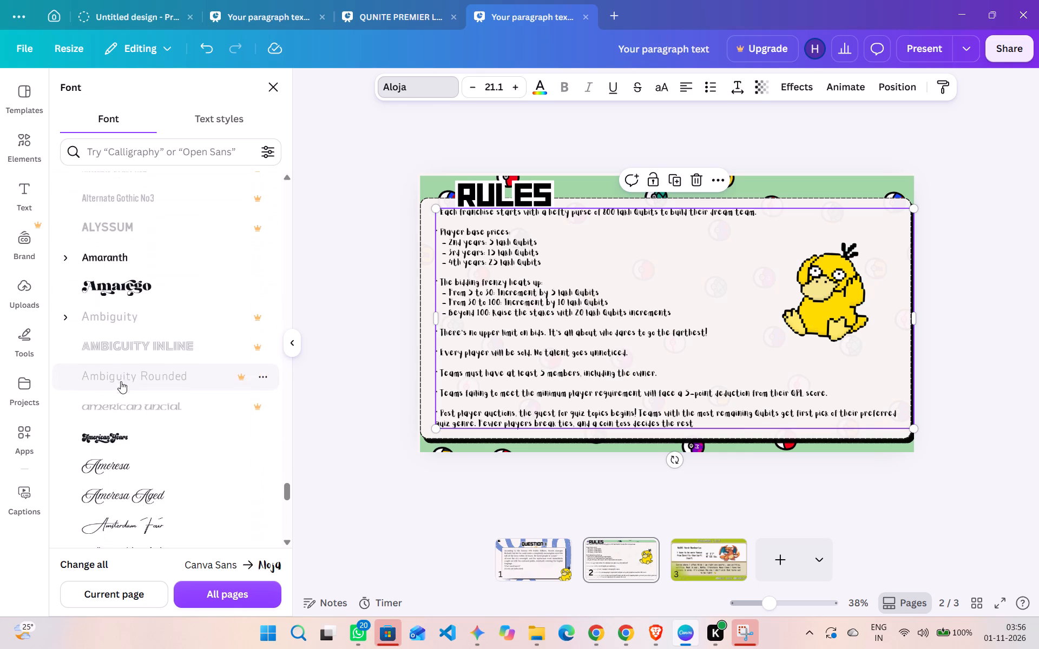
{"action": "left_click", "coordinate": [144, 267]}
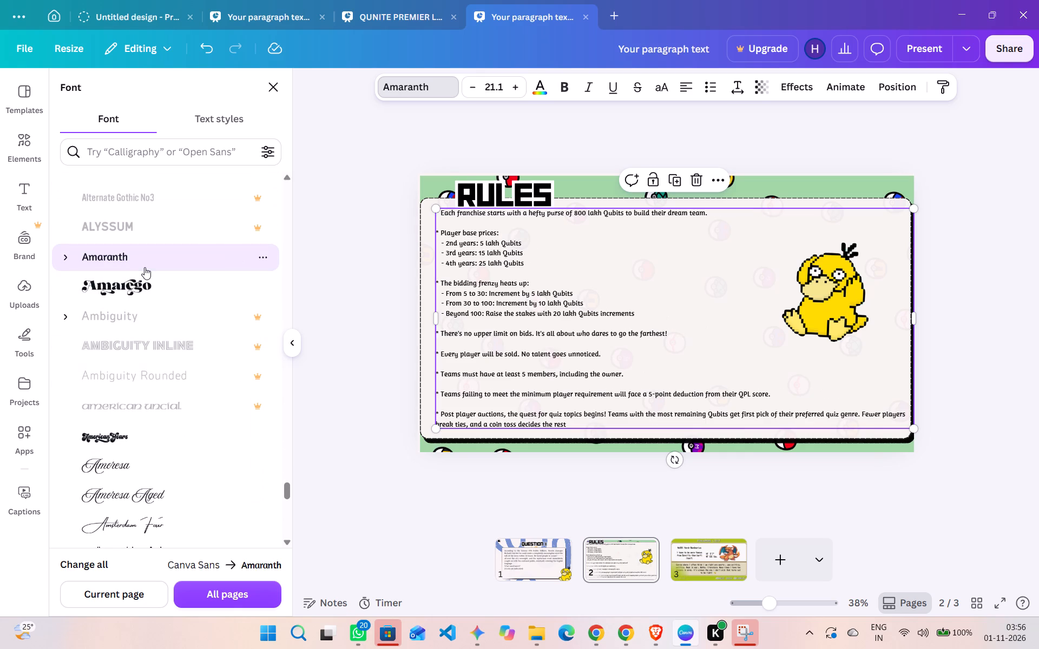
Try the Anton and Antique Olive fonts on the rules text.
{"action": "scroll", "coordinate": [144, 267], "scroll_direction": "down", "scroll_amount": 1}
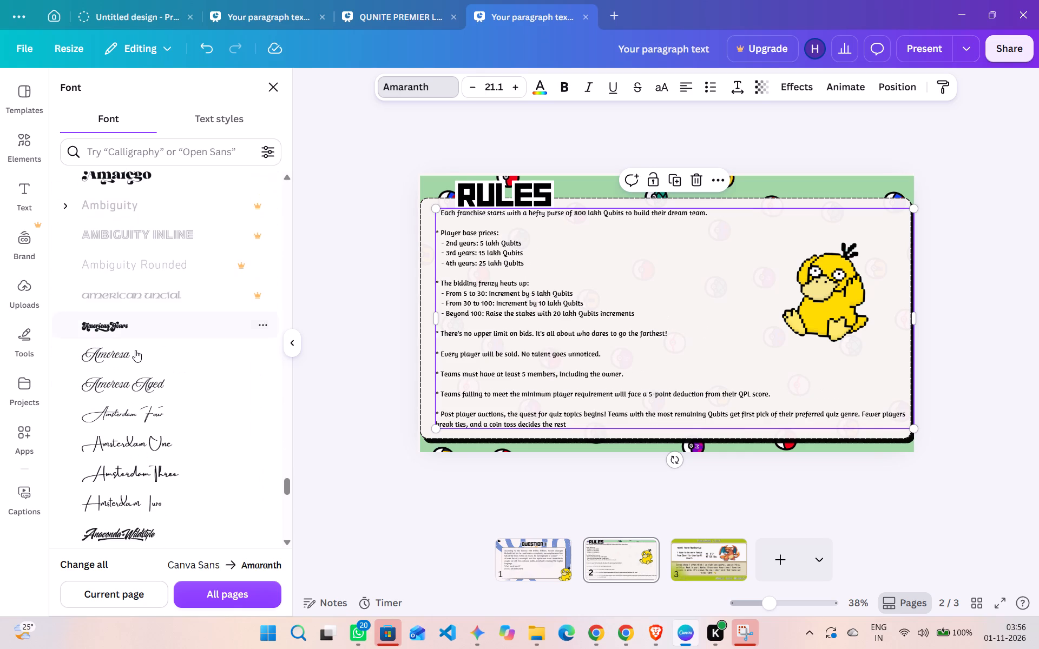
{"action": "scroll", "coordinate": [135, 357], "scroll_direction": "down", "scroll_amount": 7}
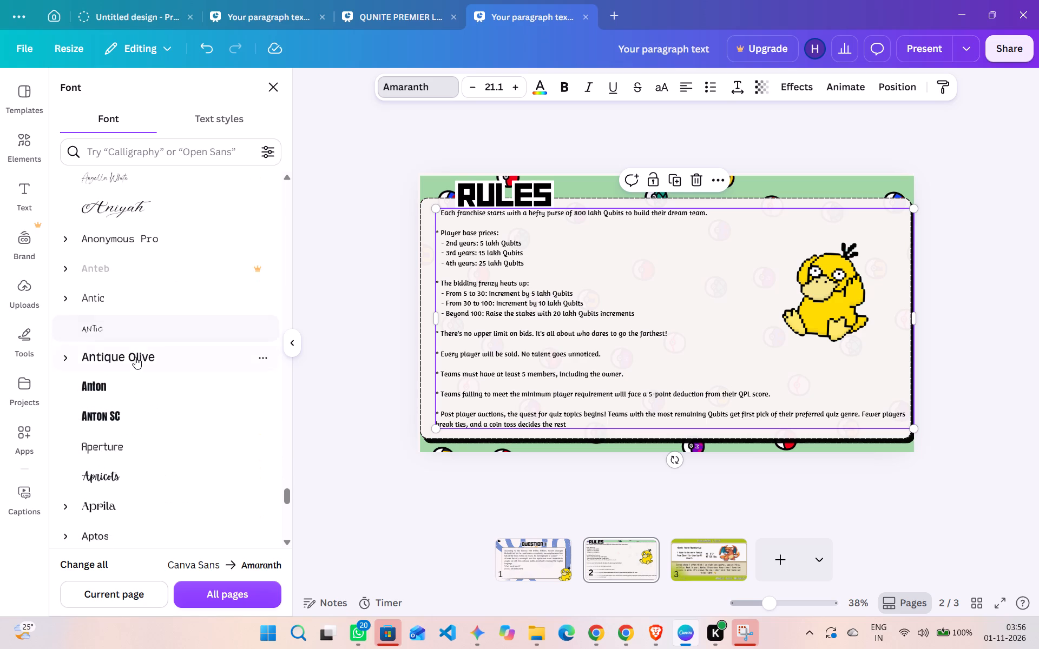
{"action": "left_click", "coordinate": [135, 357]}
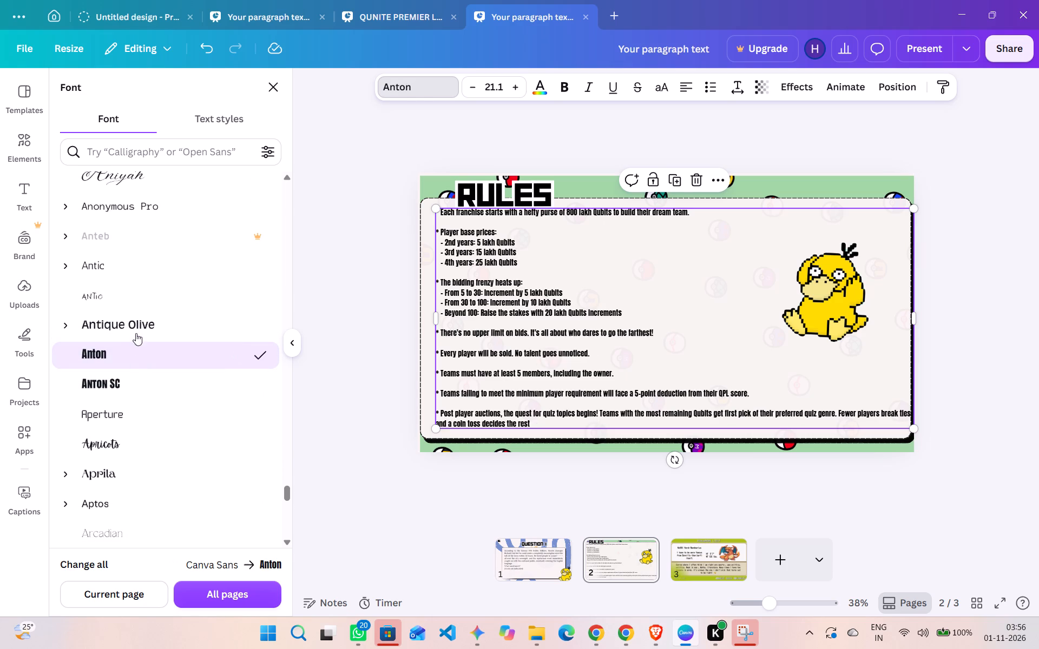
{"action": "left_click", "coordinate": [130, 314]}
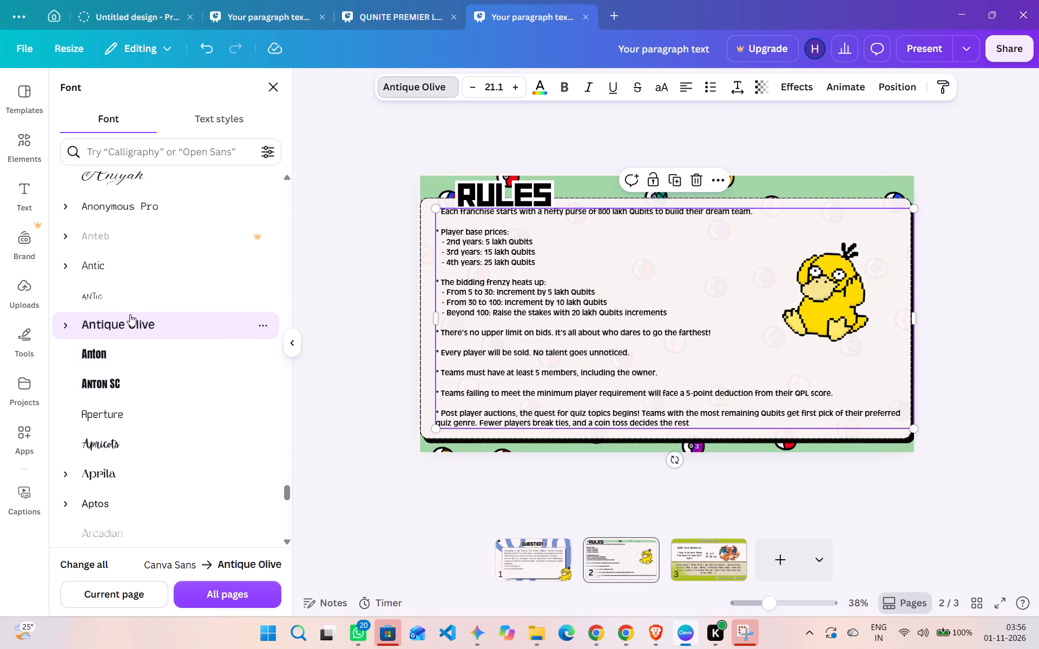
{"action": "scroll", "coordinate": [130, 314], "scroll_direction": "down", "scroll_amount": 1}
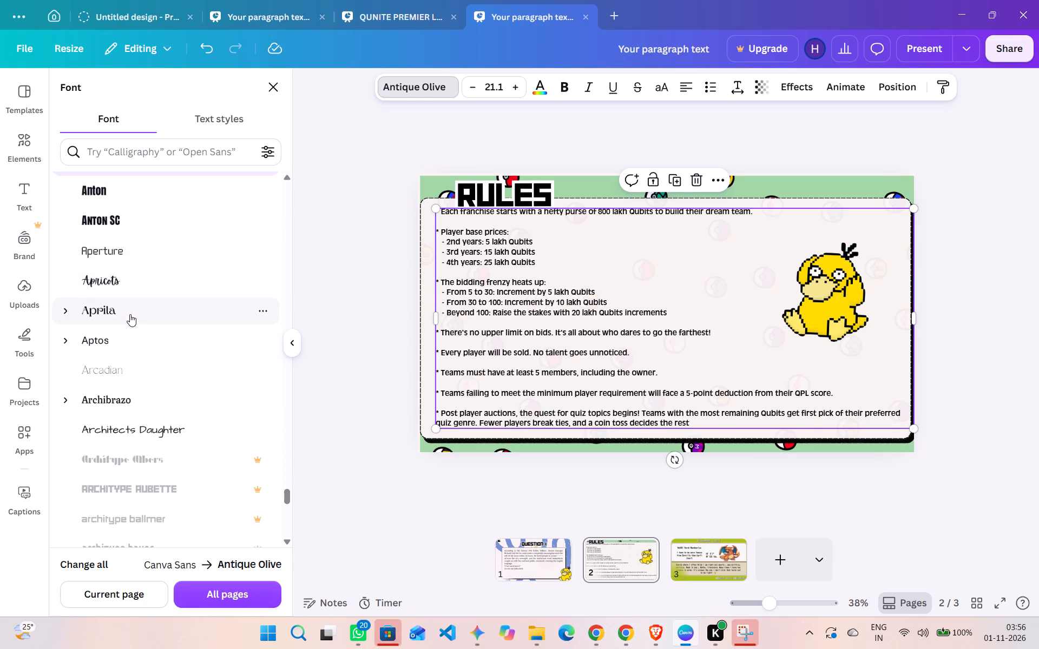
Move the rules text block slightly left and down within the pale panel, and deselect it.
{"action": "left_click_drag", "start_coordinate": [470, 288], "coordinate": [464, 294]}
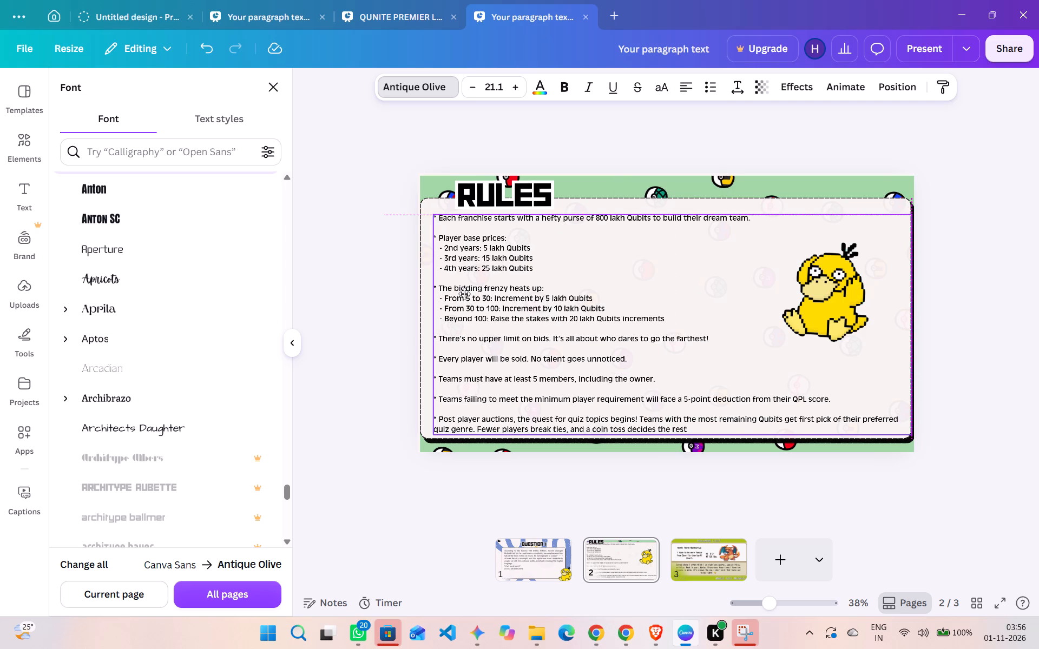
{"action": "left_click_drag", "start_coordinate": [464, 294], "coordinate": [464, 292]}
{"action": "left_click", "coordinate": [367, 345]}
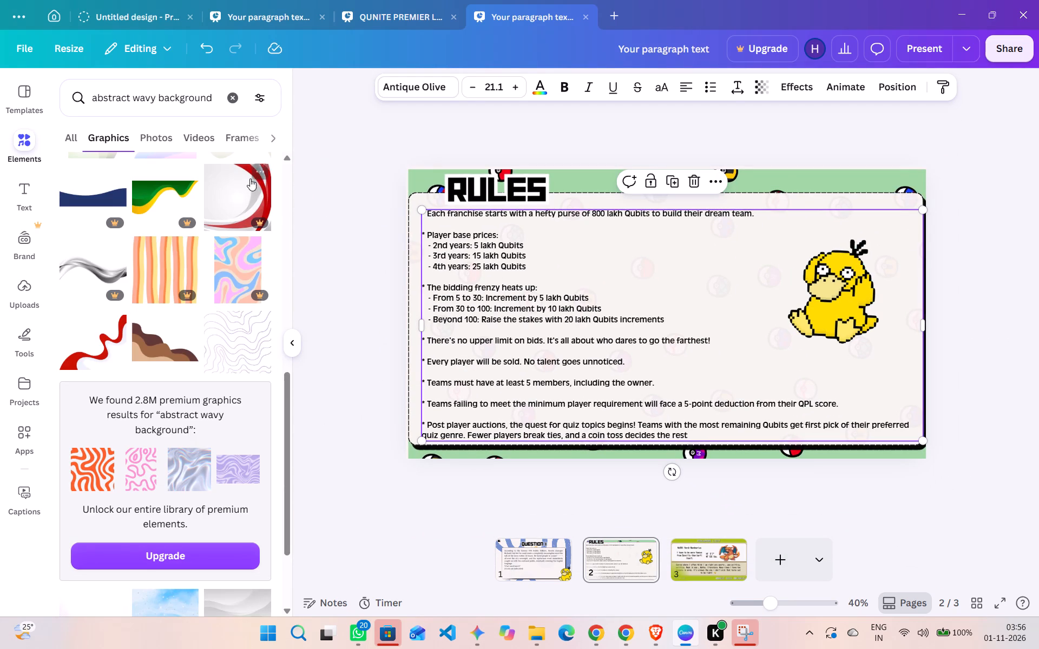
Search the fonts for "lovelo", apply Lovelo to the rules text, and check the slide with the text deselected.
{"action": "left_click", "coordinate": [433, 83]}
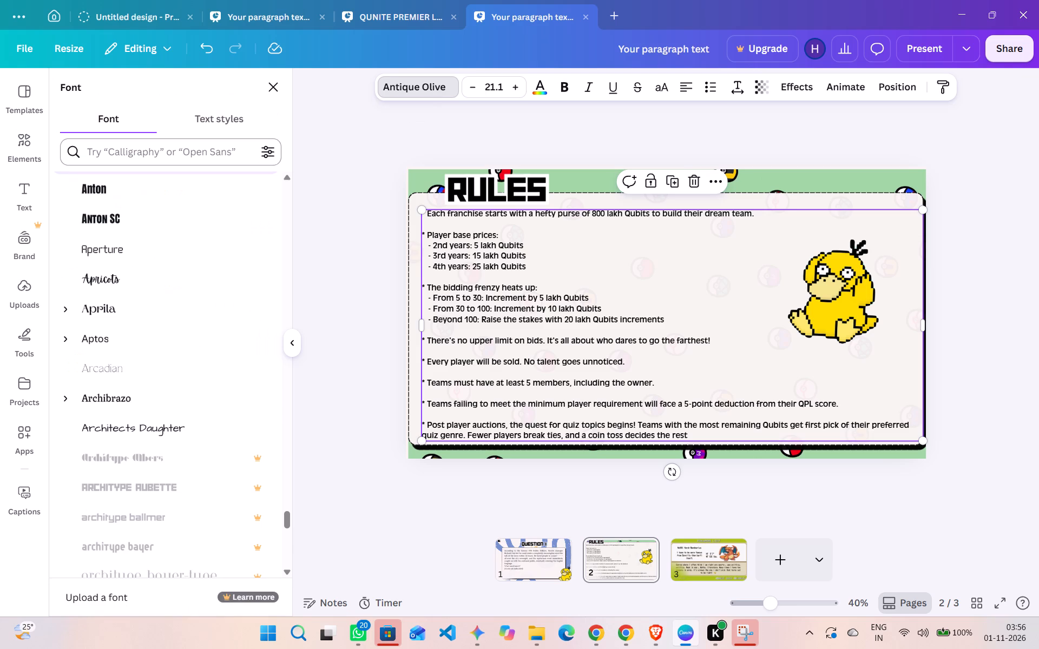
{"action": "left_click", "coordinate": [207, 165]}
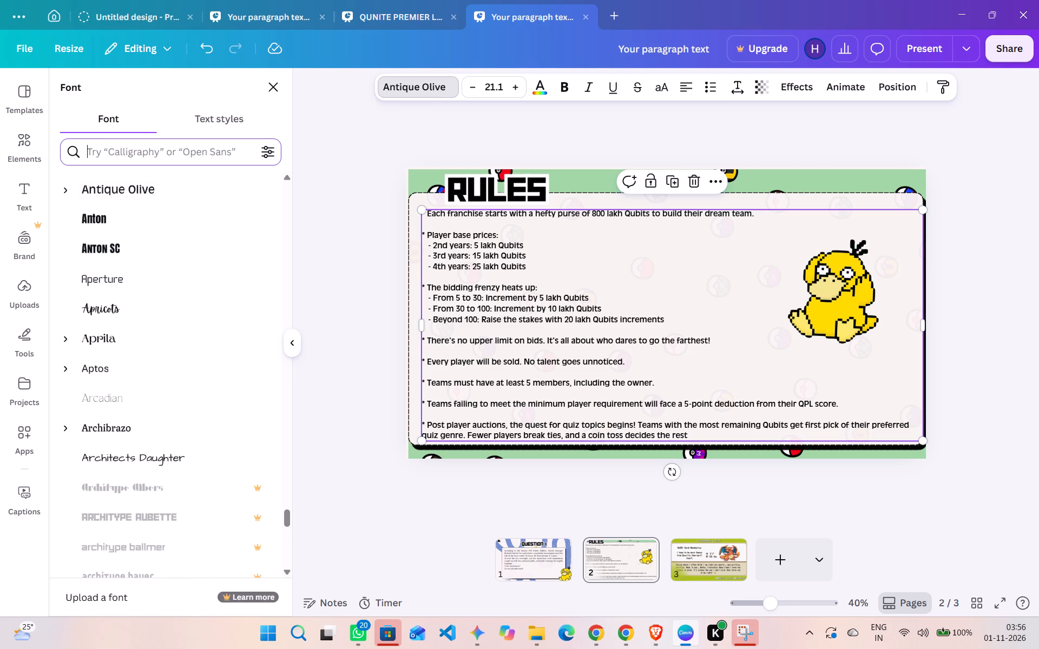
{"action": "left_click", "coordinate": [148, 142]}
{"action": "type", "text": "lov"}
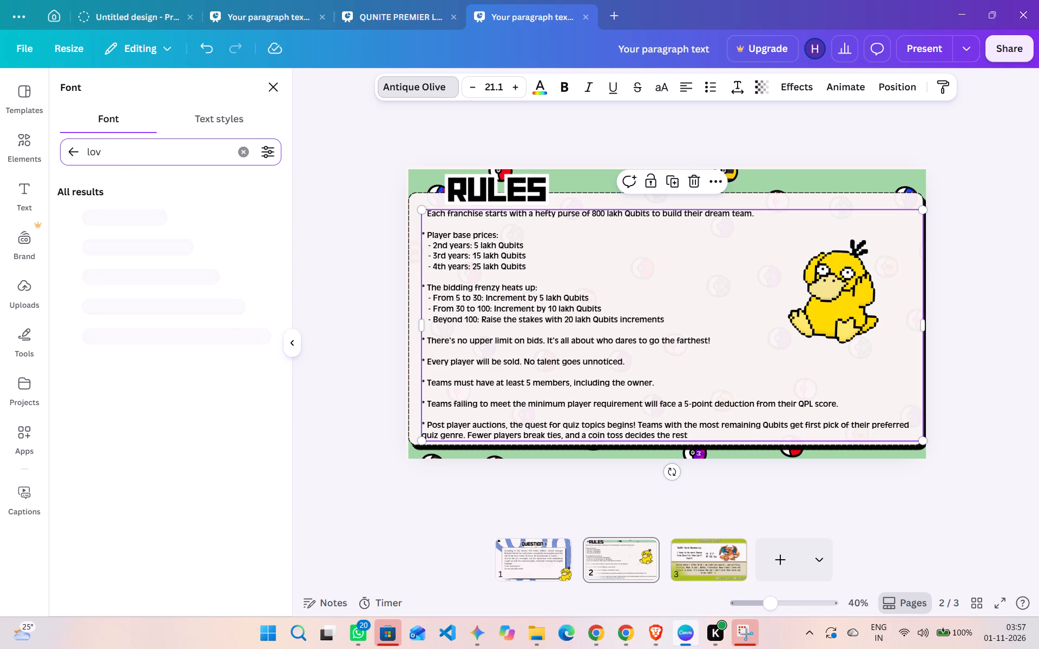
{"action": "key", "text": "e"}
{"action": "type", "text": "lo"}
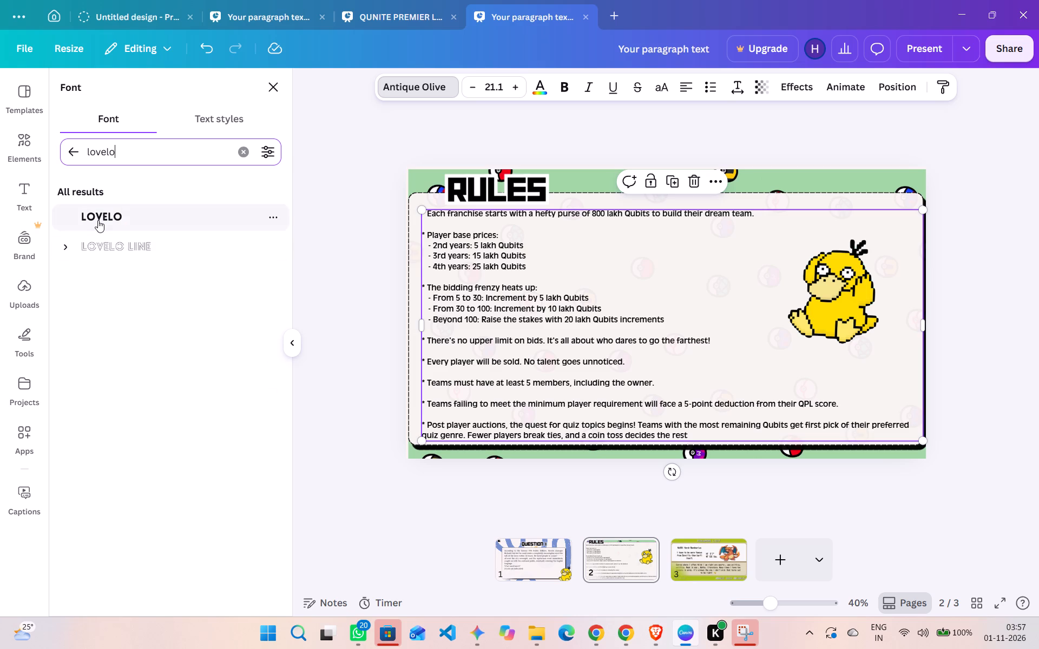
{"action": "left_click", "coordinate": [98, 220]}
{"action": "left_click", "coordinate": [345, 328]}
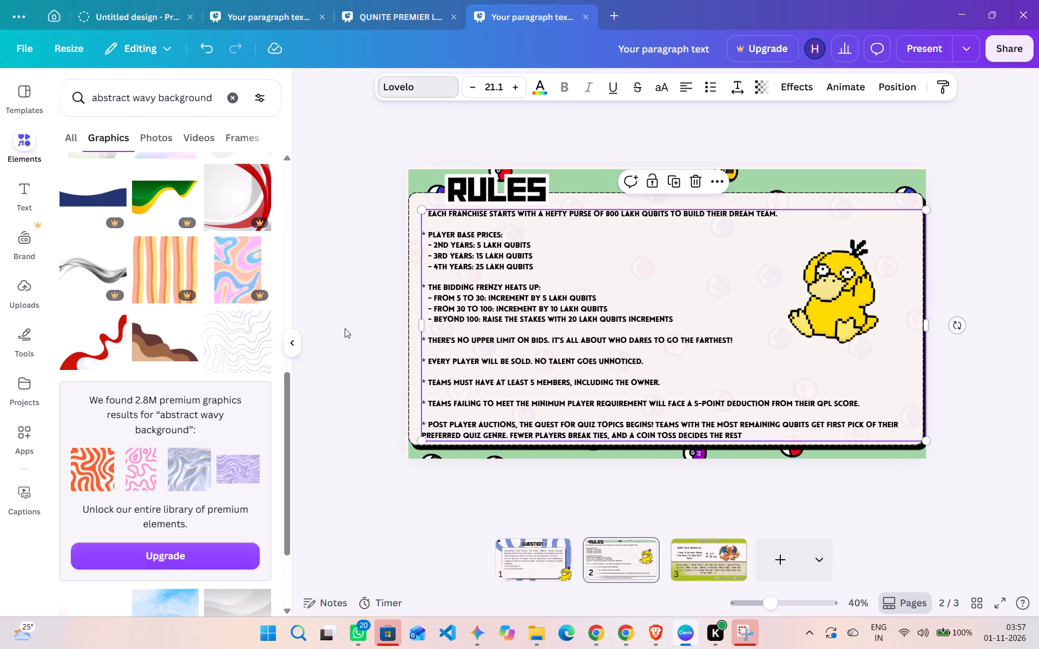
{"action": "scroll", "coordinate": [369, 327], "scroll_direction": "right", "scroll_amount": 1}
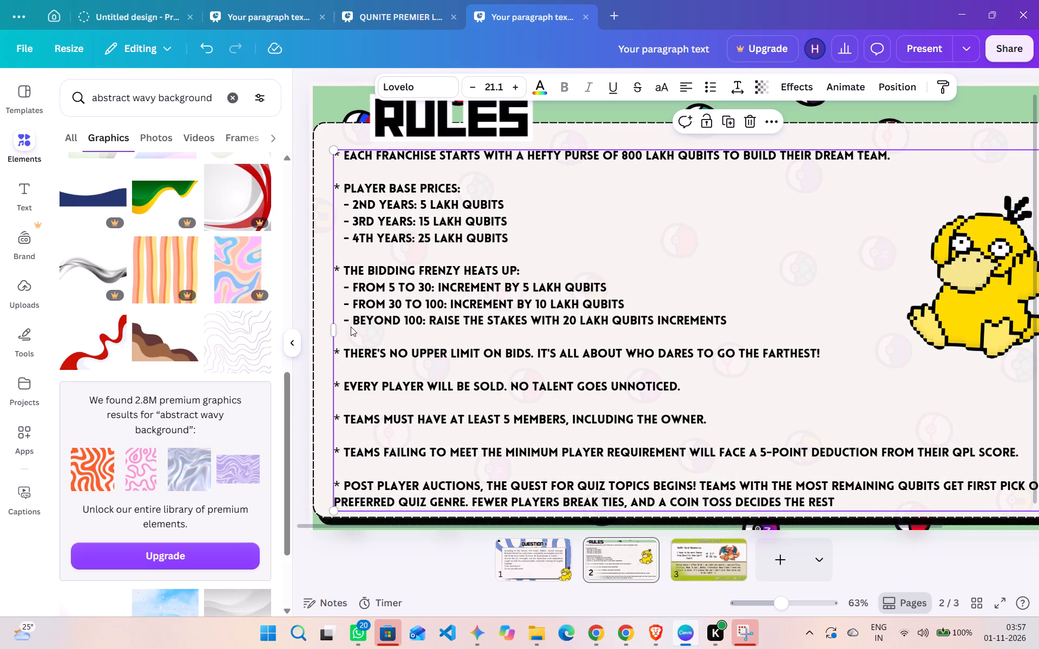
{"action": "scroll", "coordinate": [351, 327], "scroll_direction": "right", "scroll_amount": 1}
{"action": "left_click", "coordinate": [317, 325]}
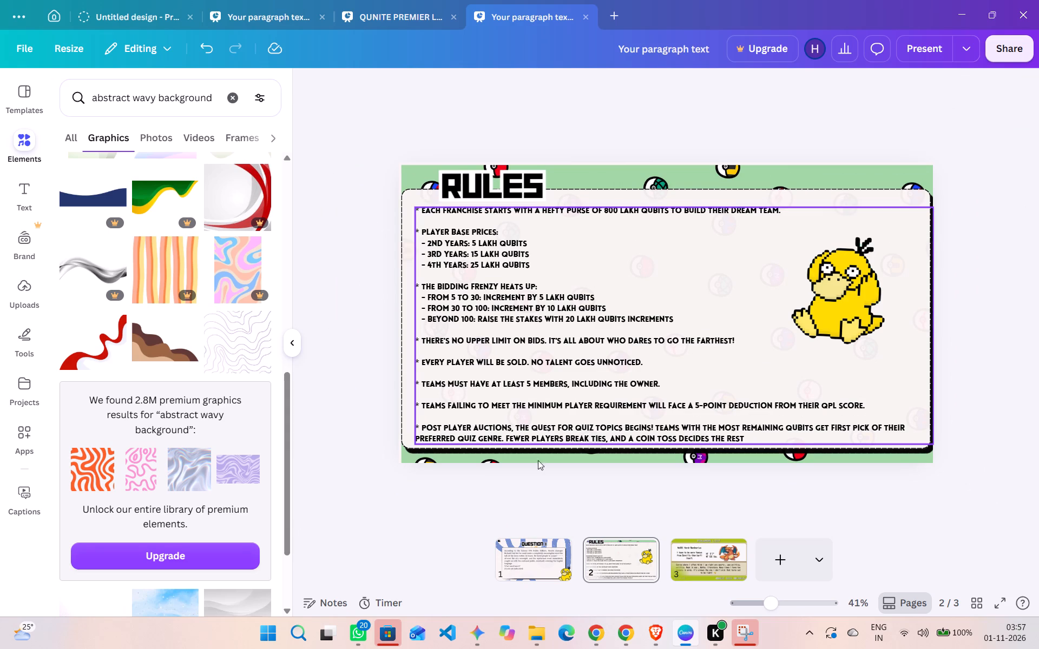
{"action": "left_click", "coordinate": [484, 524]}
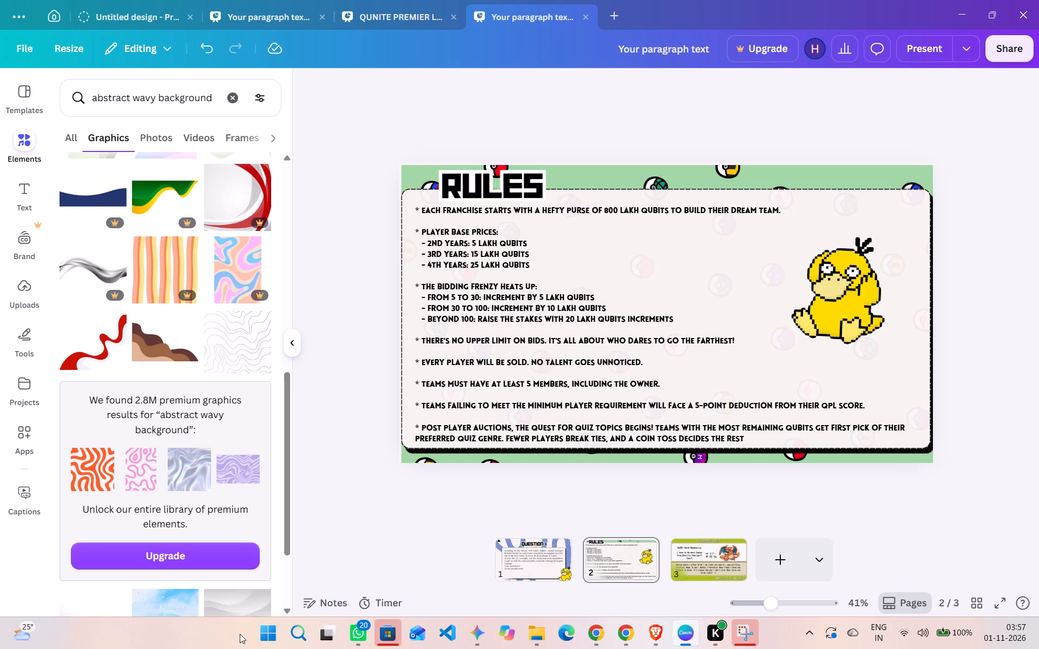
{"action": "left_click", "coordinate": [271, 637]}
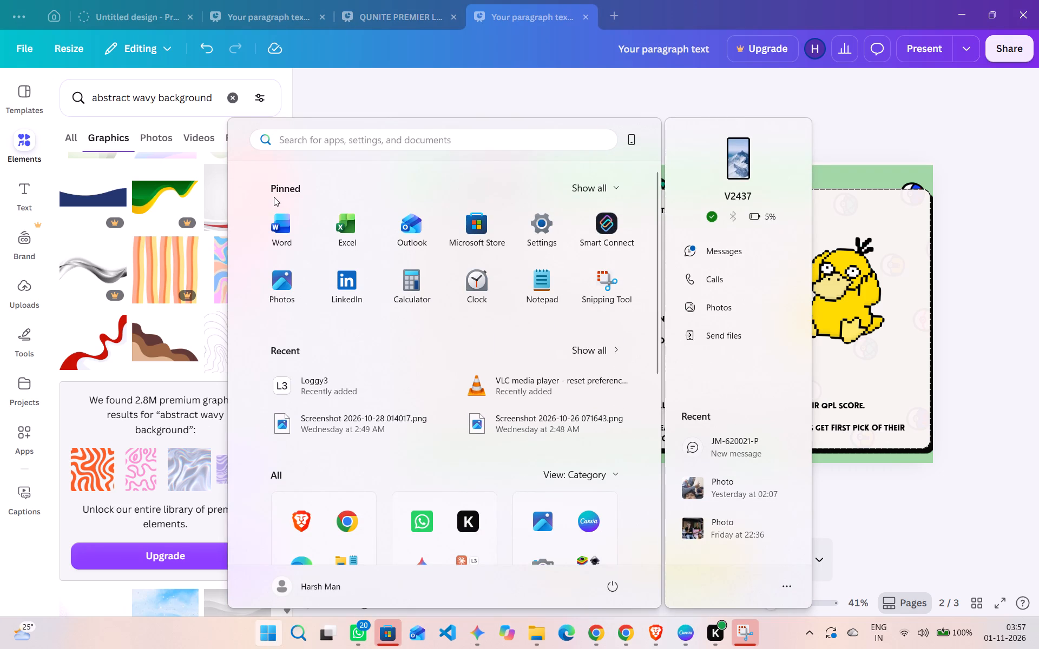
{"action": "type", "text": "cl"}
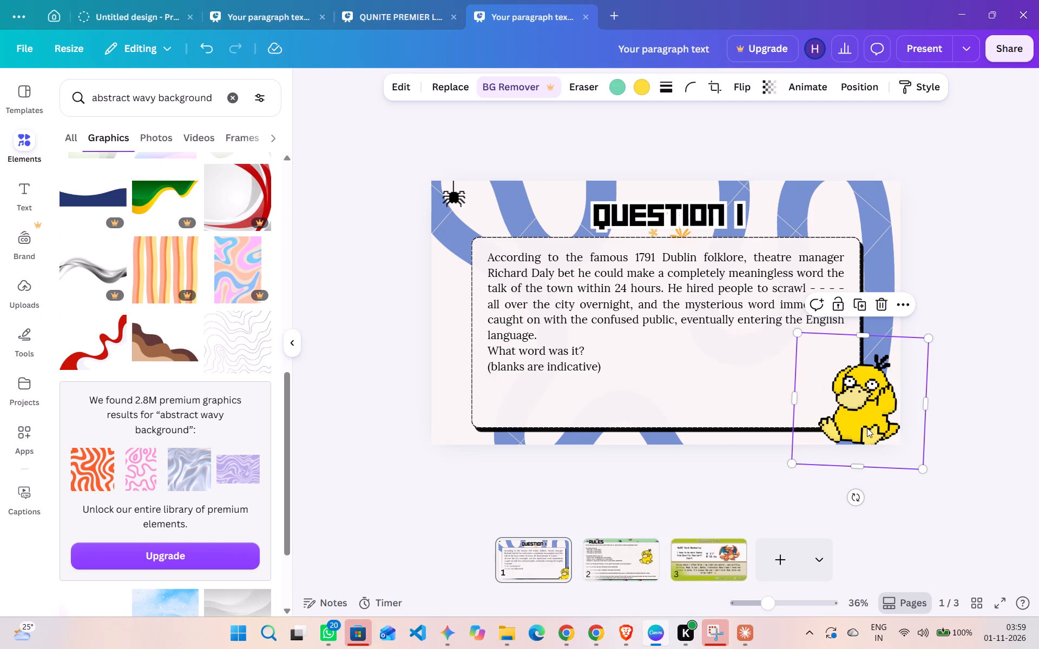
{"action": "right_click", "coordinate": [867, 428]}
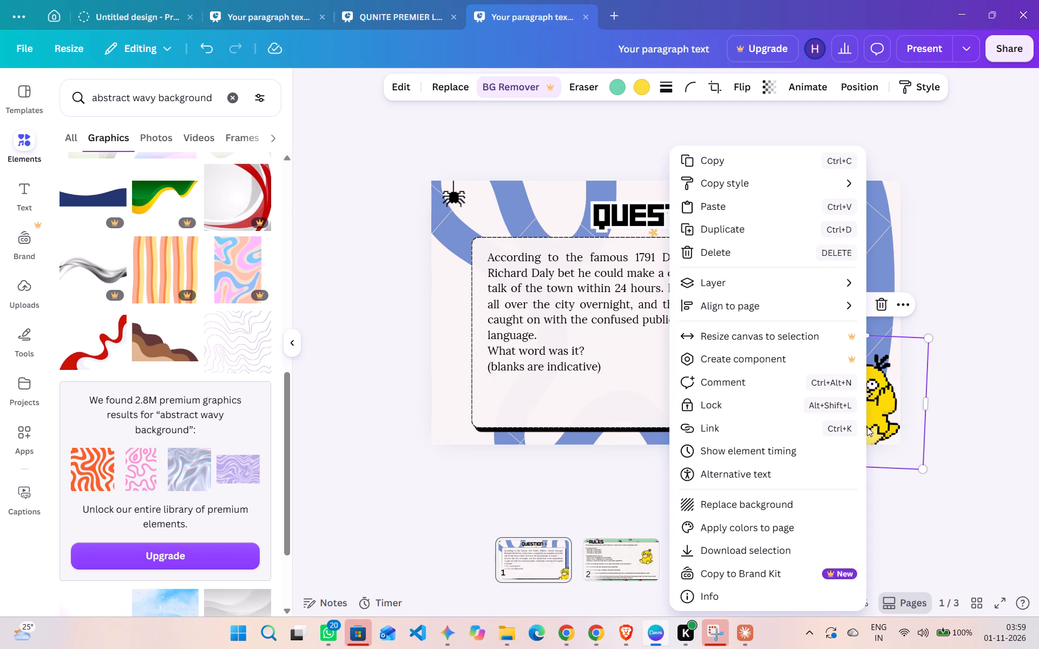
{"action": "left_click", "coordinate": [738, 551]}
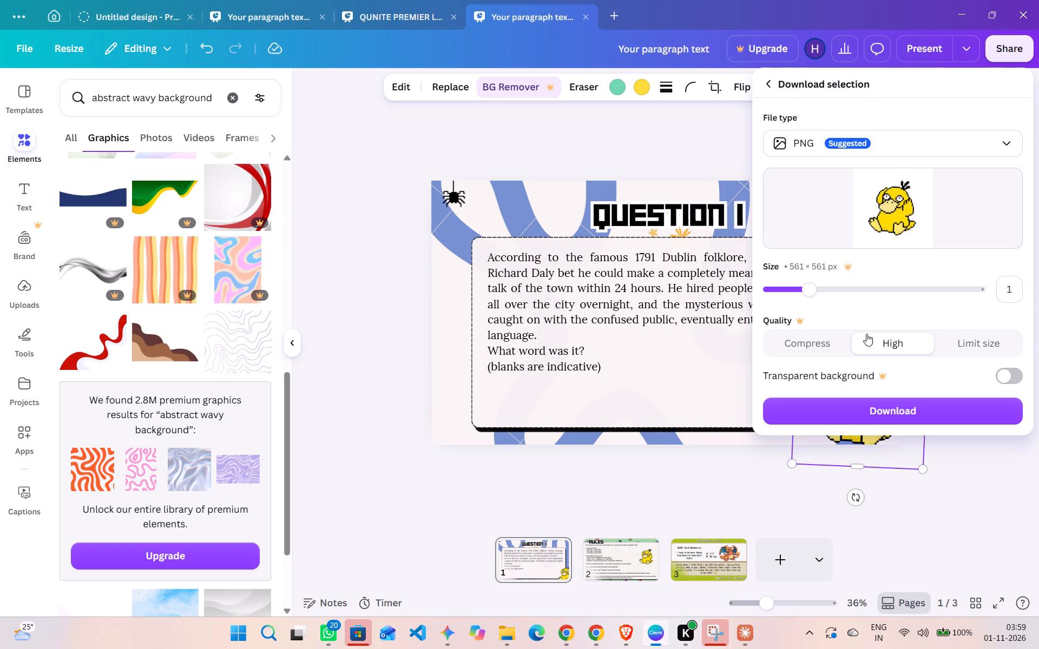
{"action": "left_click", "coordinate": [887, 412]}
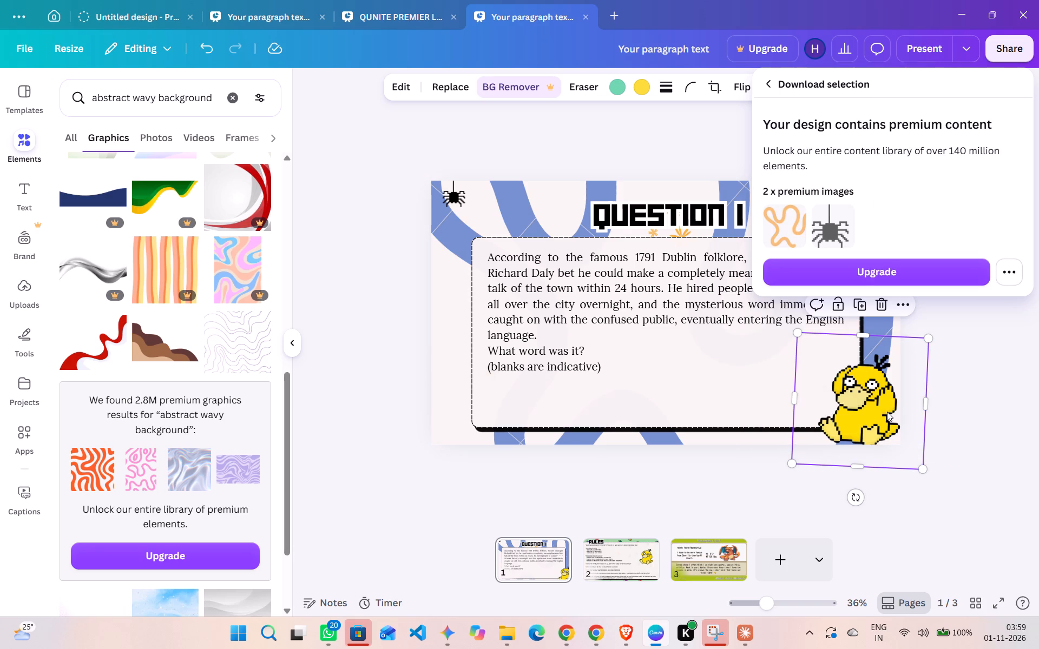
Copy the Psyduck image from the Question 1 slide onto the Pokémon List slide.
{"action": "left_click", "coordinate": [608, 557]}
{"action": "left_click", "coordinate": [629, 561]}
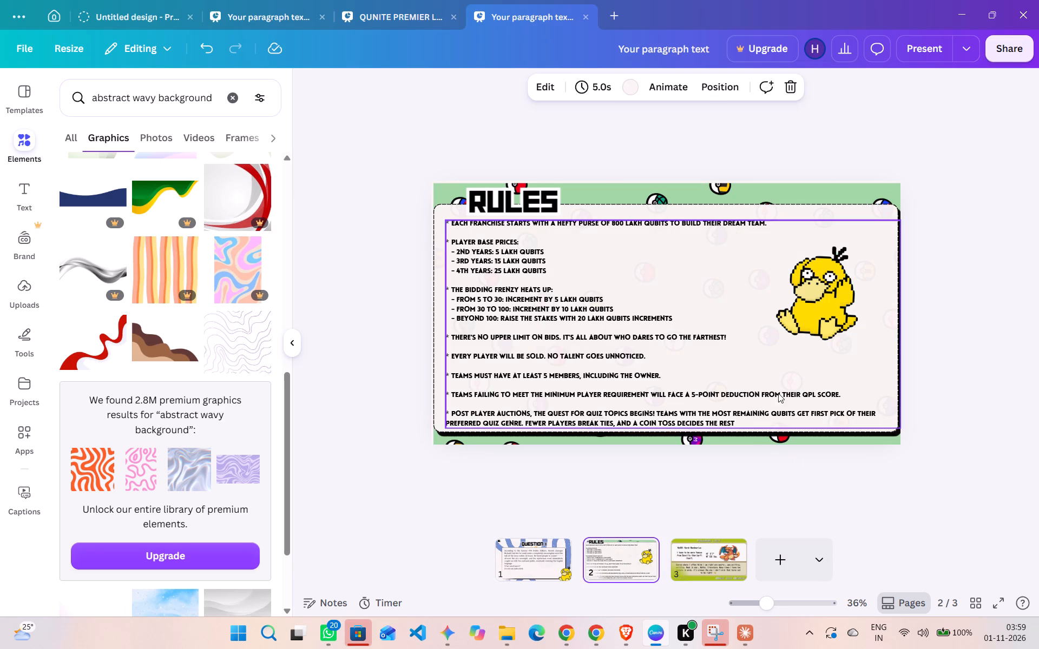
{"action": "left_click", "coordinate": [727, 479]}
{"action": "left_click", "coordinate": [561, 578]}
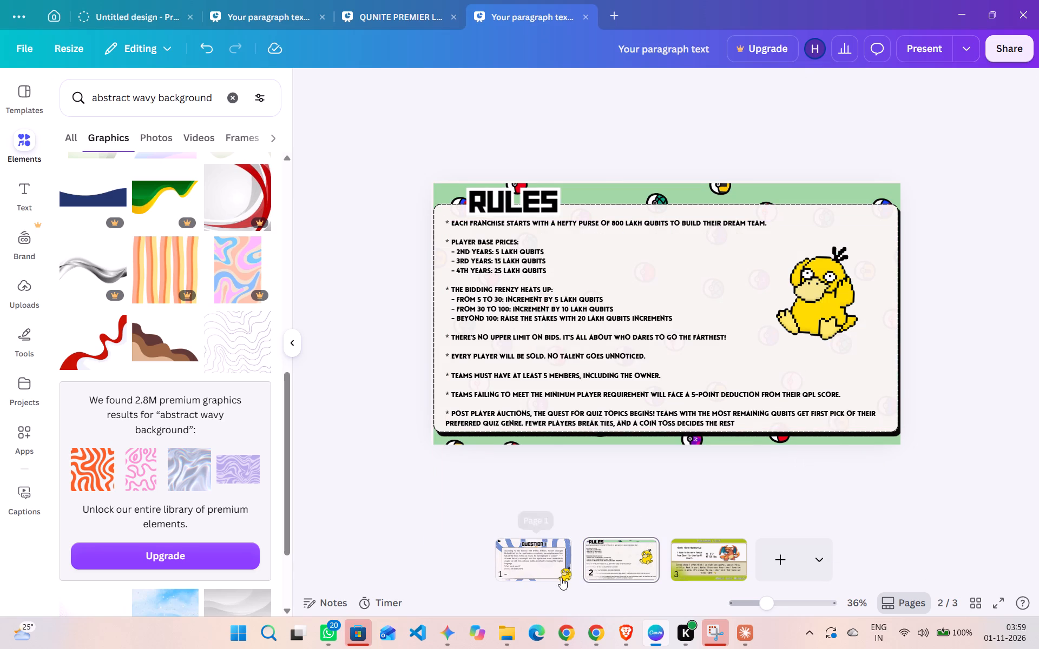
{"action": "left_click", "coordinate": [848, 406]}
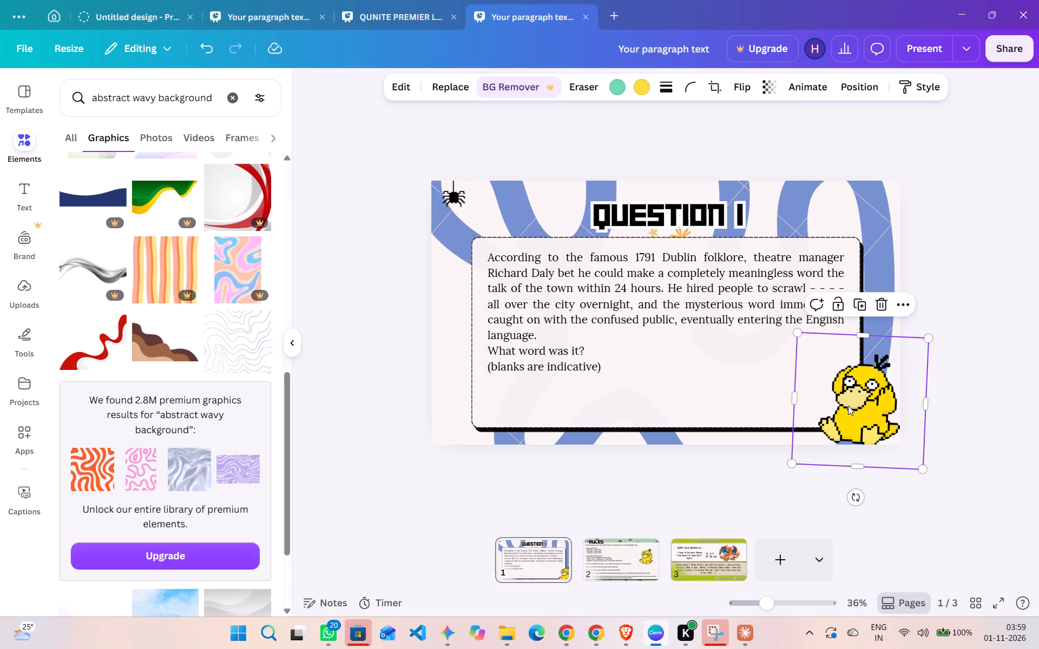
{"action": "key", "text": "ctrl+c"}
{"action": "left_click", "coordinate": [696, 548]}
{"action": "key", "text": "ctrl+v"}
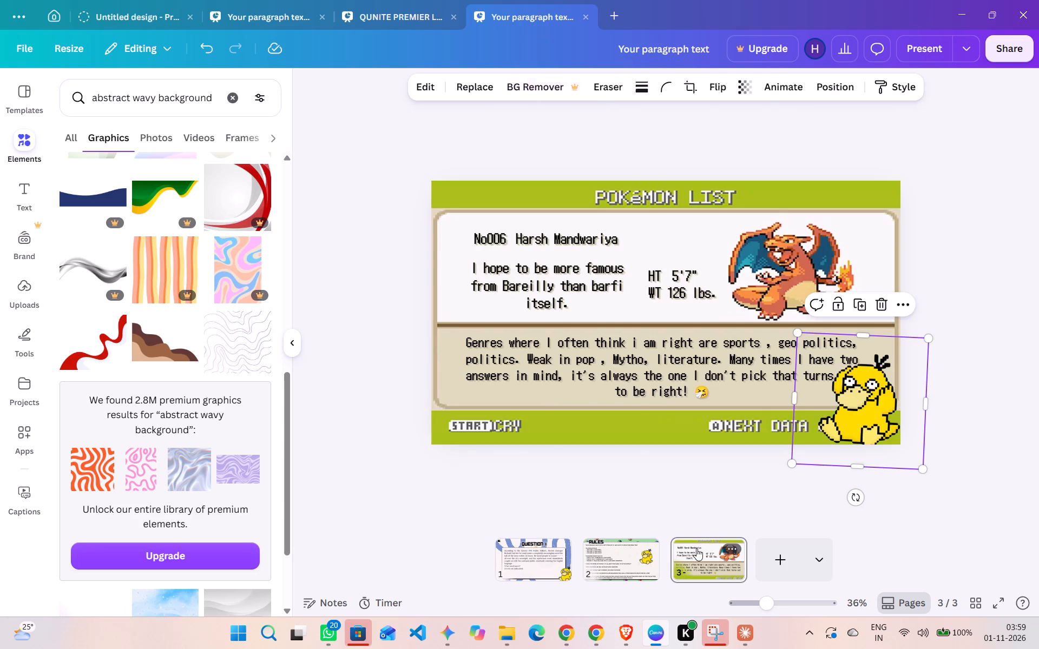
Download only the Psyduck copy on the Pokémon List slide as a PNG, saving it in Downloads as psyduck.
{"action": "right_click", "coordinate": [864, 410]}
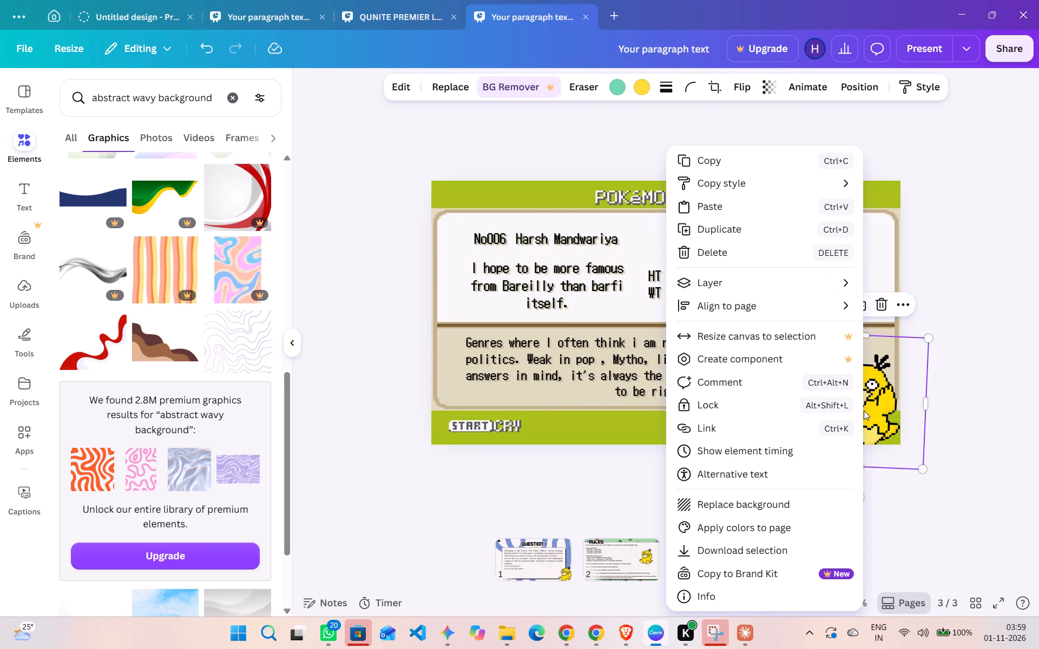
{"action": "left_click", "coordinate": [761, 552]}
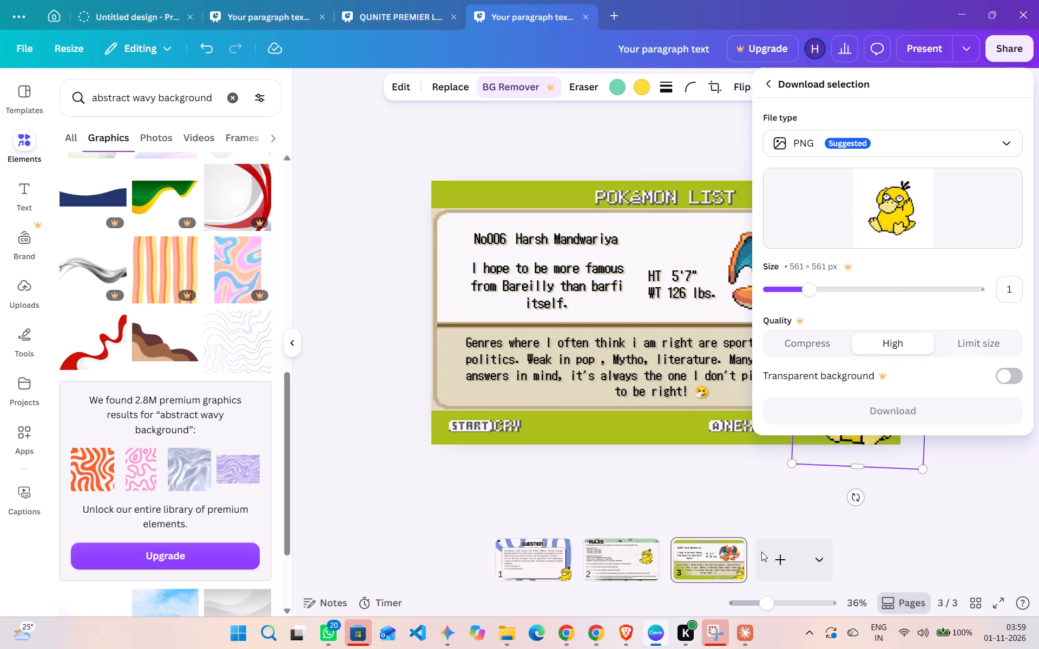
{"action": "left_click", "coordinate": [881, 426]}
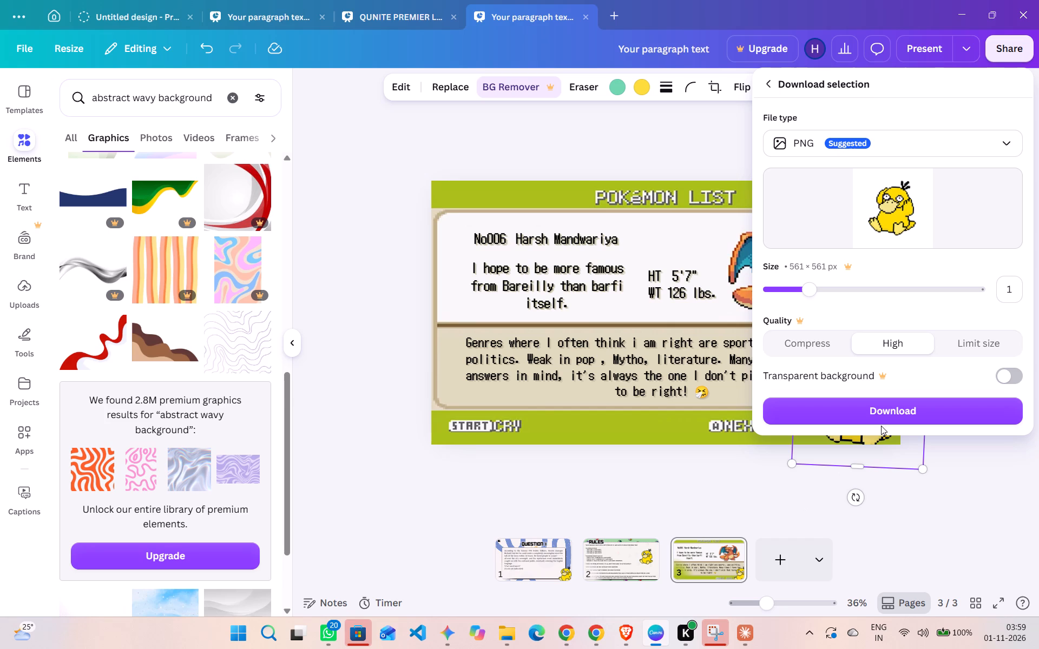
{"action": "left_click", "coordinate": [874, 418]}
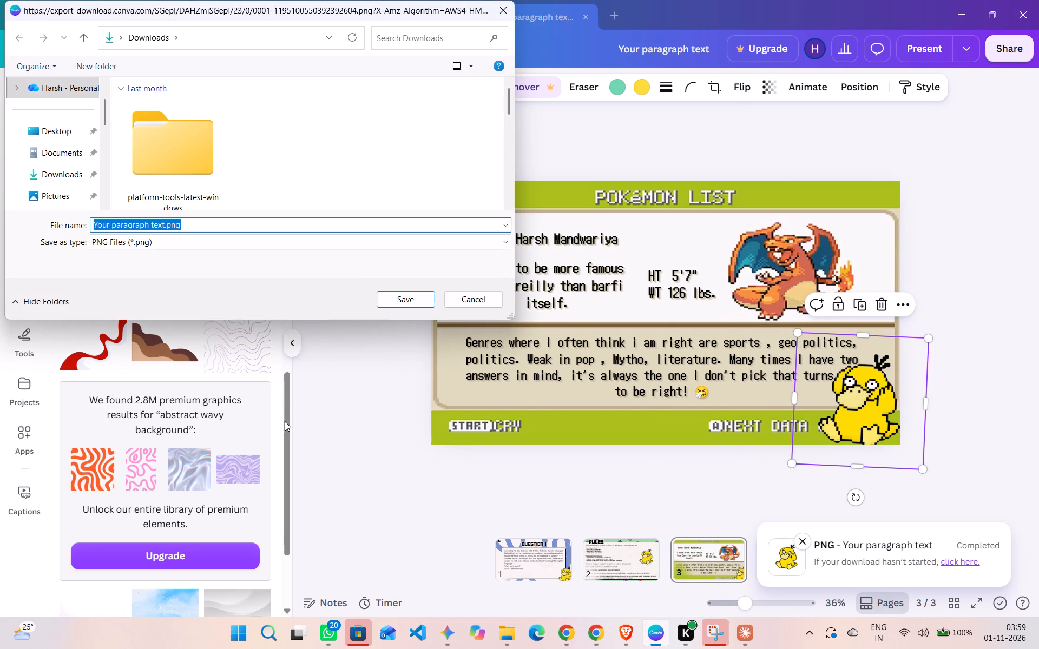
{"action": "key", "text": "BackSpace"}
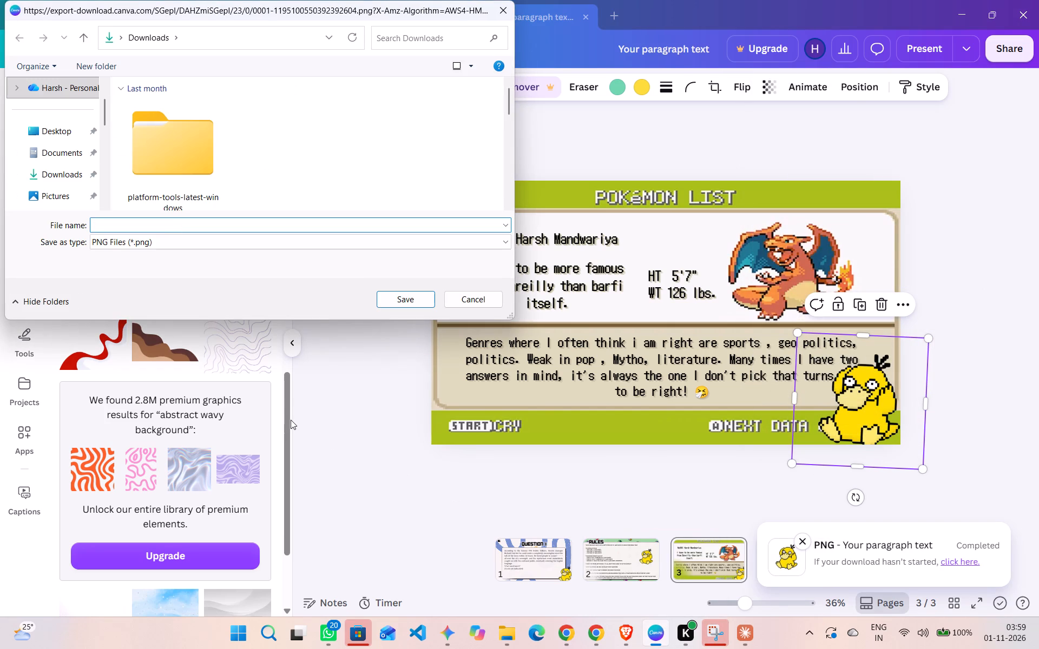
{"action": "key", "text": "s"}
{"action": "key", "text": "BackSpace"}
{"action": "type", "text": "psyduc"}
{"action": "type", "text": "k."}
{"action": "key", "text": "j"}
{"action": "key", "text": "BackSpace"}
{"action": "key", "text": "BackSpace"}
{"action": "left_click", "coordinate": [401, 295]}
Delete the Psyduck copy from the Pokémon List slide.
{"action": "key", "text": "Delete"}
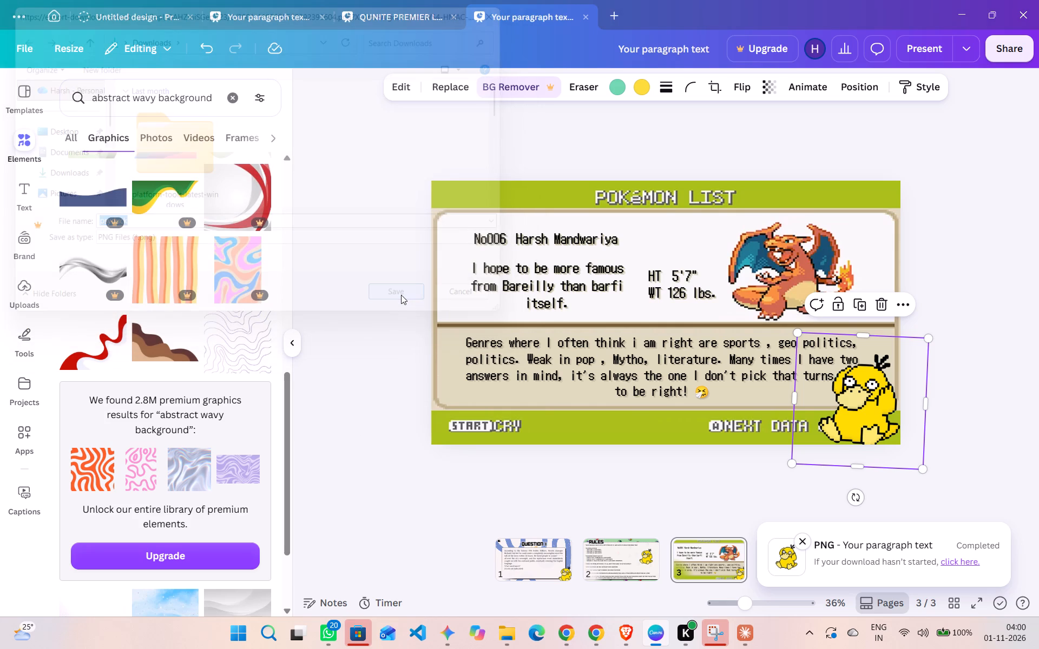
{"action": "left_click", "coordinate": [898, 428]}
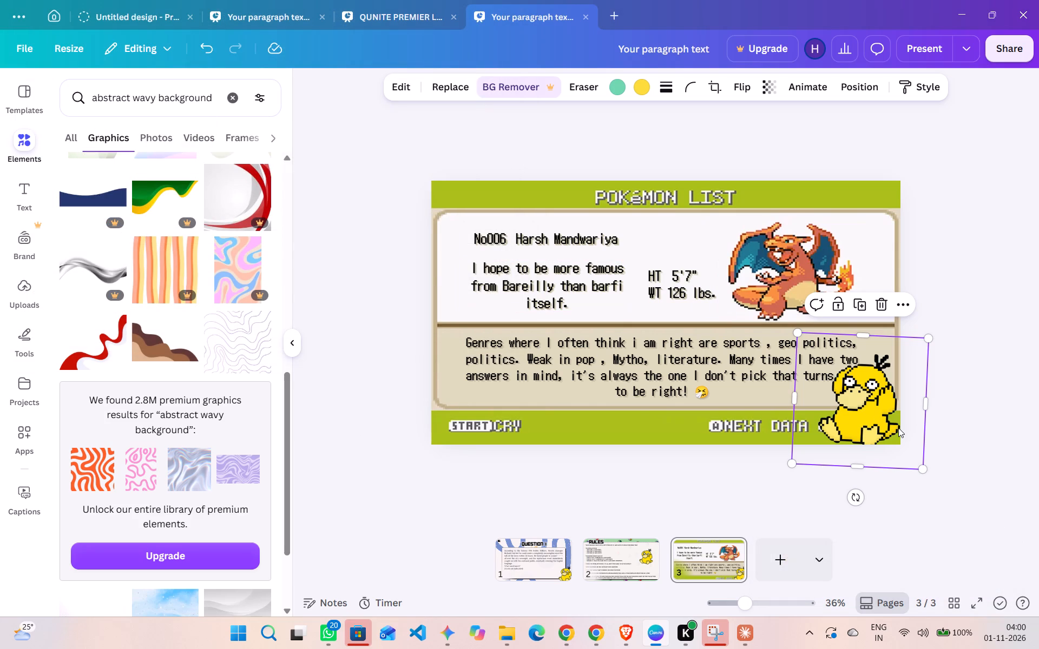
{"action": "key", "text": "Delete"}
{"action": "left_click", "coordinate": [738, 639]}
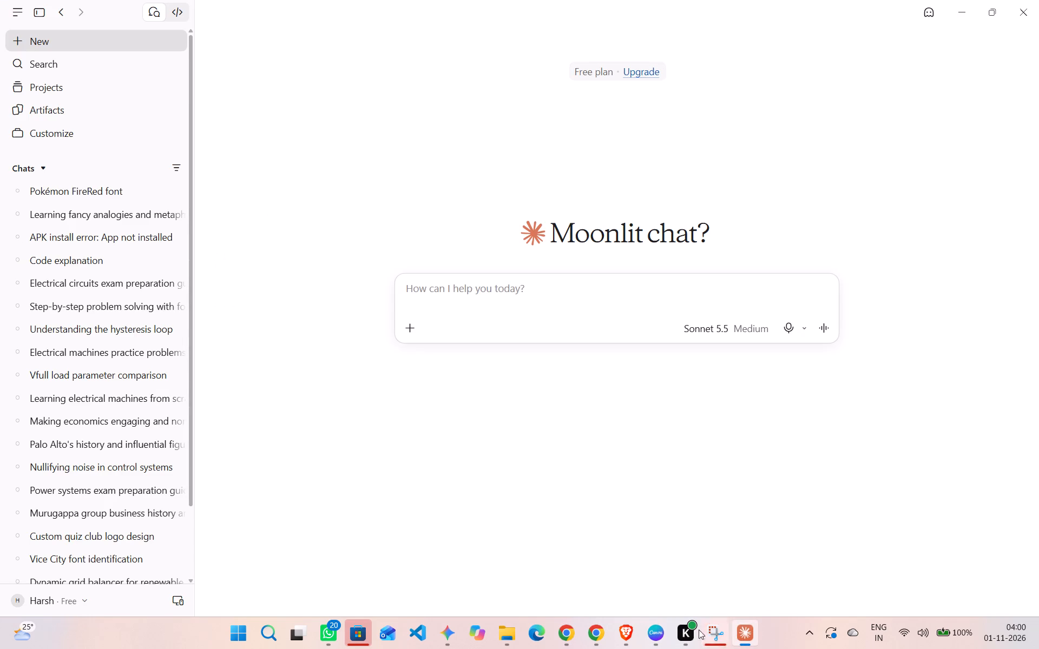
{"action": "left_click", "coordinate": [495, 647]}
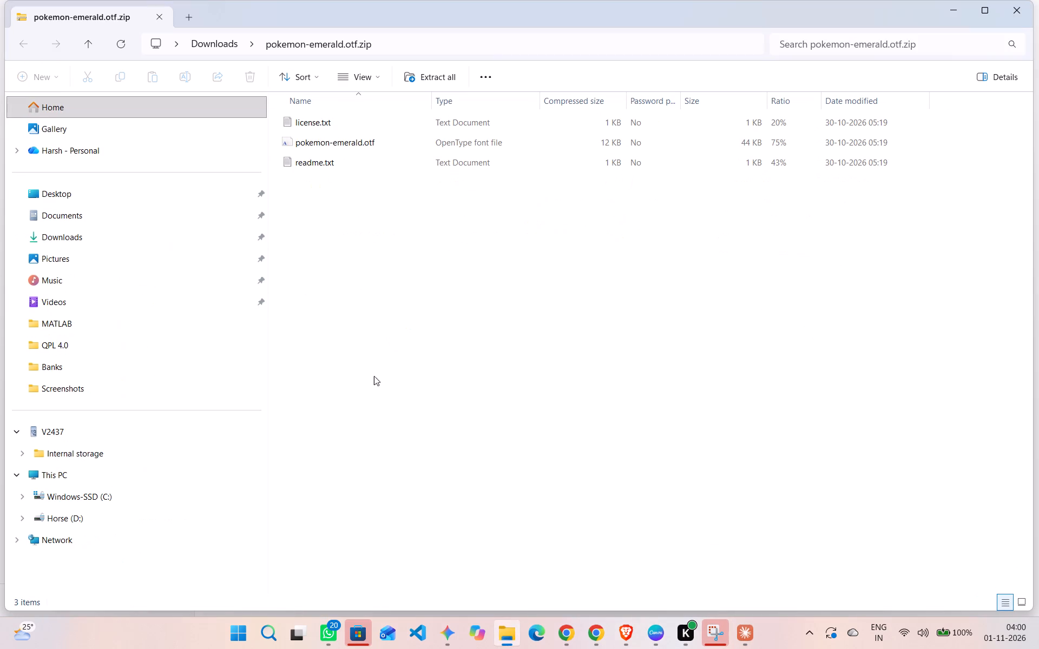
{"action": "scroll", "coordinate": [132, 143], "scroll_direction": "up", "scroll_amount": 4}
{"action": "left_click", "coordinate": [63, 99]}
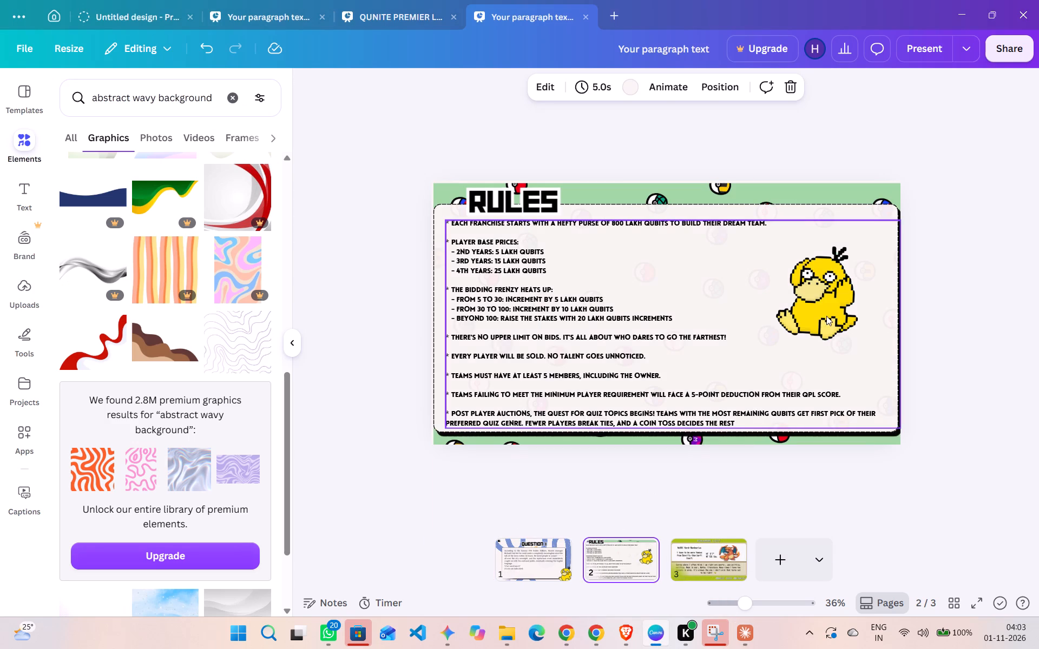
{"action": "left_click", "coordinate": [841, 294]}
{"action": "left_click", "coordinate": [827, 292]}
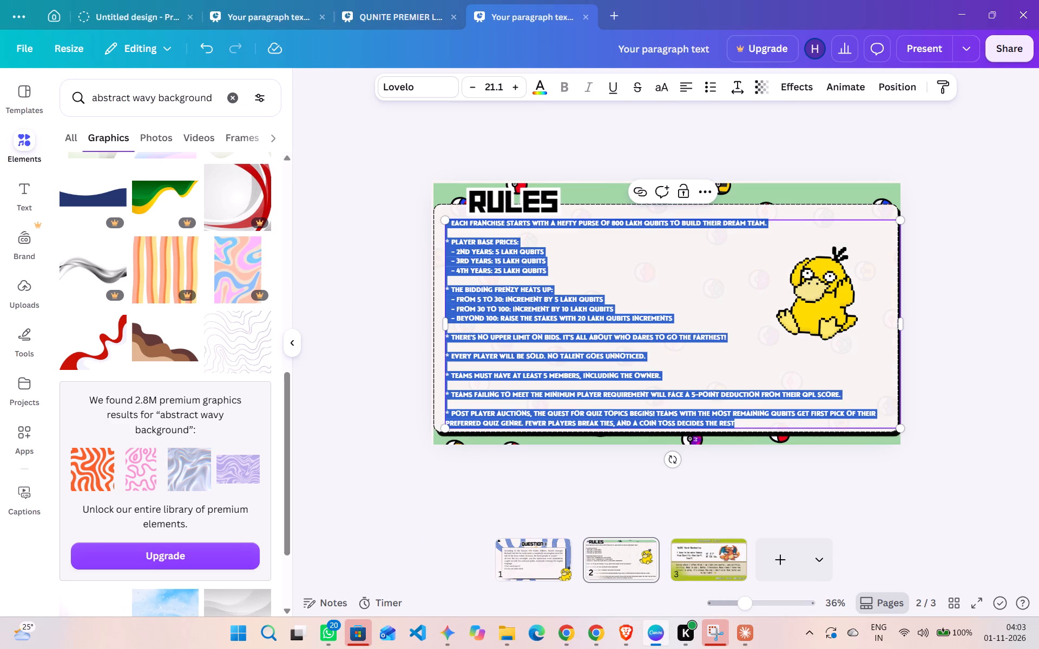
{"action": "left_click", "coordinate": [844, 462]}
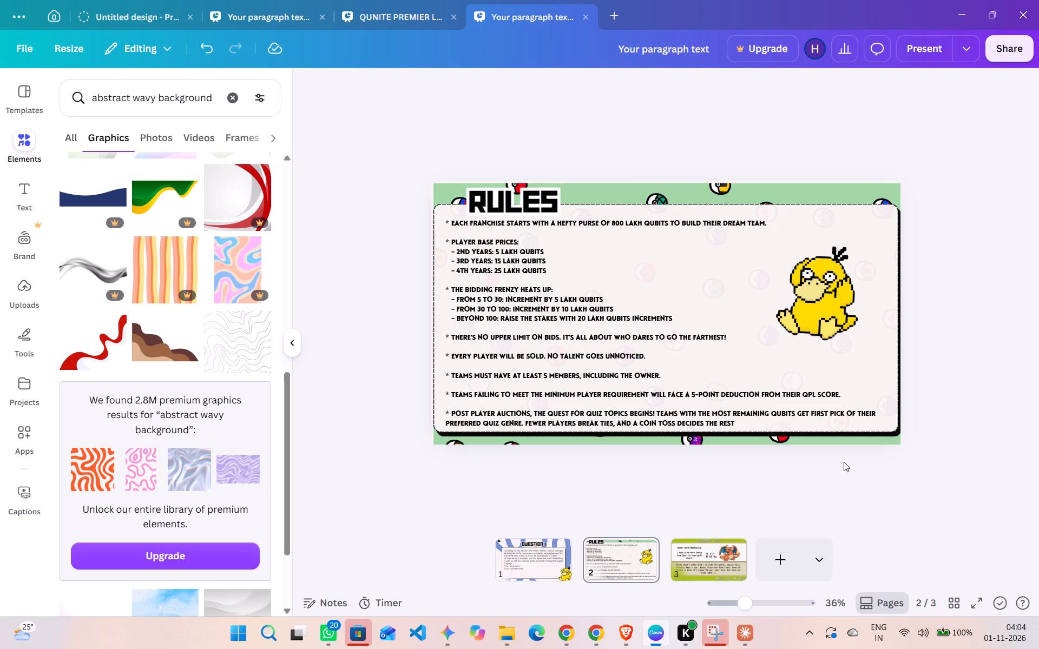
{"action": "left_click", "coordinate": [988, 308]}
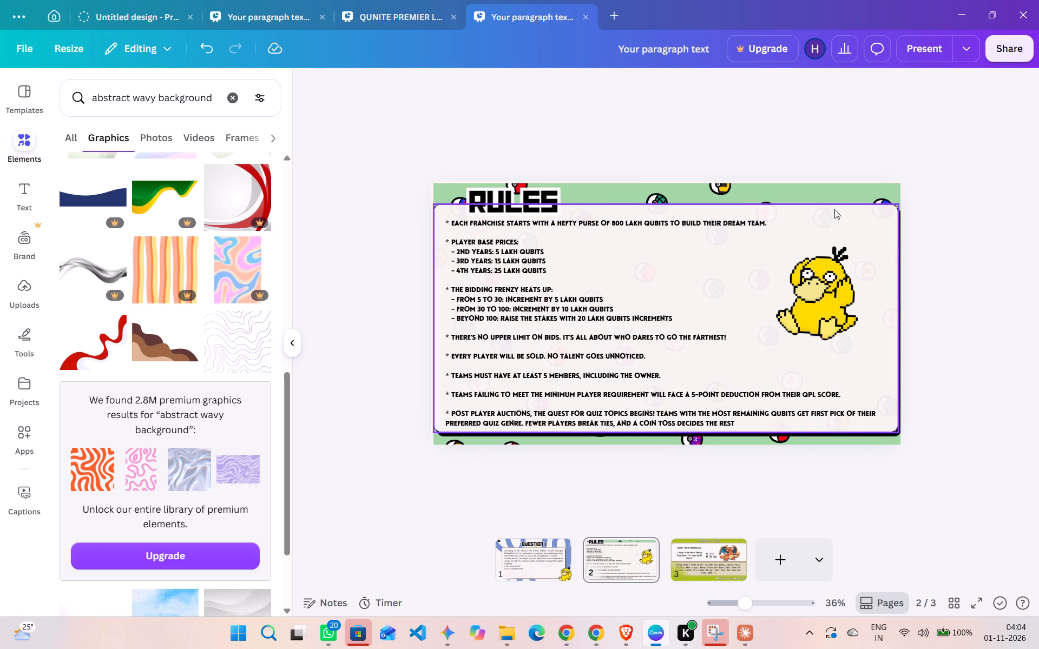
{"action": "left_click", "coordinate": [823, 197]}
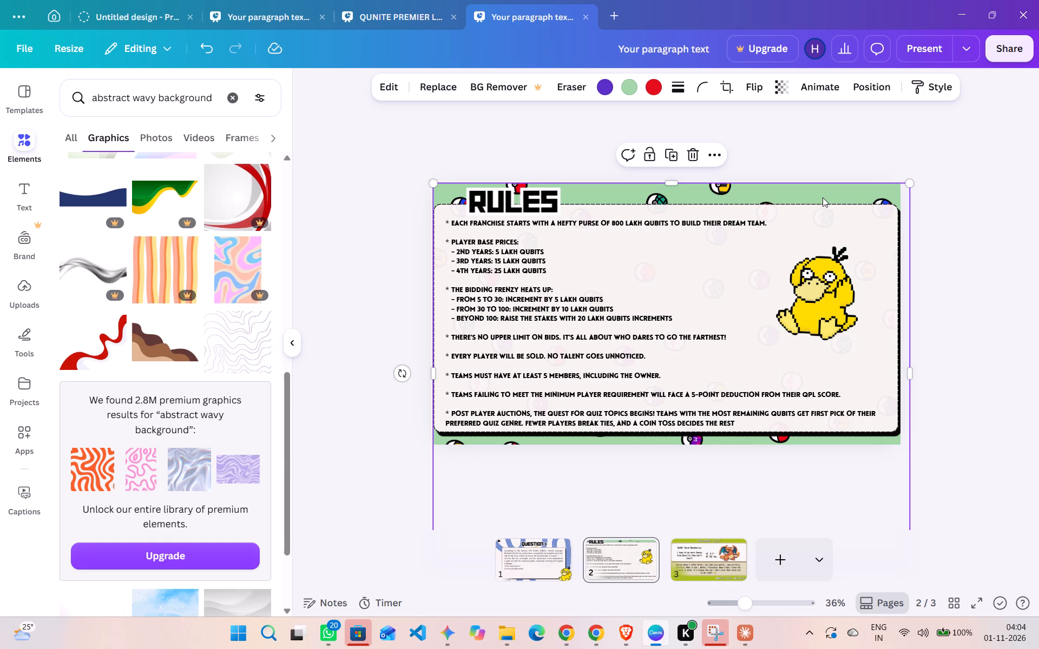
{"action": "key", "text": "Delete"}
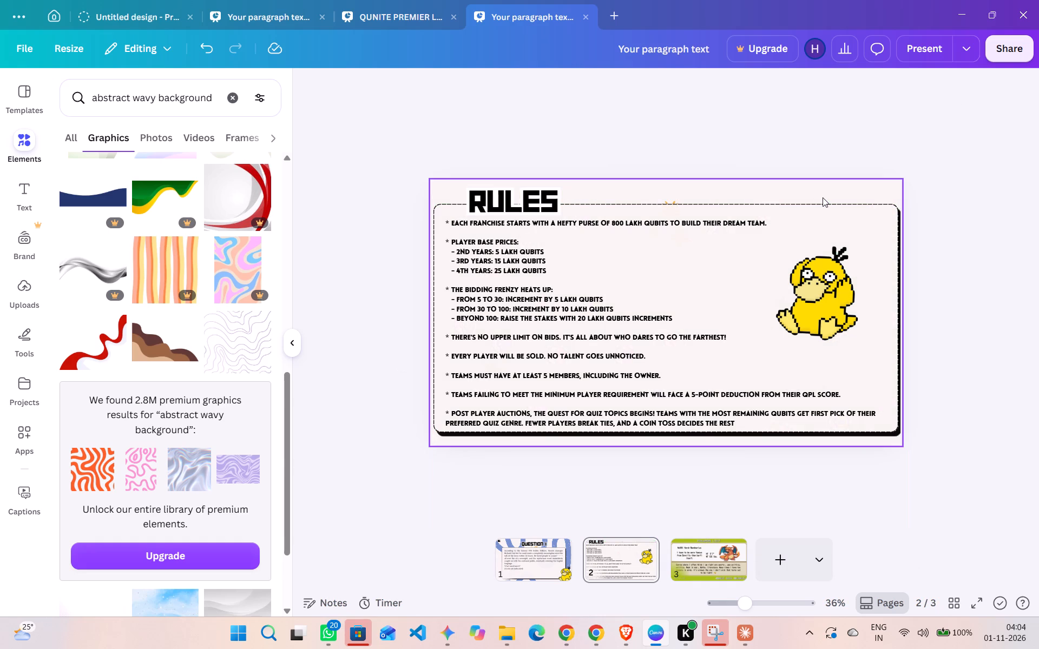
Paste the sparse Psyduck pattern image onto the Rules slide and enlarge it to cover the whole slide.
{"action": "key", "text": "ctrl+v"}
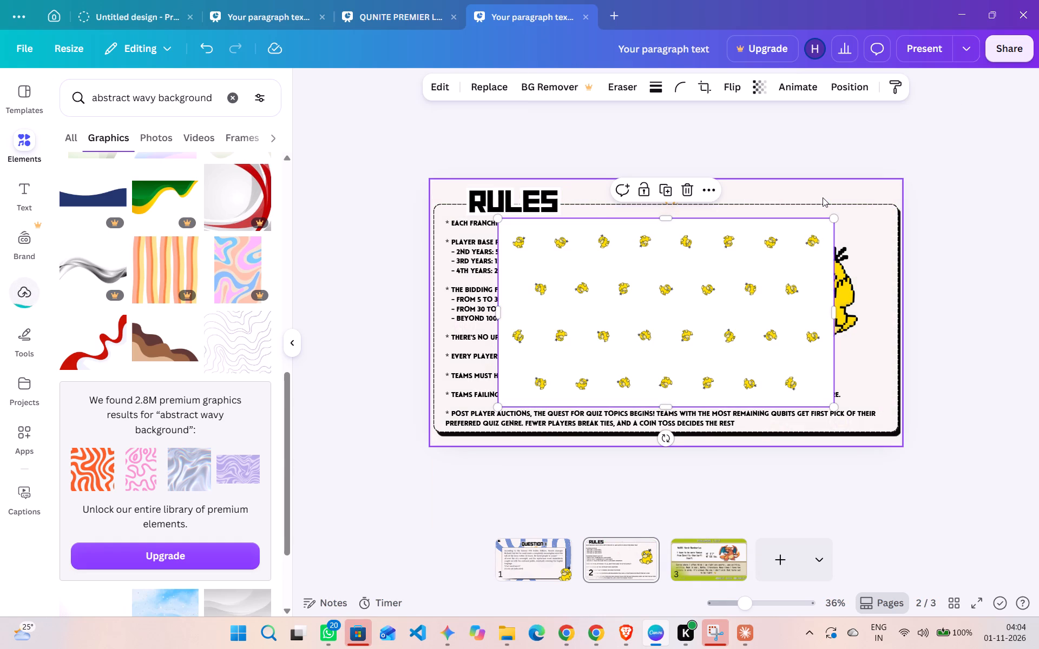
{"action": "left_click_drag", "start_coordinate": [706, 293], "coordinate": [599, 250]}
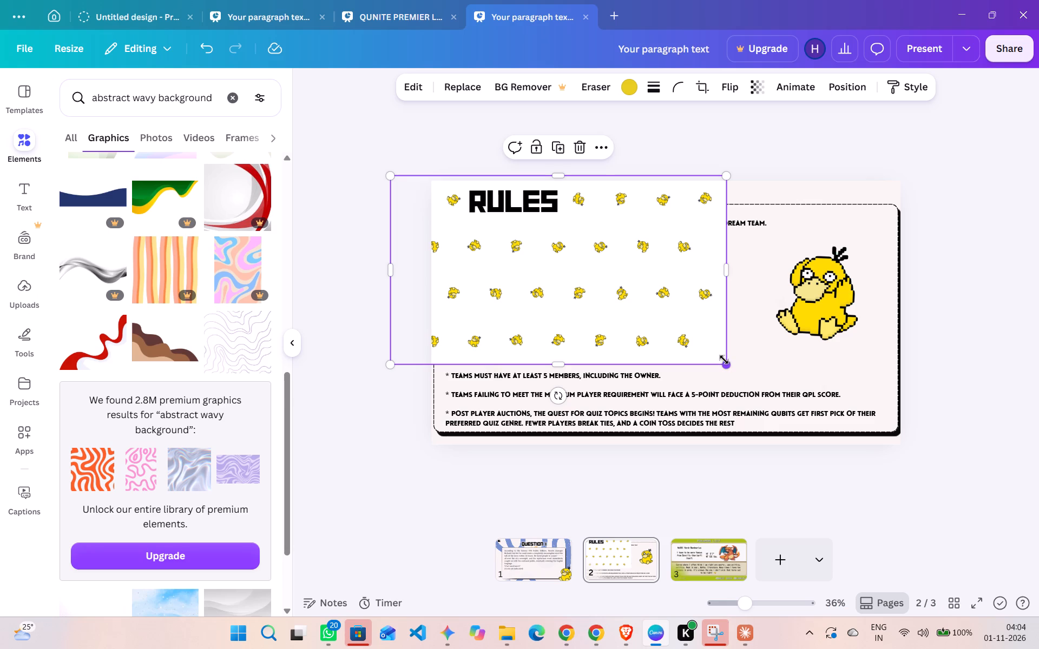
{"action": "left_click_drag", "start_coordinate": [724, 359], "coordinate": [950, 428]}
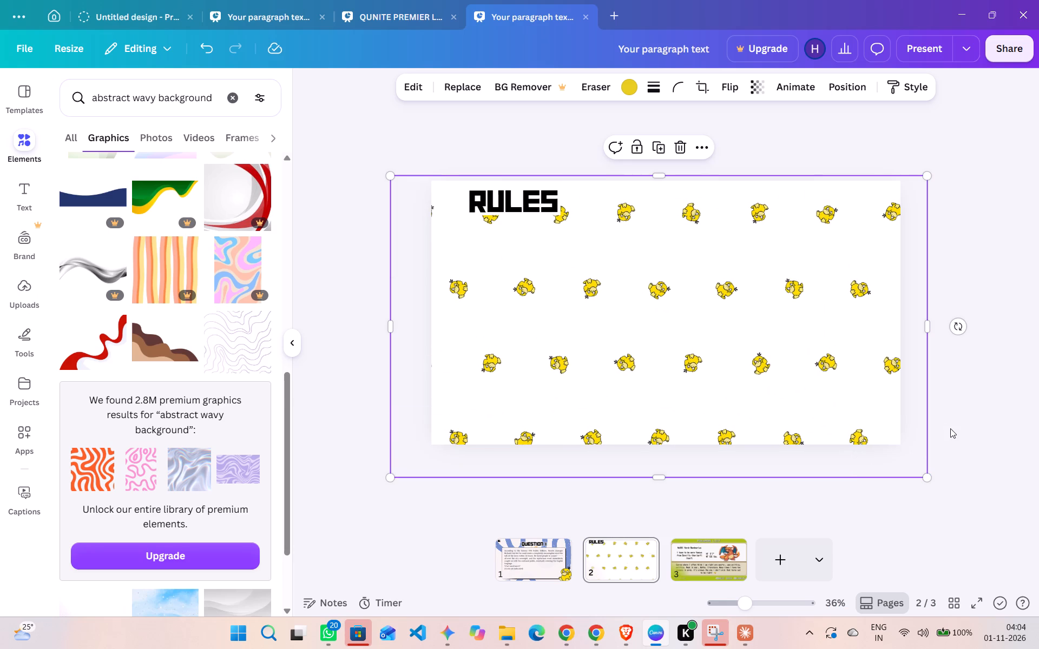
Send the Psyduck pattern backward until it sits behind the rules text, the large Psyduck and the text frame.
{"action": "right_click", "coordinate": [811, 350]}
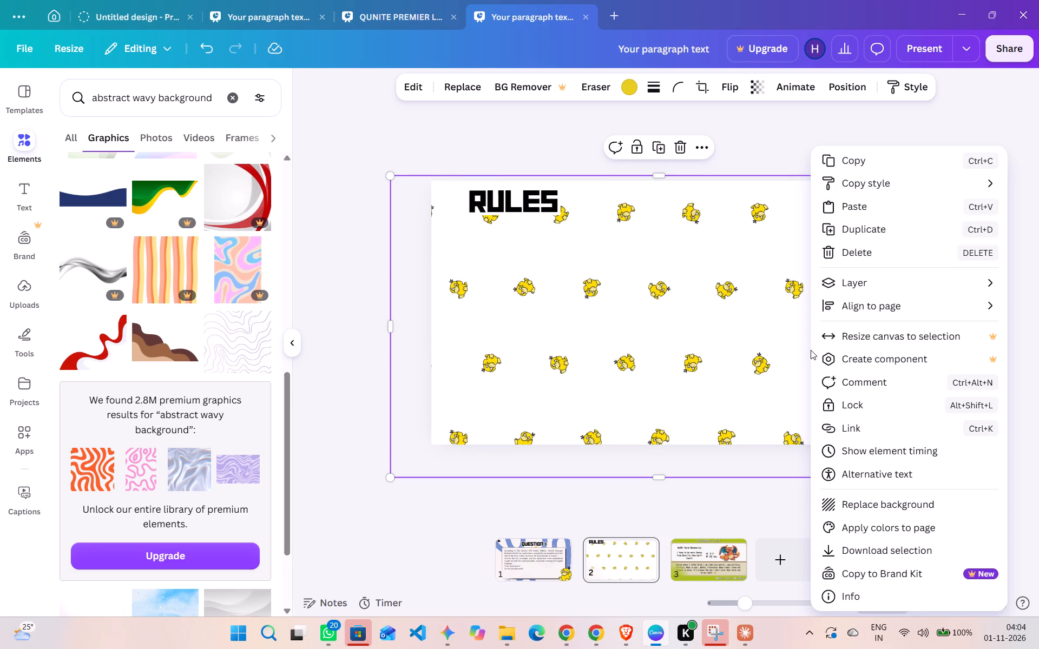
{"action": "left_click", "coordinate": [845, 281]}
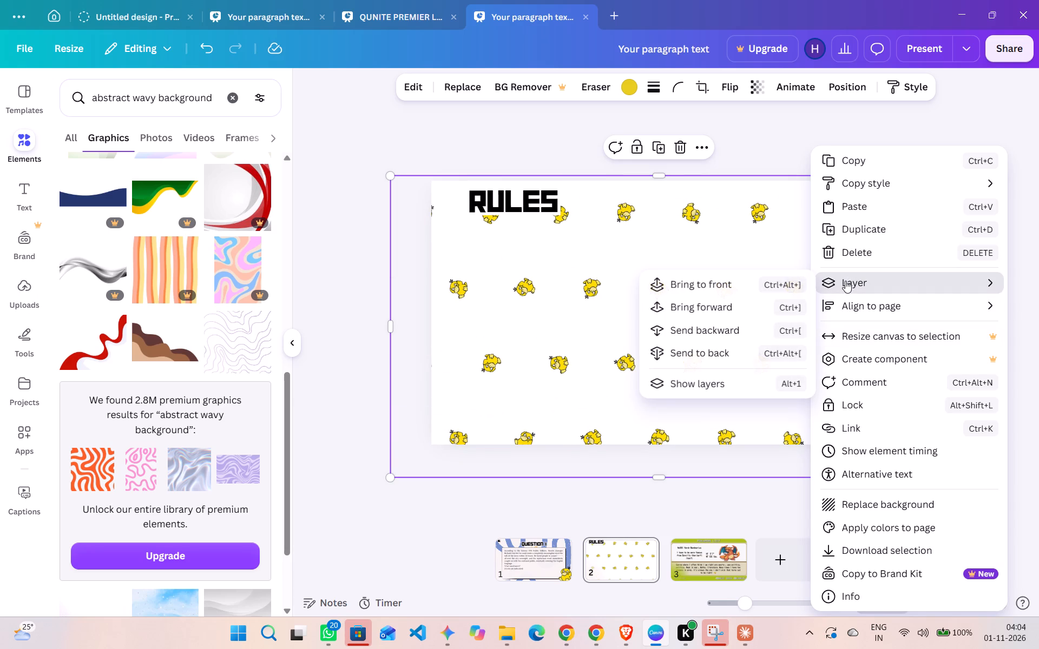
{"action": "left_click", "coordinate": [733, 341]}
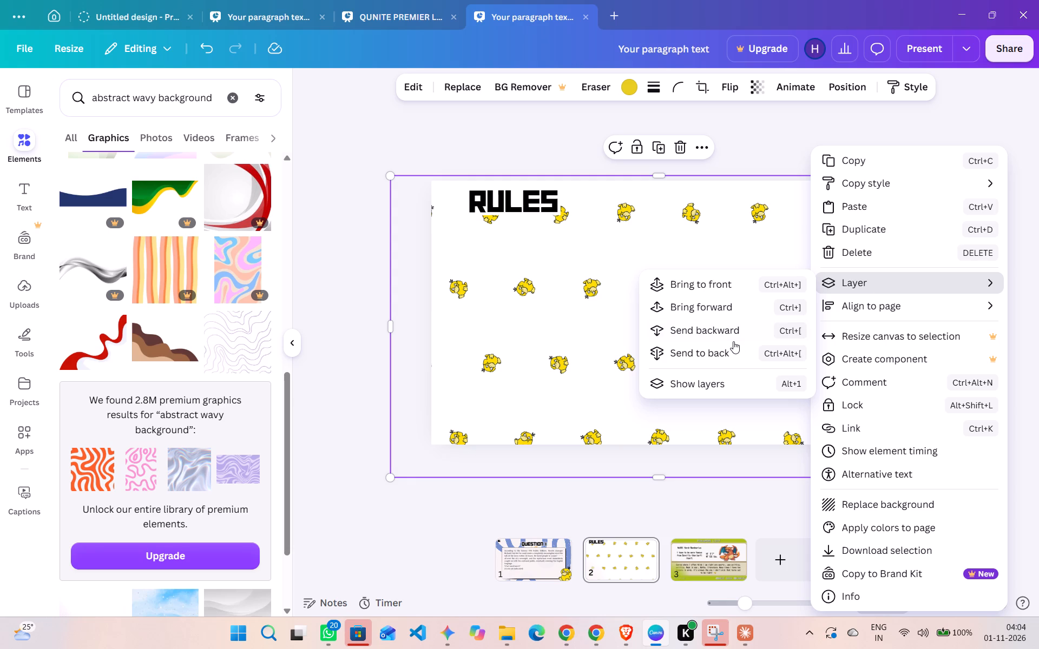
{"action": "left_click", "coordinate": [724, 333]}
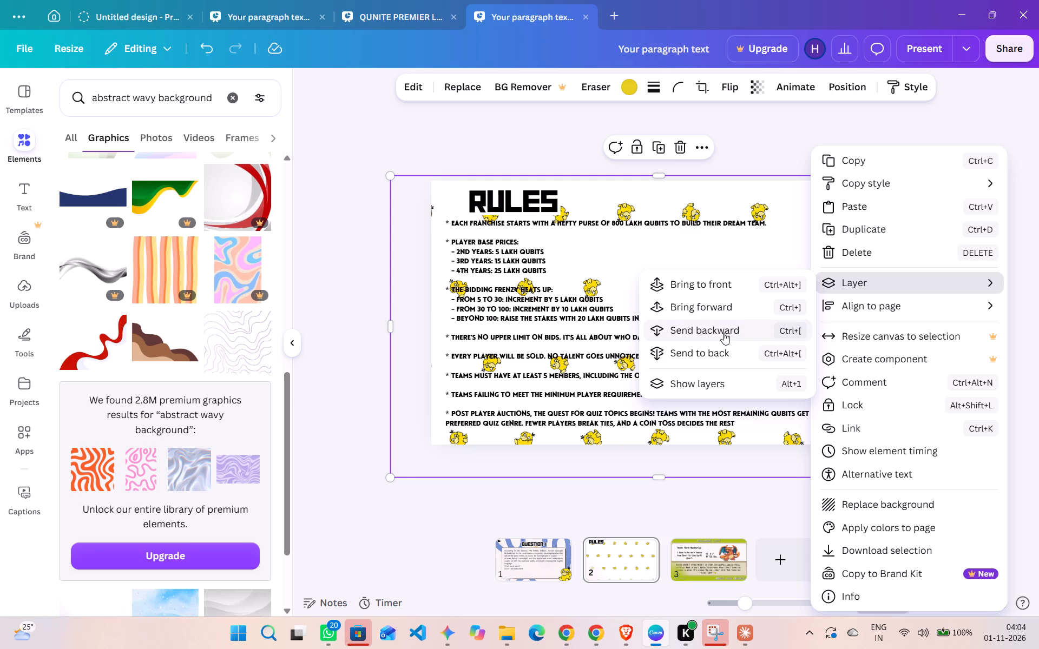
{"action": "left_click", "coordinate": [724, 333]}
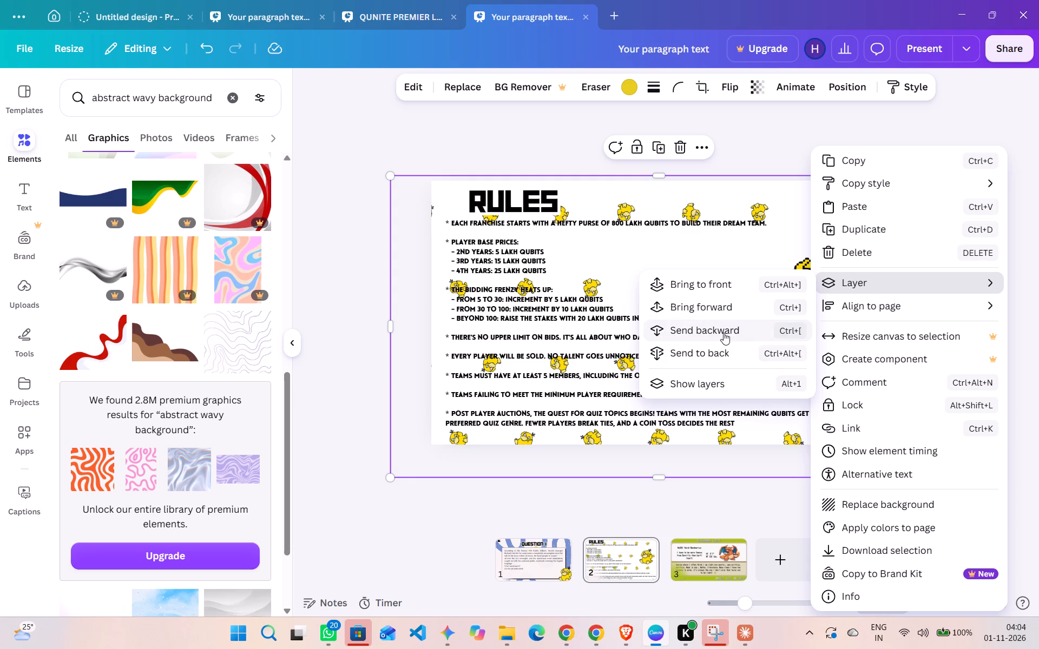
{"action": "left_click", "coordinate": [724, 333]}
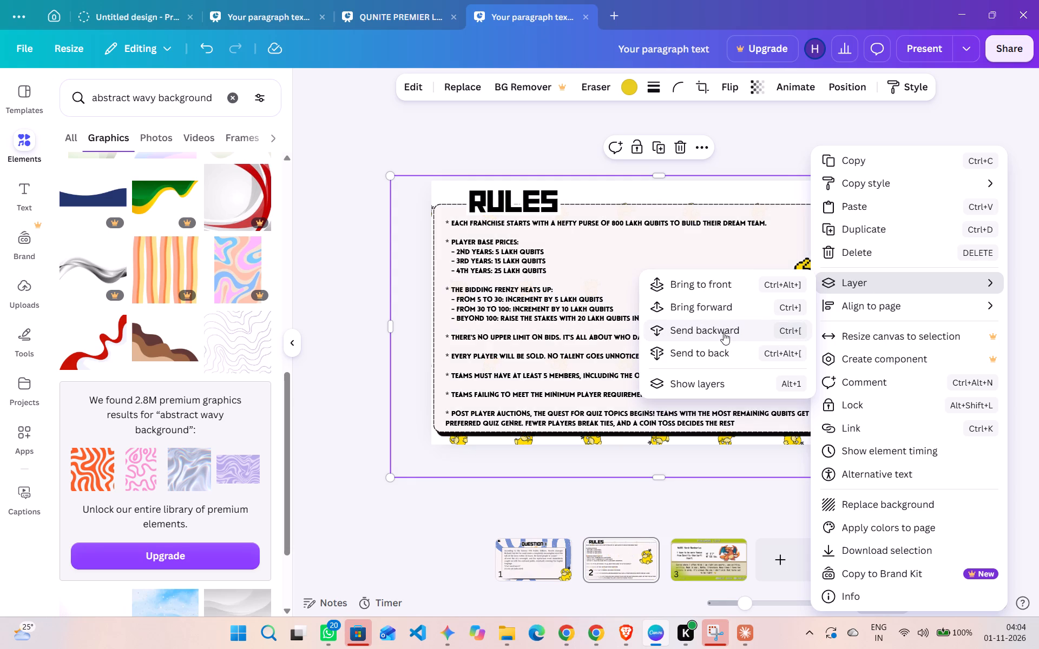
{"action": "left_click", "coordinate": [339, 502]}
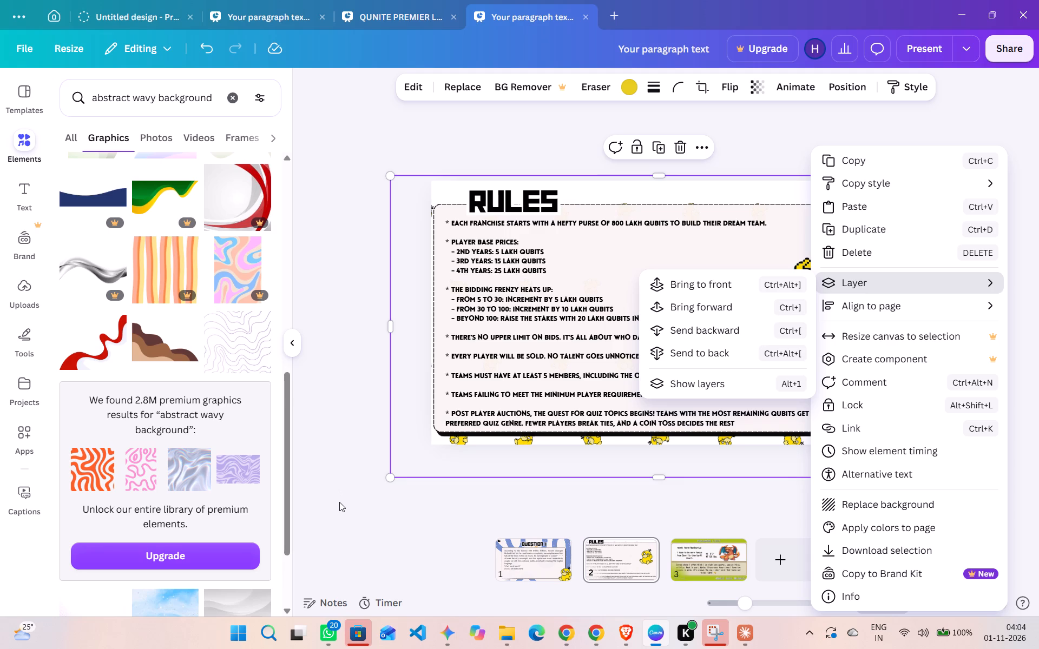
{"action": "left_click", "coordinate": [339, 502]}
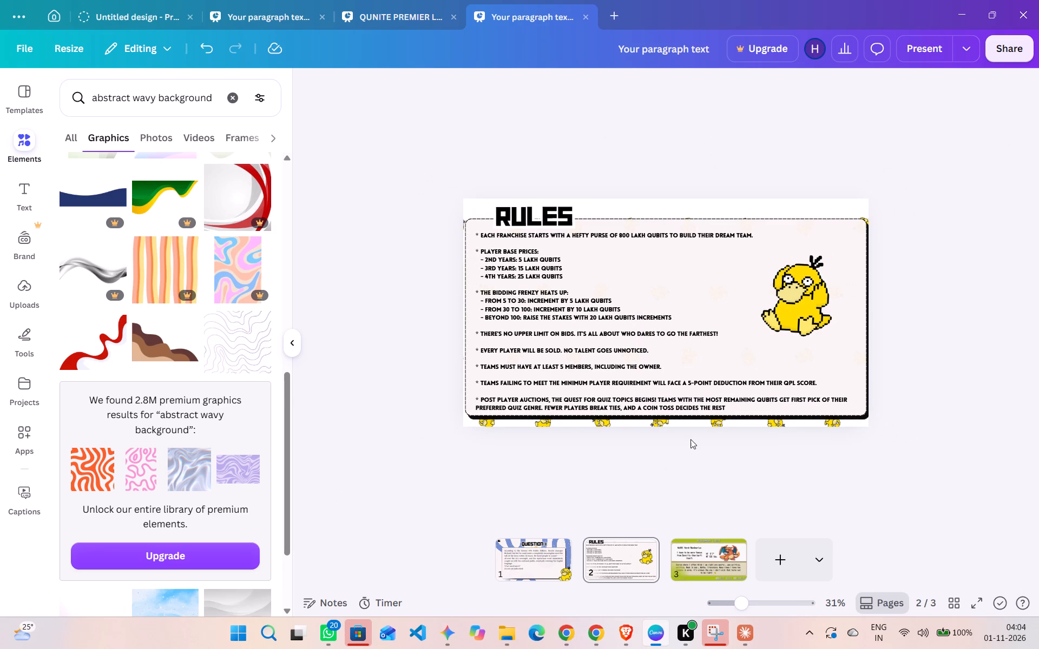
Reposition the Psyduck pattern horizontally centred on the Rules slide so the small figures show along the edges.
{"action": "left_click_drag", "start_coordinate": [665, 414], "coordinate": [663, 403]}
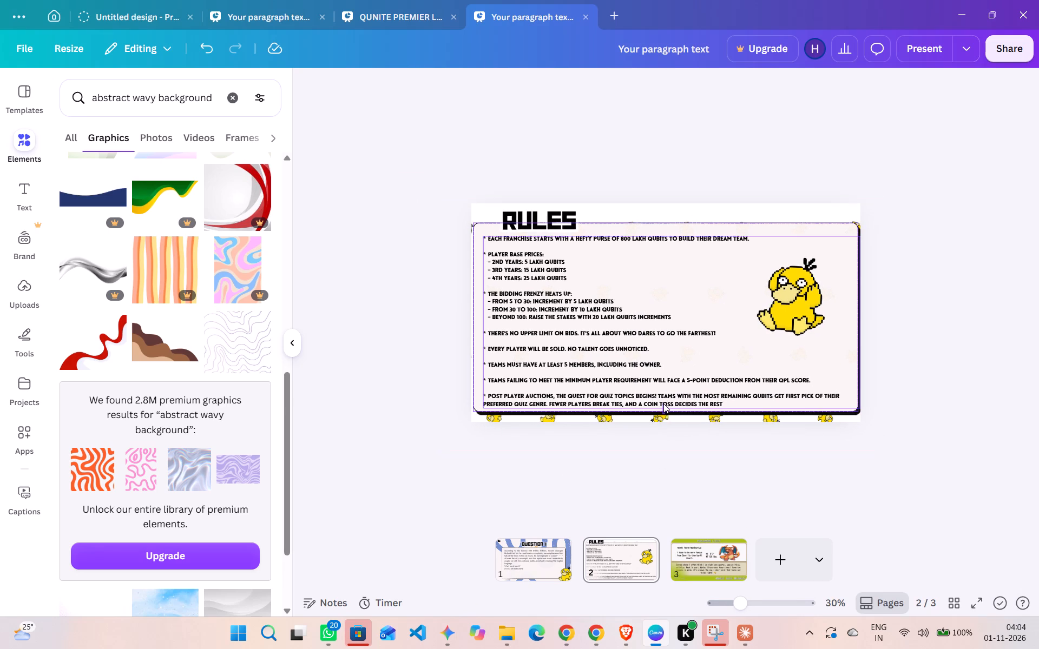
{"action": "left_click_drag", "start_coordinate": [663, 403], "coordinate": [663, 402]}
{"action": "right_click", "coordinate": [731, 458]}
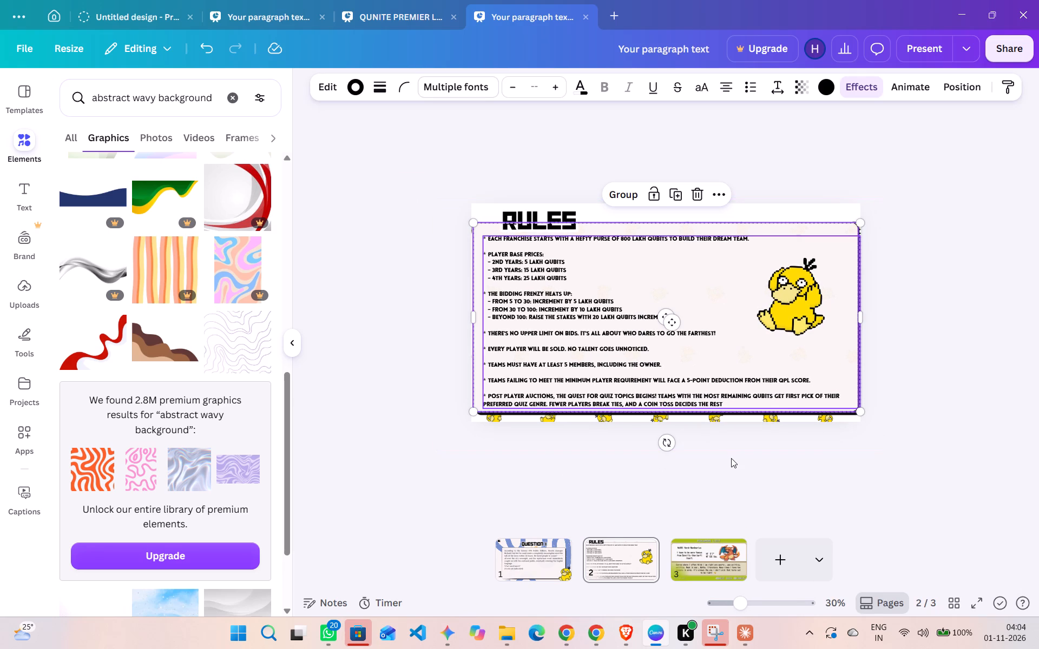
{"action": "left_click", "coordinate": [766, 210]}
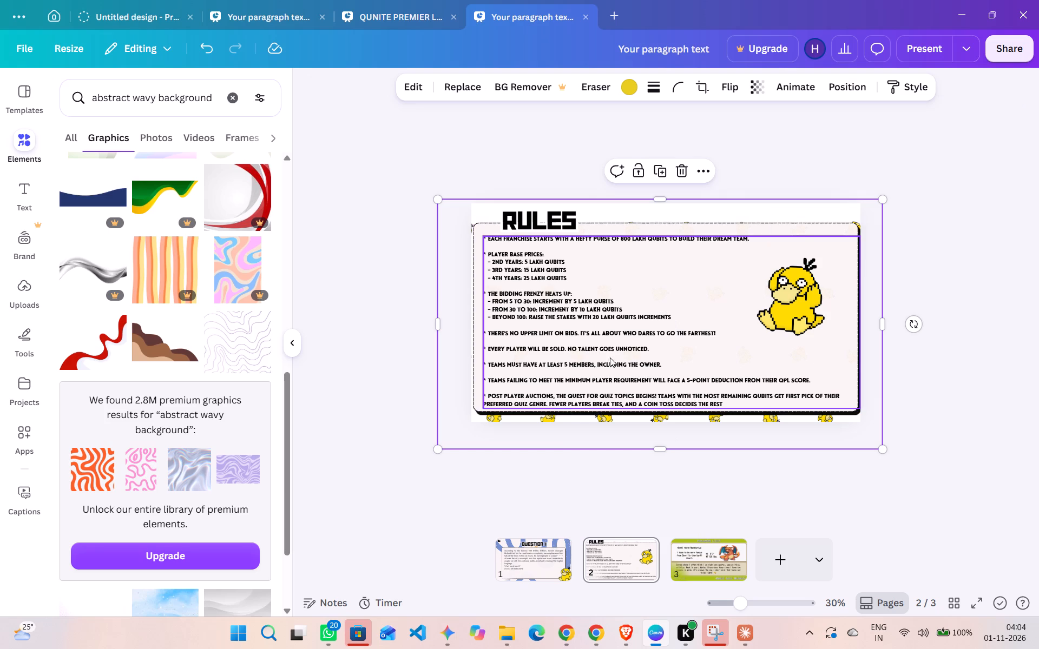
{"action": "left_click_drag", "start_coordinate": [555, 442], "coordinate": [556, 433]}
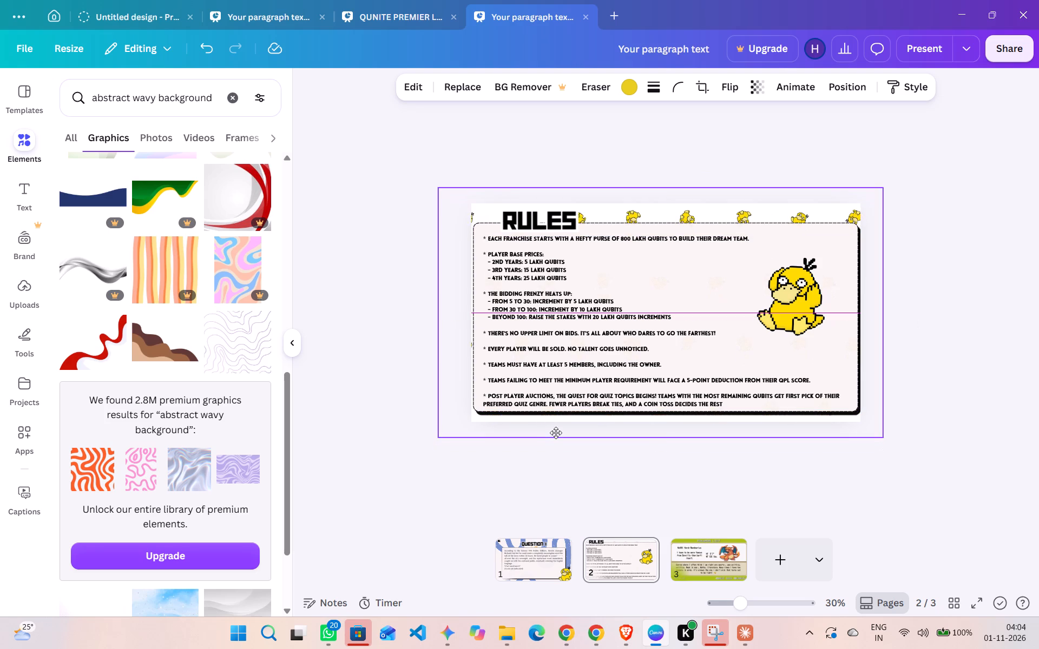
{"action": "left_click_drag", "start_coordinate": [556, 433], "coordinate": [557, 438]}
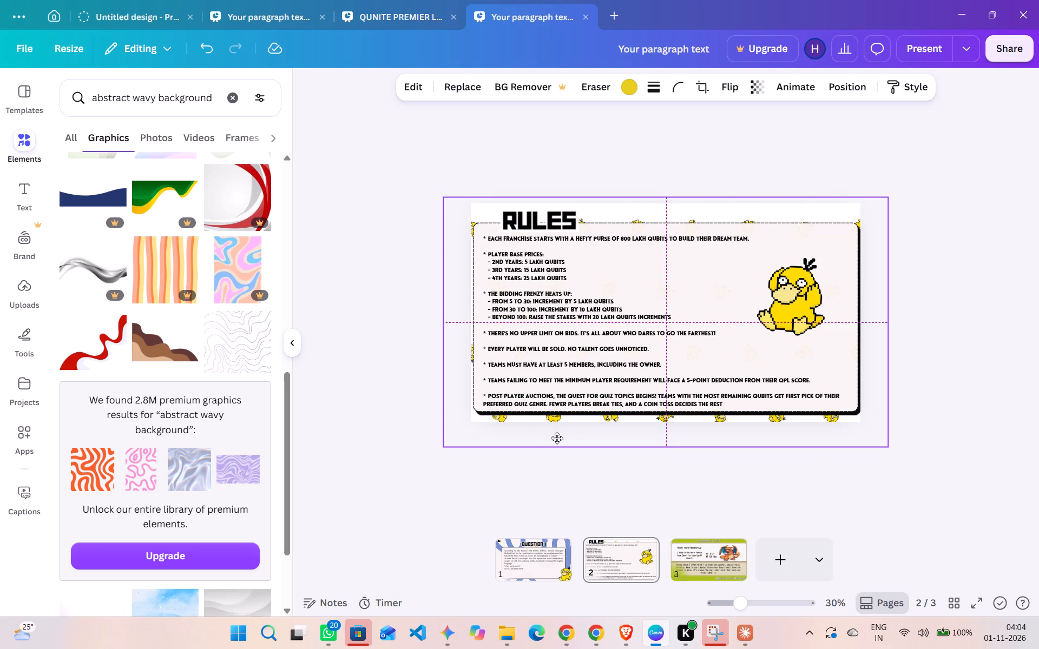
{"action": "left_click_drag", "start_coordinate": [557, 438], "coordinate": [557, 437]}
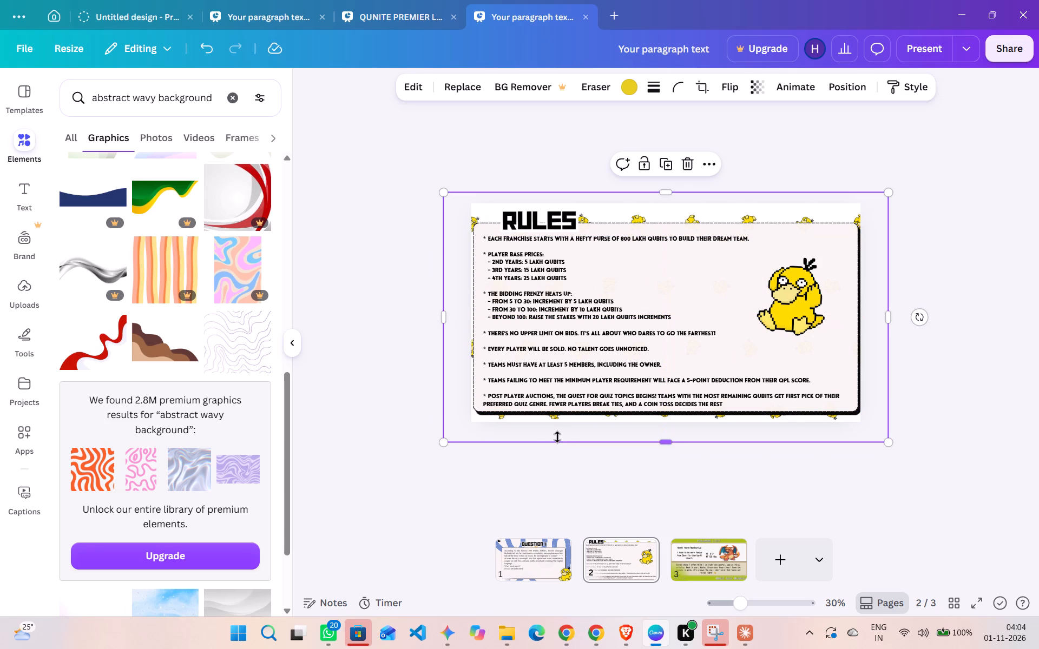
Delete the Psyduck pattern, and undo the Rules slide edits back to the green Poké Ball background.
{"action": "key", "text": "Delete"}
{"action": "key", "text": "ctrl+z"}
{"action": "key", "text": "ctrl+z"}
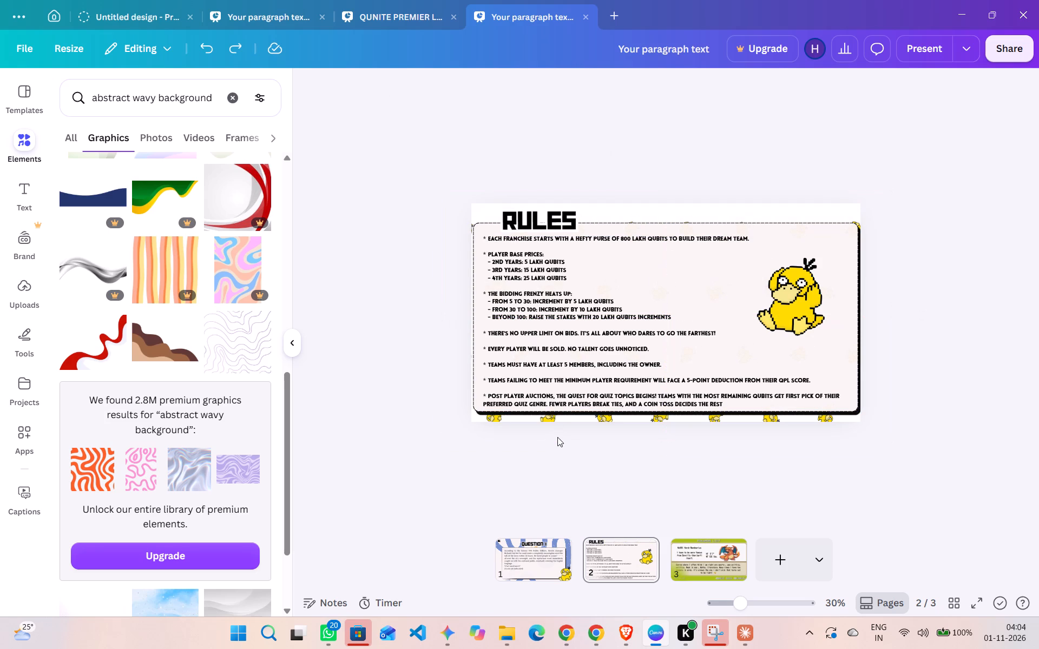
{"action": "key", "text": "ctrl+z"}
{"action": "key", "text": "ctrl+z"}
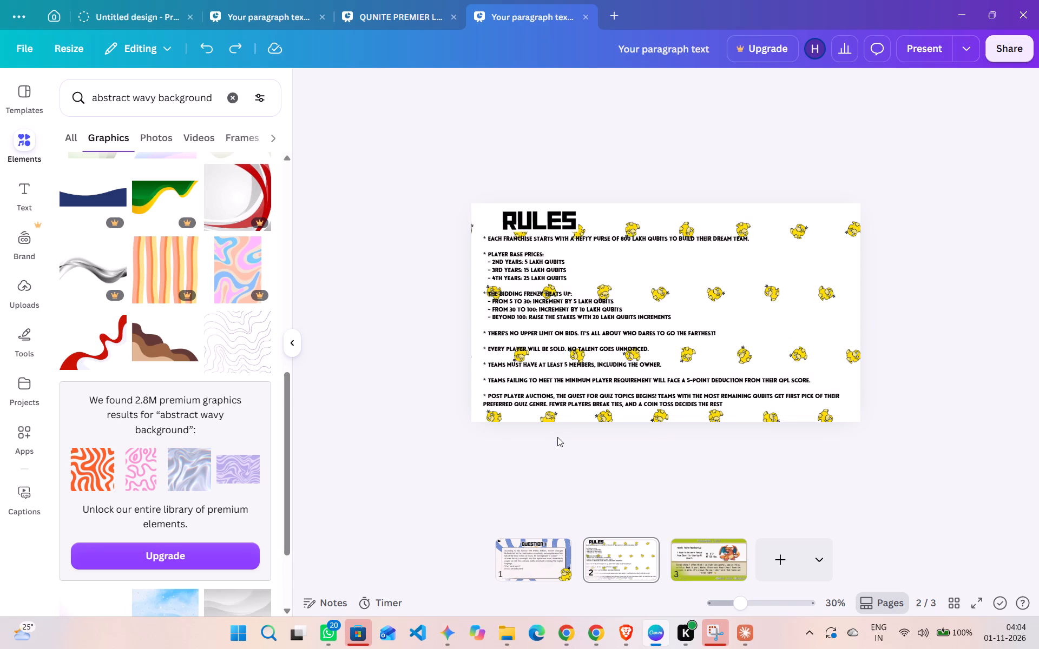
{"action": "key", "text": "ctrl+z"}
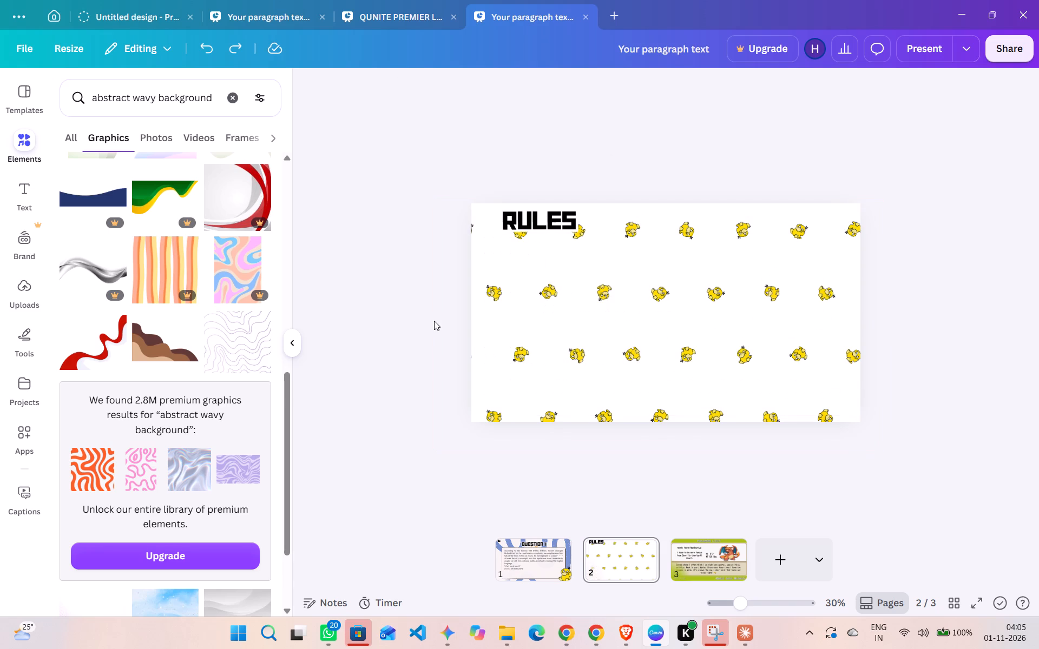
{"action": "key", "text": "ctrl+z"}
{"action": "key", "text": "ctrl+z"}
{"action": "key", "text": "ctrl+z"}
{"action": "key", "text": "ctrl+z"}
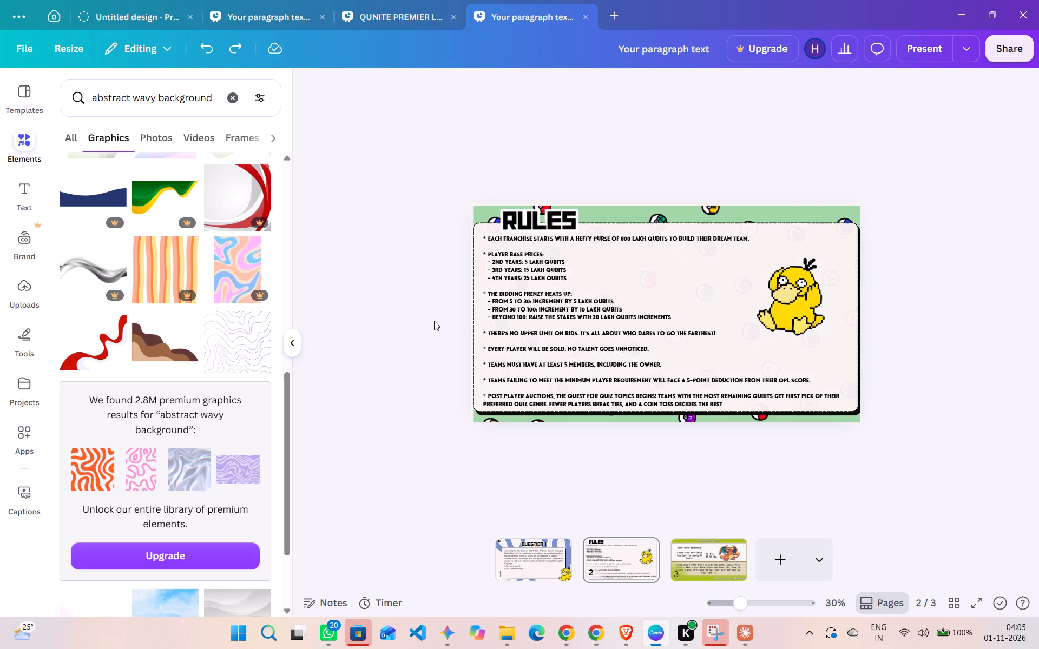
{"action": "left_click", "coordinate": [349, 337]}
Switch to Chrome and browse the pokeball background image results for another pattern for the Rules slide.
{"action": "left_click", "coordinate": [608, 585]}
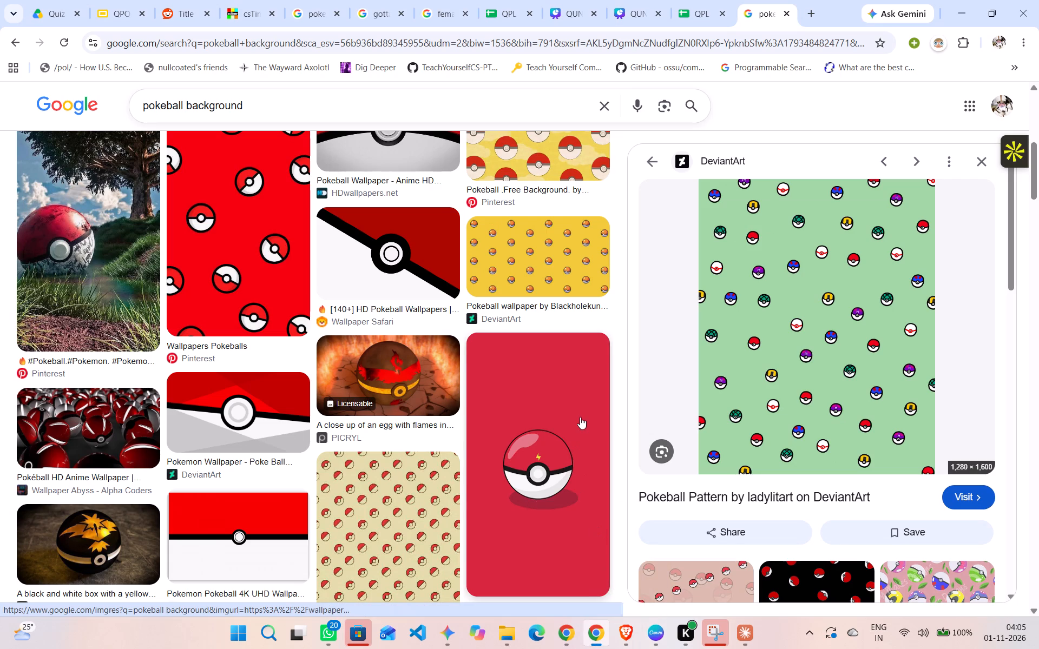
{"action": "scroll", "coordinate": [580, 417], "scroll_direction": "down", "scroll_amount": 2}
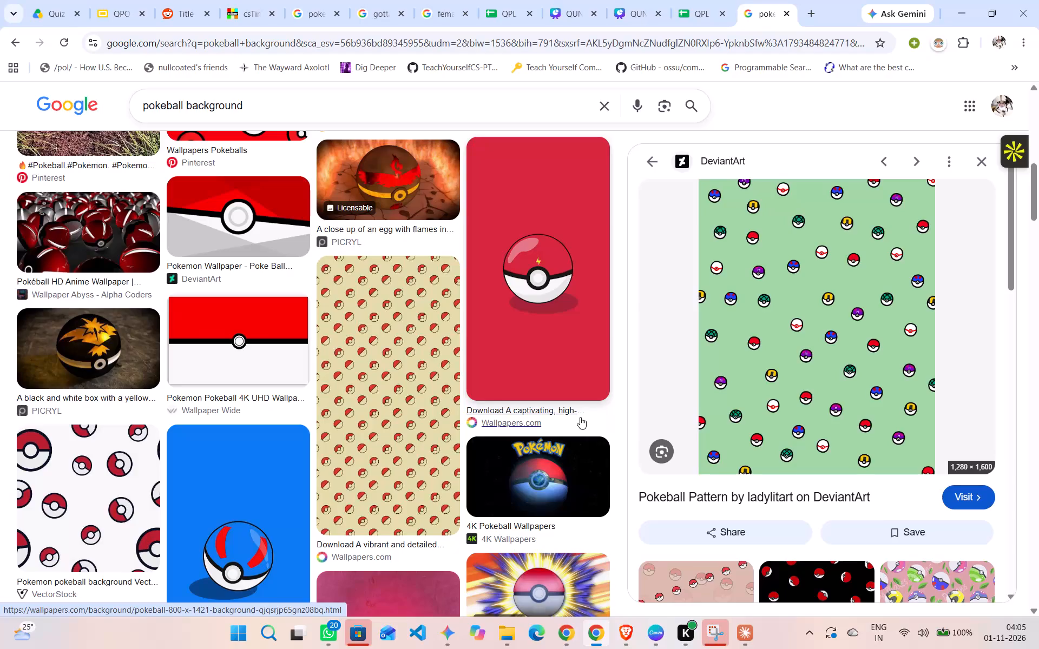
{"action": "scroll", "coordinate": [580, 417], "scroll_direction": "up", "scroll_amount": 1}
{"action": "scroll", "coordinate": [580, 417], "scroll_direction": "down", "scroll_amount": 2}
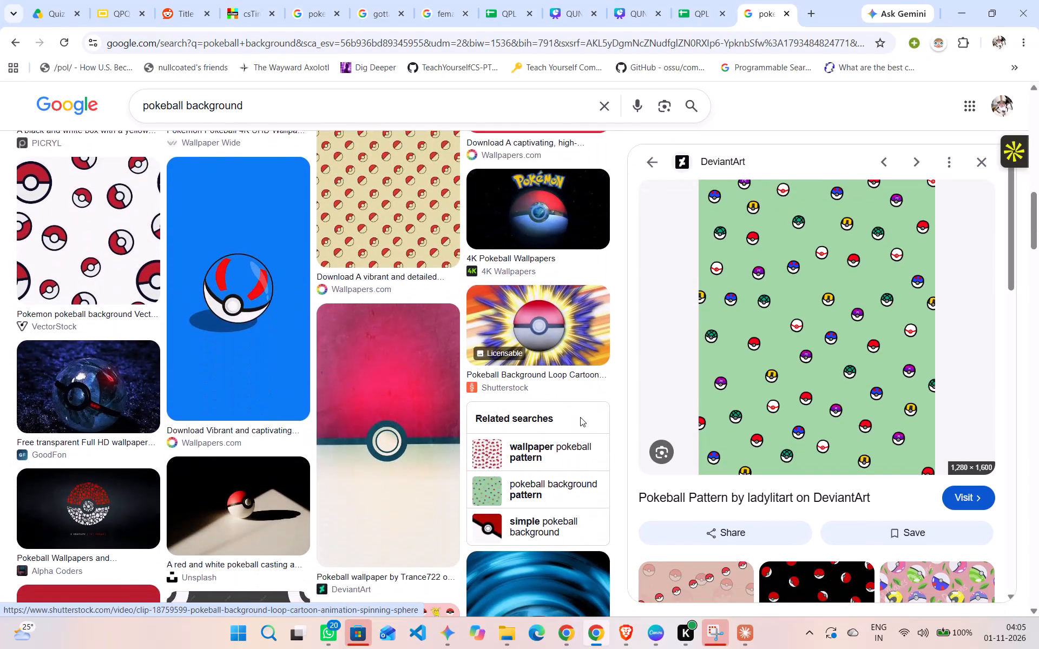
{"action": "scroll", "coordinate": [580, 417], "scroll_direction": "down", "scroll_amount": 3}
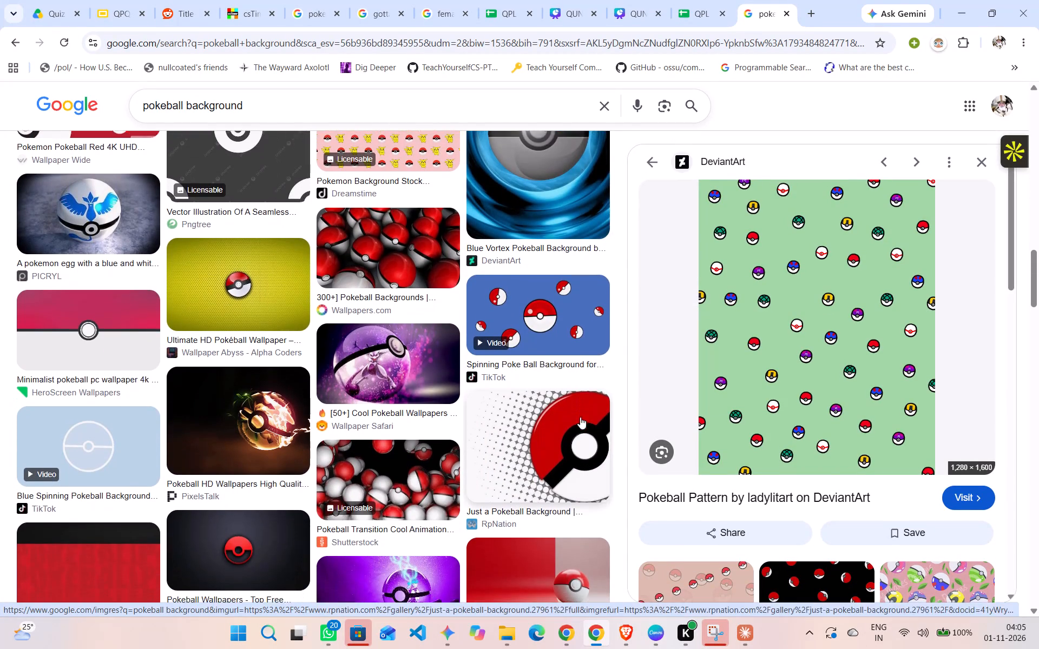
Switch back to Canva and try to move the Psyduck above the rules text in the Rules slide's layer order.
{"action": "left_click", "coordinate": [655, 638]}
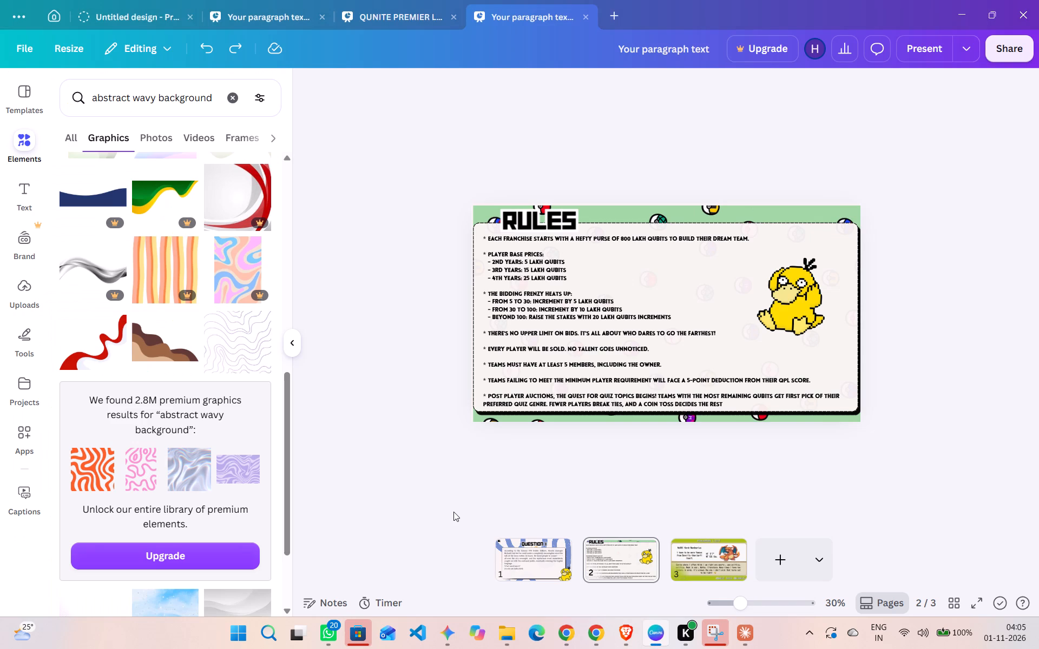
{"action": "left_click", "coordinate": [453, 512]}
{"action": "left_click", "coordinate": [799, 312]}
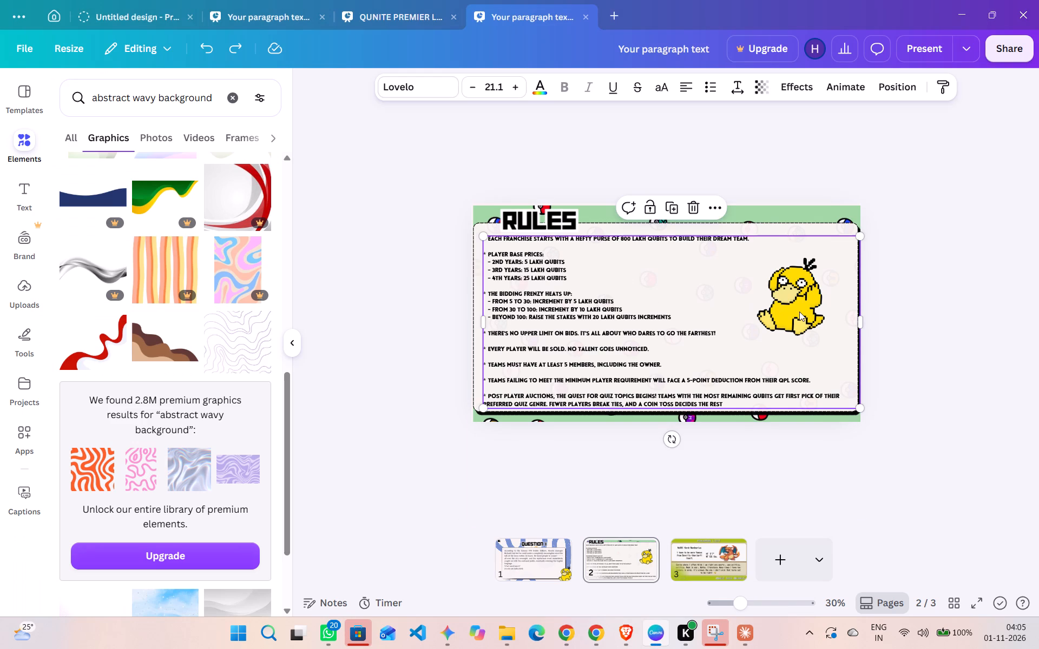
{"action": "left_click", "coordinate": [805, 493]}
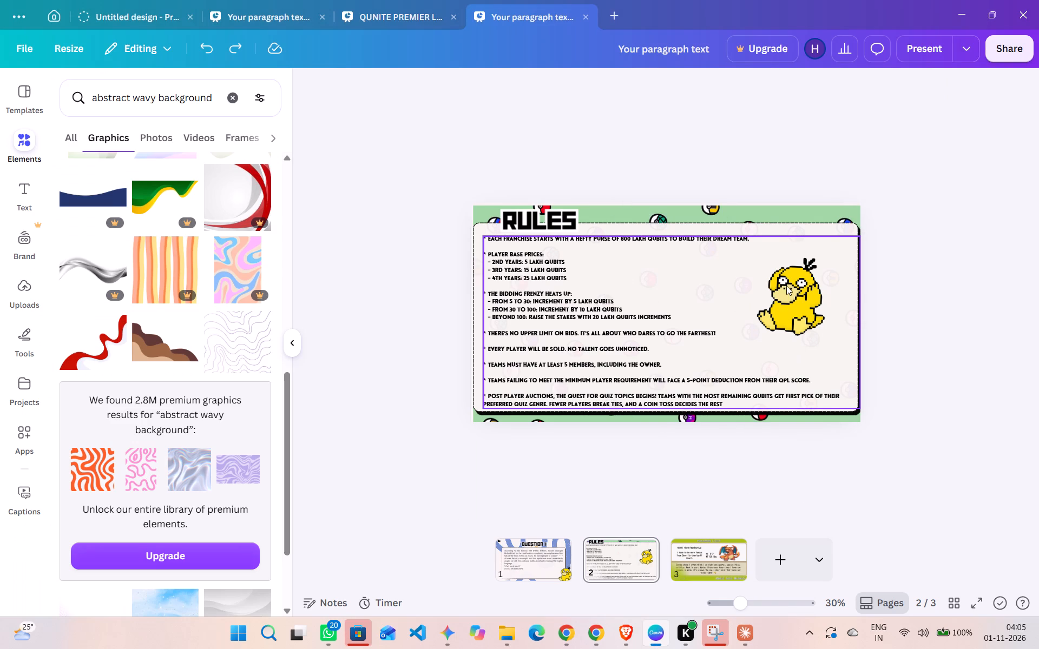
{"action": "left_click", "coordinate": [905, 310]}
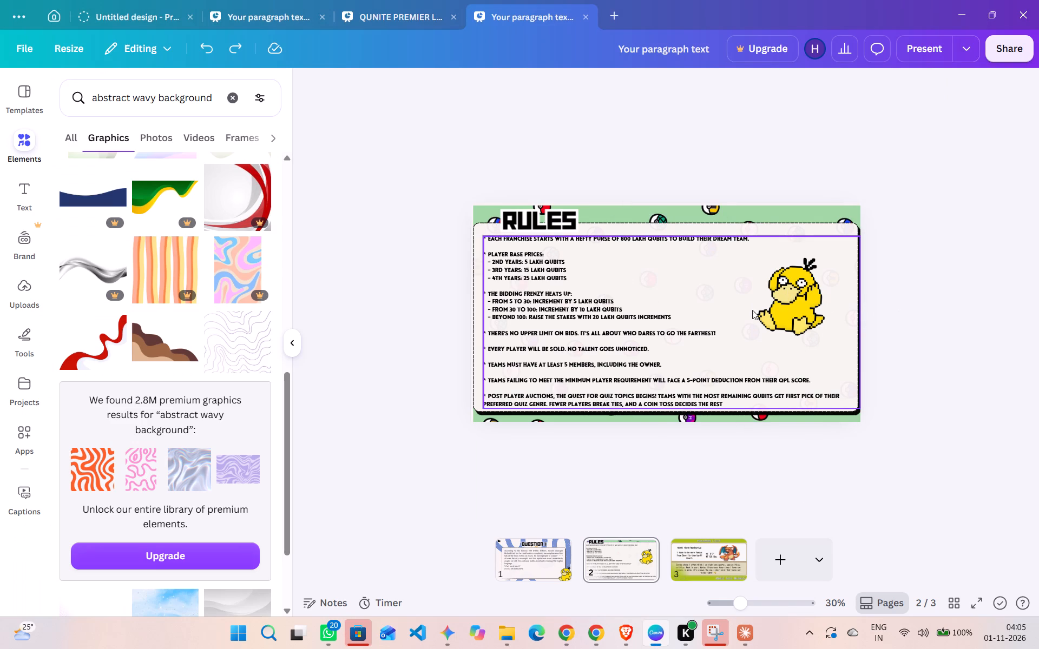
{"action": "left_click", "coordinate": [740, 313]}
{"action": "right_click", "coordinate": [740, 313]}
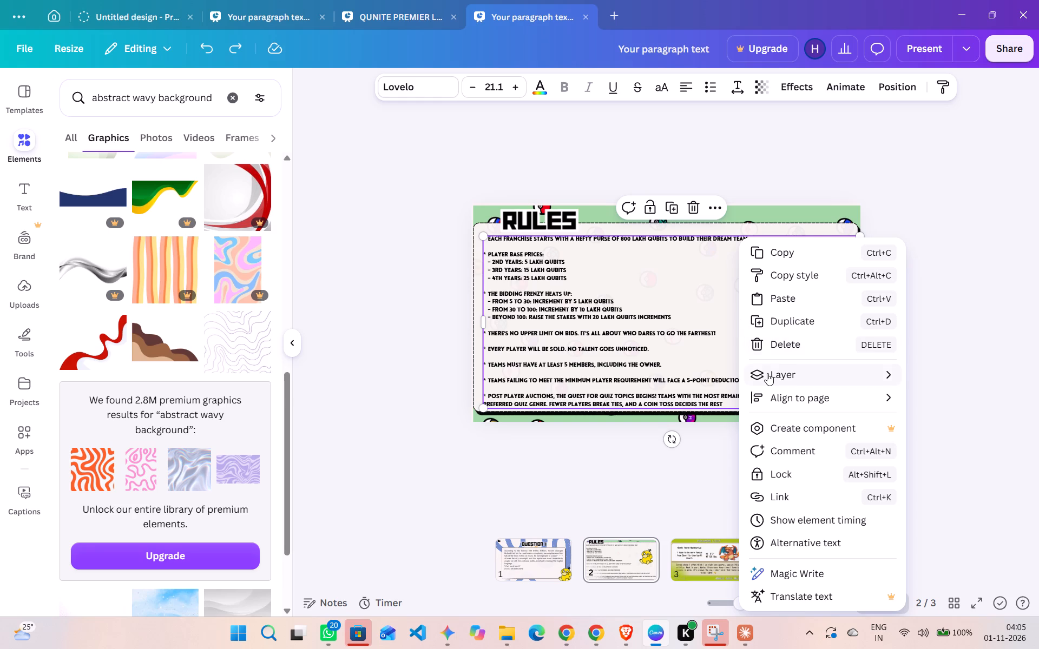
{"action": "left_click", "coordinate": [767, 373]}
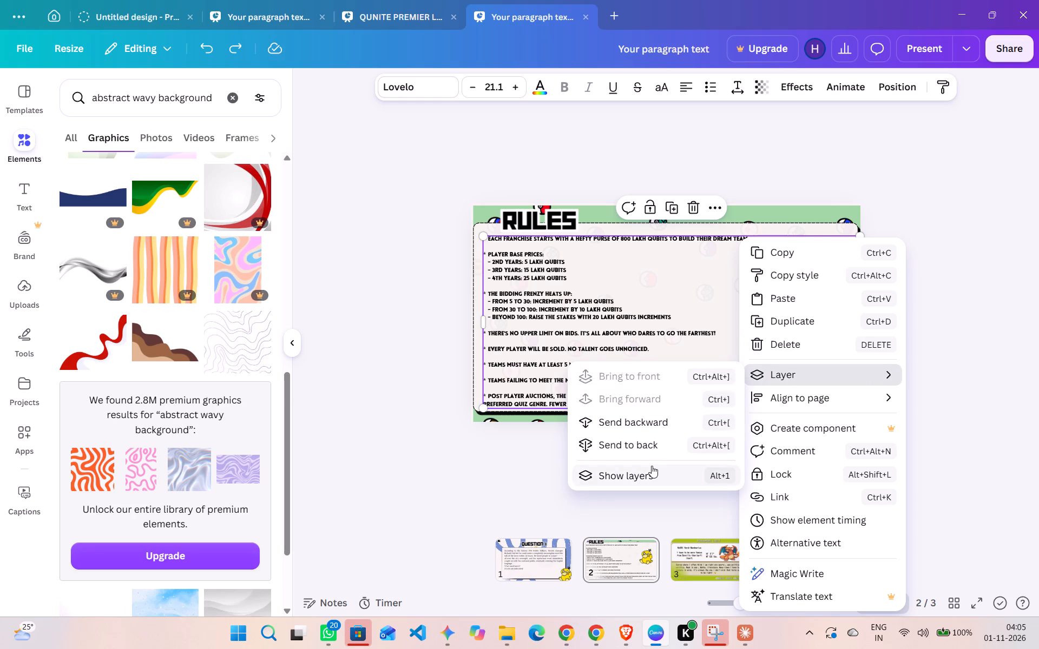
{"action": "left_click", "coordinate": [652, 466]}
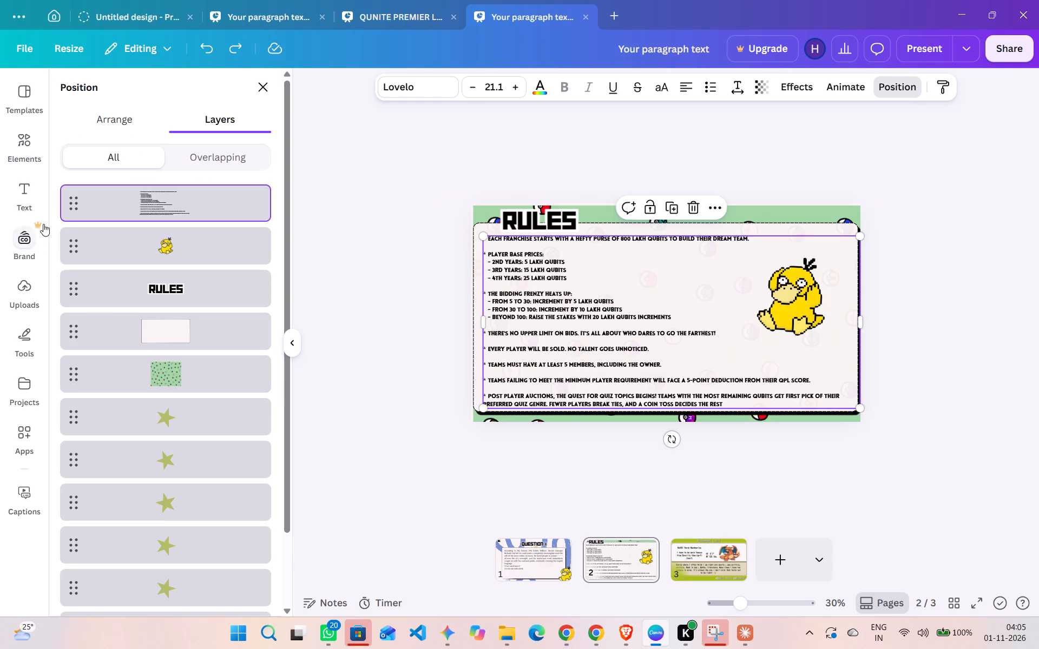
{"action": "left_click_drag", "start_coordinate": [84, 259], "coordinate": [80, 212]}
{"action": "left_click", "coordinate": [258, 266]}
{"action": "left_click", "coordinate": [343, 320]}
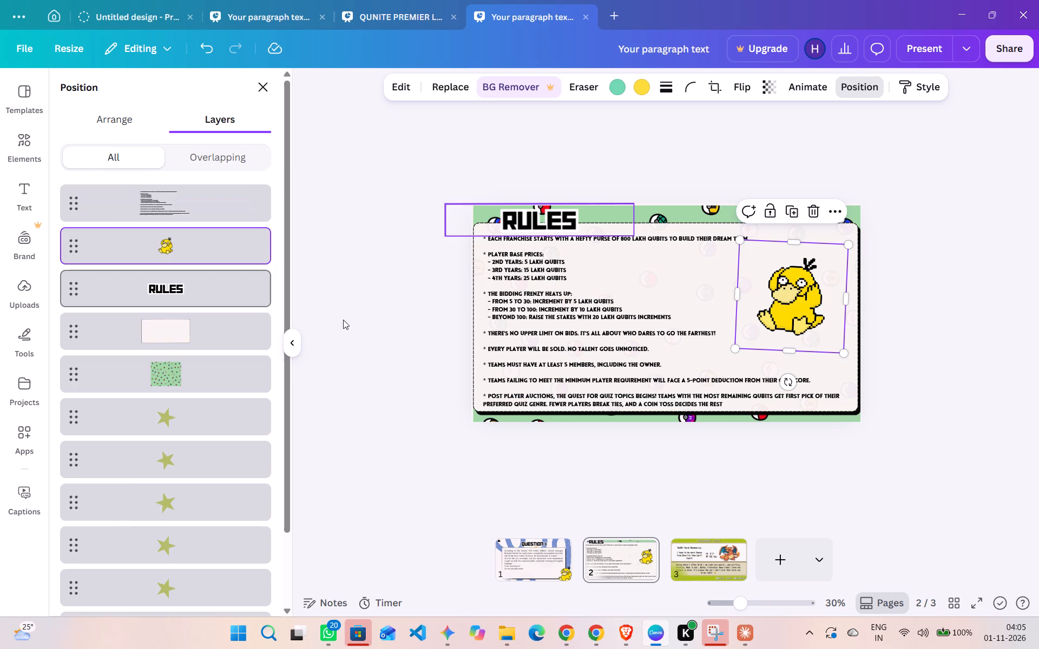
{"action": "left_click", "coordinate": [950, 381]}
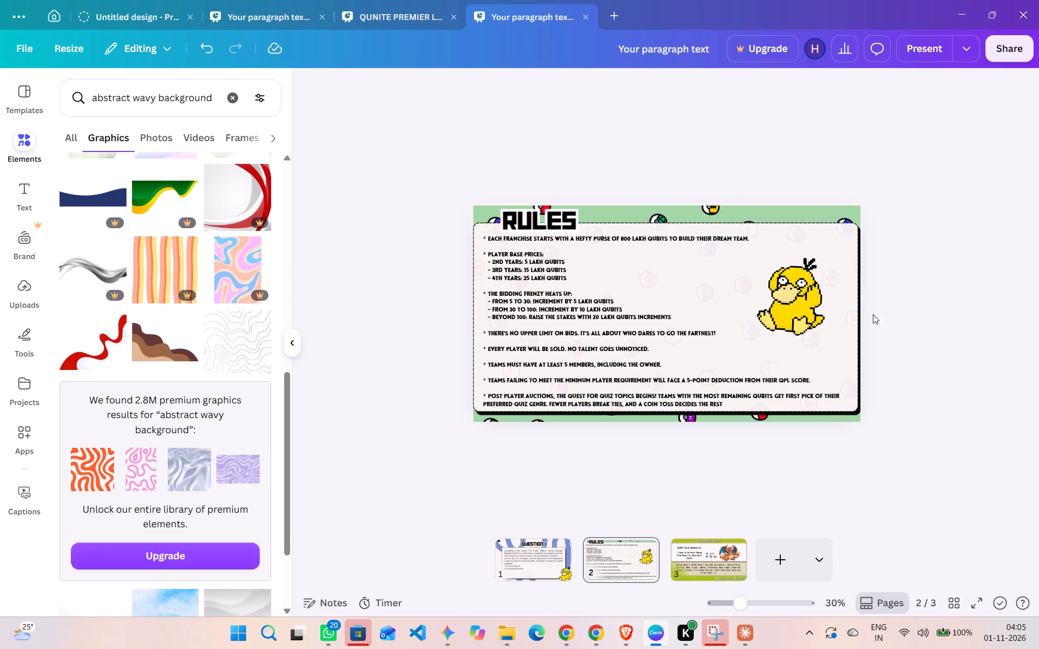
Lock the rules text box on the Rules slide.
{"action": "left_click", "coordinate": [763, 314]}
{"action": "left_click", "coordinate": [930, 327]}
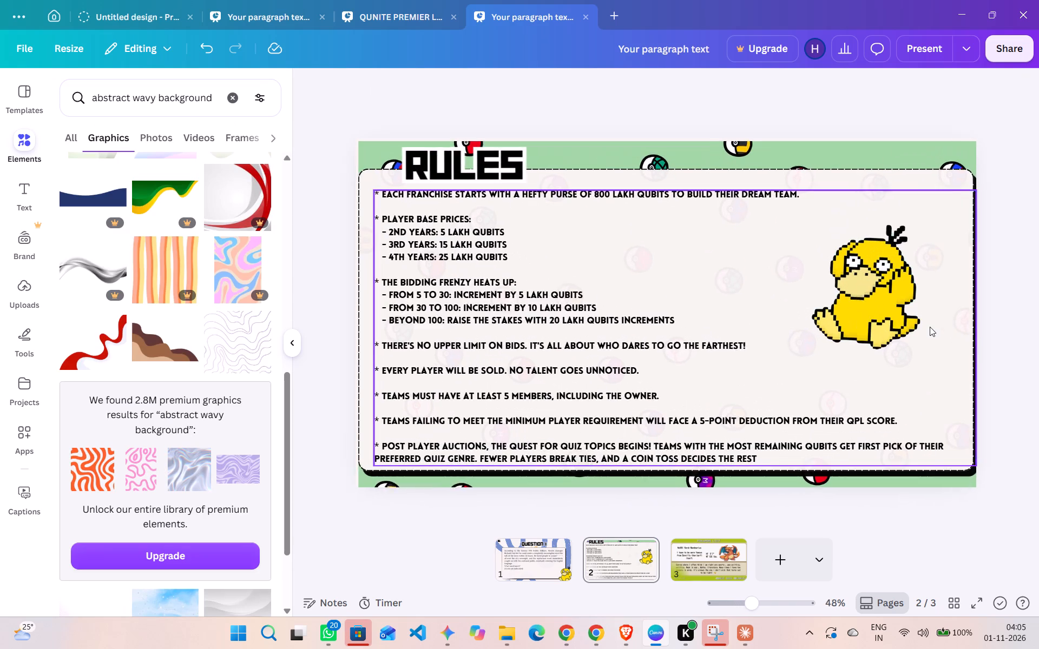
{"action": "left_click", "coordinate": [867, 102]}
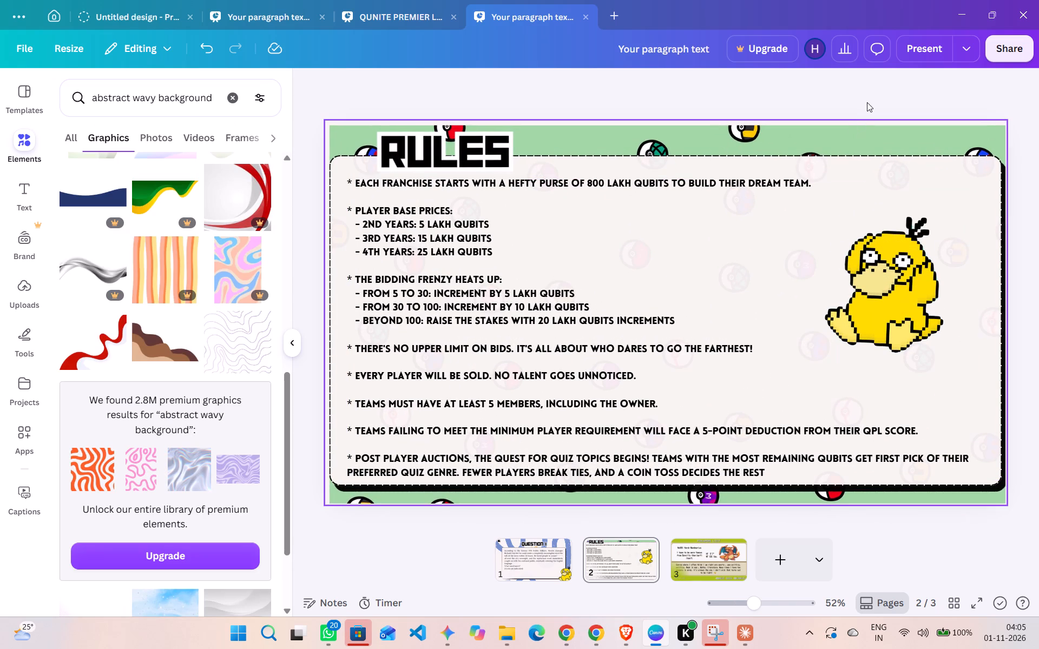
{"action": "left_click", "coordinate": [782, 238]}
{"action": "left_click", "coordinate": [656, 149]}
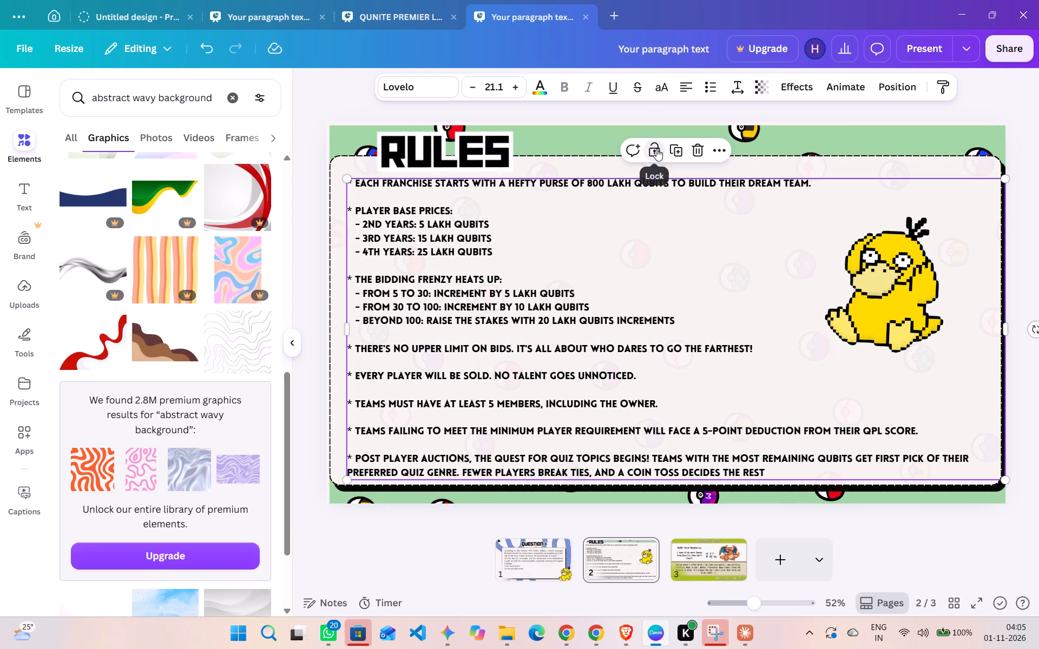
{"action": "left_click", "coordinate": [964, 564]}
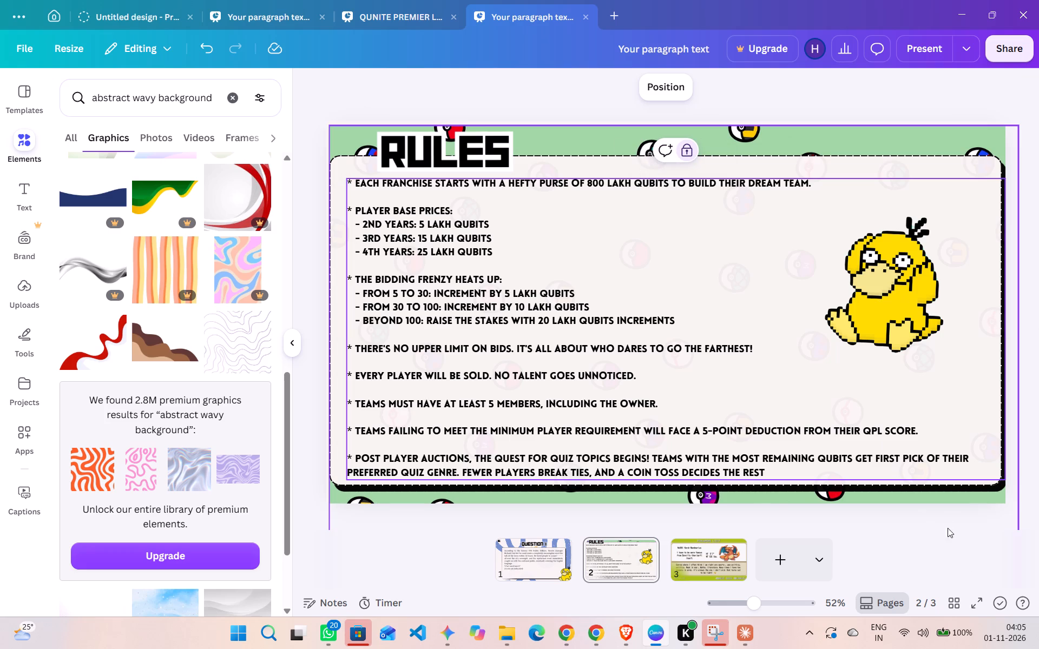
{"action": "left_click", "coordinate": [944, 526]}
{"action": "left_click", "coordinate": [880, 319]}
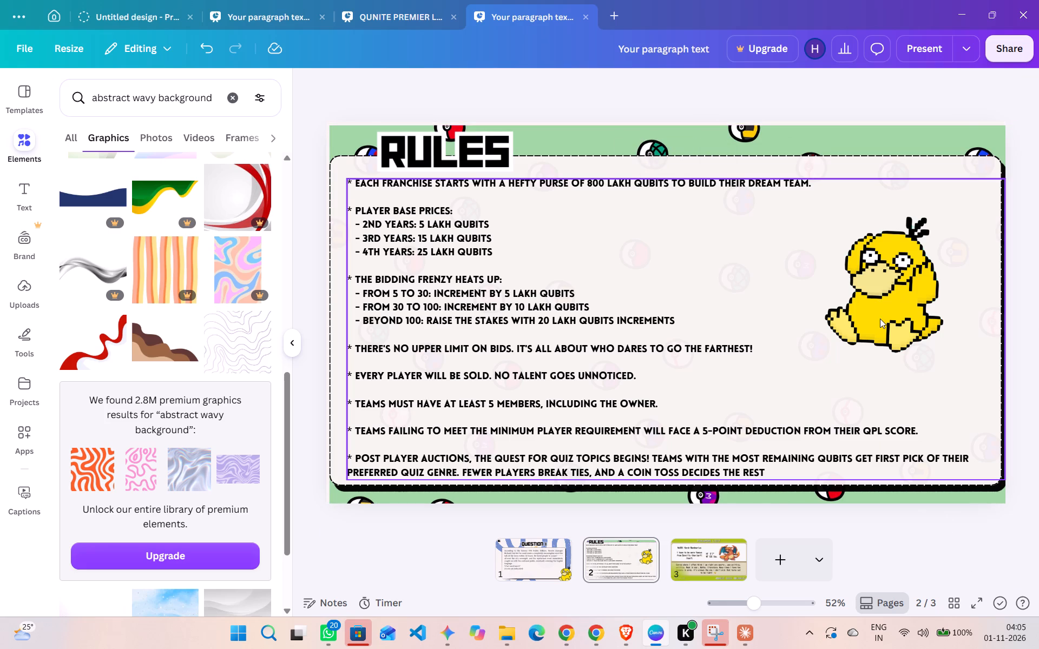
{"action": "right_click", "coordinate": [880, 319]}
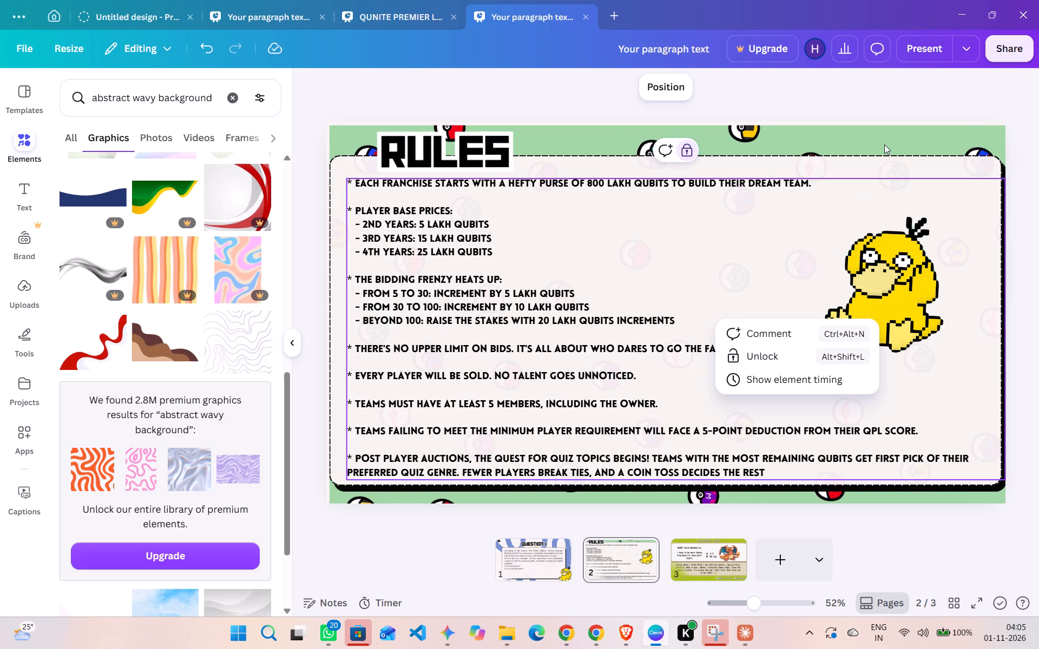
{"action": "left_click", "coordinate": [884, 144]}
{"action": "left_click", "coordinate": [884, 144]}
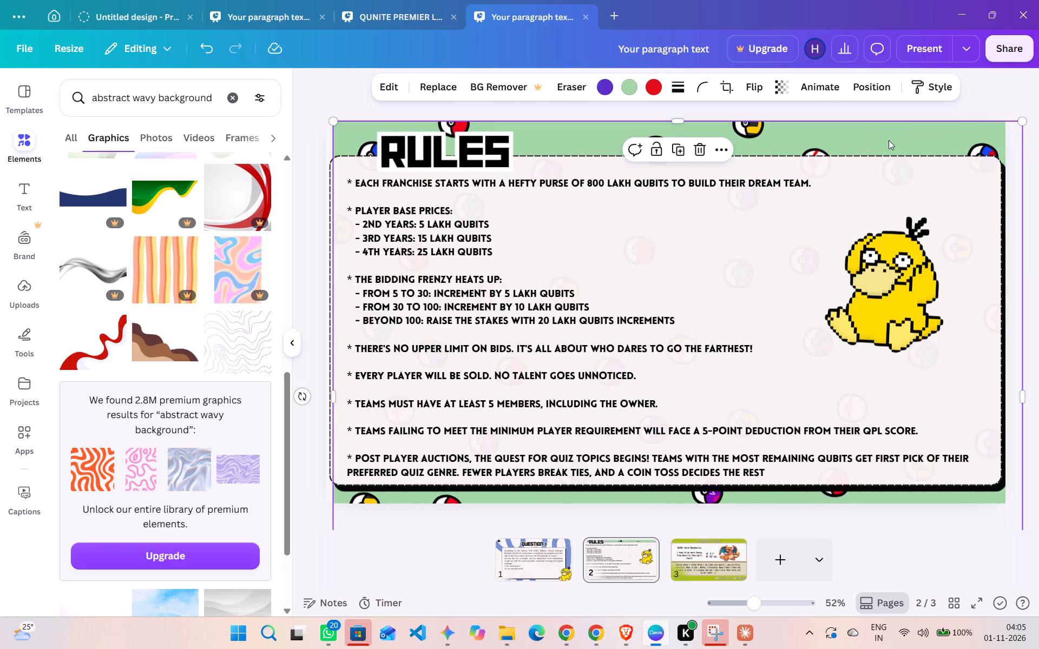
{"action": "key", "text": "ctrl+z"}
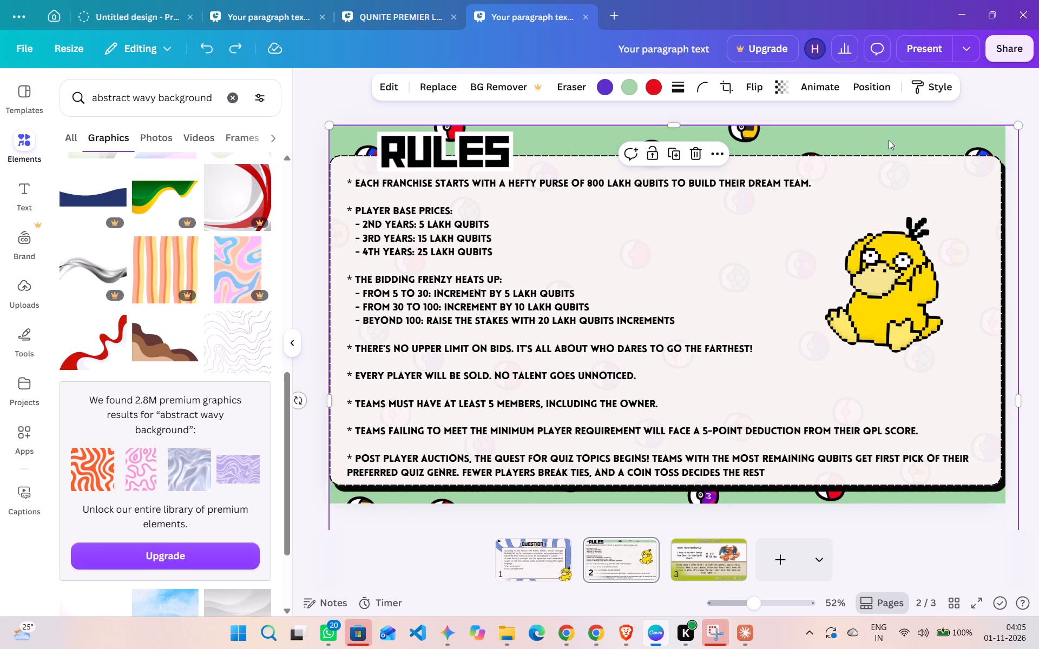
Select the large Psyduck through the layer list and move it up beside the RULES title.
{"action": "right_click", "coordinate": [889, 140]}
{"action": "left_click", "coordinate": [785, 277]}
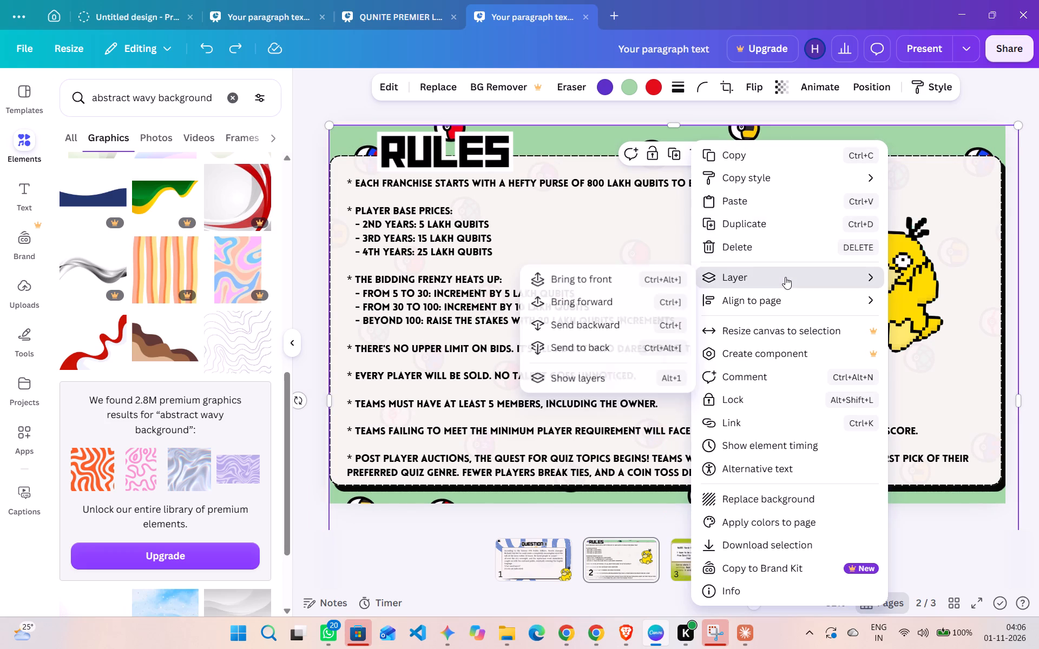
{"action": "left_click", "coordinate": [600, 370]}
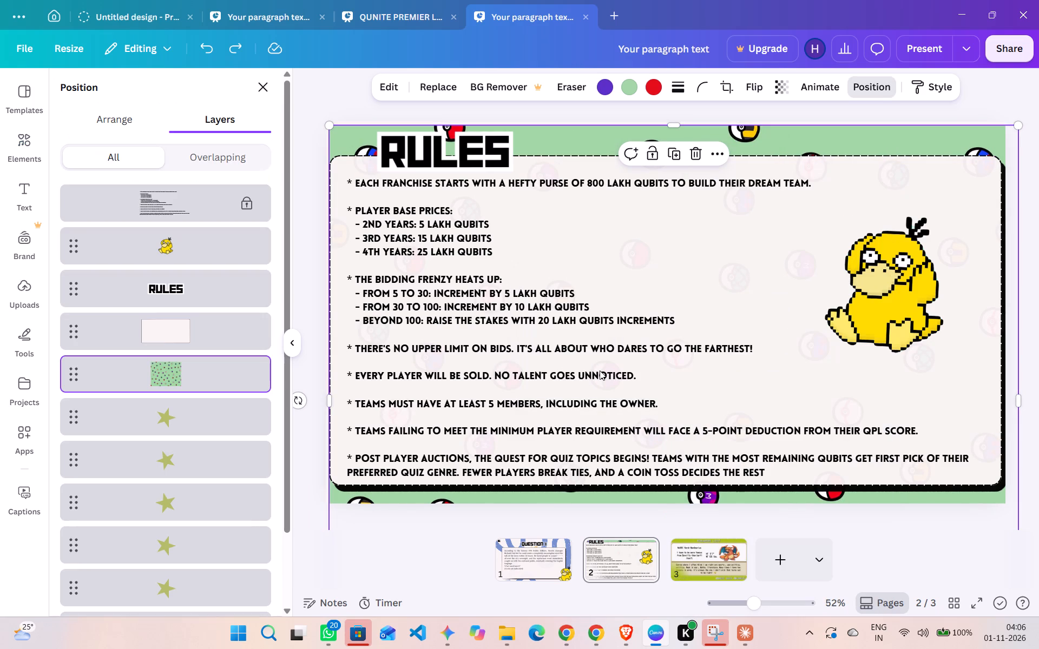
{"action": "left_click", "coordinate": [141, 246]}
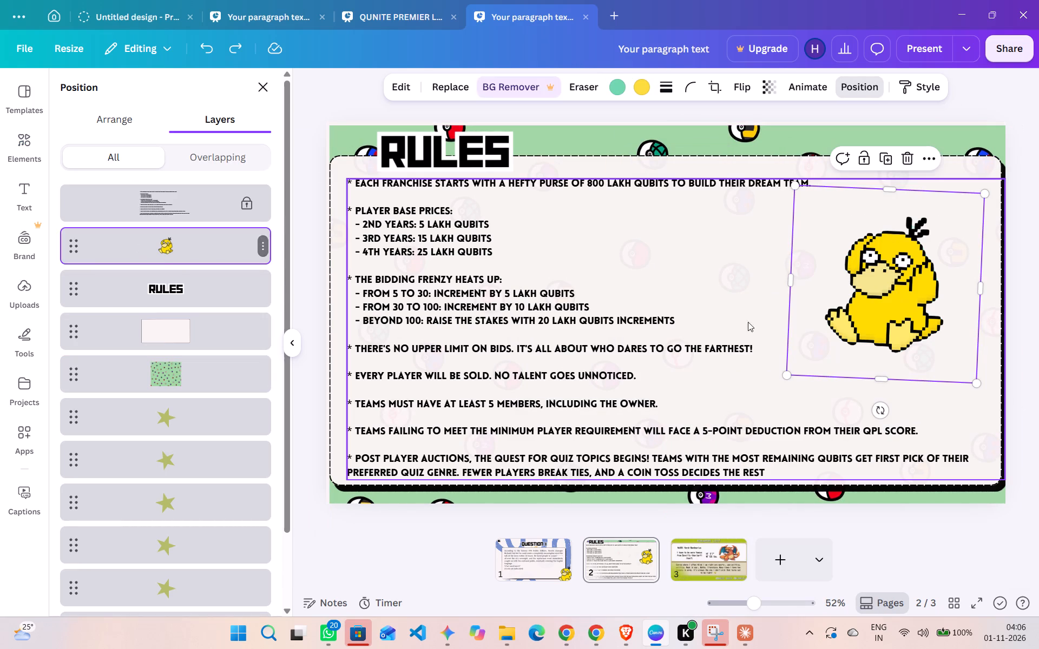
{"action": "left_click_drag", "start_coordinate": [922, 307], "coordinate": [925, 368]}
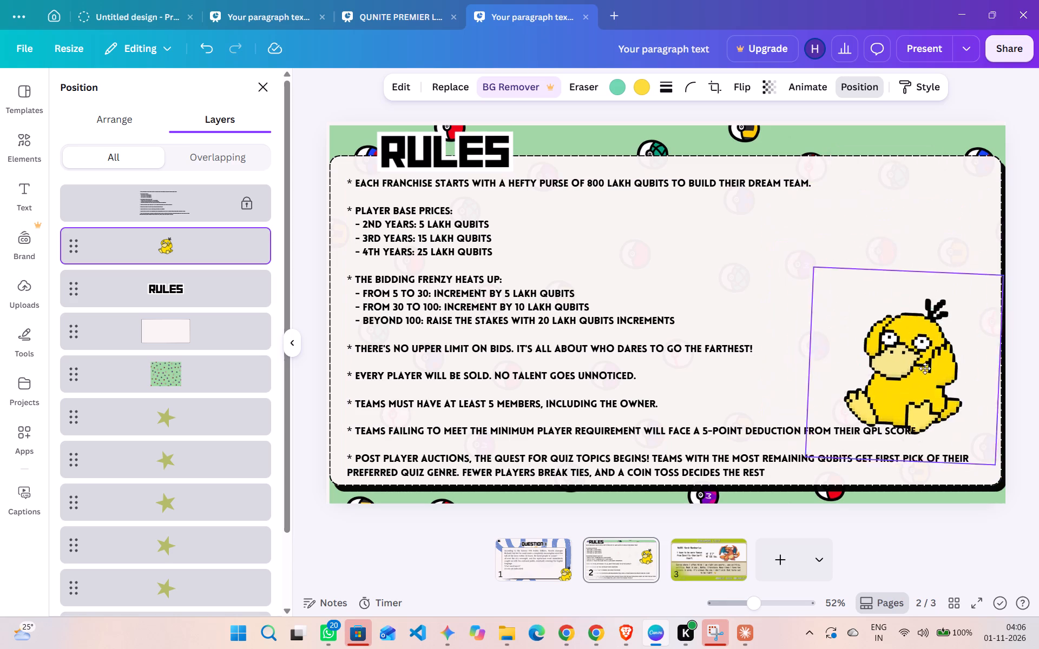
{"action": "left_click_drag", "start_coordinate": [925, 368], "coordinate": [998, 477]}
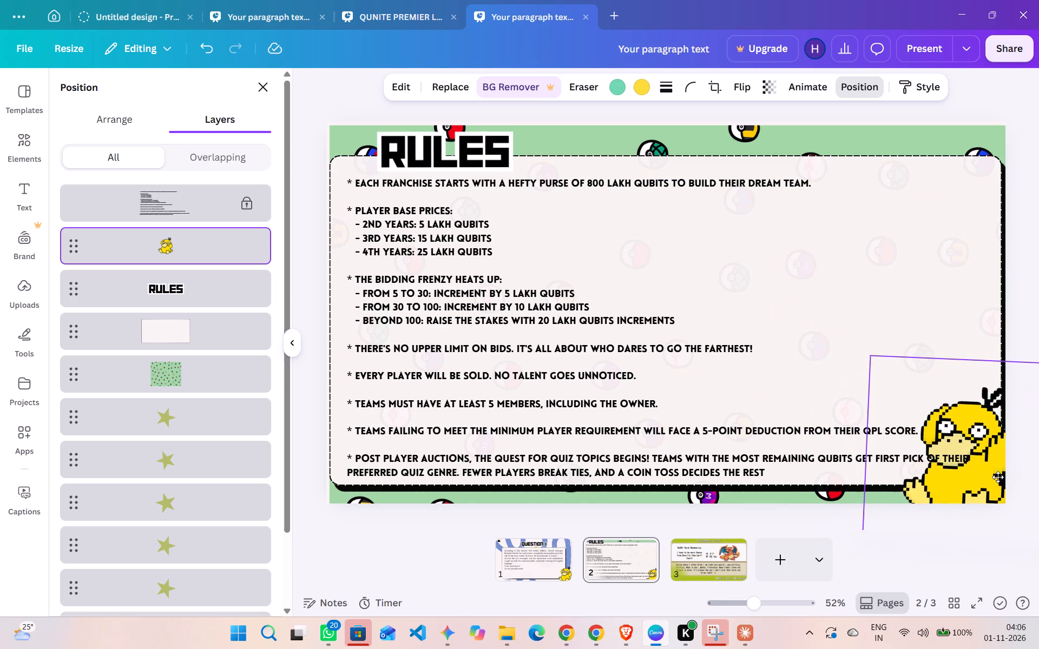
{"action": "left_click_drag", "start_coordinate": [998, 477], "coordinate": [1007, 195]}
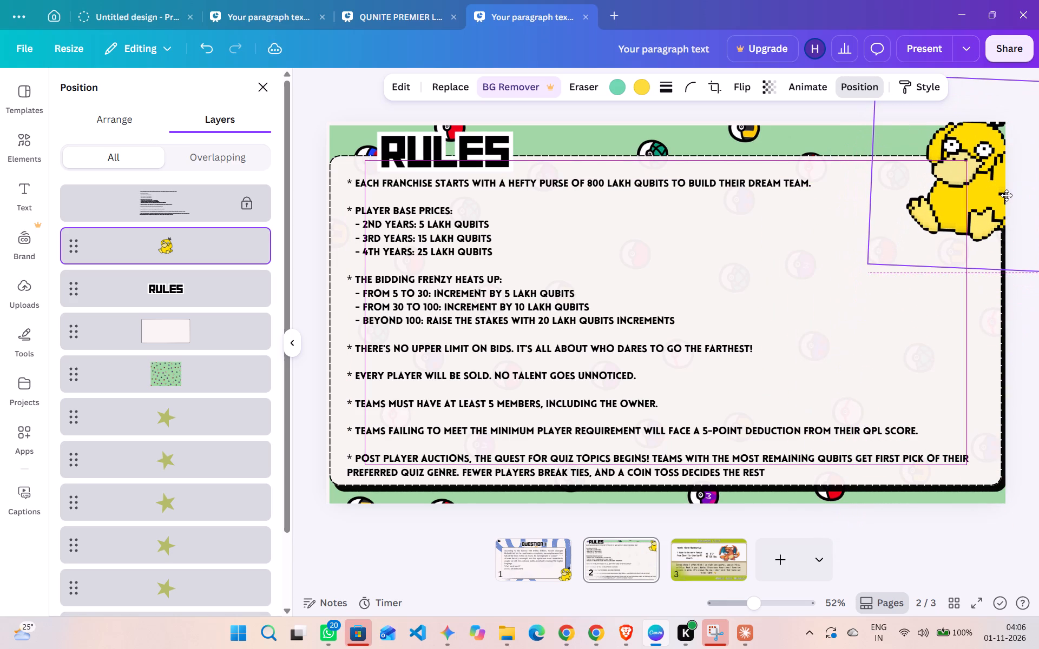
{"action": "left_click_drag", "start_coordinate": [1007, 195], "coordinate": [855, 313]}
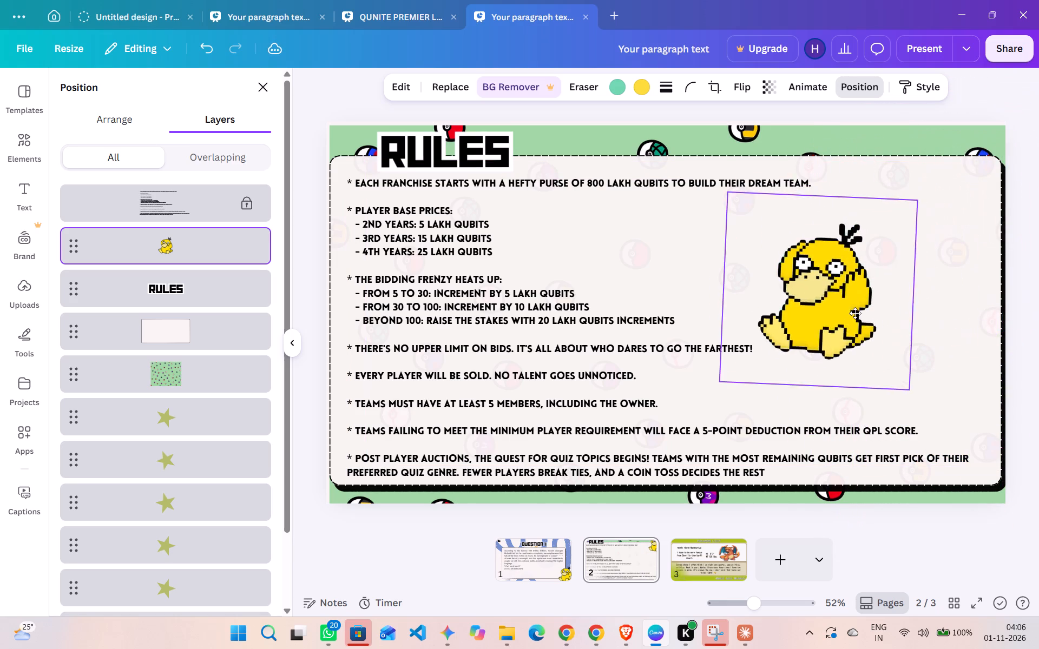
{"action": "left_click_drag", "start_coordinate": [855, 313], "coordinate": [595, 200]}
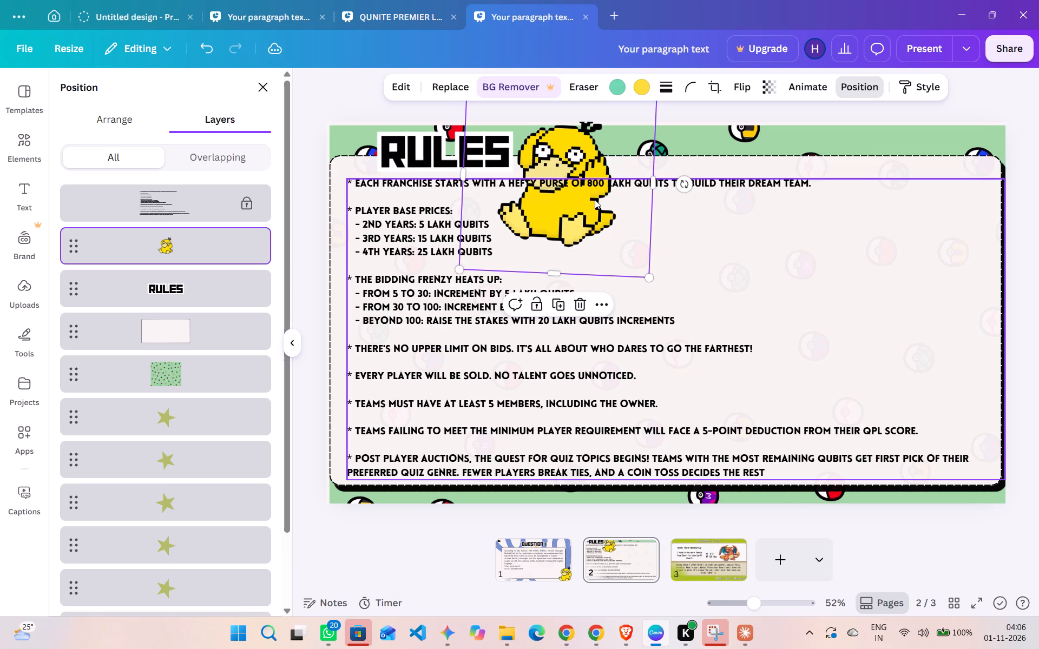
Shrink the Psyduck on the Rules slide to roughly the title's height and place it right after the word RULES.
{"action": "left_click_drag", "start_coordinate": [648, 277], "coordinate": [562, 225]}
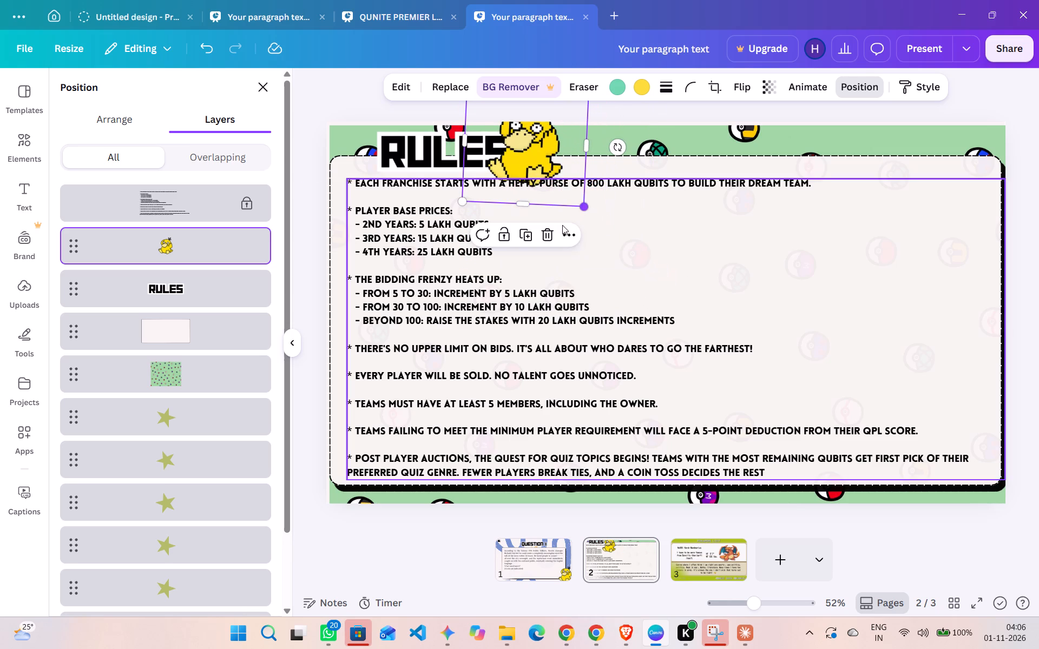
{"action": "left_click_drag", "start_coordinate": [532, 163], "coordinate": [548, 170]}
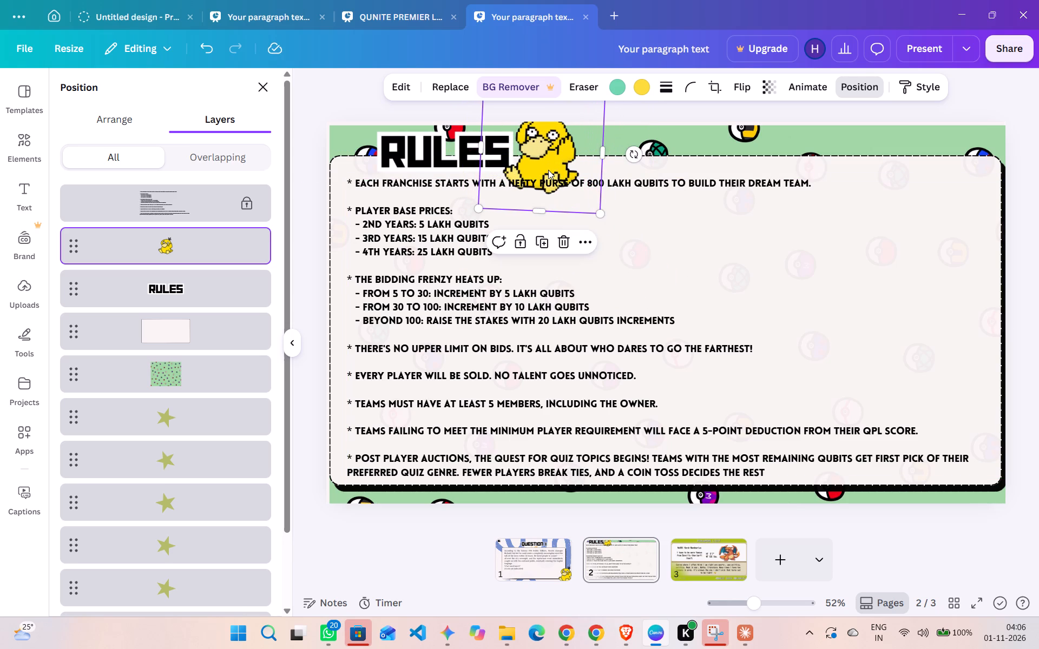
{"action": "left_click_drag", "start_coordinate": [600, 215], "coordinate": [573, 198]}
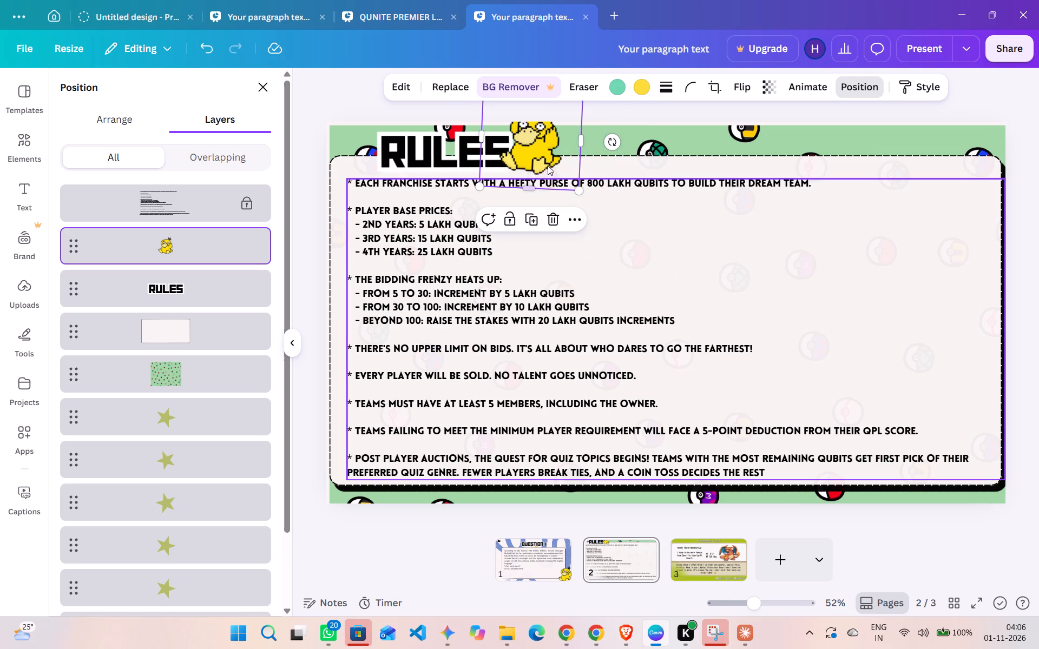
{"action": "left_click_drag", "start_coordinate": [535, 146], "coordinate": [541, 163]}
{"action": "left_click_drag", "start_coordinate": [589, 209], "coordinate": [535, 183]}
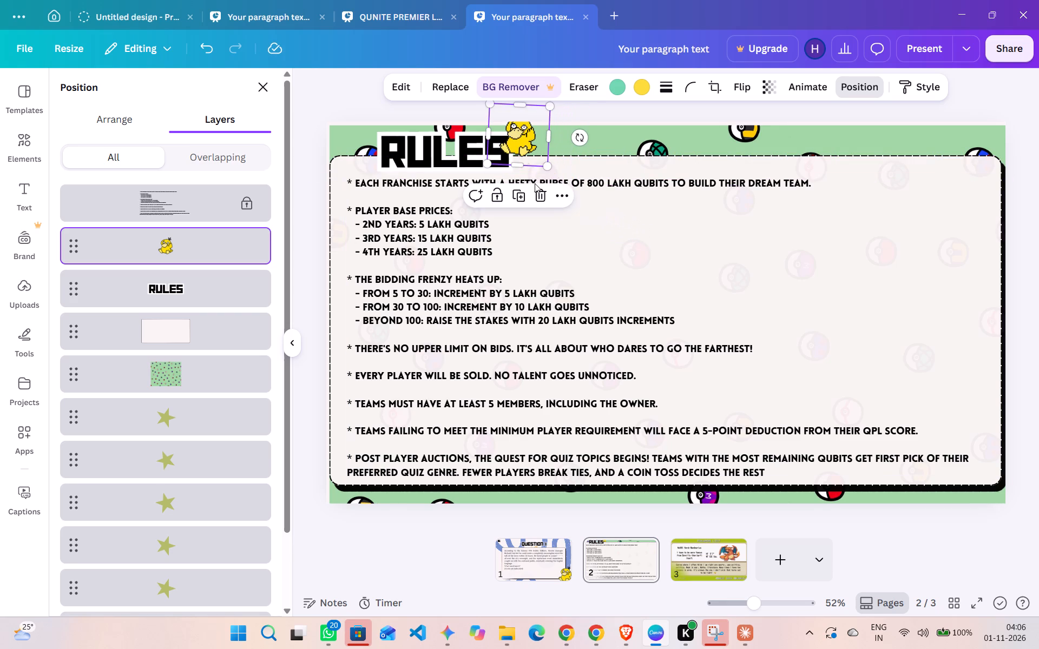
{"action": "left_click_drag", "start_coordinate": [518, 151], "coordinate": [522, 161]}
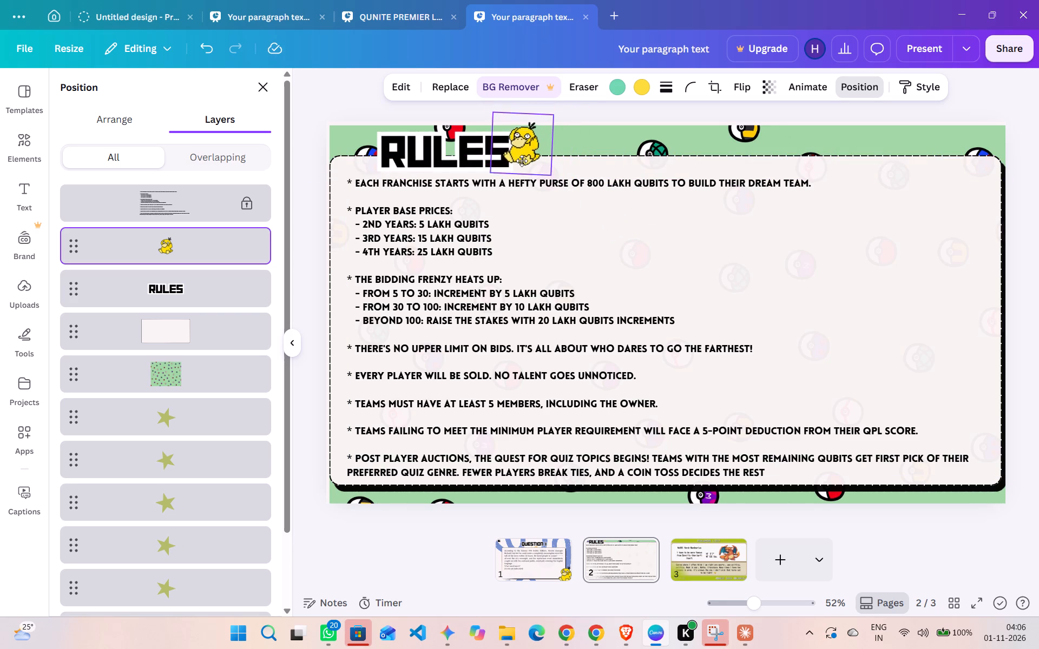
{"action": "left_click_drag", "start_coordinate": [522, 161], "coordinate": [532, 166]}
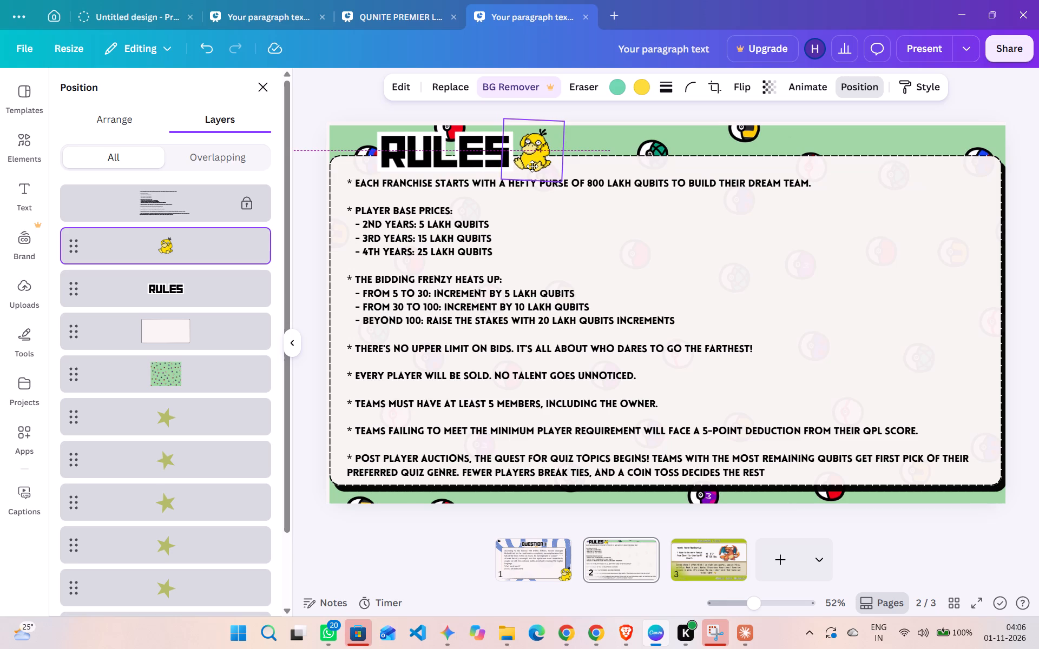
{"action": "left_click_drag", "start_coordinate": [532, 166], "coordinate": [532, 166]}
{"action": "left_click", "coordinate": [310, 266]}
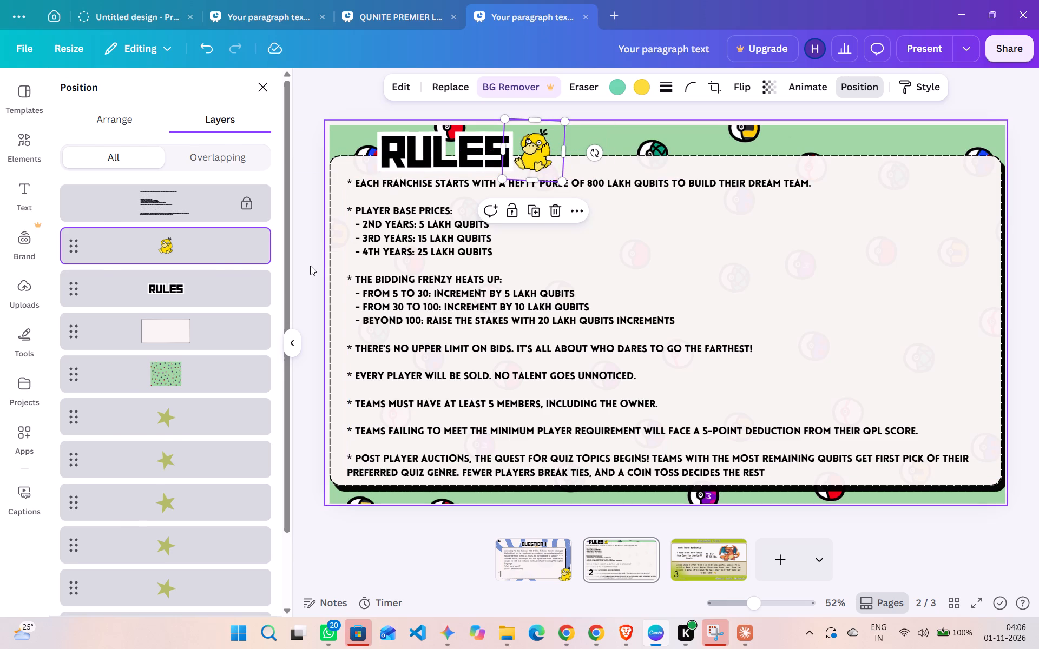
{"action": "left_click", "coordinate": [363, 334]}
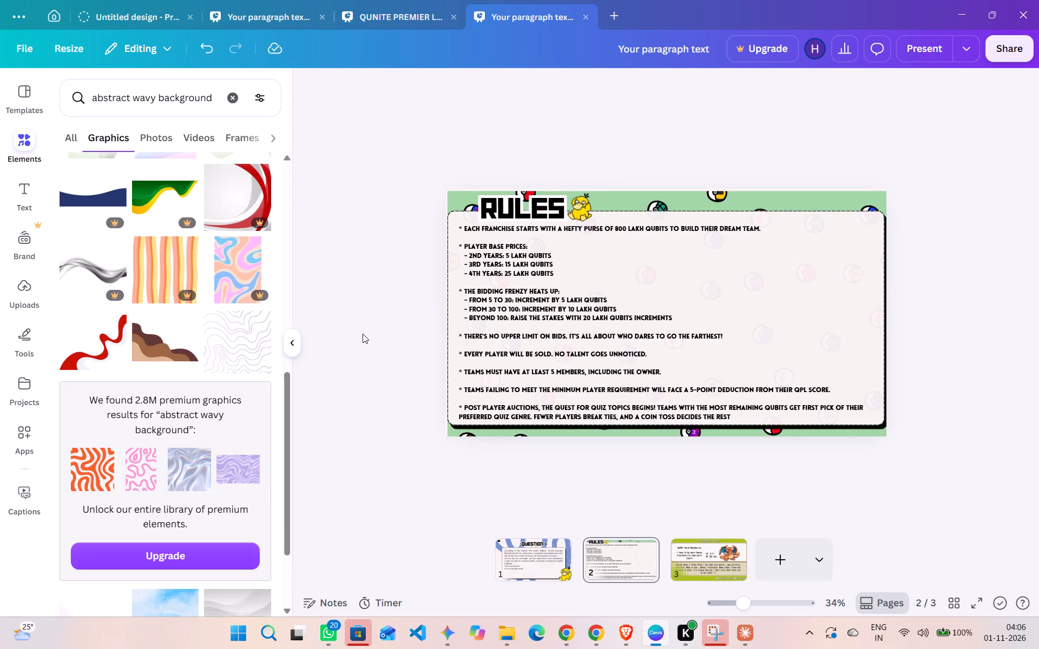
Reduce the Psyduck beside the RULES title slightly more, keeping it next to the final S.
{"action": "left_click", "coordinate": [590, 212]}
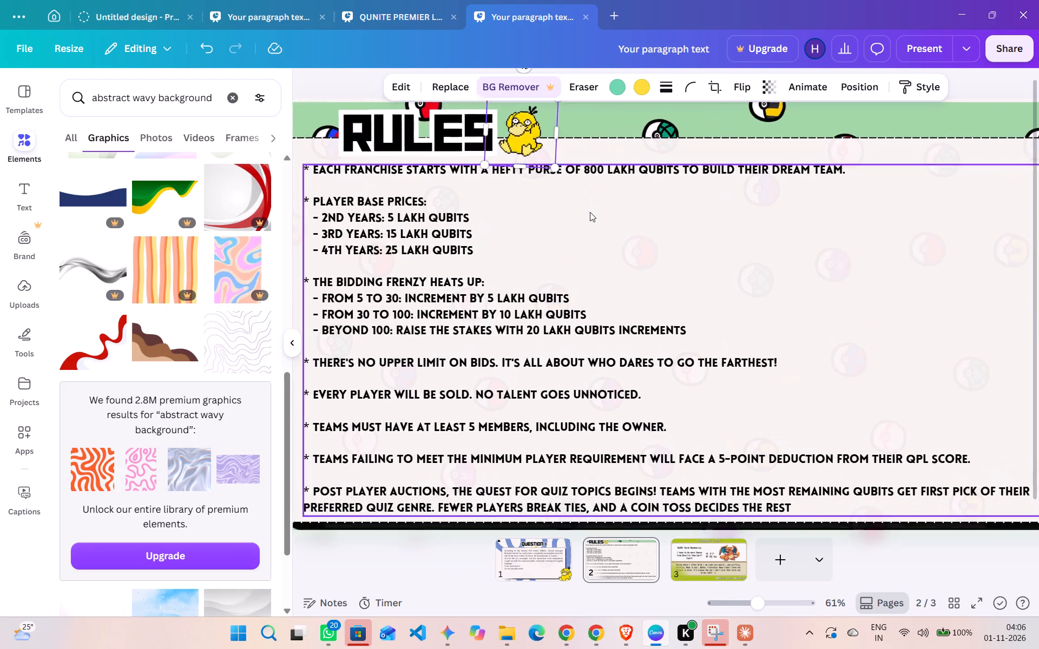
{"action": "scroll", "coordinate": [590, 212], "scroll_direction": "up", "scroll_amount": 5}
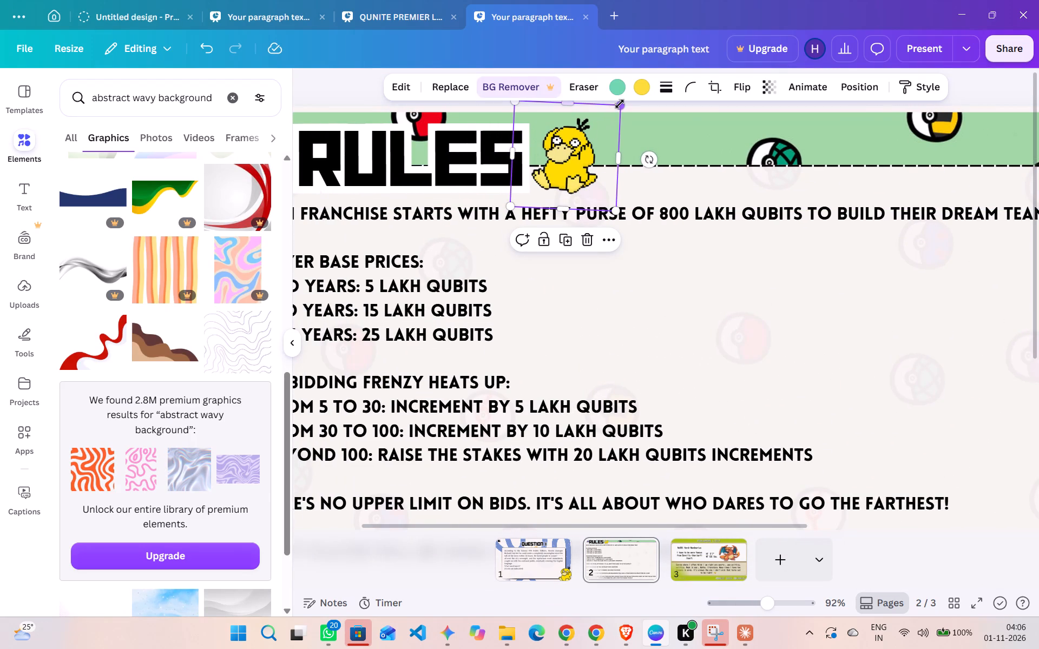
{"action": "left_click_drag", "start_coordinate": [620, 104], "coordinate": [613, 114]}
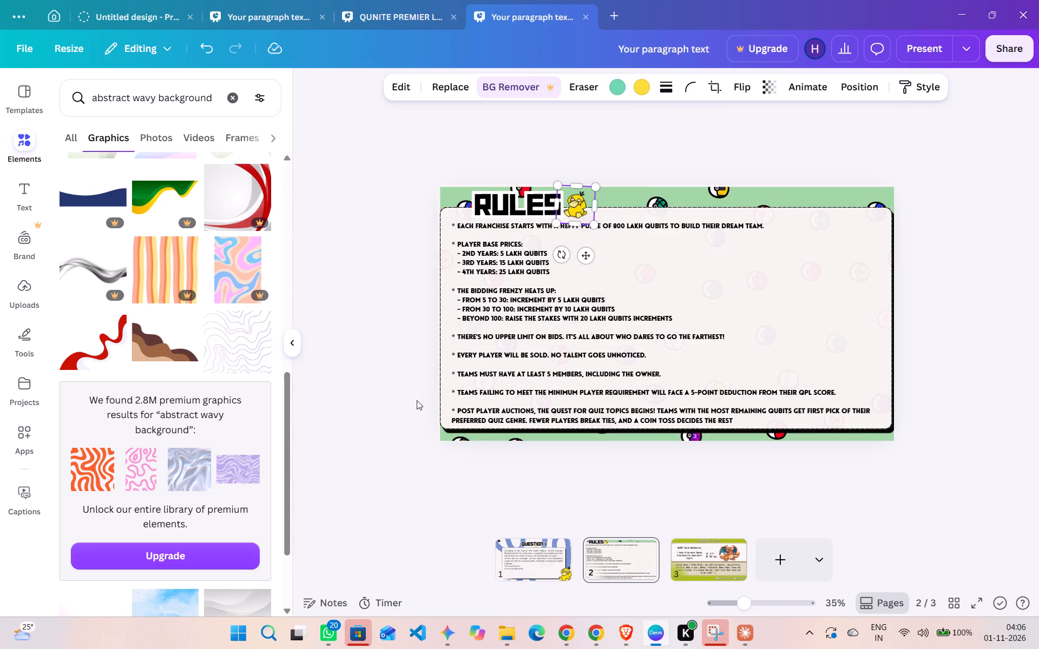
{"action": "left_click", "coordinate": [311, 407]}
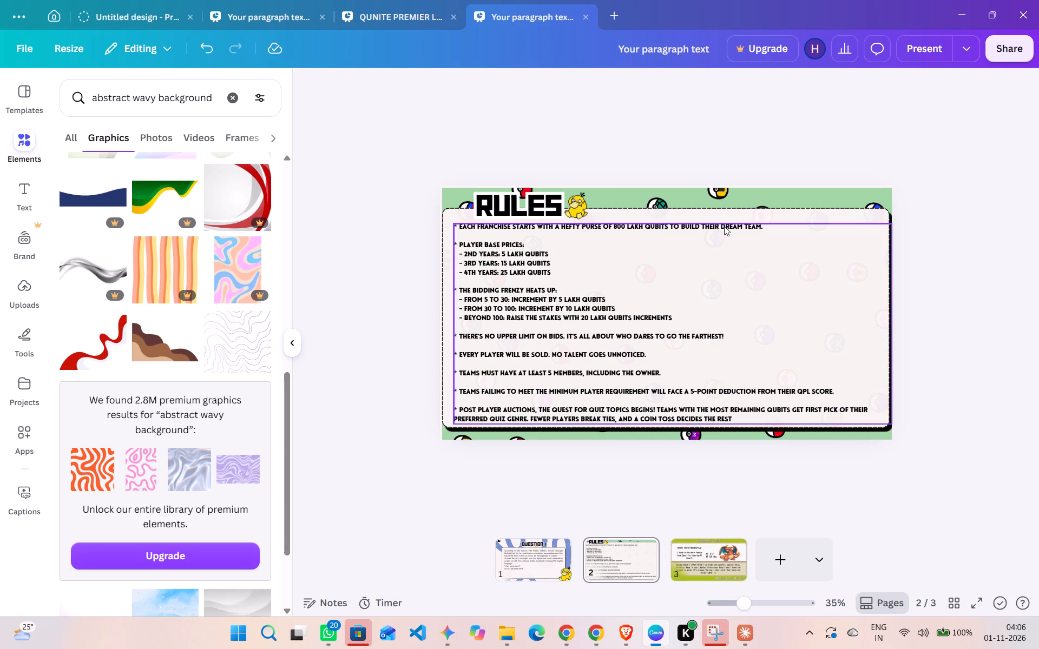
{"action": "left_click", "coordinate": [600, 634]}
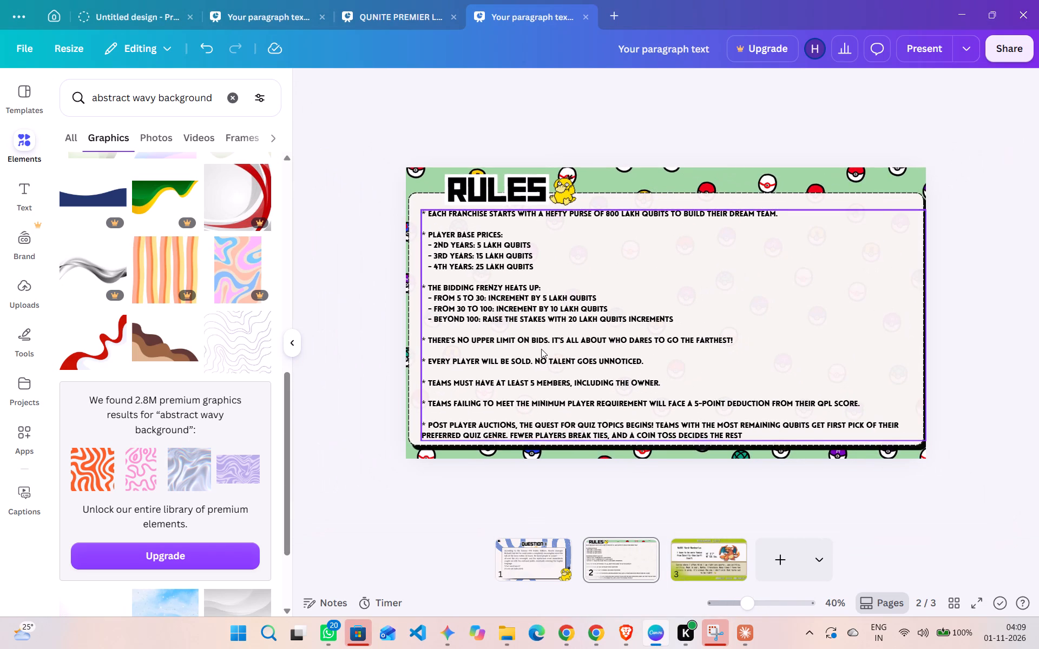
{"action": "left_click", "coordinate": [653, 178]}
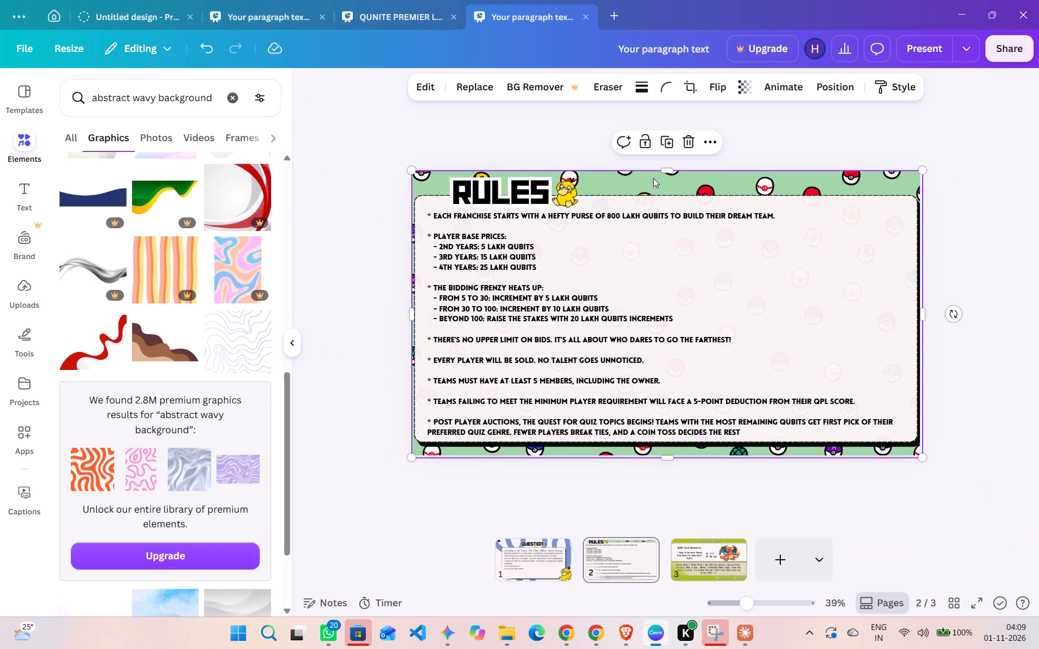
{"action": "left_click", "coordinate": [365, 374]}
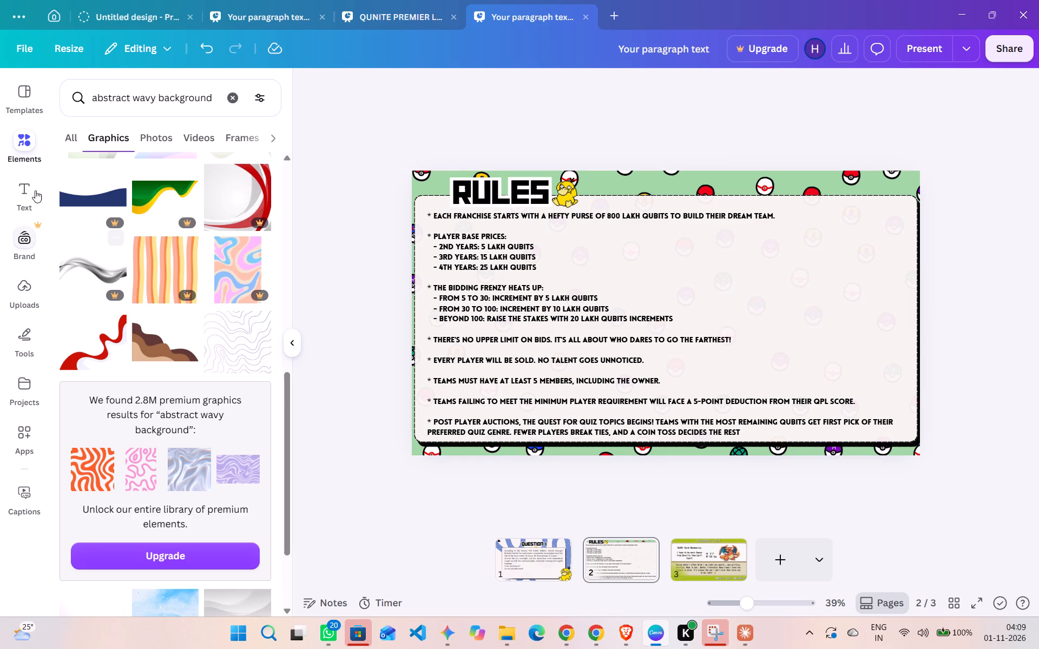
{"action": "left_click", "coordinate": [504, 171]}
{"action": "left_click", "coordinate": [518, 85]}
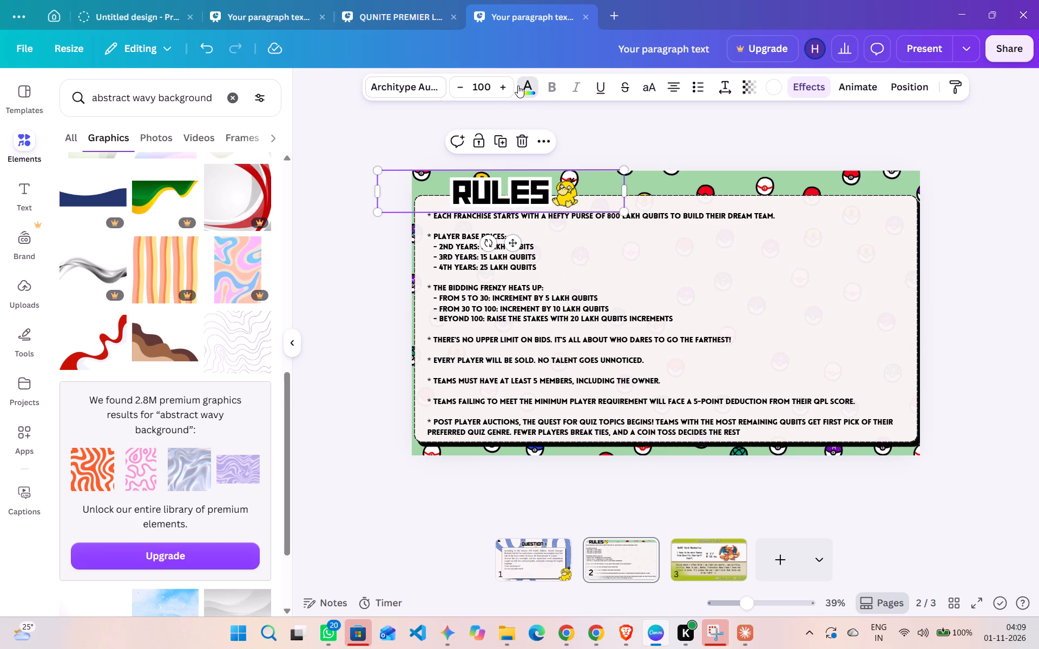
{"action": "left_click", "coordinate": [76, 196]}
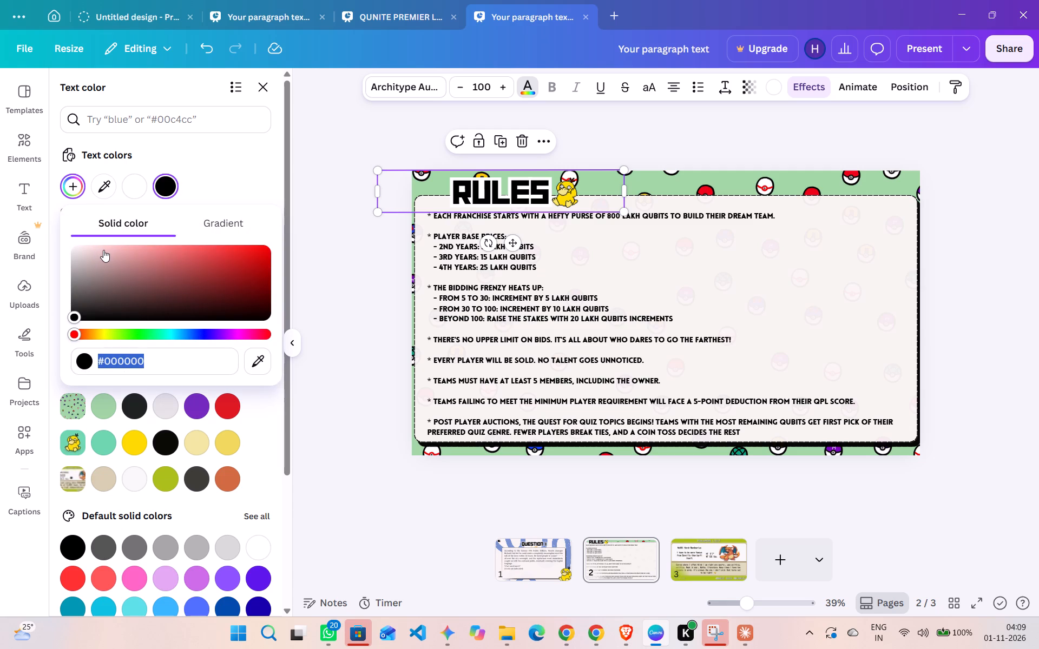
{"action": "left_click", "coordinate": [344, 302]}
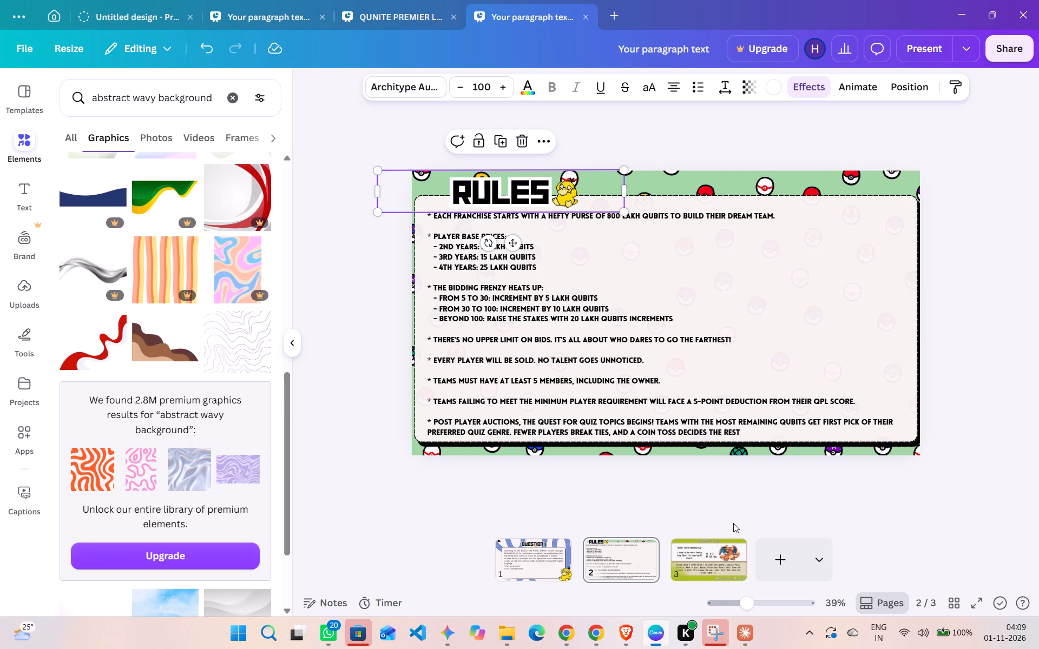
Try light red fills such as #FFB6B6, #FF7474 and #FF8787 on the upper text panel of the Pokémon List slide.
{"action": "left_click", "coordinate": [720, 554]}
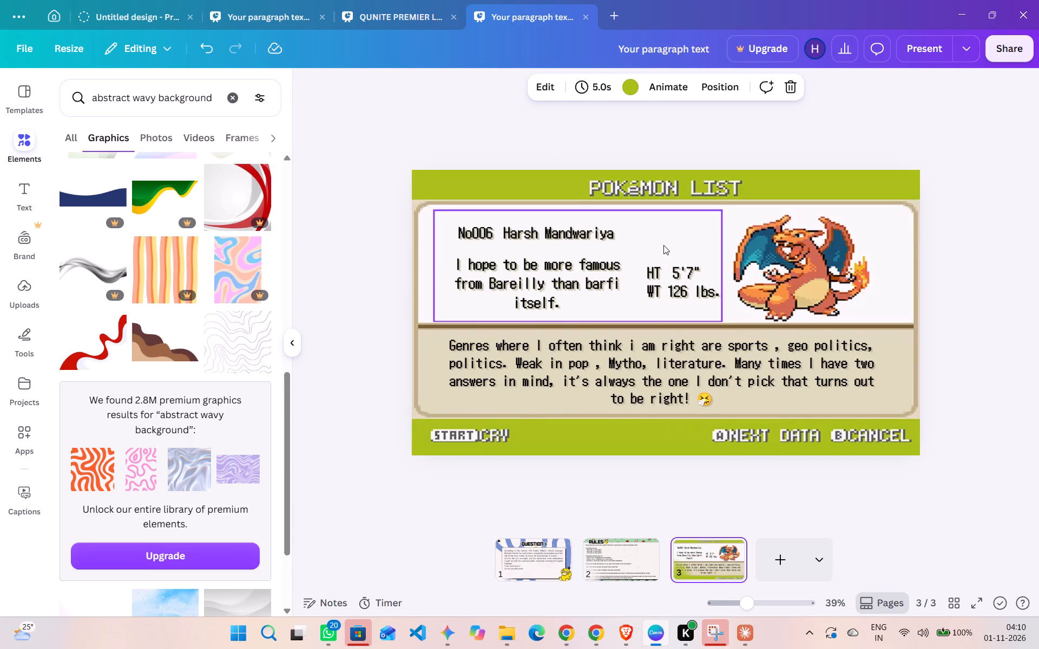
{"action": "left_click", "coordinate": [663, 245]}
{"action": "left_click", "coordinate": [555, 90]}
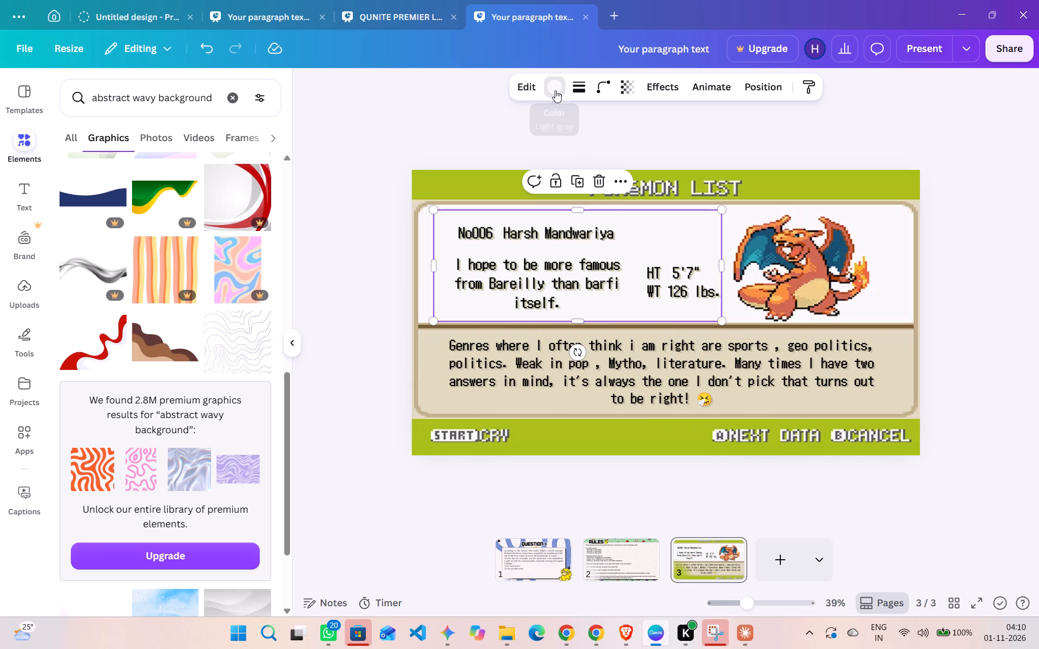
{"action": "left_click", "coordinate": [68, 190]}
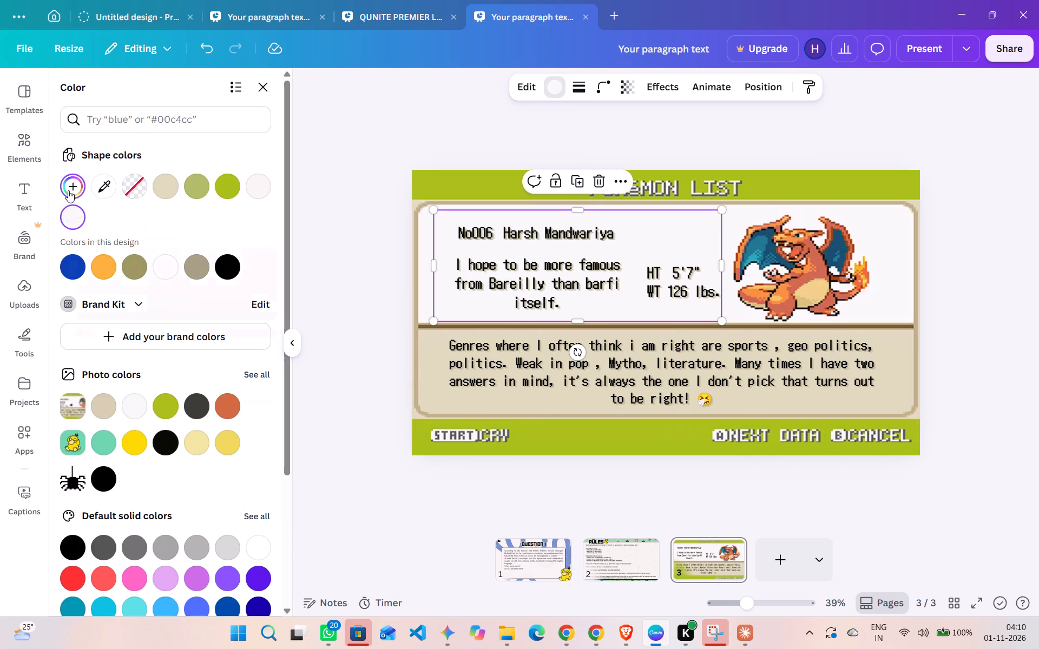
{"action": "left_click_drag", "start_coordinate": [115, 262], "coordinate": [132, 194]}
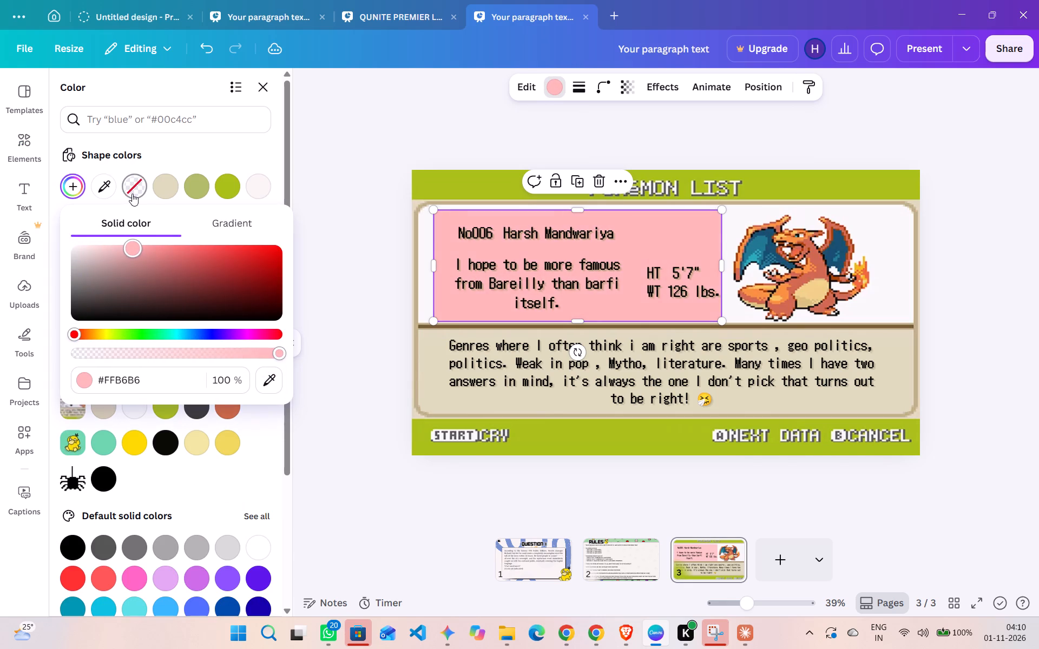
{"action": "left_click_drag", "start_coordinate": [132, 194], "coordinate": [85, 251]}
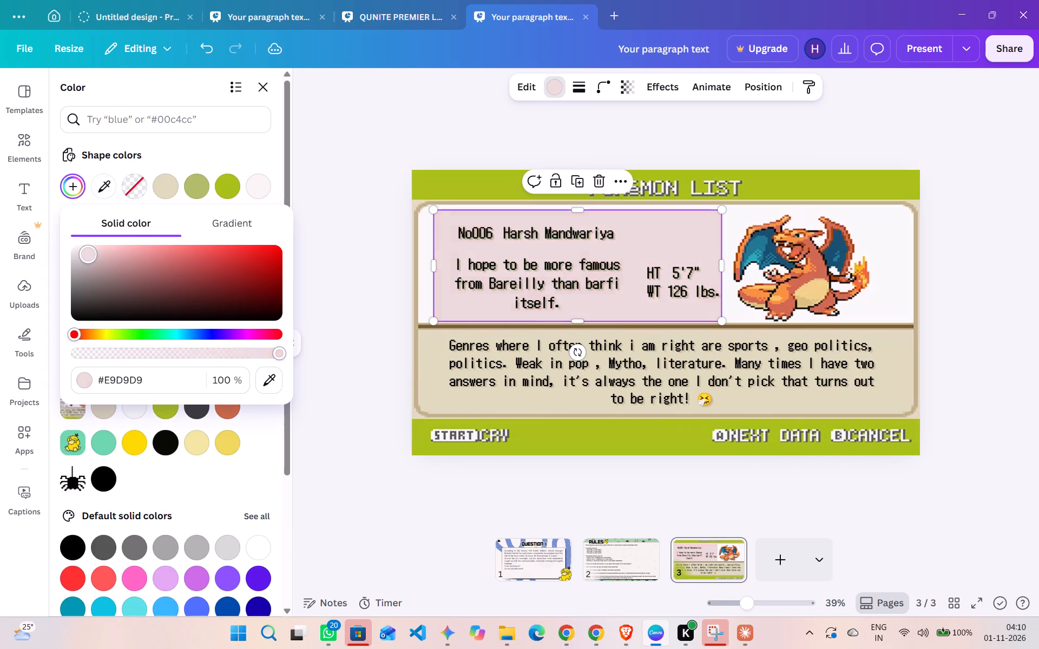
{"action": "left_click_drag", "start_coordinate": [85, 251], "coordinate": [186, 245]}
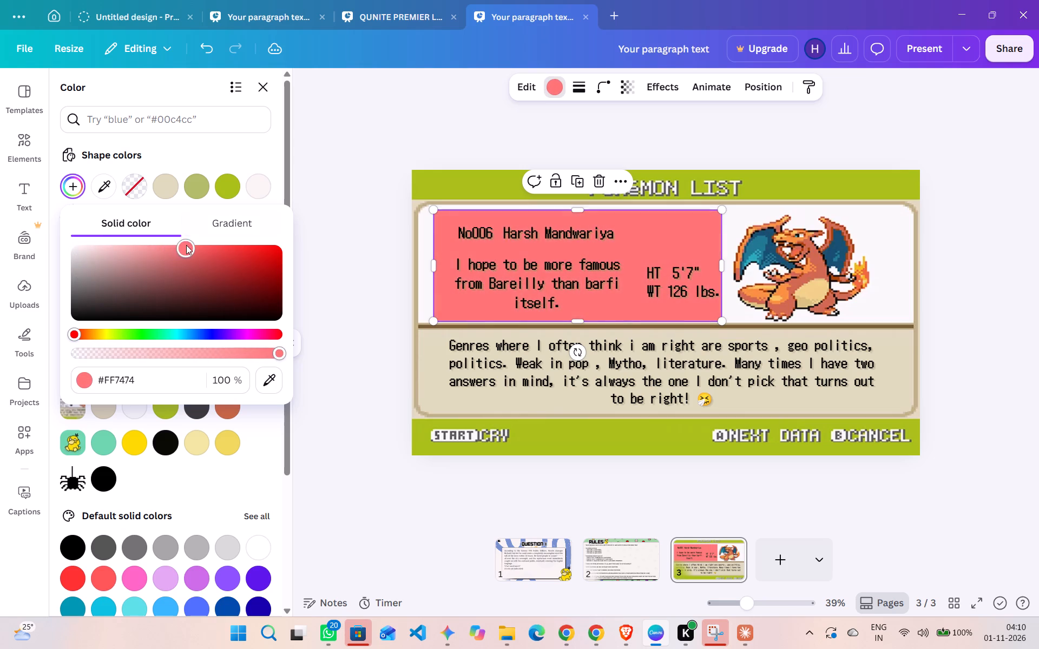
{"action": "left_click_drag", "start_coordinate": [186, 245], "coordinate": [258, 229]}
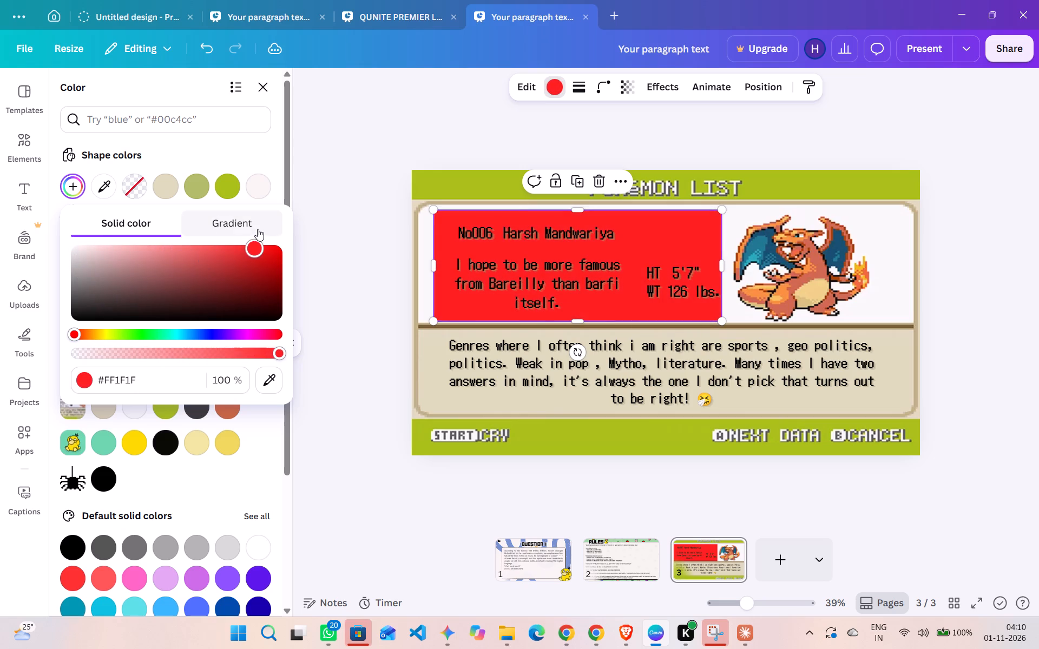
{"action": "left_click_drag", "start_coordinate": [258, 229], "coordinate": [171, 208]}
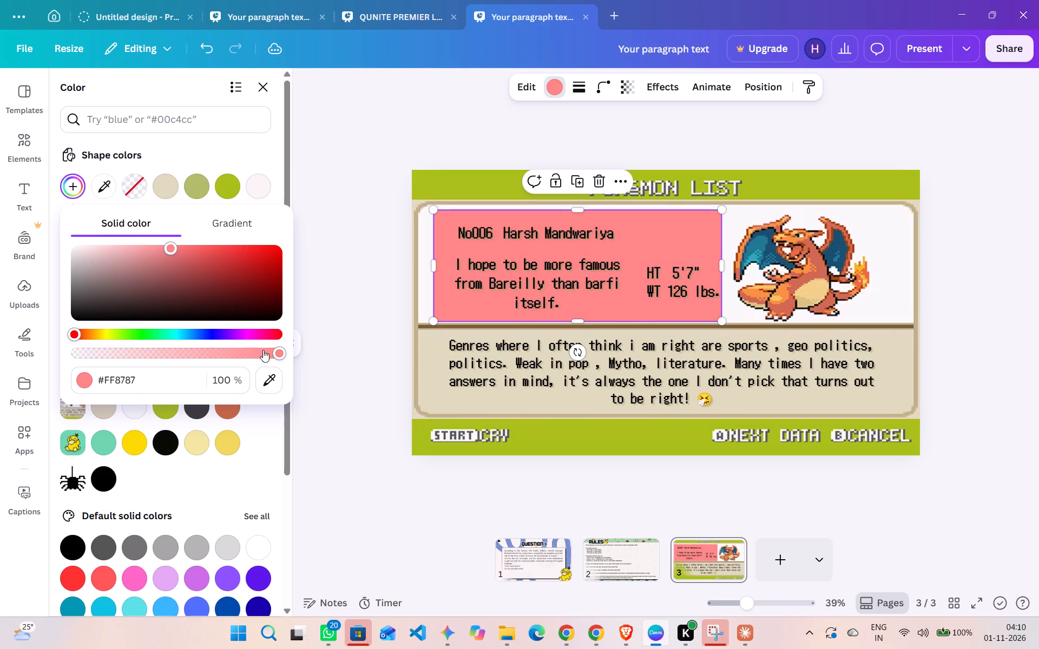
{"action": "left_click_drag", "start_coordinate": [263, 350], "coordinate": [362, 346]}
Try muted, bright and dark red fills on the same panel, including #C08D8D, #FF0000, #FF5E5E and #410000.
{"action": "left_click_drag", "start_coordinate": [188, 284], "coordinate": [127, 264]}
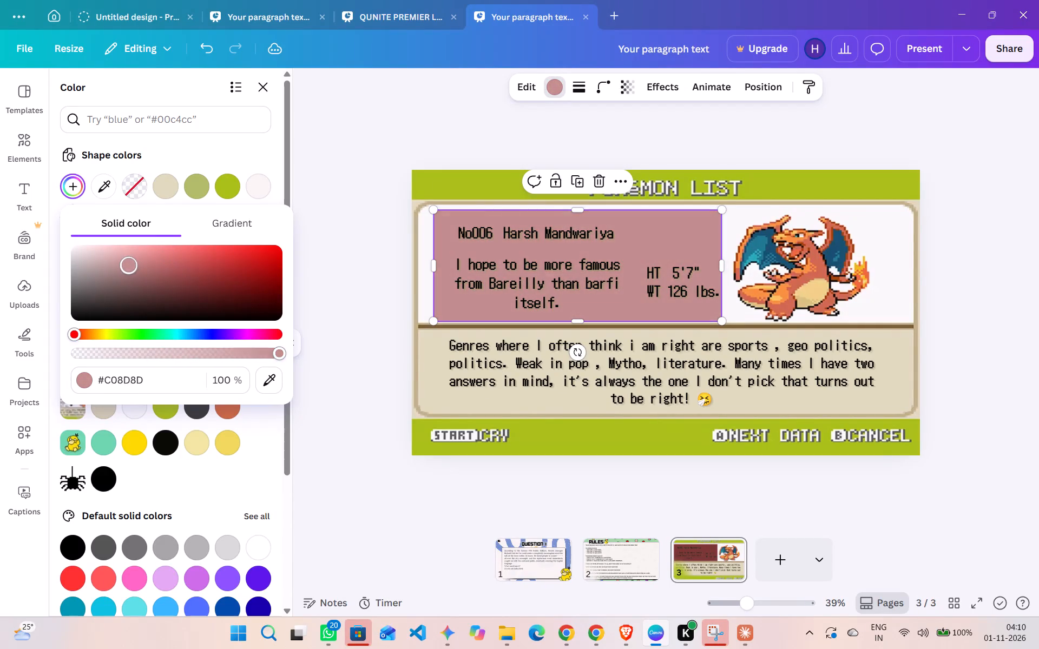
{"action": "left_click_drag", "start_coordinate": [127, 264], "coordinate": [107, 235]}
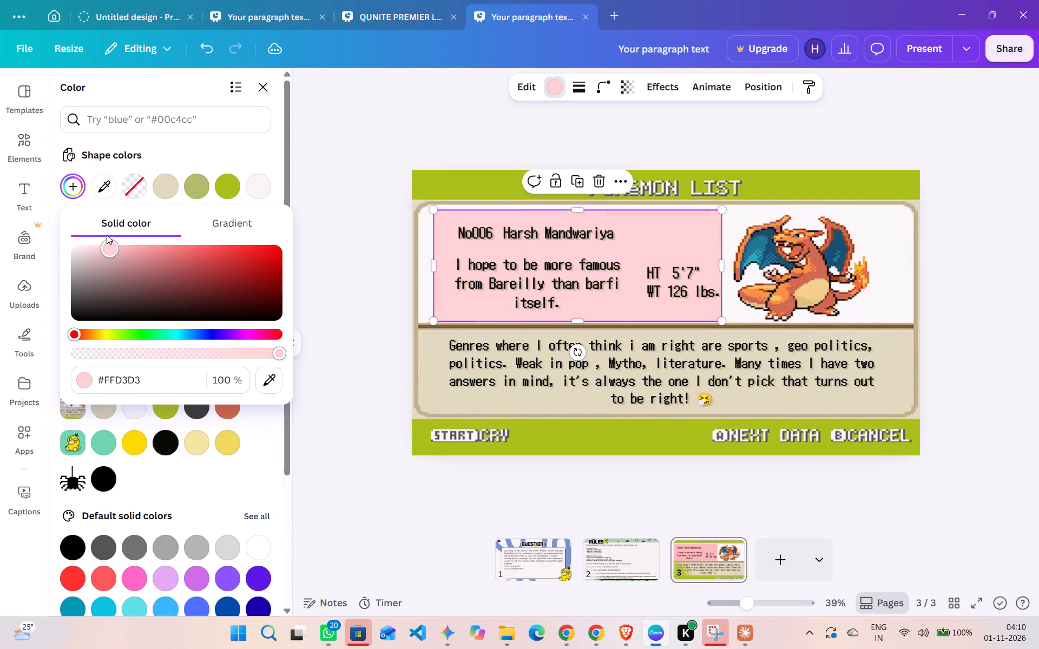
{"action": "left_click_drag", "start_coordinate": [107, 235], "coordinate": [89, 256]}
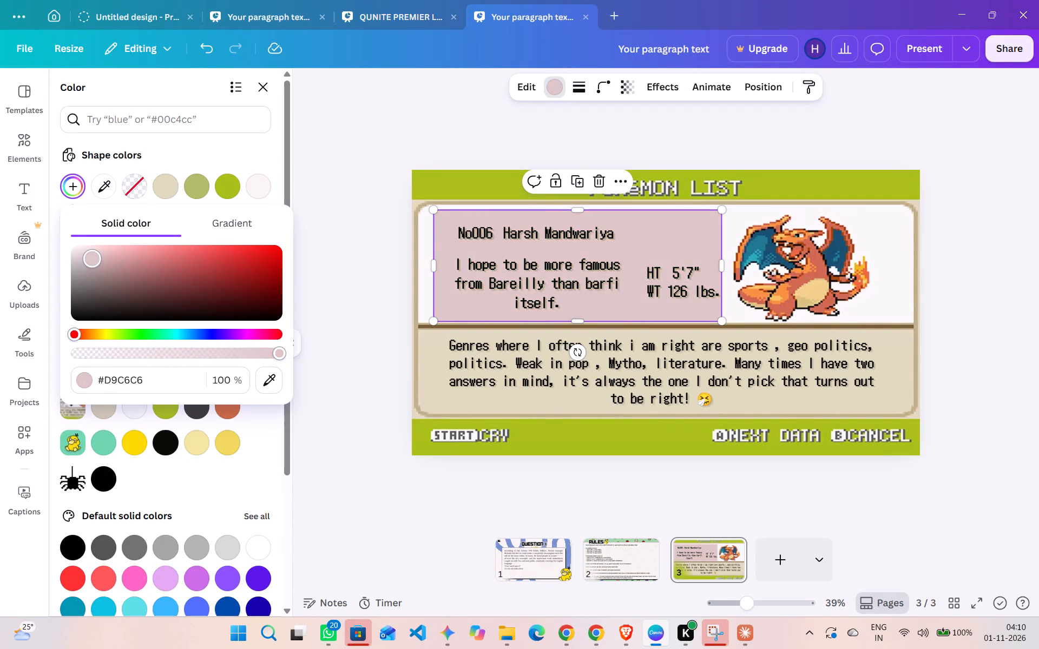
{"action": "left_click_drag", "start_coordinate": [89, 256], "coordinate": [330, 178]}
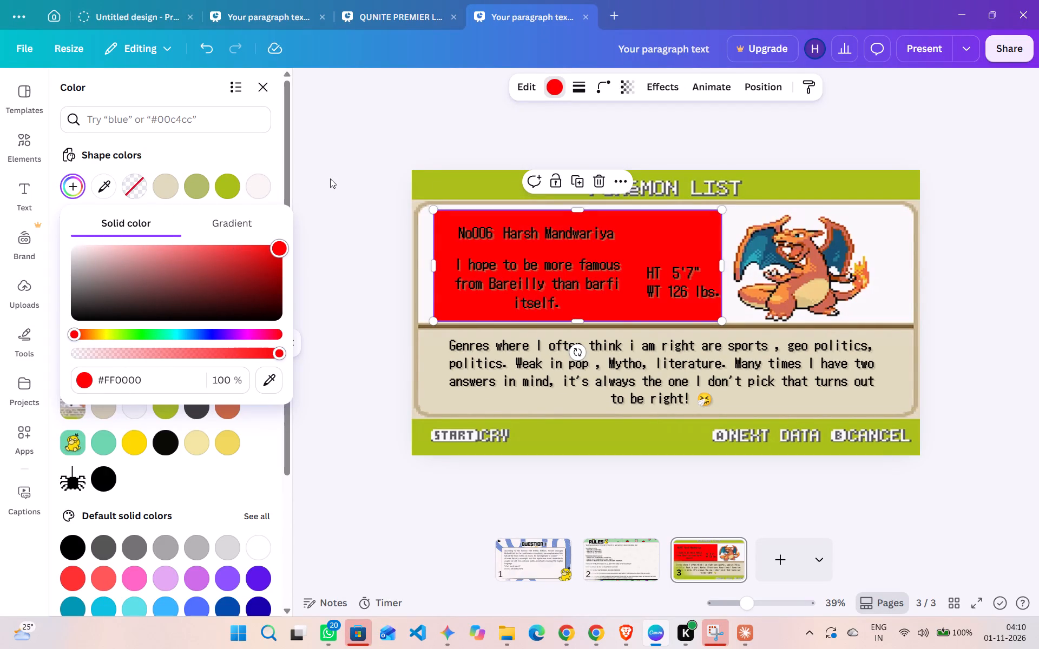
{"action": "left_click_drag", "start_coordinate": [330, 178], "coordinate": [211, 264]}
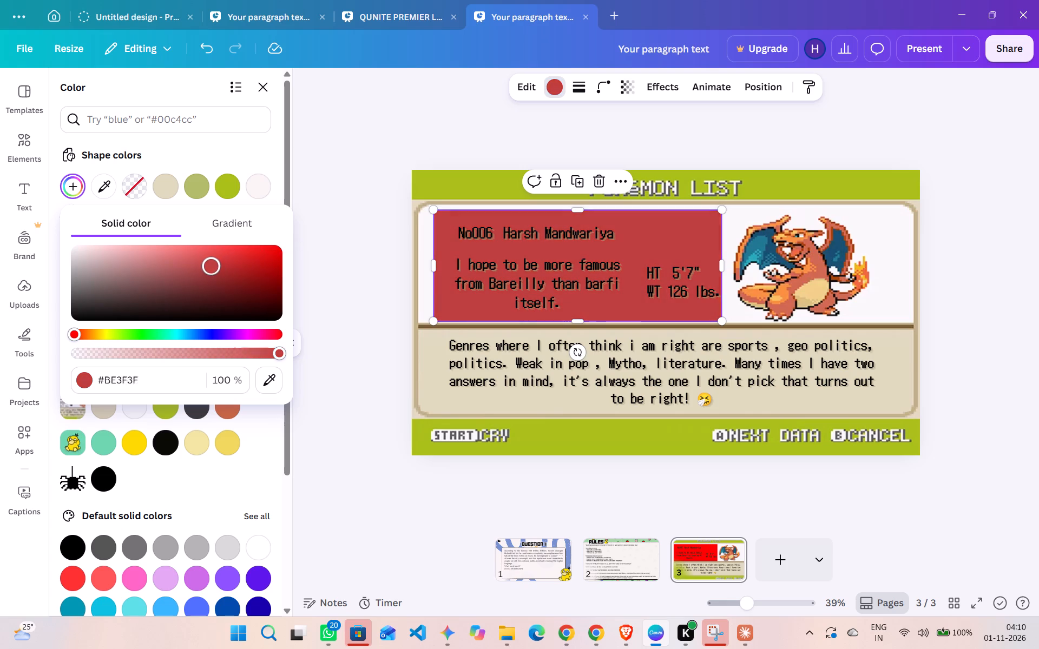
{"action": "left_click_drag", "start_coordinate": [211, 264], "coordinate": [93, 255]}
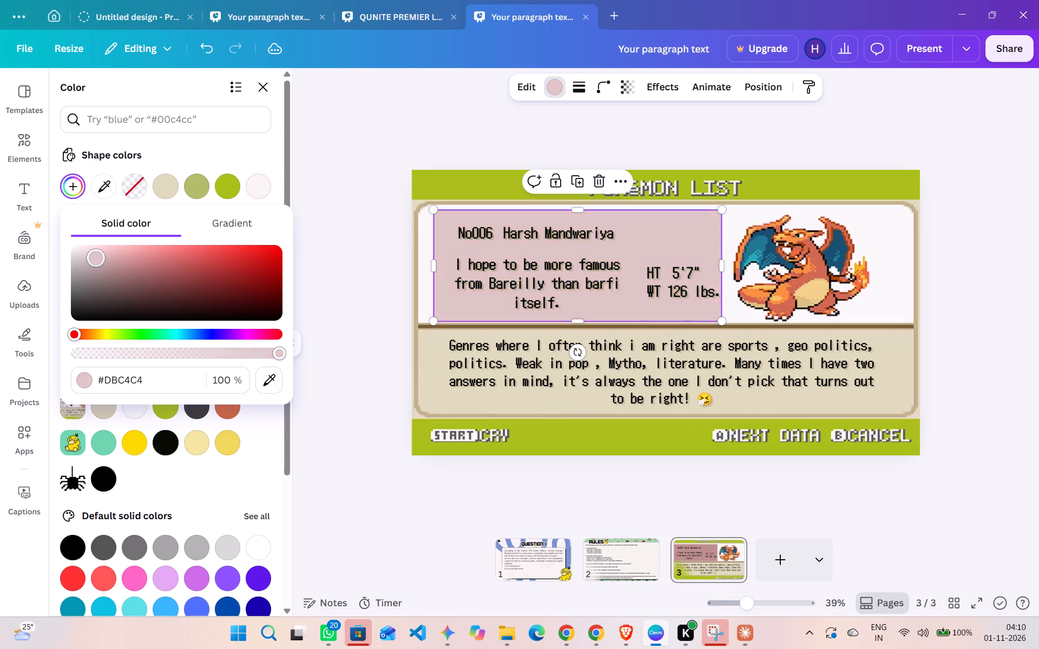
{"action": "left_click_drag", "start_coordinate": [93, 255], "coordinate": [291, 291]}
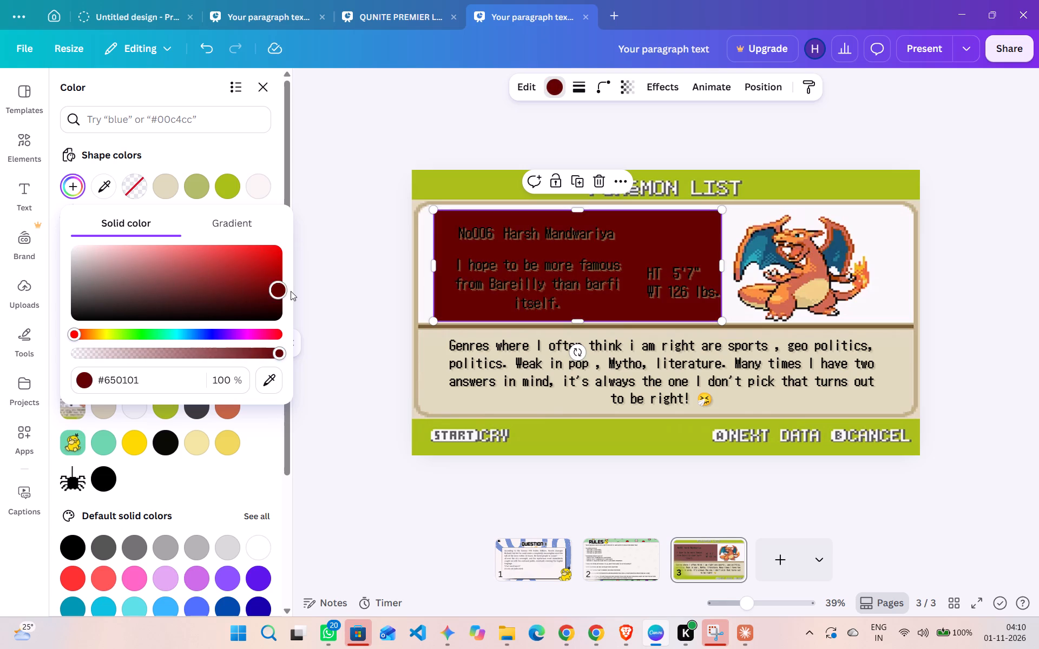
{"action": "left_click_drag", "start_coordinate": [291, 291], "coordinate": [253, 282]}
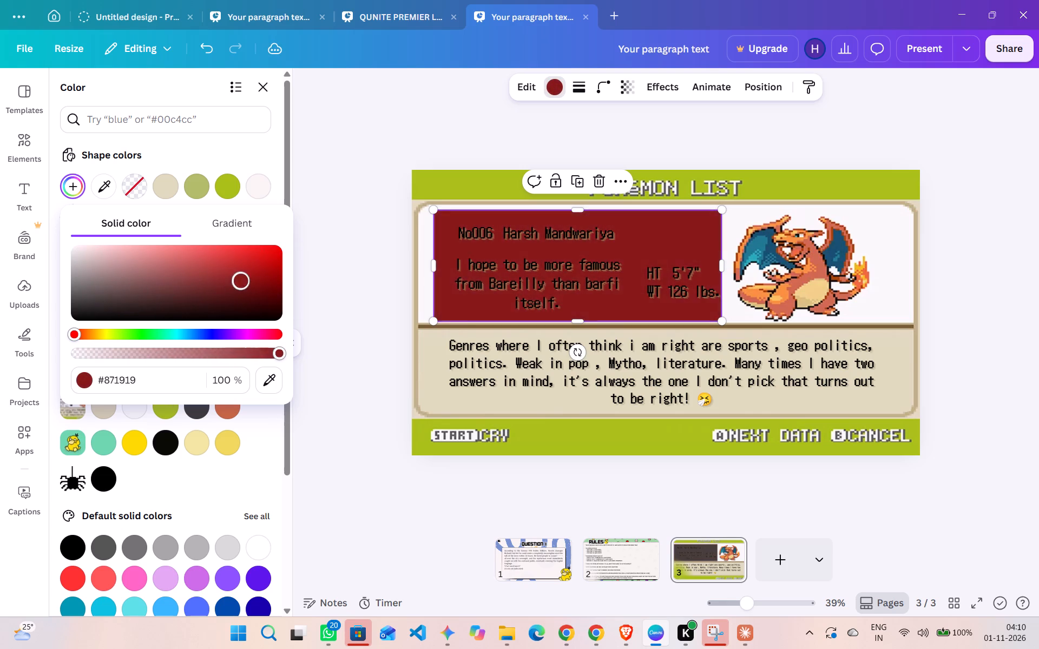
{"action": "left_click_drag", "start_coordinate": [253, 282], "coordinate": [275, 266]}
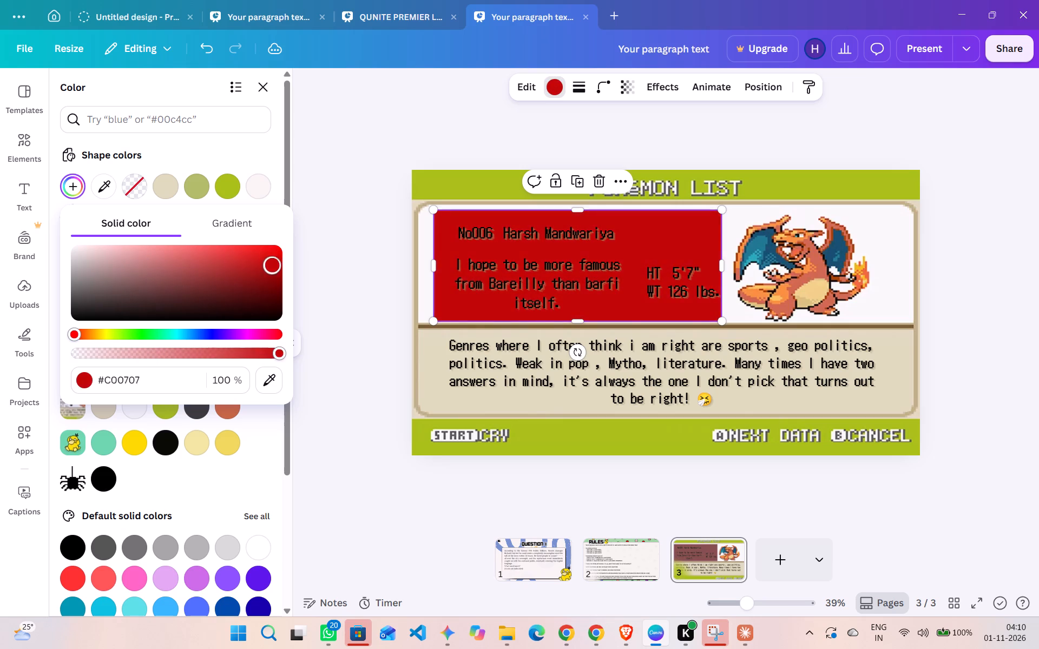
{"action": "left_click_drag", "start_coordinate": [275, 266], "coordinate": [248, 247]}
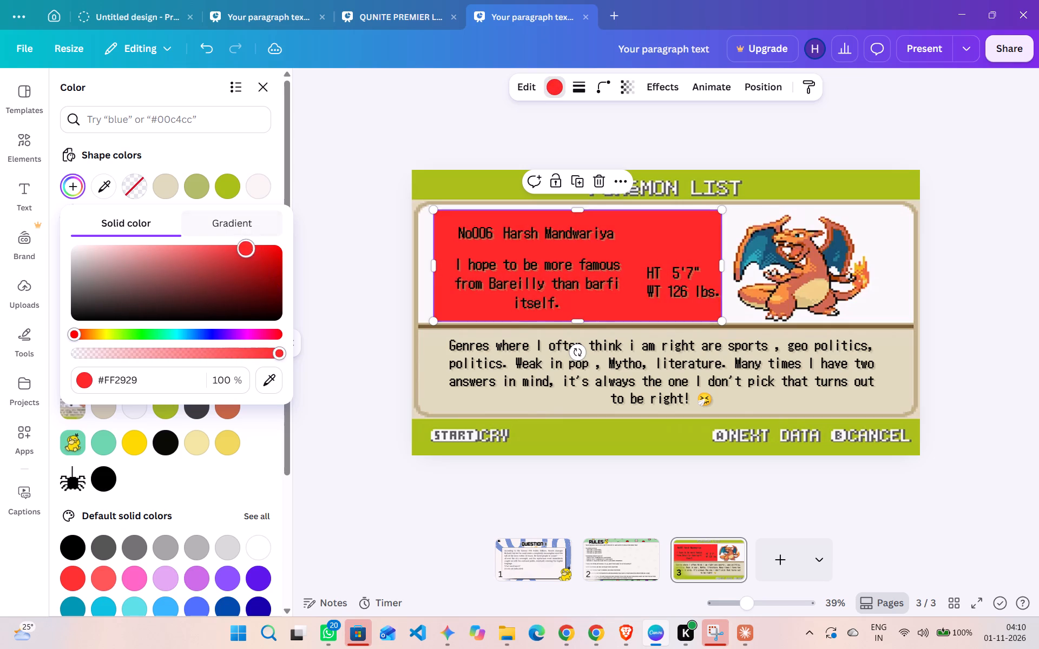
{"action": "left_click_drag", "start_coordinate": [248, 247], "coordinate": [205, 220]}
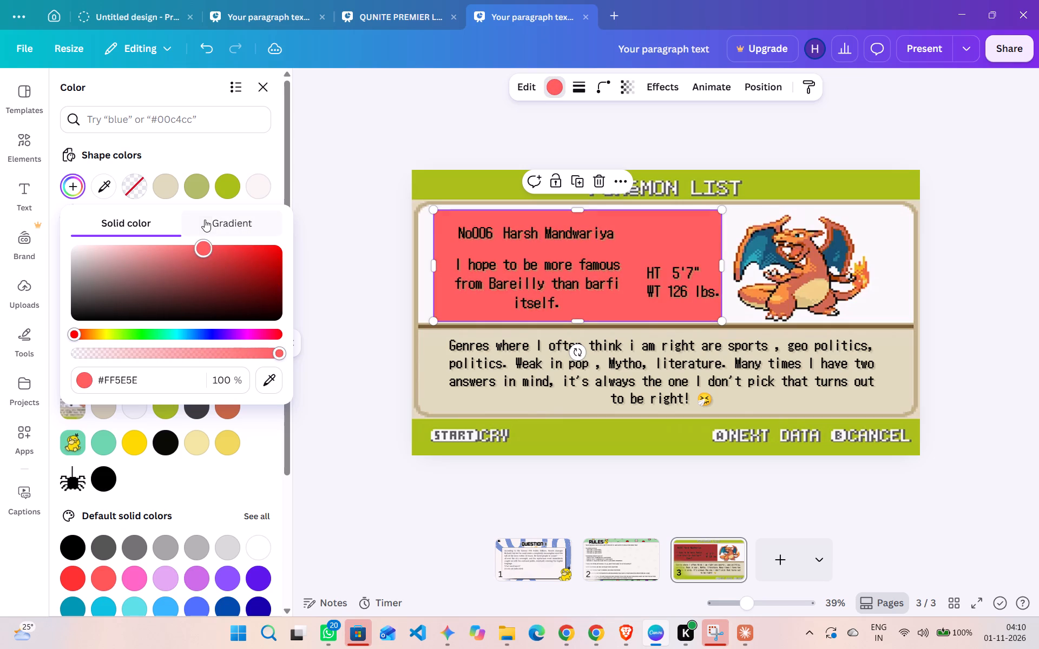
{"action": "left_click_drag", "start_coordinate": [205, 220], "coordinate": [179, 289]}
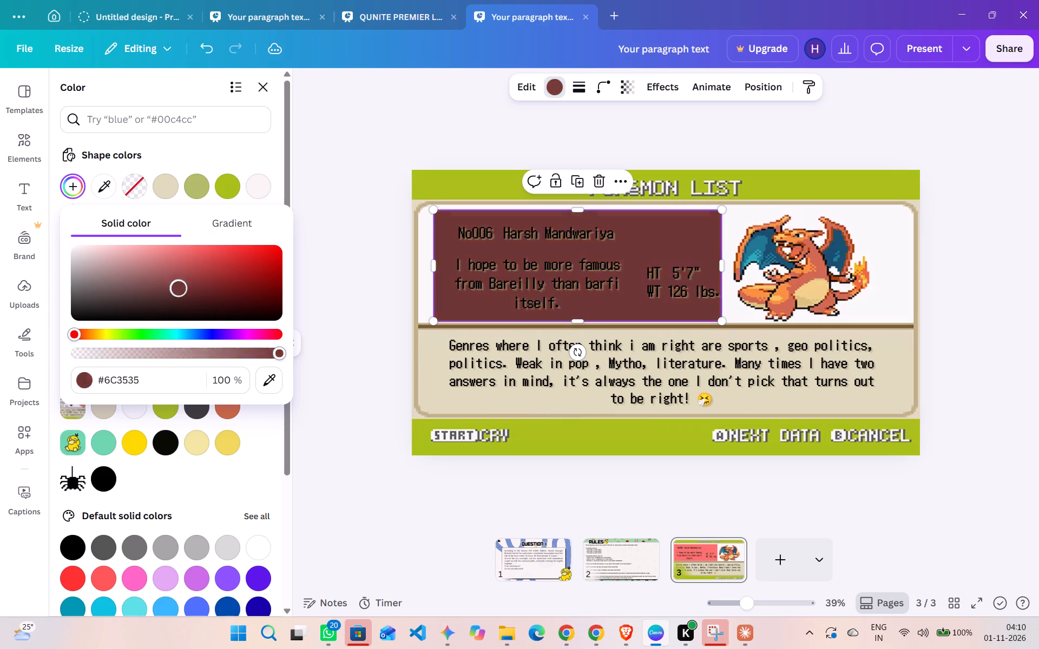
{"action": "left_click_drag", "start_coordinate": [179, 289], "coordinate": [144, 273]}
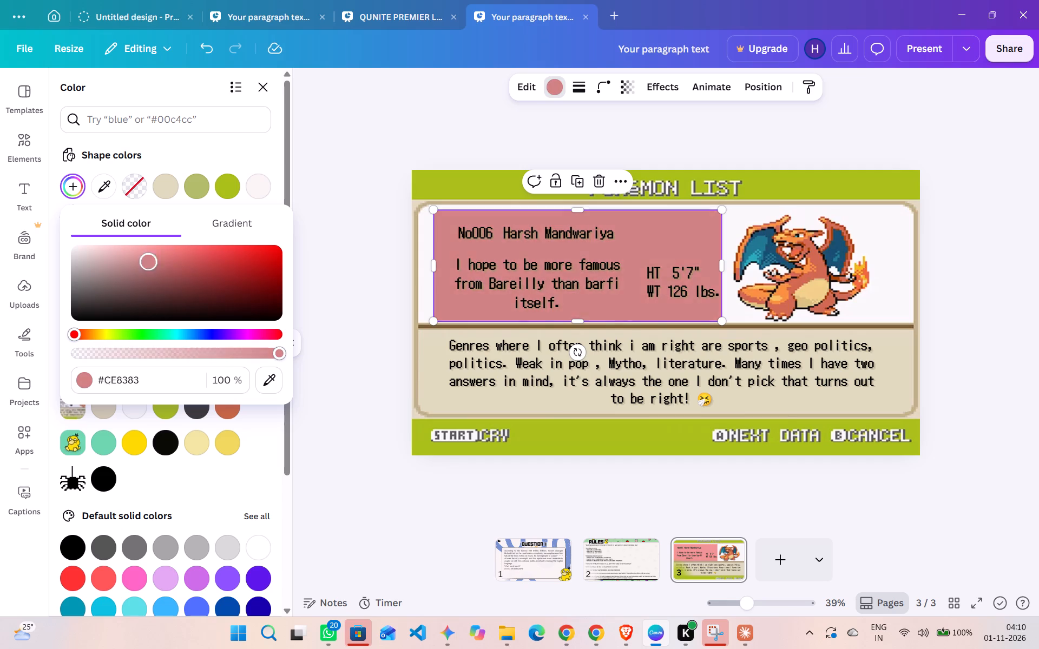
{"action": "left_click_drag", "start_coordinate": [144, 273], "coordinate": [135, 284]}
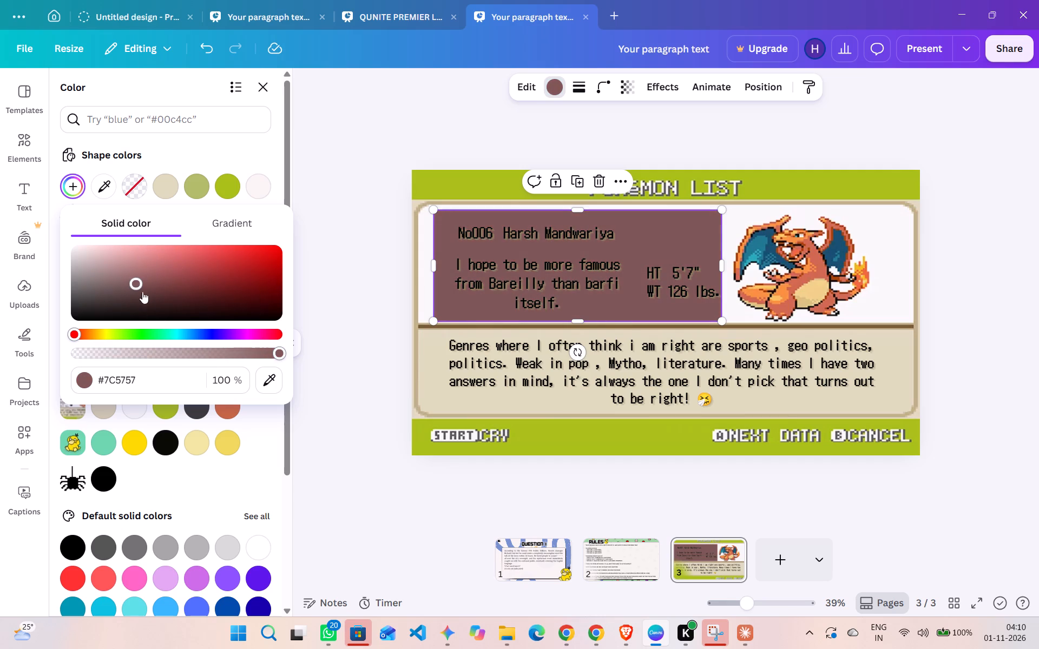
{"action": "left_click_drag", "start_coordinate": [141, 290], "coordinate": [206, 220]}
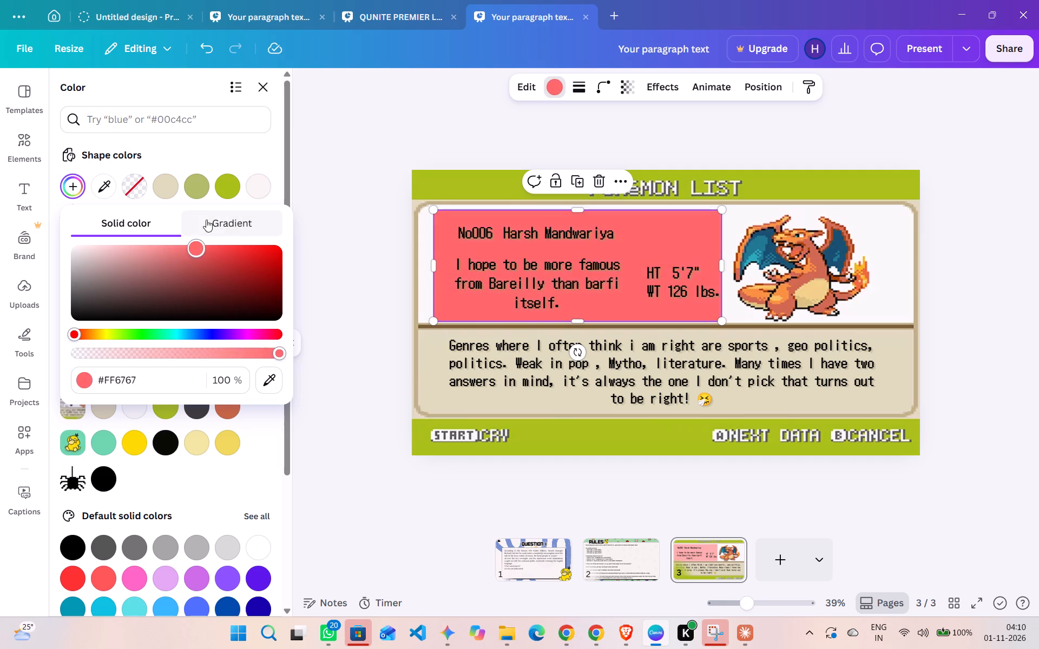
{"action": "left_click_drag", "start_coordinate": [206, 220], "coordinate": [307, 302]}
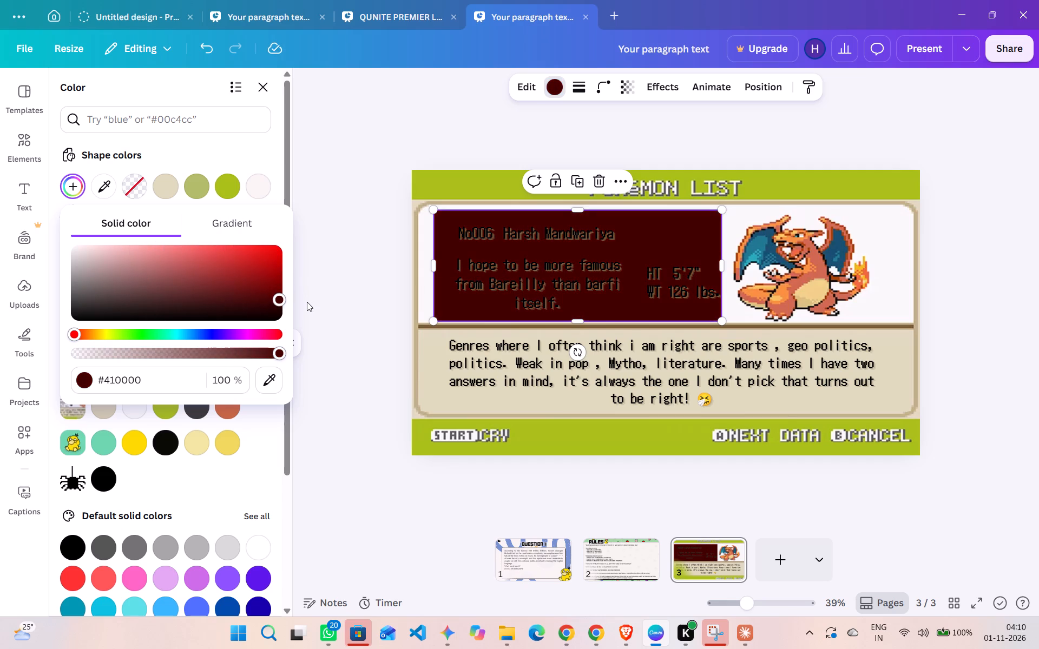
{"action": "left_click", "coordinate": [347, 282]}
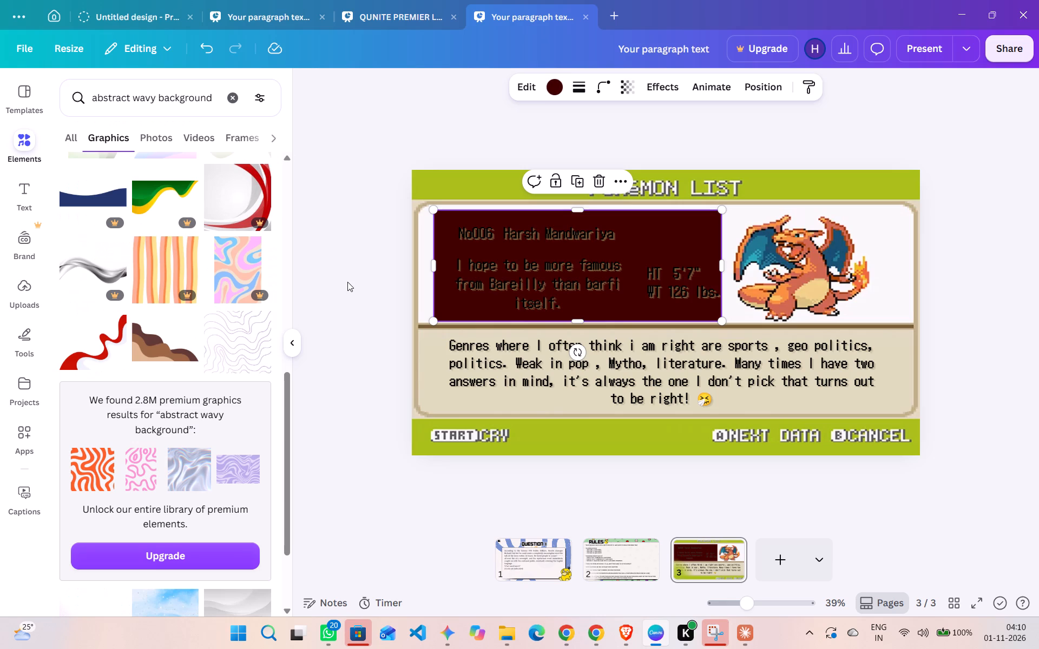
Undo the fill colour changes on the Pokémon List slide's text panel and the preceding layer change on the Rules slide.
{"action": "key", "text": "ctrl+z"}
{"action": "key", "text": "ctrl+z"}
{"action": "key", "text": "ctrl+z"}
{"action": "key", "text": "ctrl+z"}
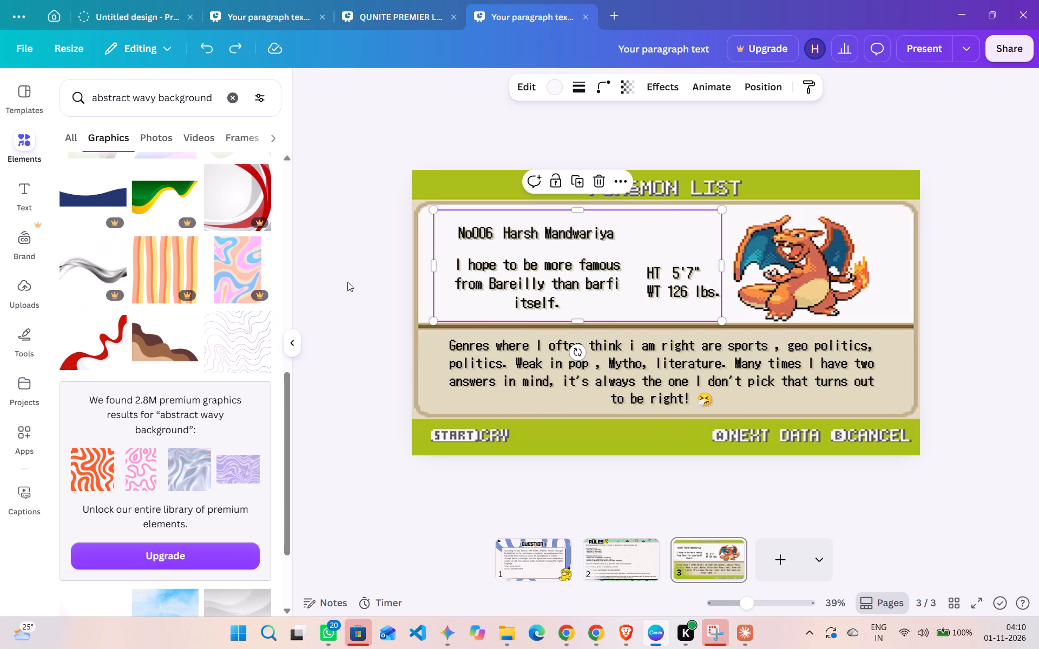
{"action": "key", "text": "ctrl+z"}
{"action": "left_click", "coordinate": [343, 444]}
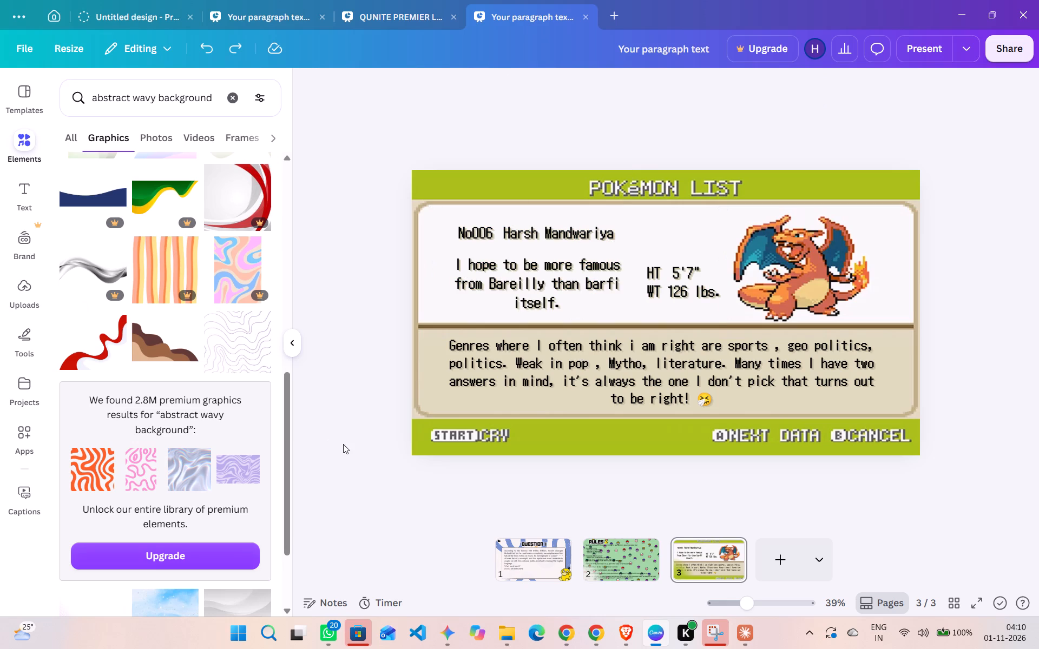
Send the Poké Ball pattern on the Rules slide backward behind the pale rules panel.
{"action": "left_click", "coordinate": [611, 573]}
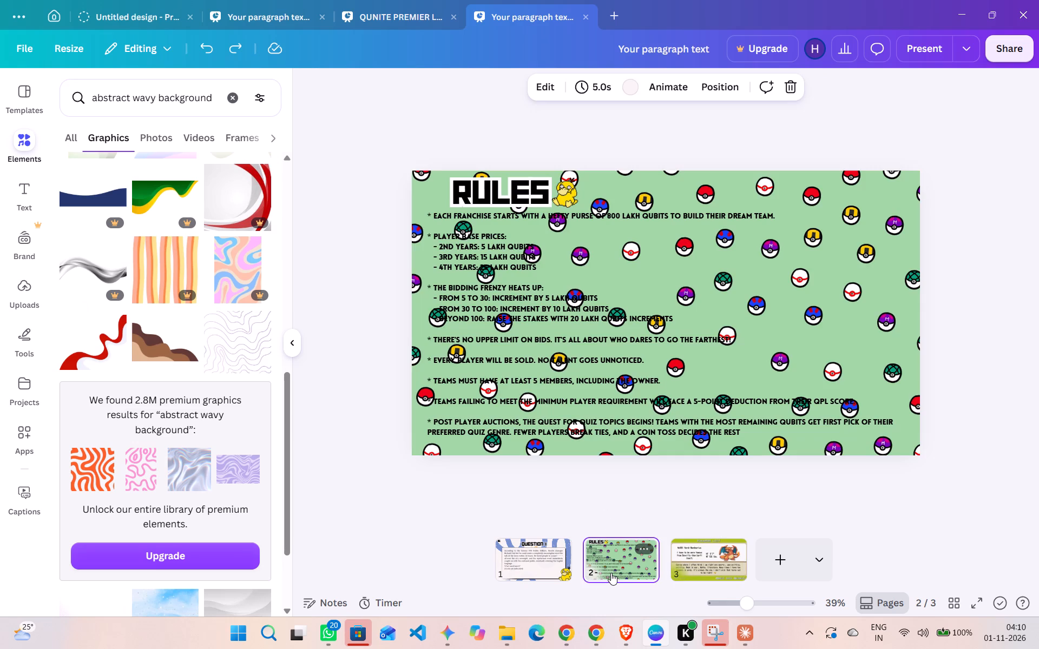
{"action": "left_click", "coordinate": [628, 197]}
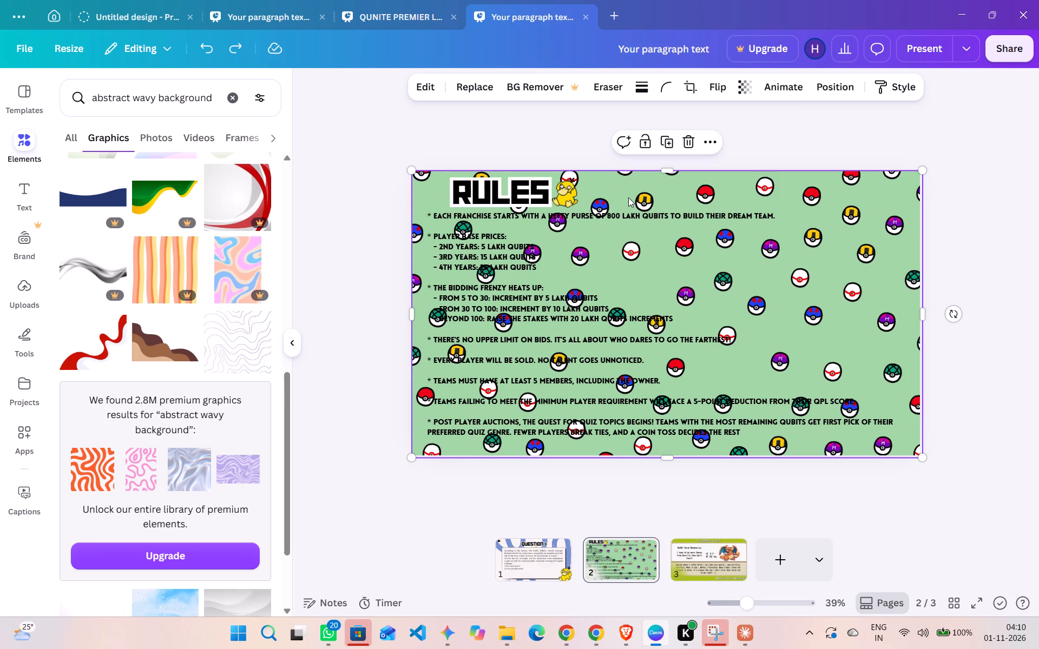
{"action": "right_click", "coordinate": [681, 214]}
{"action": "right_click", "coordinate": [730, 194]}
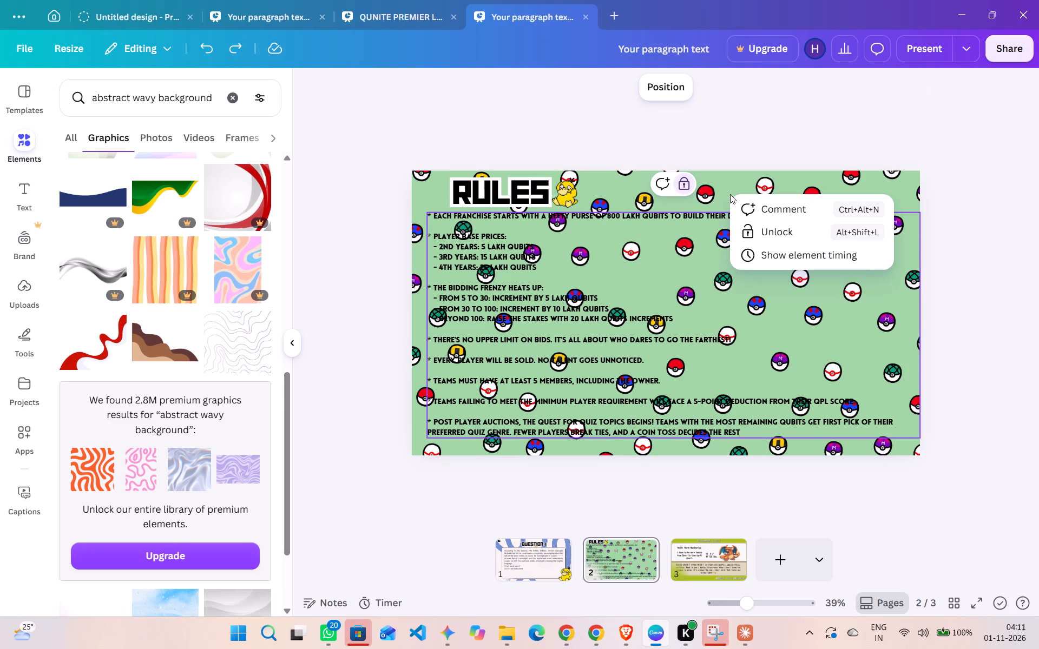
{"action": "left_click", "coordinate": [730, 194]}
{"action": "left_click", "coordinate": [722, 185]}
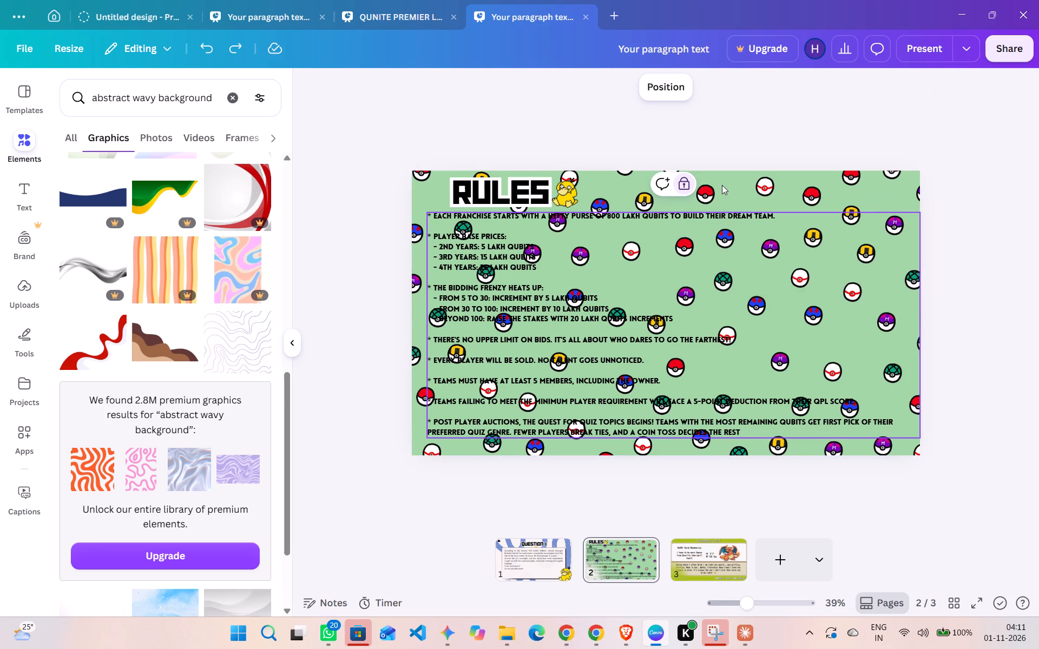
{"action": "left_click", "coordinate": [722, 185]}
{"action": "right_click", "coordinate": [722, 185]}
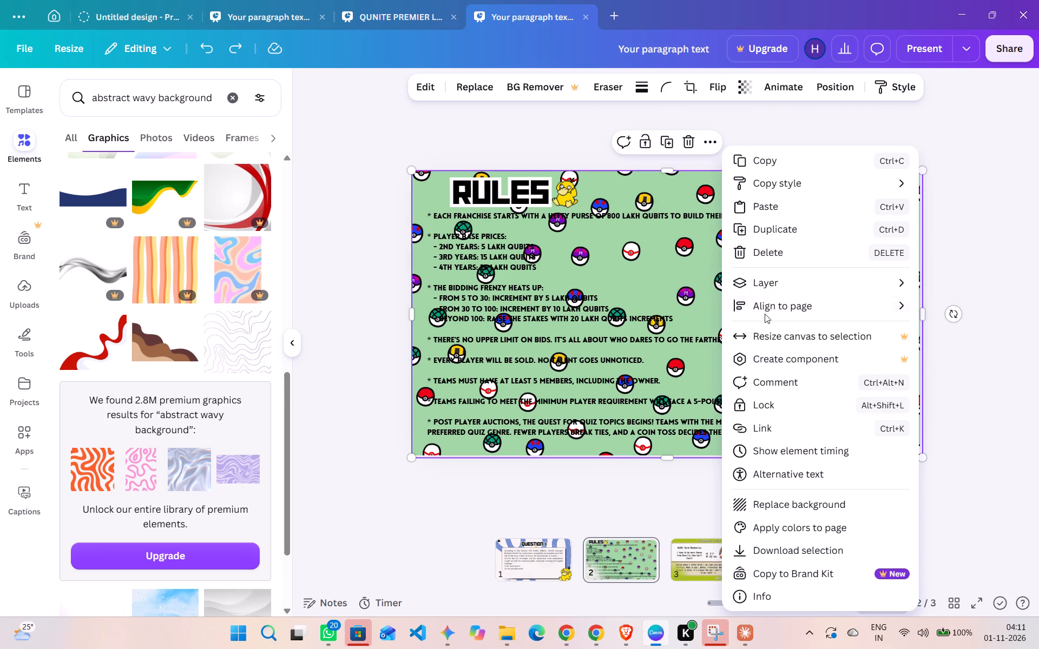
{"action": "left_click", "coordinate": [758, 279]}
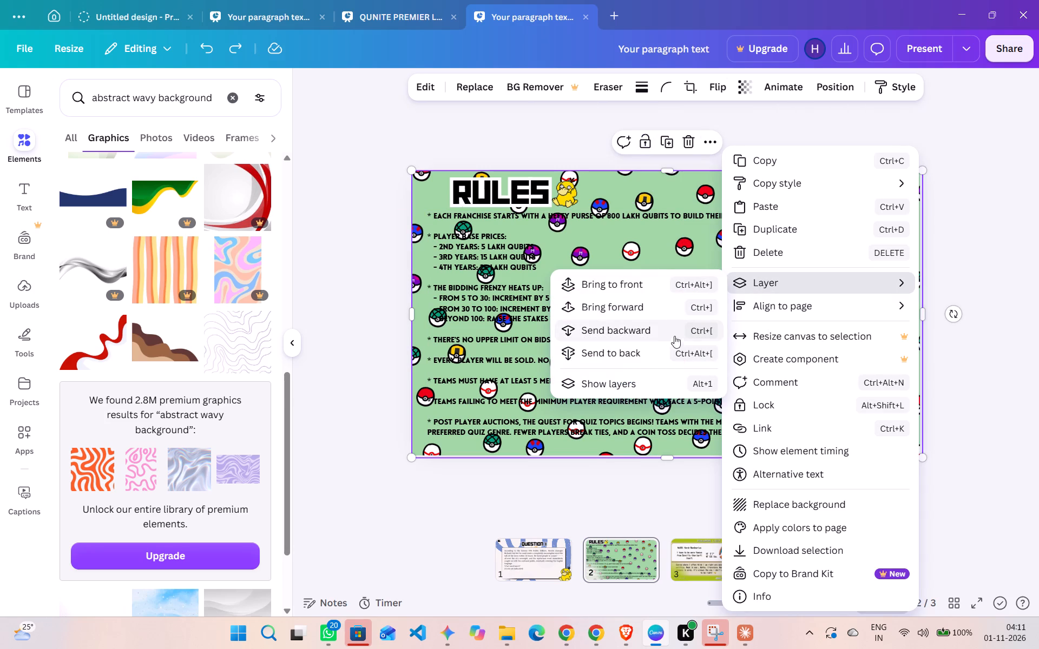
{"action": "left_click", "coordinate": [636, 326]}
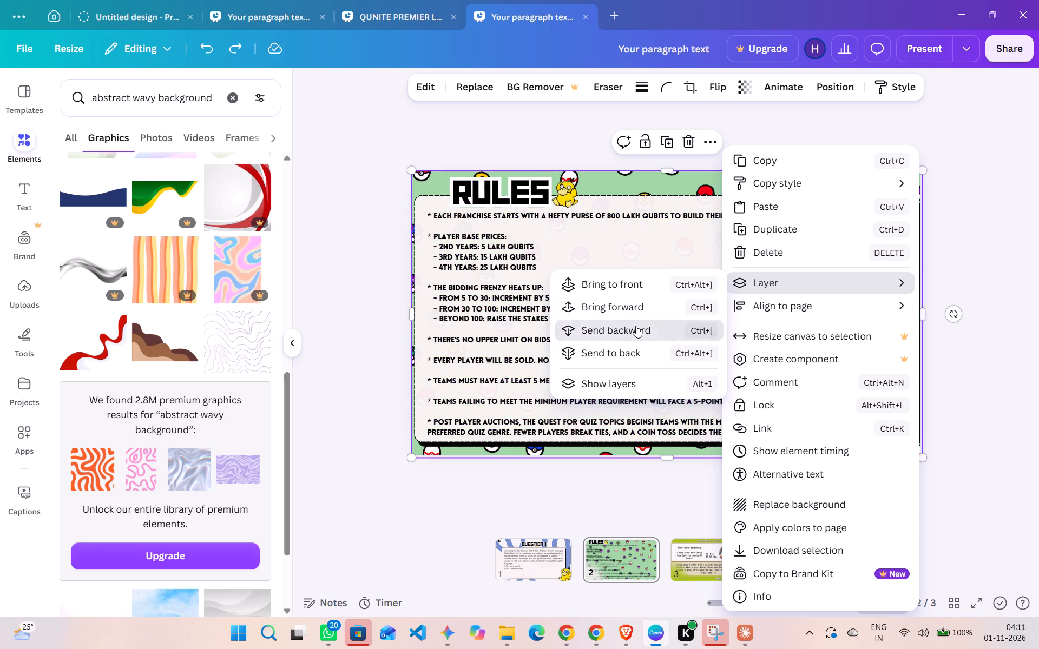
Replace the black Rules slide 3 in the QUNITE PREMIER LEAGUE design with a copy of the Poké Ball-themed Rules slide.
{"action": "left_click", "coordinate": [391, 400]}
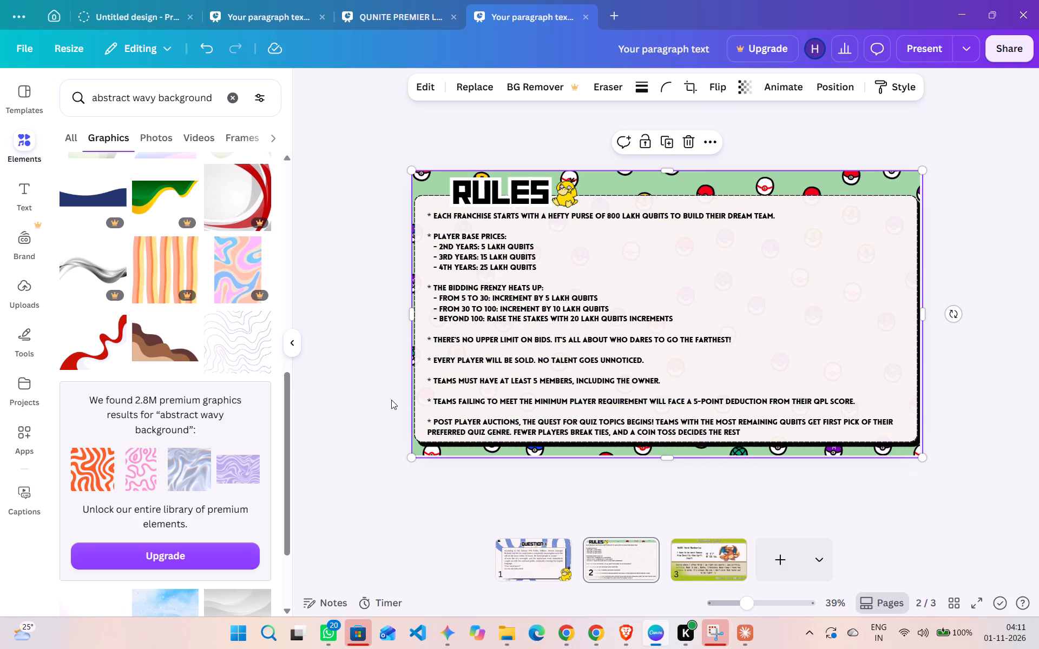
{"action": "left_click", "coordinate": [391, 400]}
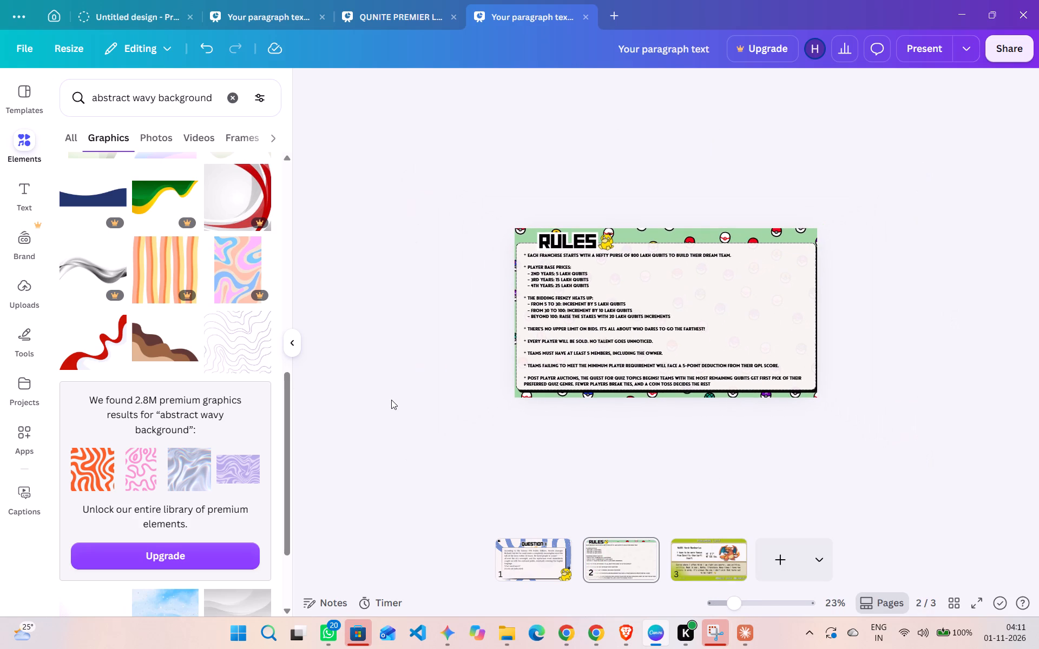
{"action": "right_click", "coordinate": [622, 567]}
{"action": "left_click", "coordinate": [607, 571]}
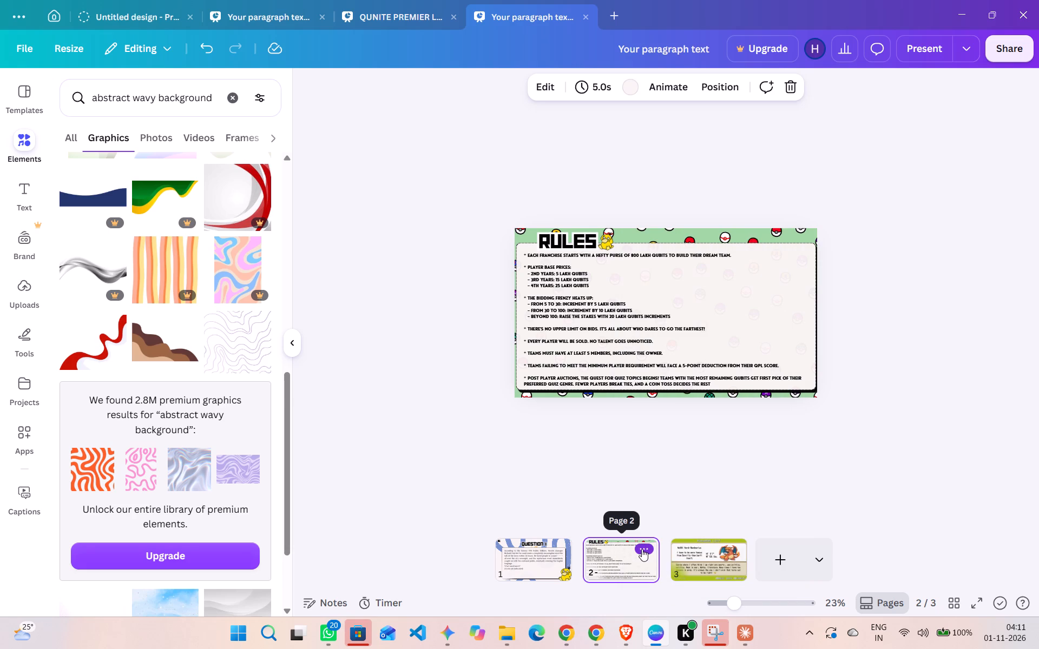
{"action": "right_click", "coordinate": [642, 549]}
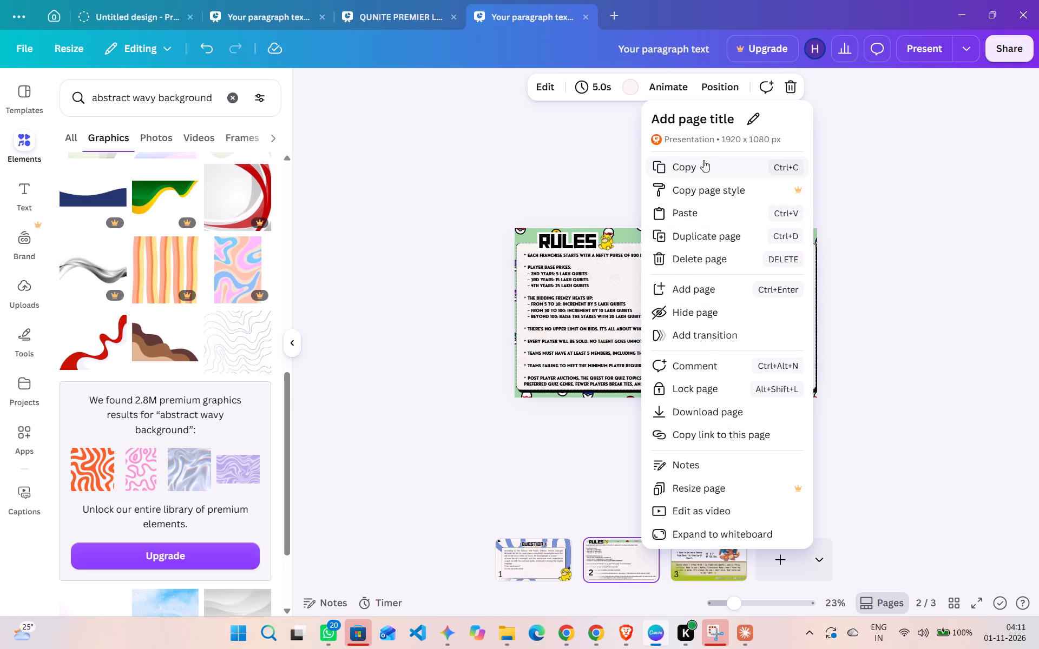
{"action": "left_click", "coordinate": [703, 160]}
{"action": "left_click", "coordinate": [371, 9]}
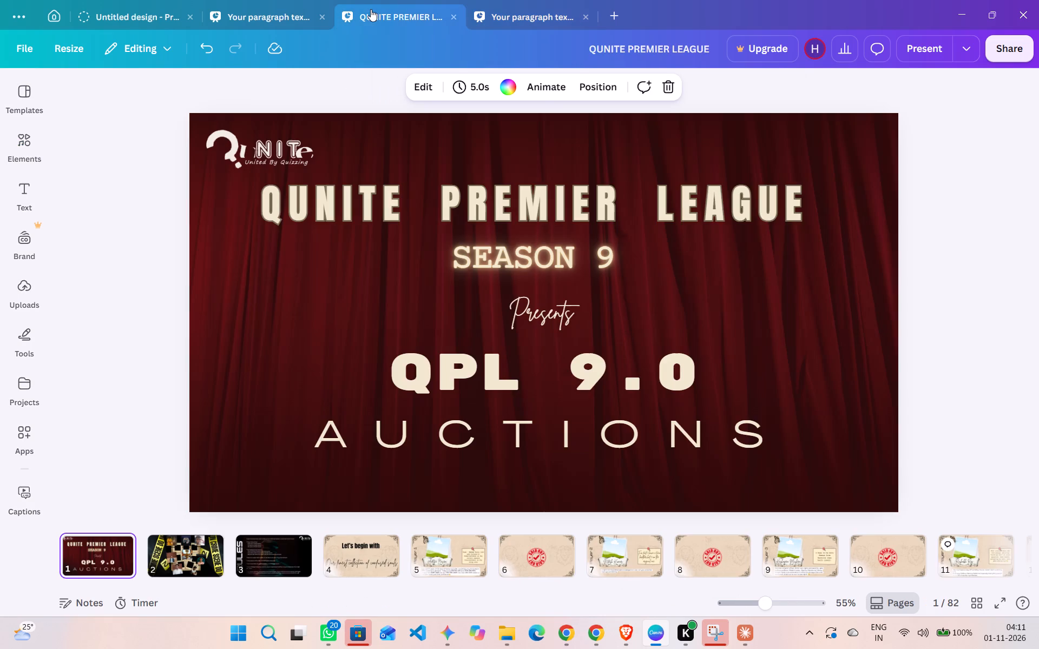
{"action": "left_click", "coordinate": [278, 543]}
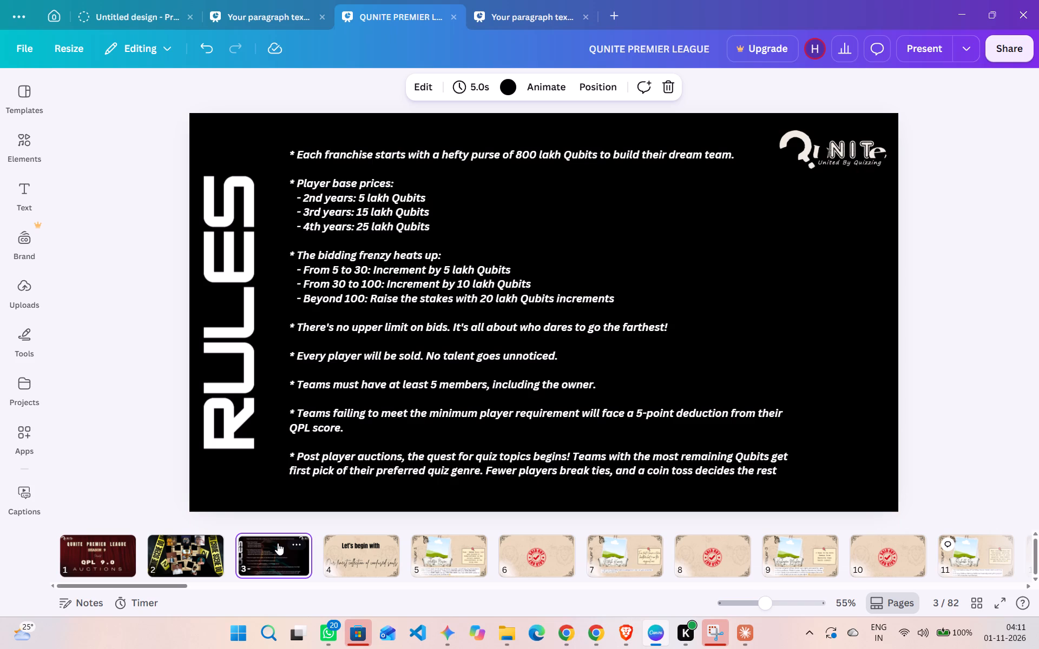
{"action": "key", "text": "Delete"}
{"action": "right_click", "coordinate": [198, 543]}
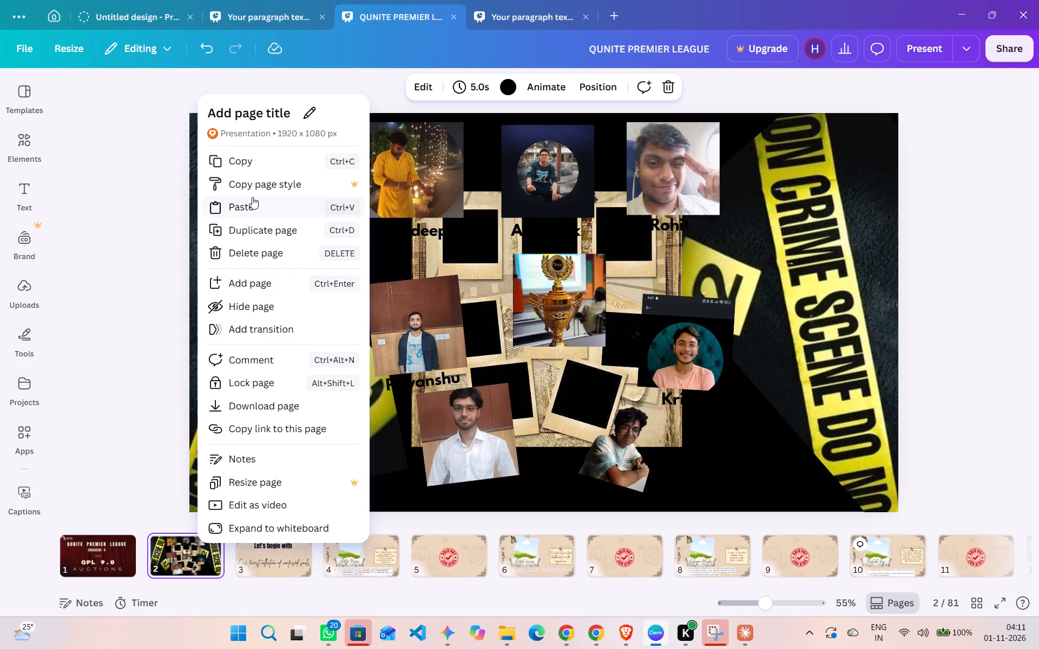
{"action": "left_click", "coordinate": [253, 205]}
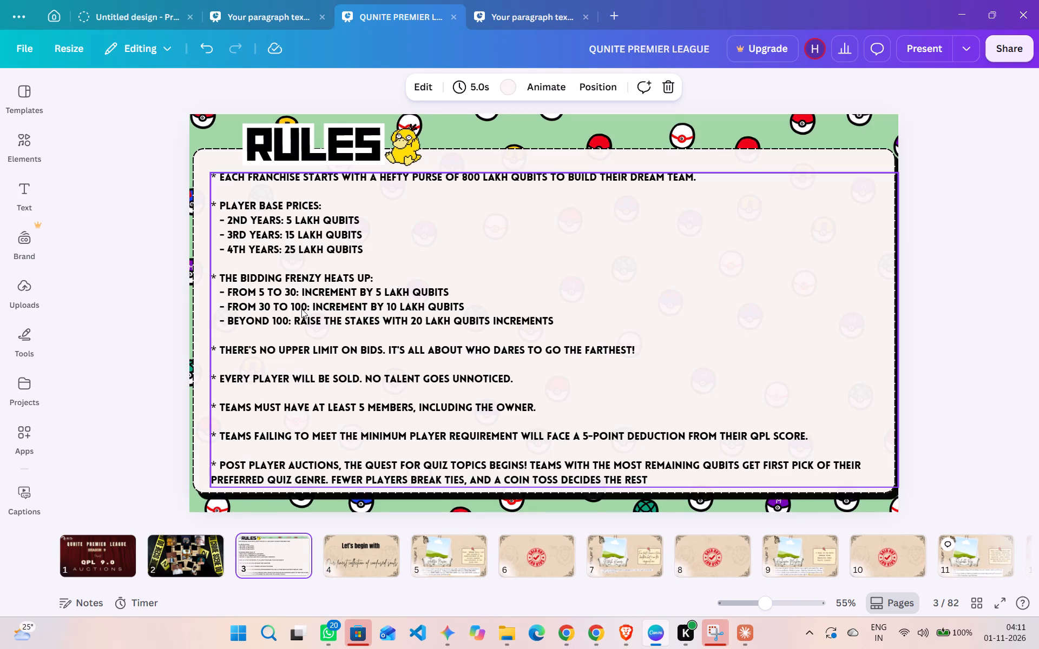
Enlarge the RULES title to font size 103 and place it just beside the Psyduck graphic above the rules panel.
{"action": "left_click", "coordinate": [109, 320]}
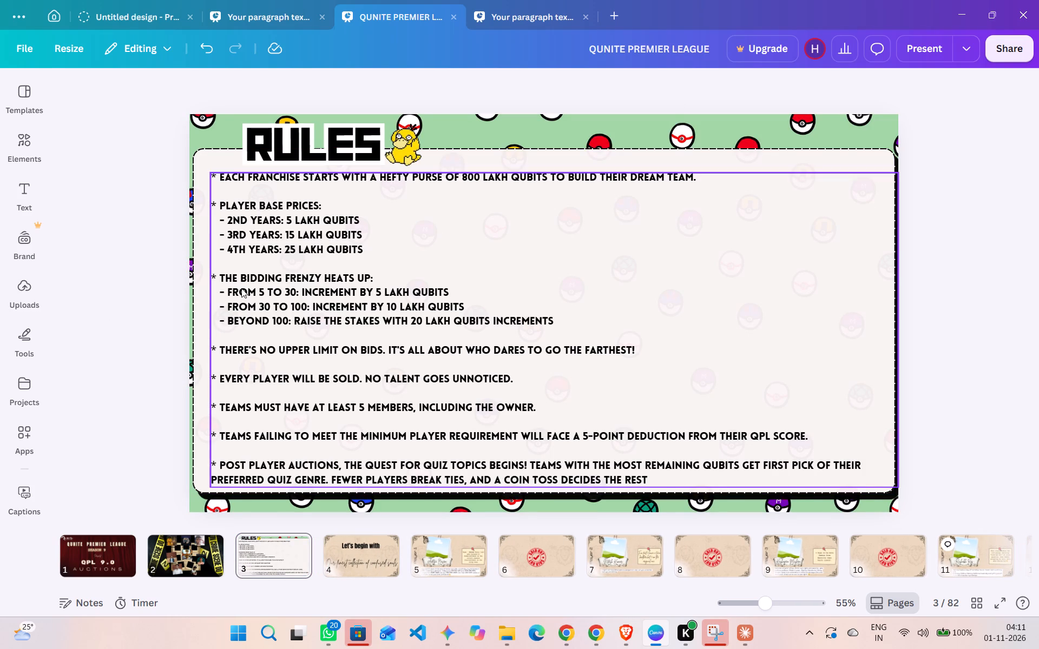
{"action": "left_click", "coordinate": [269, 153]}
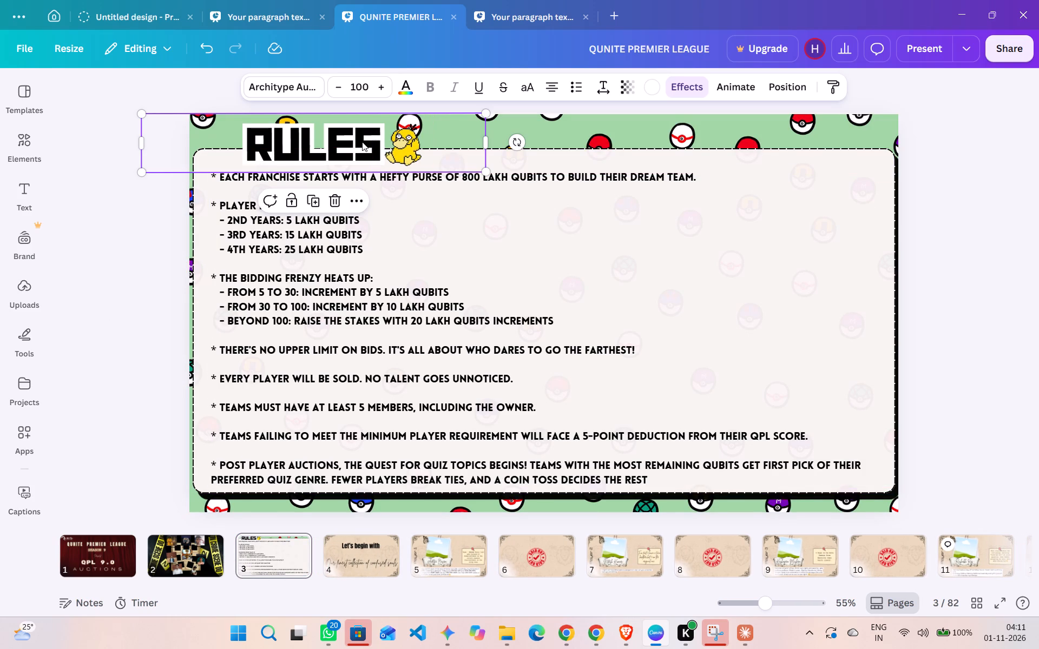
{"action": "left_click_drag", "start_coordinate": [337, 142], "coordinate": [313, 141]}
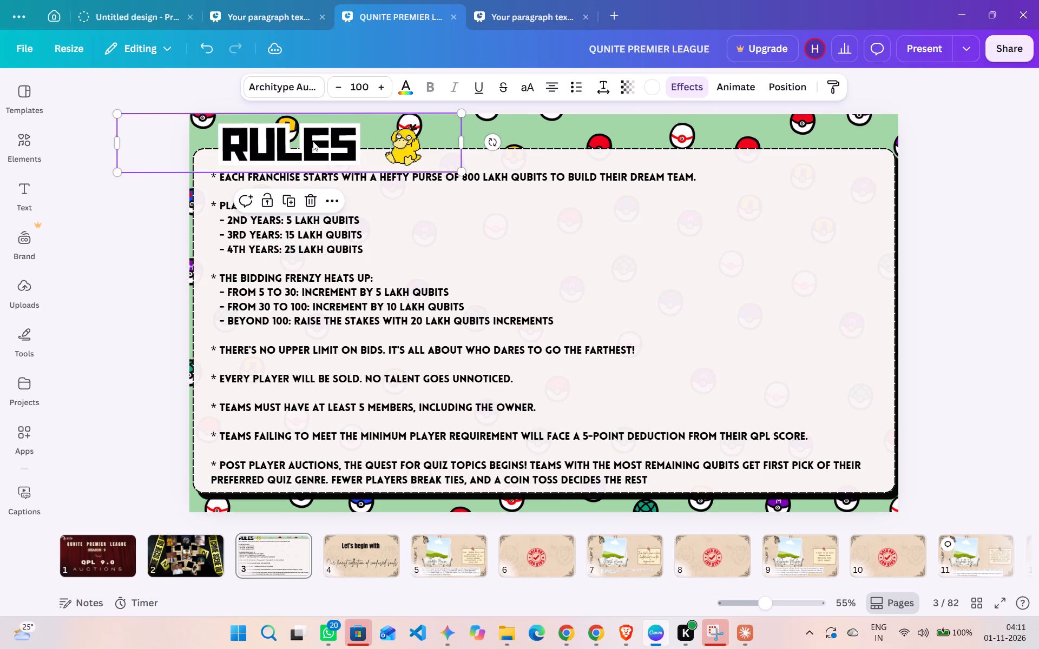
{"action": "left_click_drag", "start_coordinate": [458, 171], "coordinate": [462, 174]}
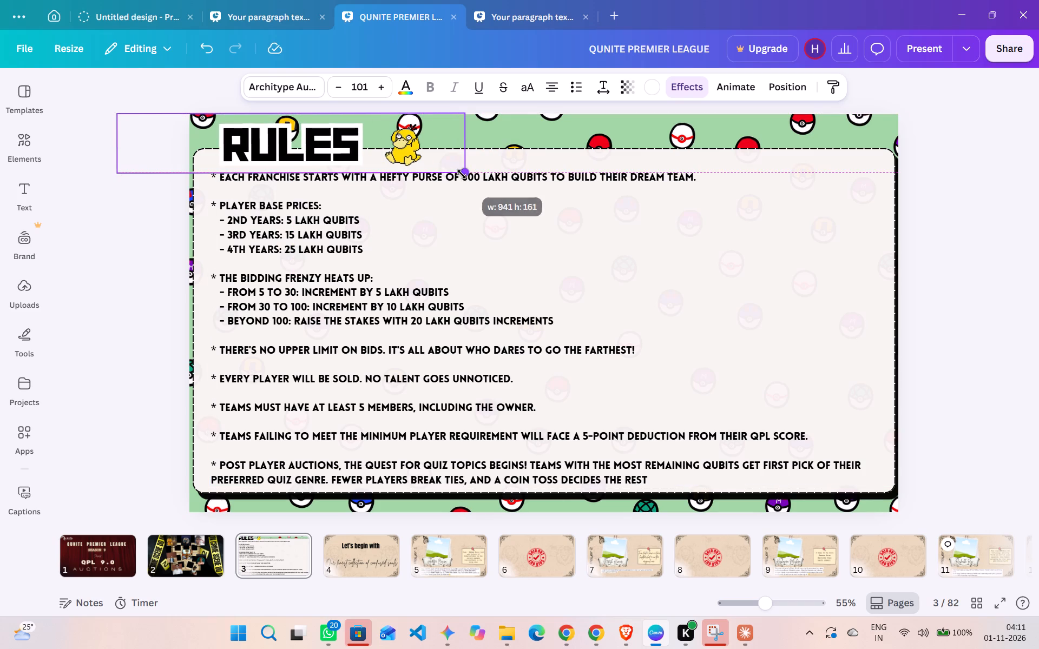
{"action": "left_click_drag", "start_coordinate": [462, 174], "coordinate": [468, 176]}
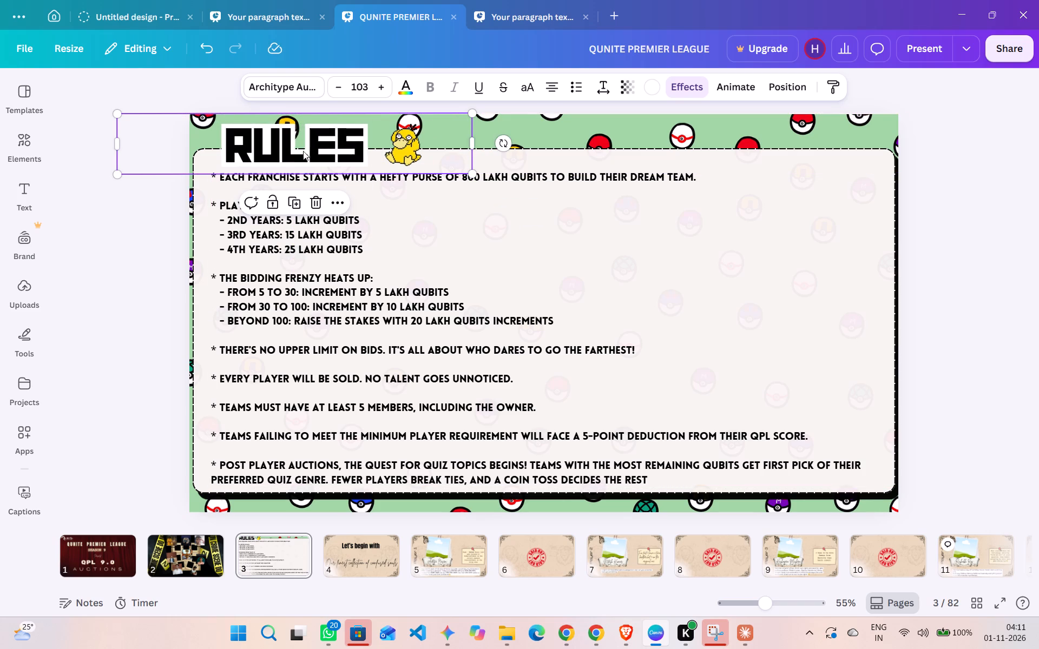
{"action": "left_click_drag", "start_coordinate": [300, 147], "coordinate": [312, 146]}
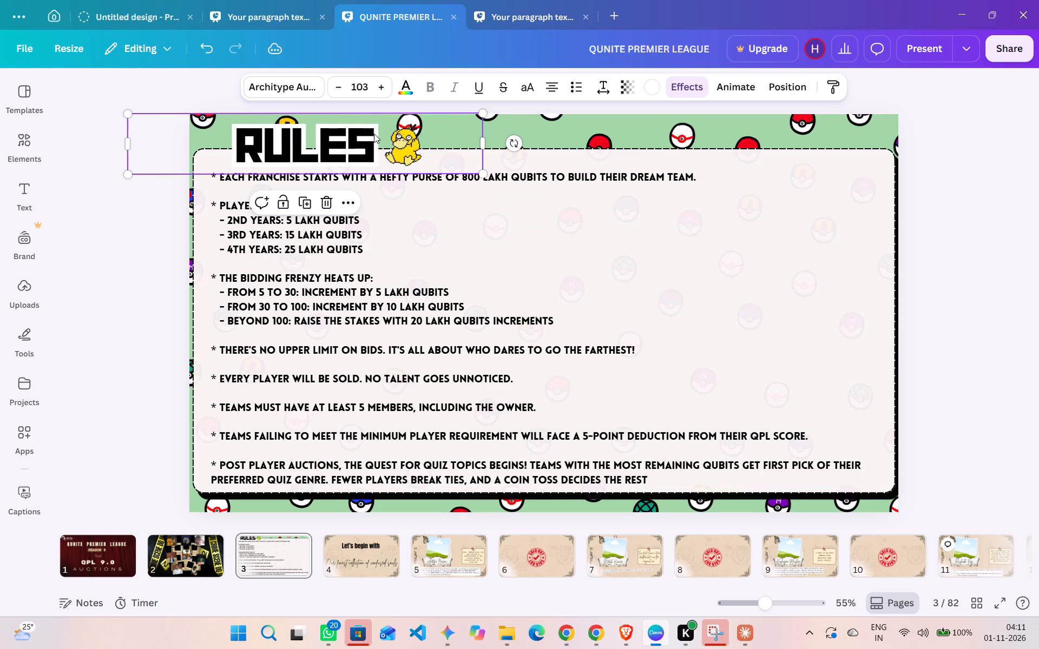
{"action": "left_click", "coordinate": [394, 138]}
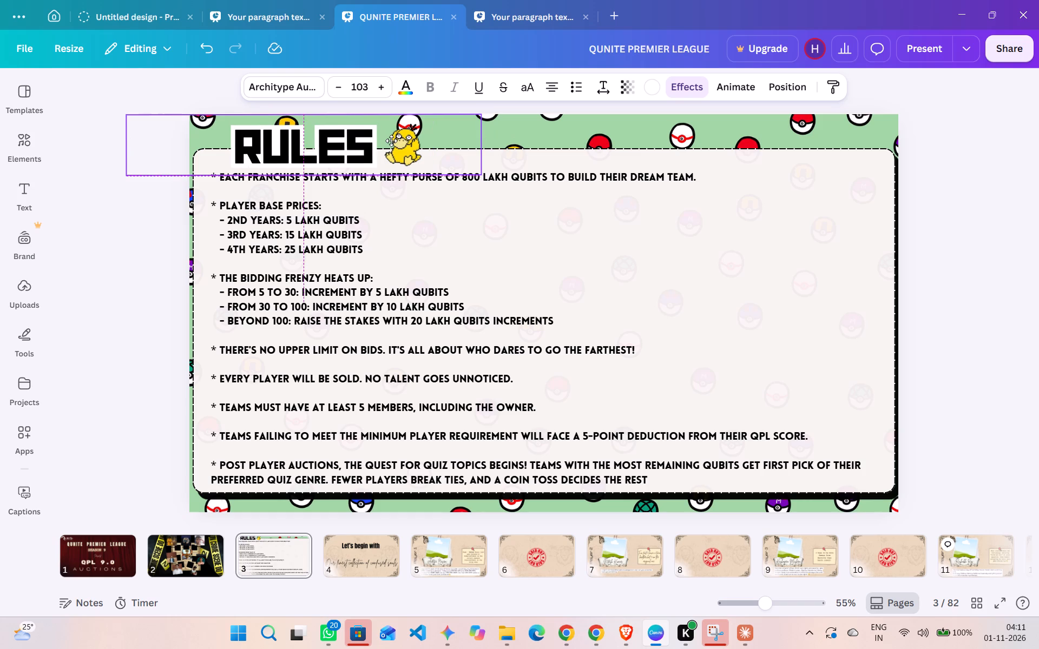
{"action": "left_click_drag", "start_coordinate": [412, 139], "coordinate": [411, 141]}
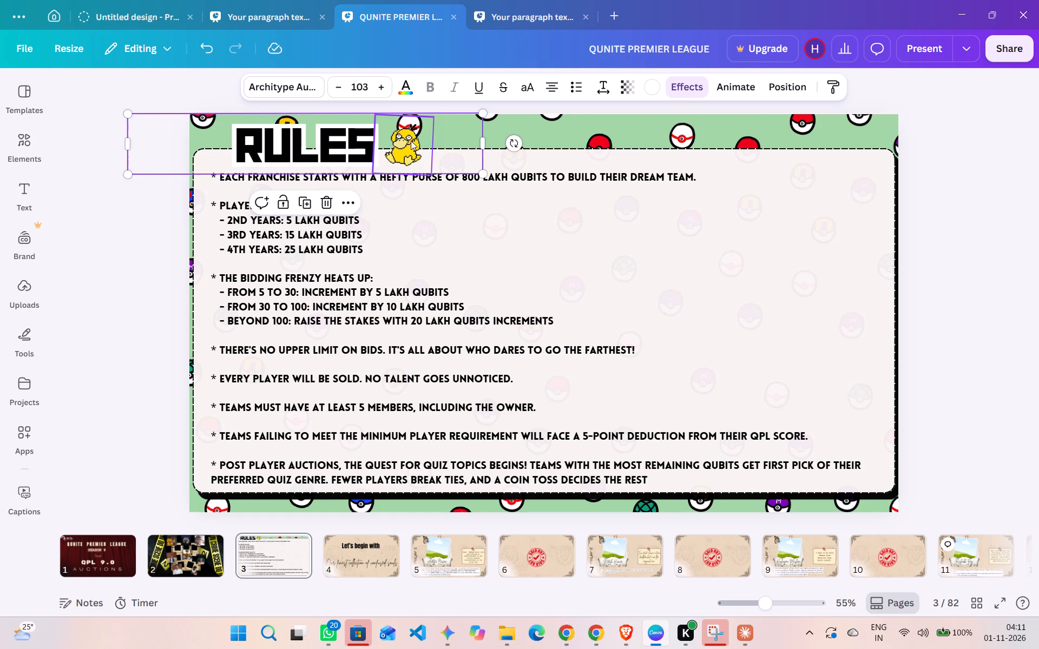
{"action": "left_click_drag", "start_coordinate": [411, 141], "coordinate": [417, 142]}
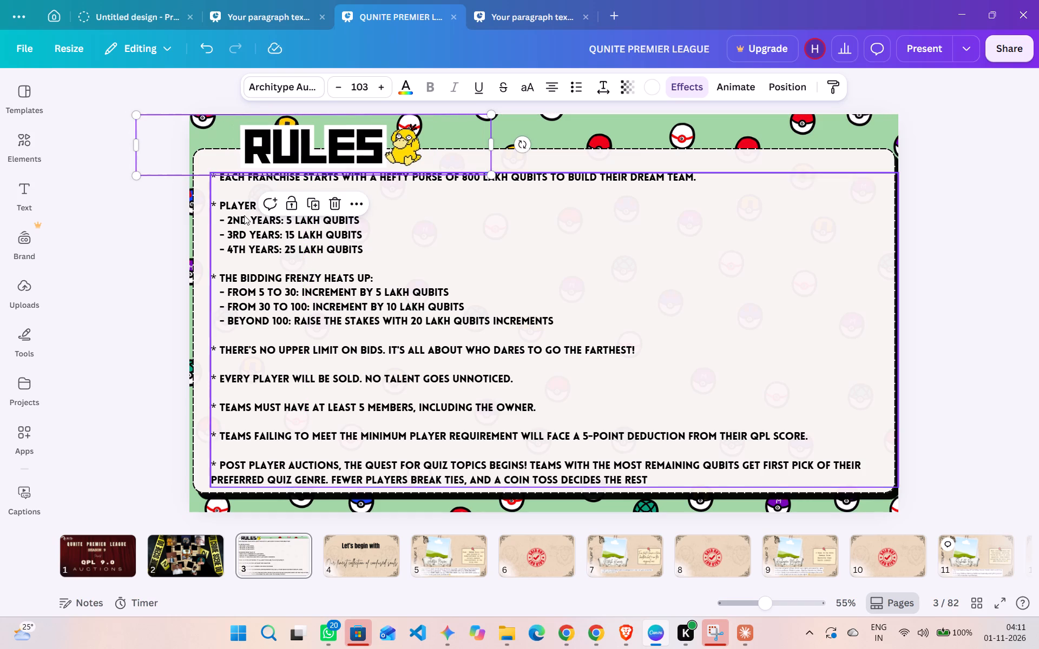
{"action": "left_click_drag", "start_coordinate": [282, 154], "coordinate": [278, 153]}
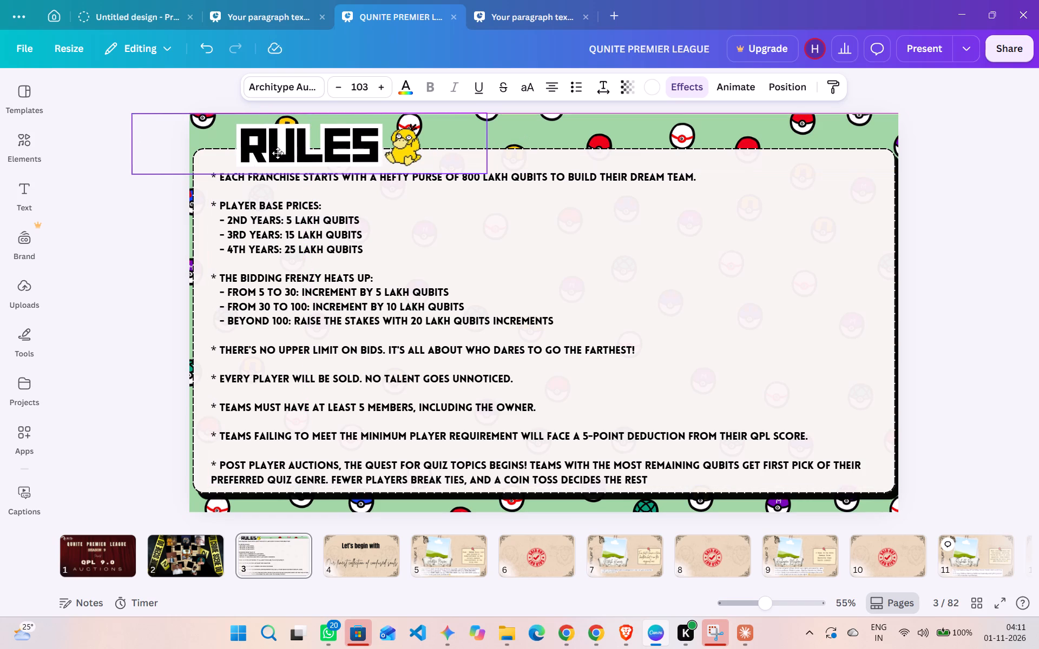
{"action": "left_click_drag", "start_coordinate": [278, 153], "coordinate": [277, 153]}
{"action": "left_click", "coordinate": [154, 238]}
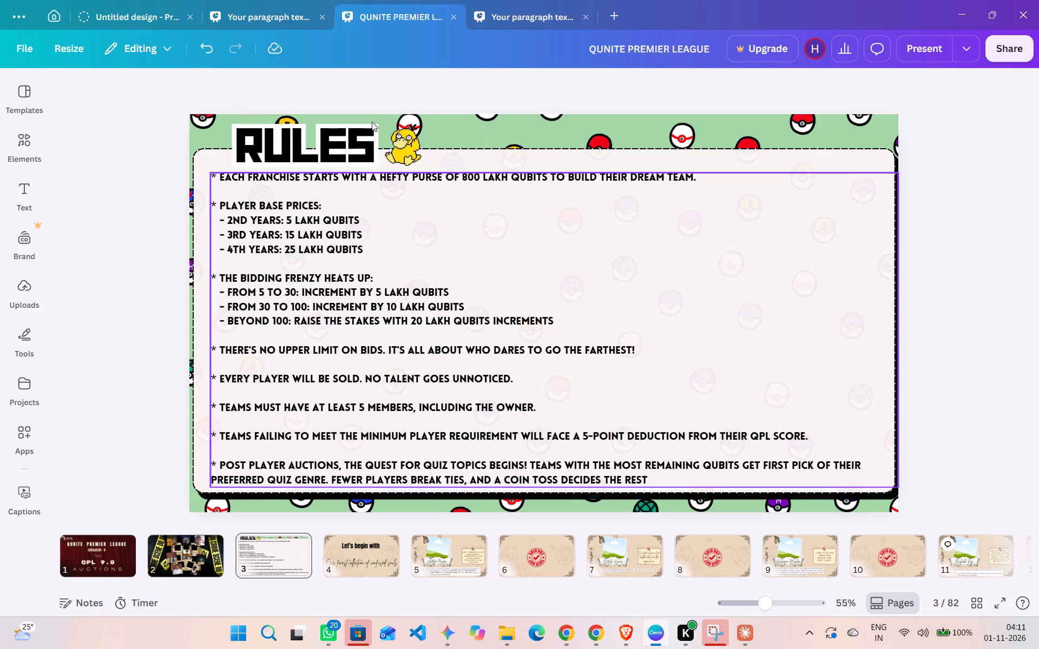
Nudge the Psyduck graphic slightly closer to the RULES title.
{"action": "left_click", "coordinate": [393, 138]}
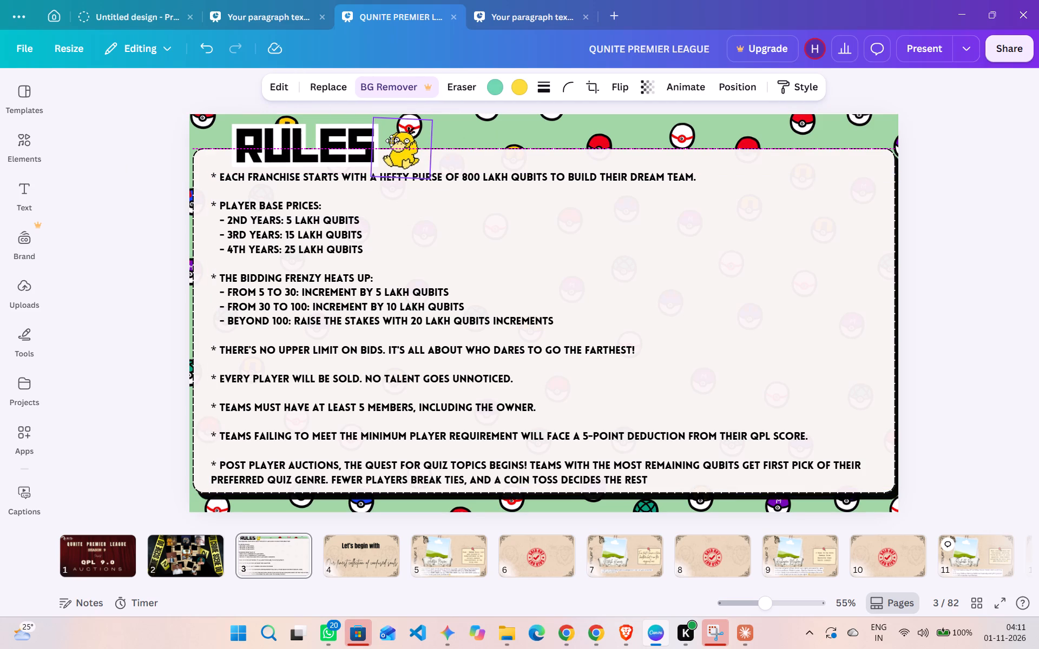
{"action": "left_click", "coordinate": [139, 283]}
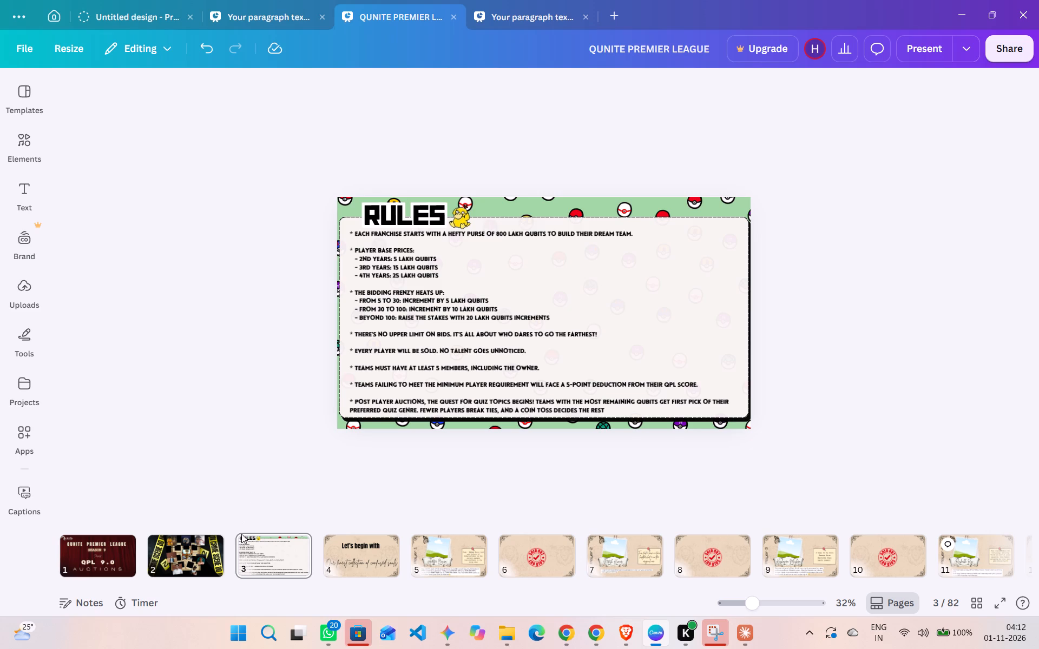
Copy the adjusted Poké Ball-themed Rules slide from the QUNITE PREMIER LEAGUE design.
{"action": "left_click", "coordinate": [369, 541]}
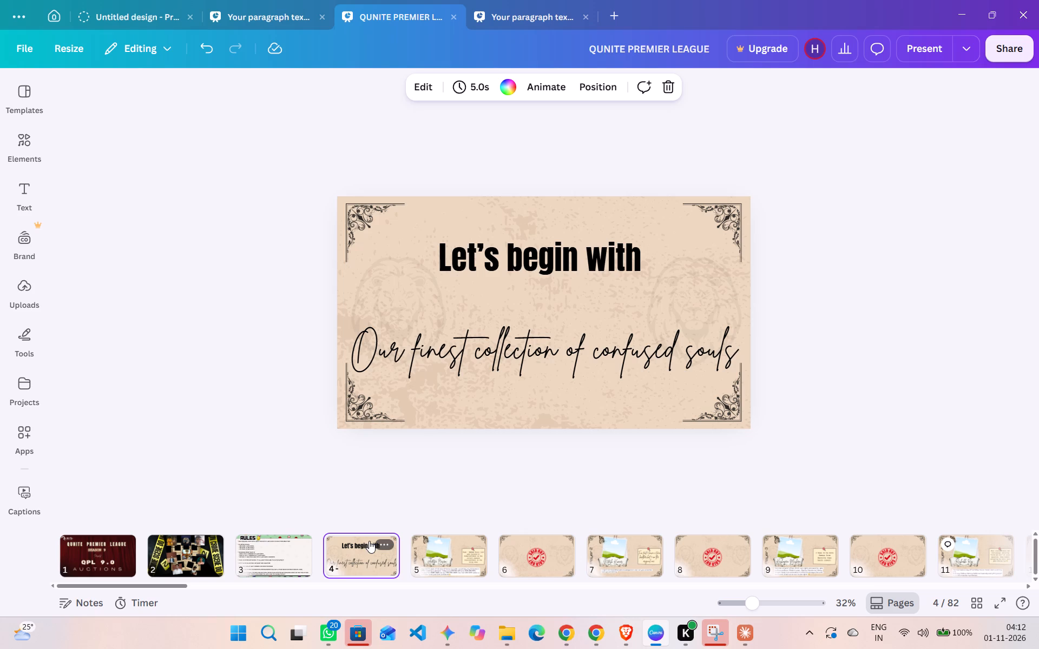
{"action": "left_click", "coordinate": [283, 539]}
{"action": "right_click", "coordinate": [283, 539]}
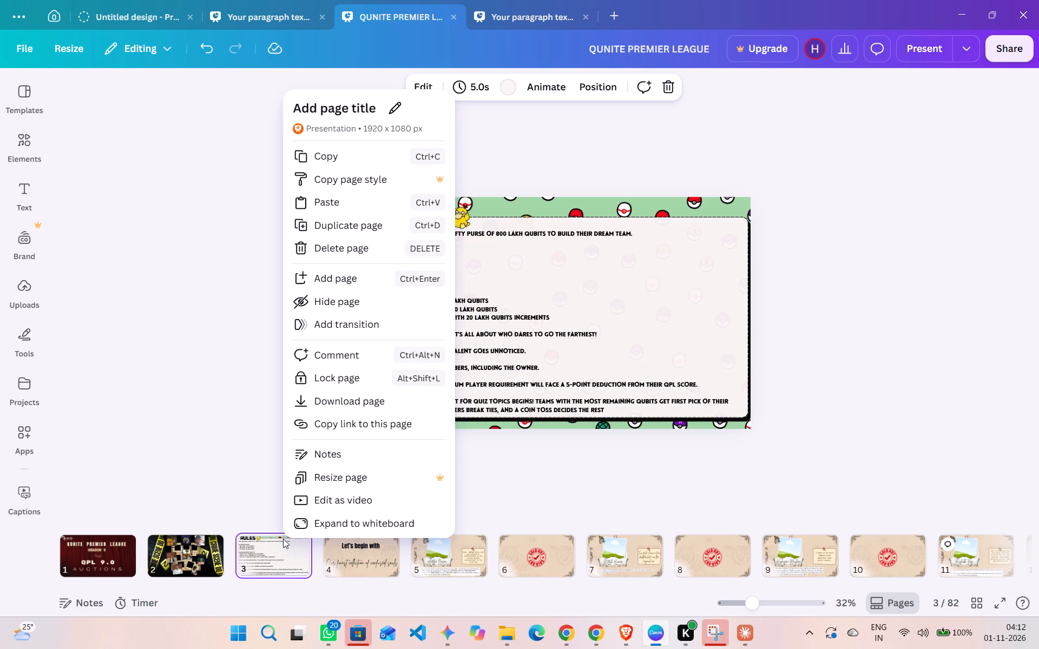
{"action": "left_click", "coordinate": [343, 162]}
Undo the title and Psyduck edits, the pasted Rules slide and the slide deletion in the QUNITE PREMIER LEAGUE design.
{"action": "key", "text": "ctrl+z"}
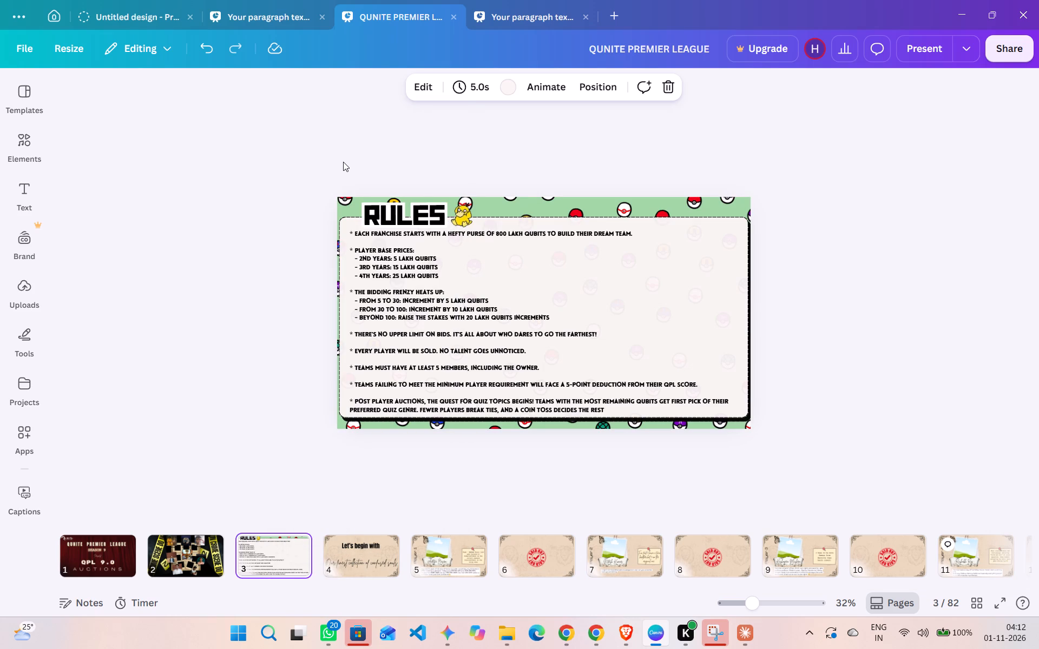
{"action": "key", "text": "ctrl+z"}
{"action": "key", "text": "ctrl+z"}
{"action": "key", "text": "ctrl+z"}
{"action": "key", "text": "ctrl+z"}
{"action": "key", "text": "ctrl+z"}
{"action": "key", "text": "ctrl+z"}
{"action": "key", "text": "ctrl+z"}
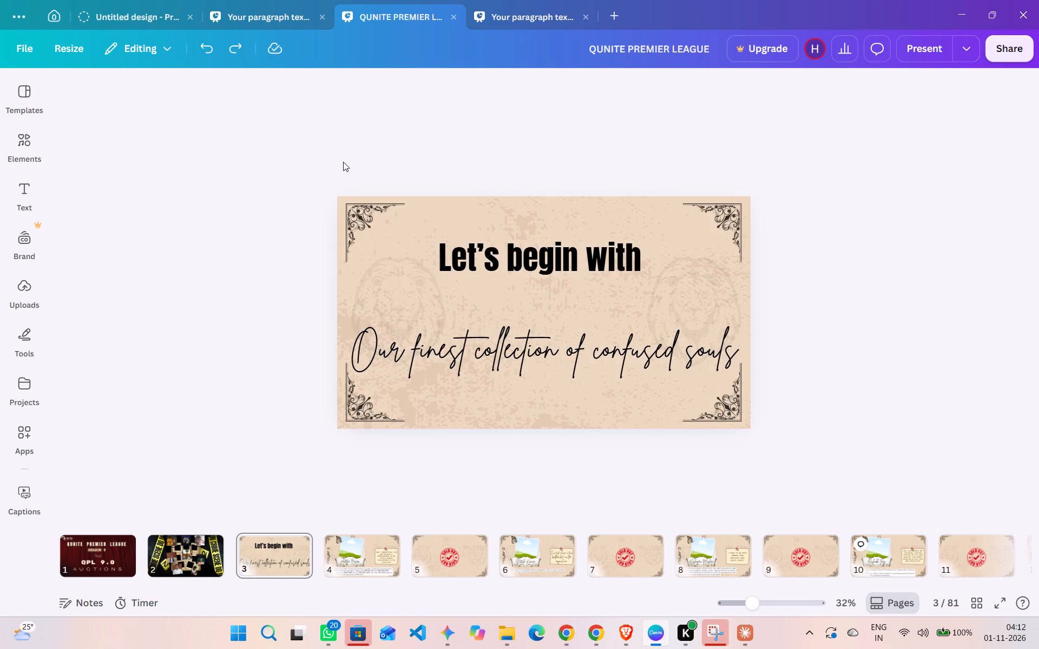
{"action": "key", "text": "ctrl+z"}
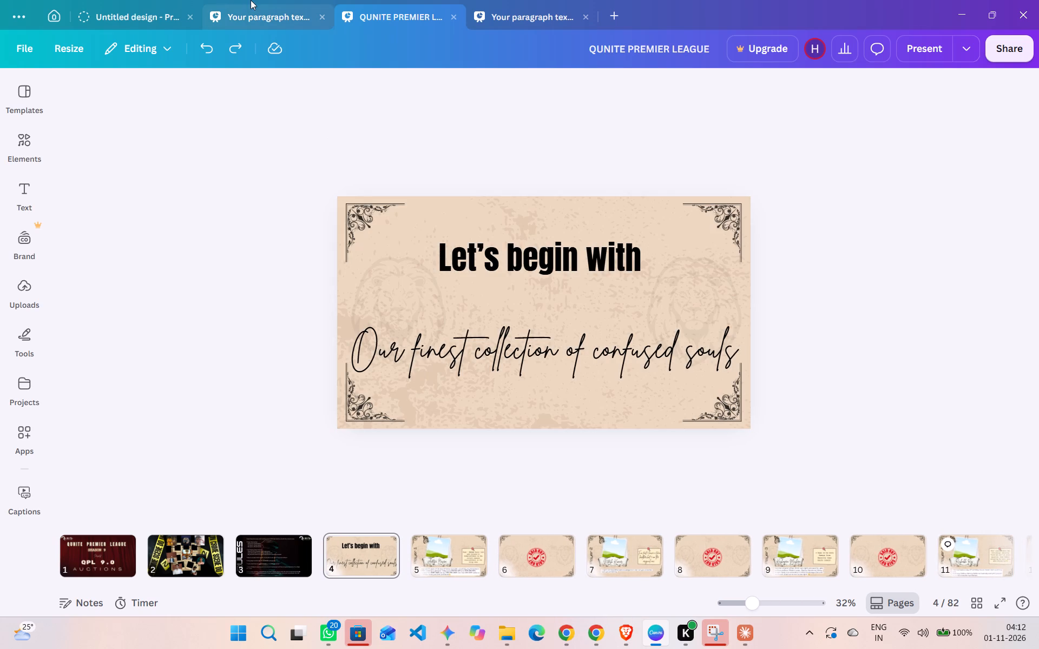
In the 39-slide auction design, paste the copied Rules slide after slide 3 and delete the old black Rules slide.
{"action": "left_click", "coordinate": [253, 10]}
{"action": "key", "text": "Delete"}
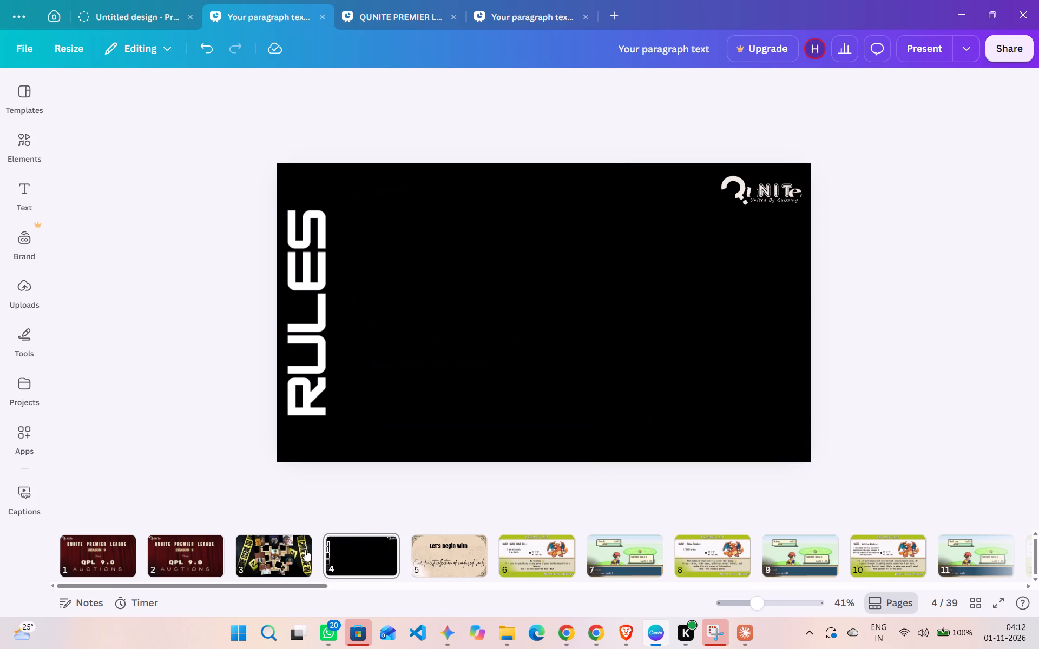
{"action": "right_click", "coordinate": [293, 558]}
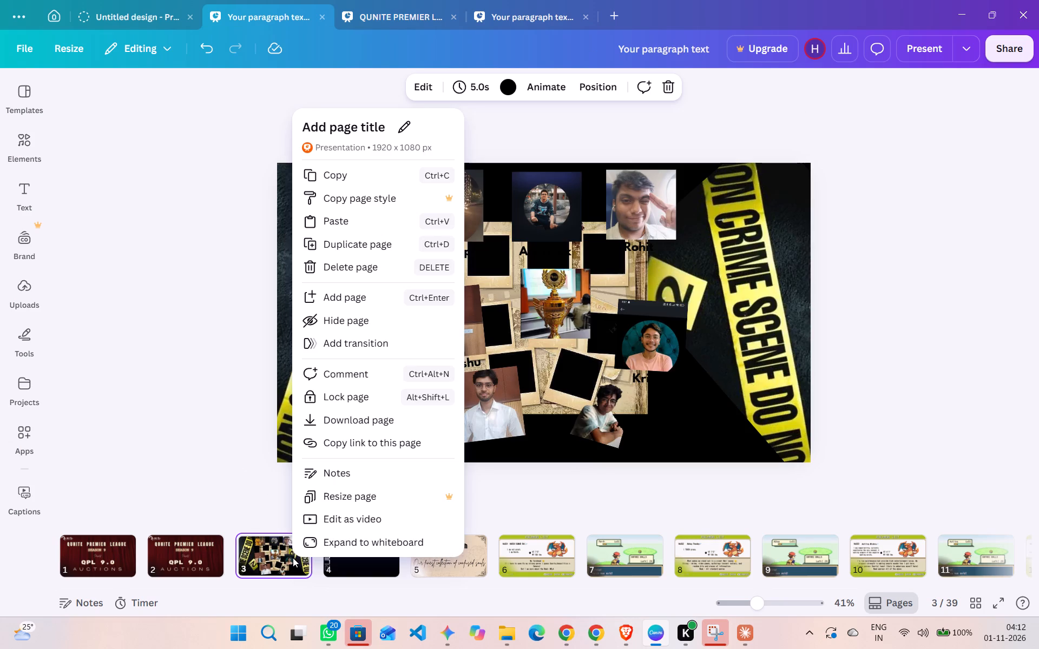
{"action": "left_click", "coordinate": [389, 228]}
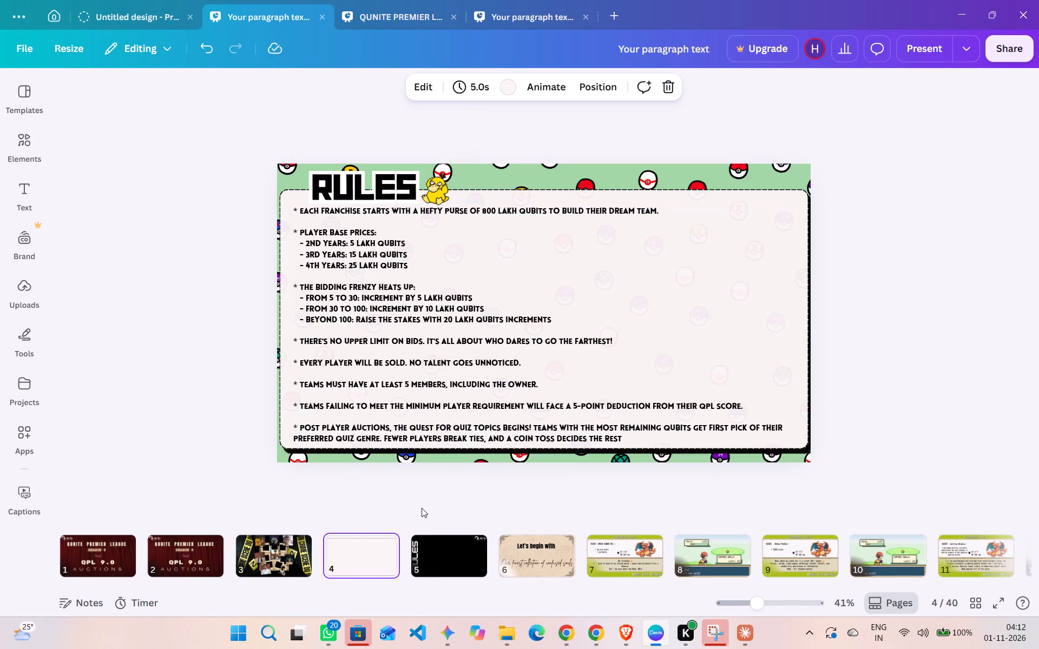
{"action": "left_click", "coordinate": [446, 546]}
{"action": "key", "text": "Delete"}
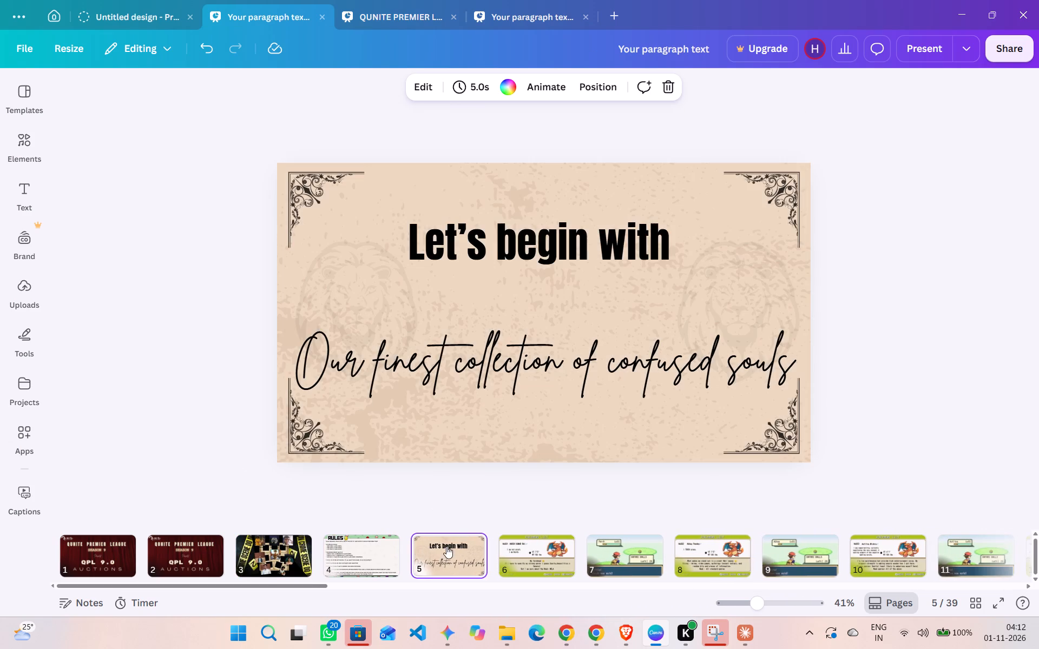
Adjust the transparency of the light text panel on the Rules slide so the Poké Ball pattern behind it shows only very faintly.
{"action": "left_click", "coordinate": [273, 578]}
{"action": "left_click", "coordinate": [270, 548]}
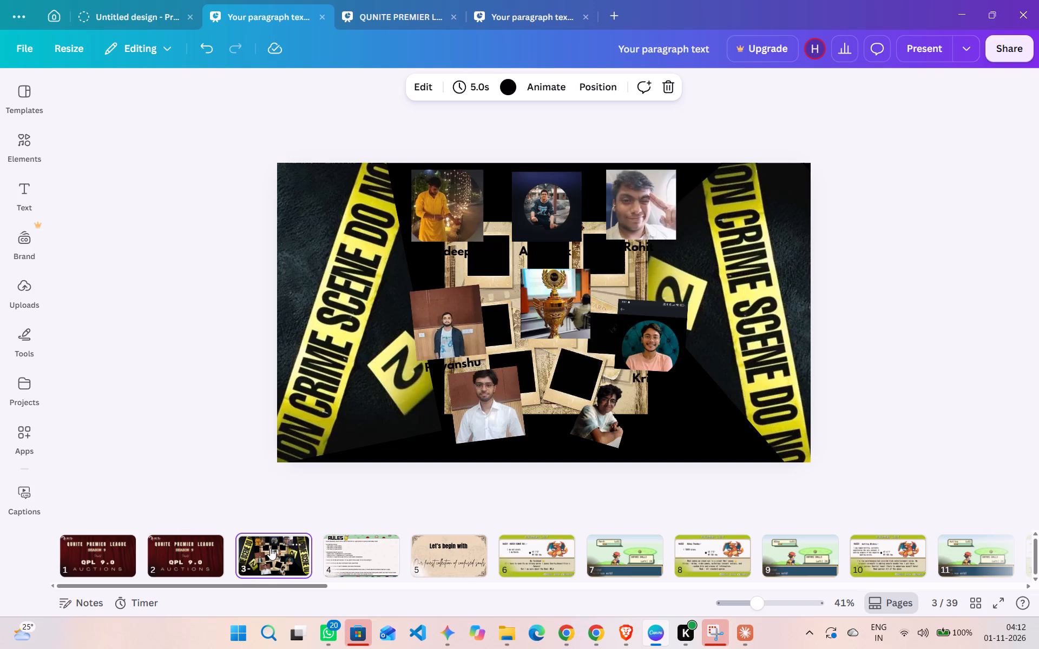
{"action": "left_click", "coordinate": [347, 537]}
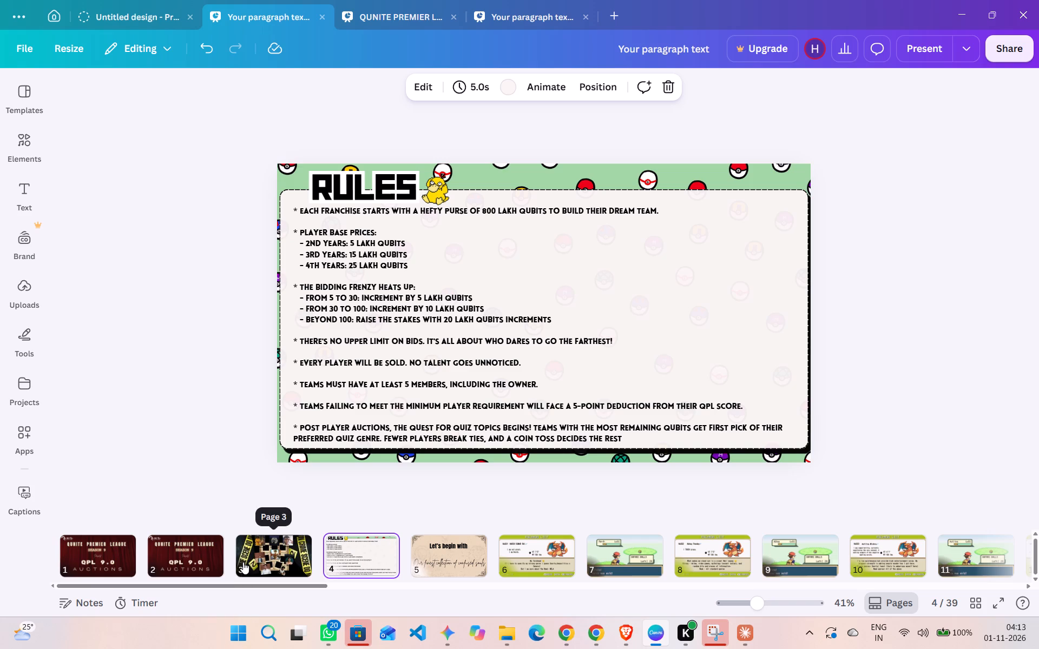
{"action": "left_click", "coordinate": [724, 196]}
{"action": "left_click", "coordinate": [509, 91]}
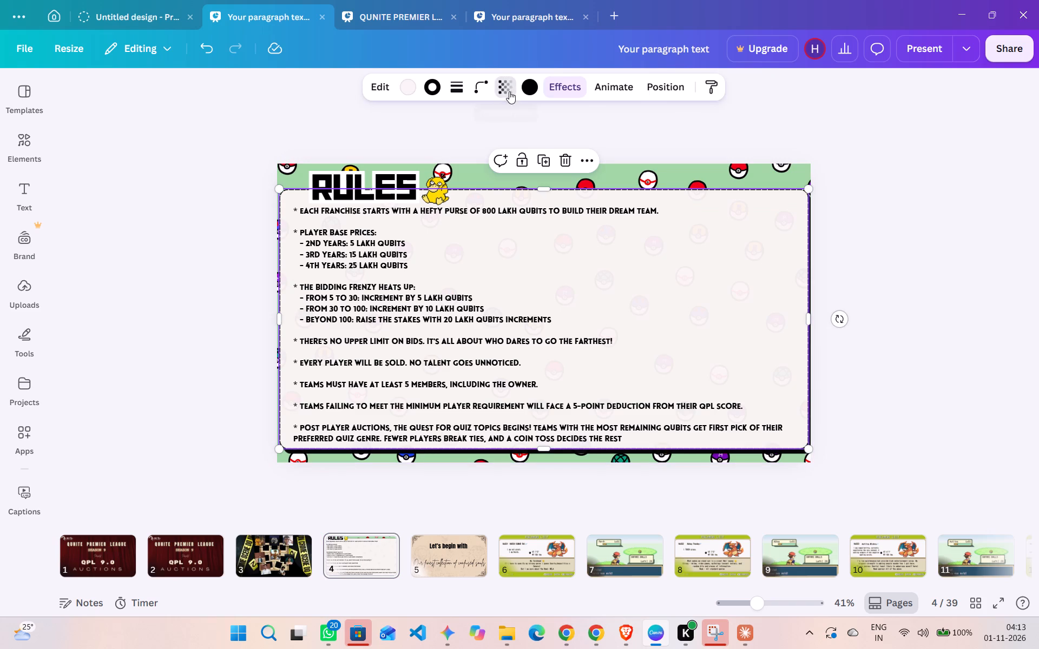
{"action": "left_click_drag", "start_coordinate": [531, 145], "coordinate": [538, 145]}
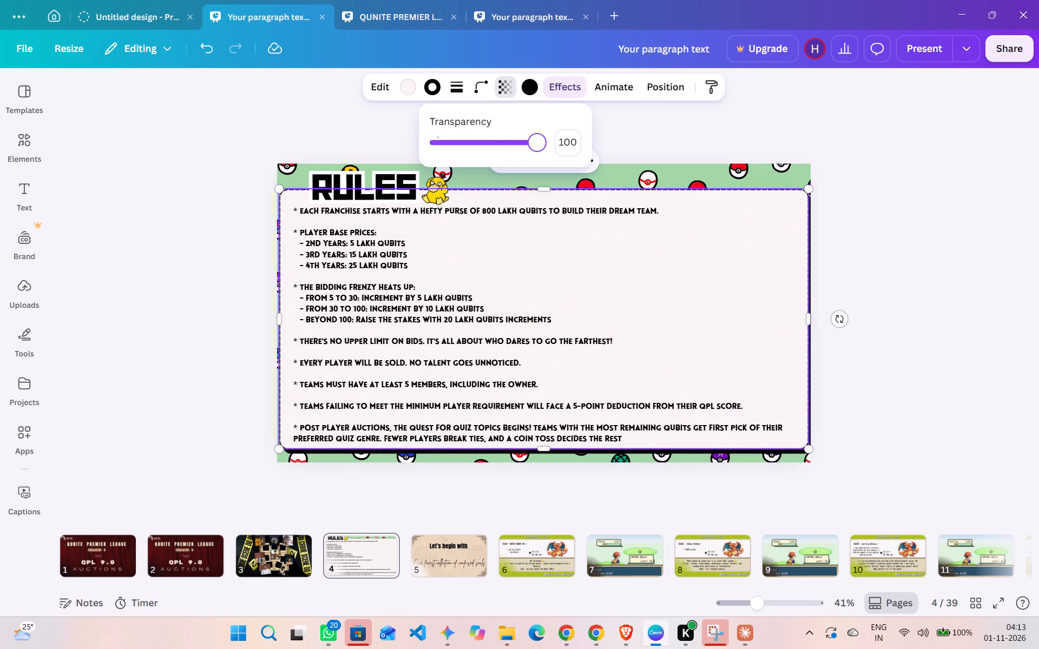
{"action": "left_click_drag", "start_coordinate": [538, 145], "coordinate": [535, 145]}
{"action": "left_click_drag", "start_coordinate": [535, 145], "coordinate": [536, 145]}
{"action": "left_click", "coordinate": [893, 290]}
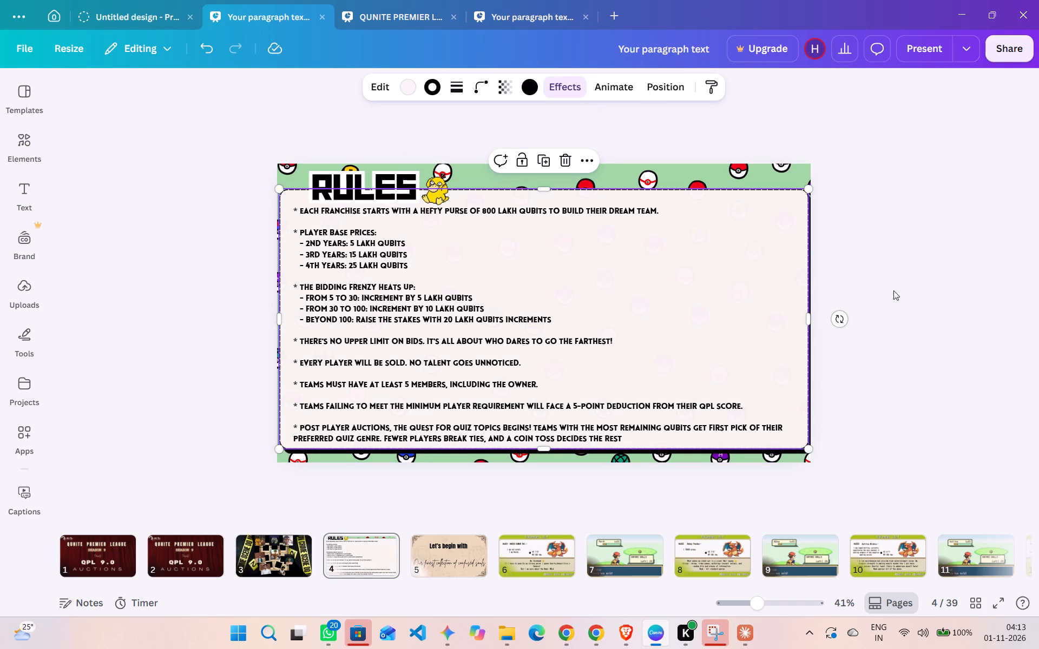
{"action": "left_click", "coordinate": [893, 290]}
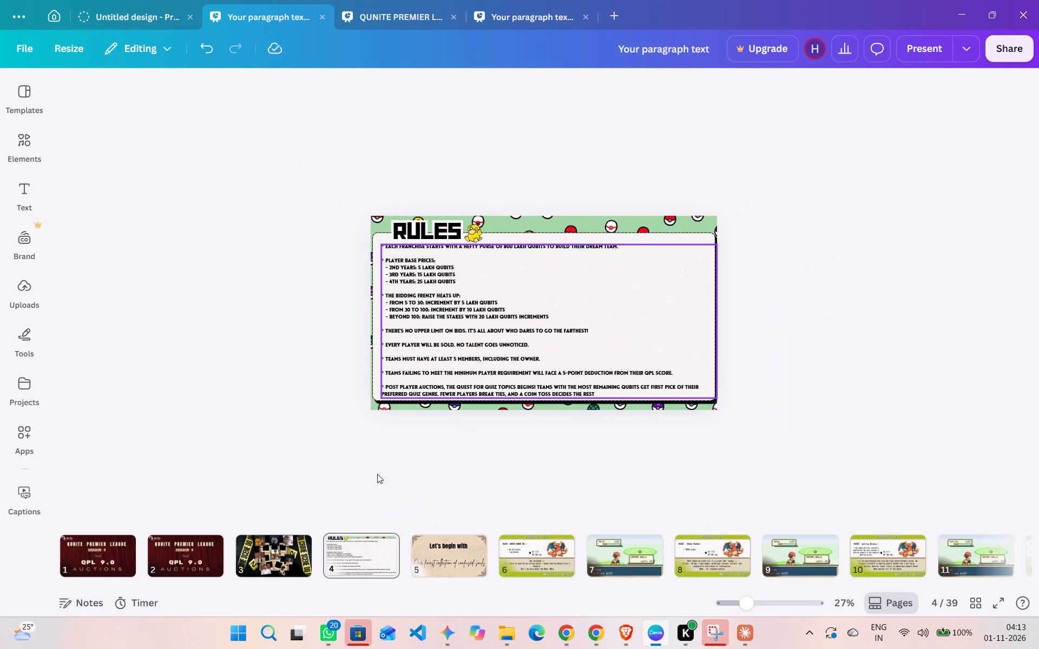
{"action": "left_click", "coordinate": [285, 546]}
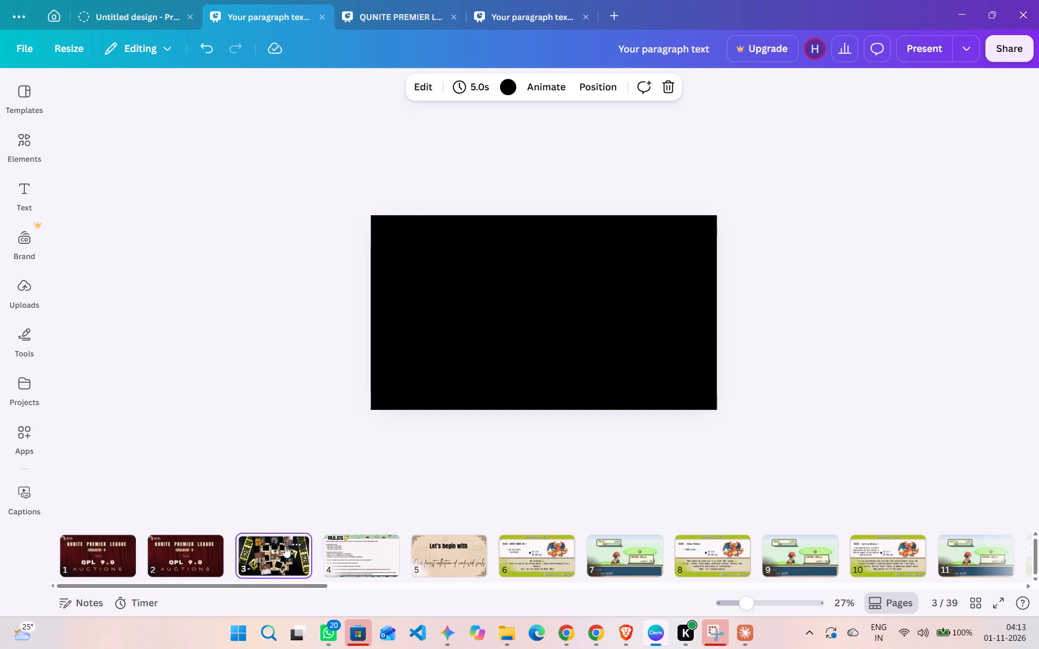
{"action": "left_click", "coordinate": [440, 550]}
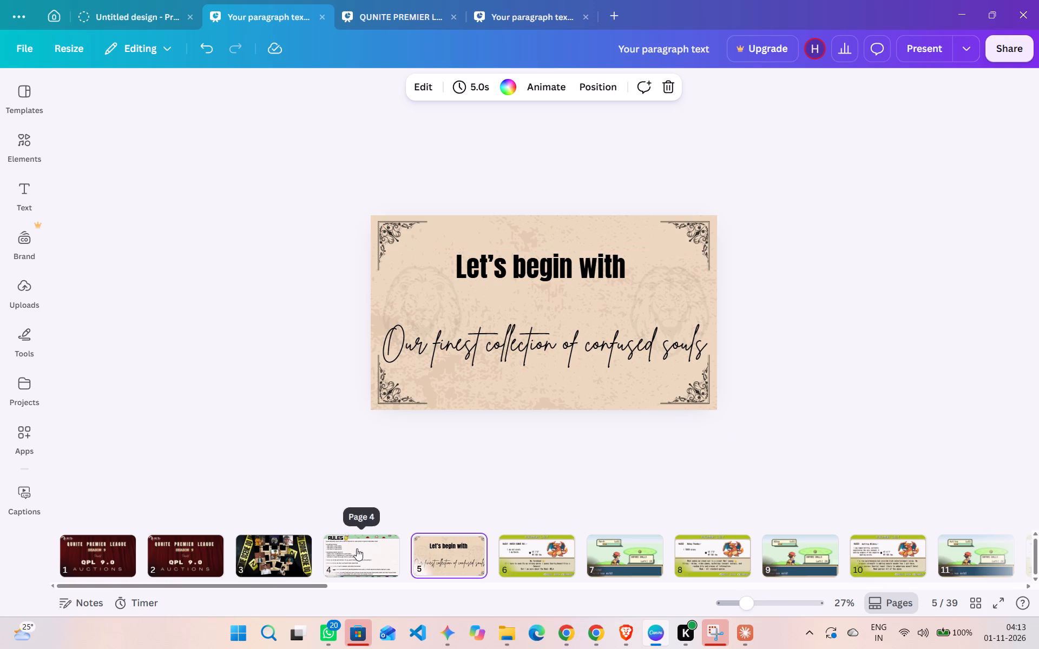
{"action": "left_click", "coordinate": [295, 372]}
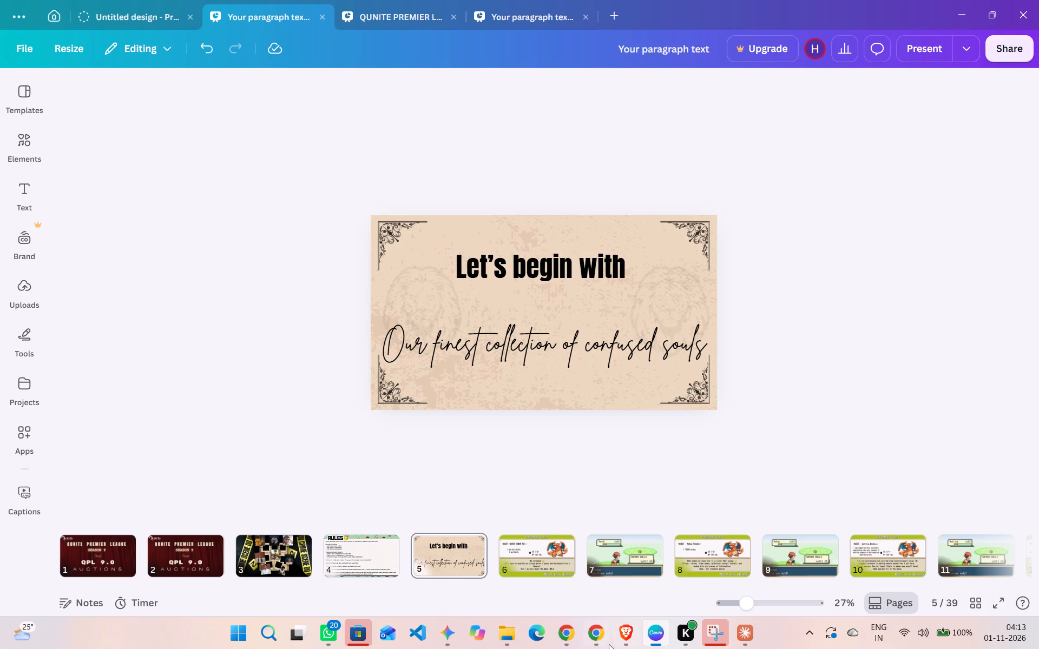
Switch to Chrome and browse the "gotta catch em all" image results for Pokémon artwork.
{"action": "left_click", "coordinate": [594, 590]}
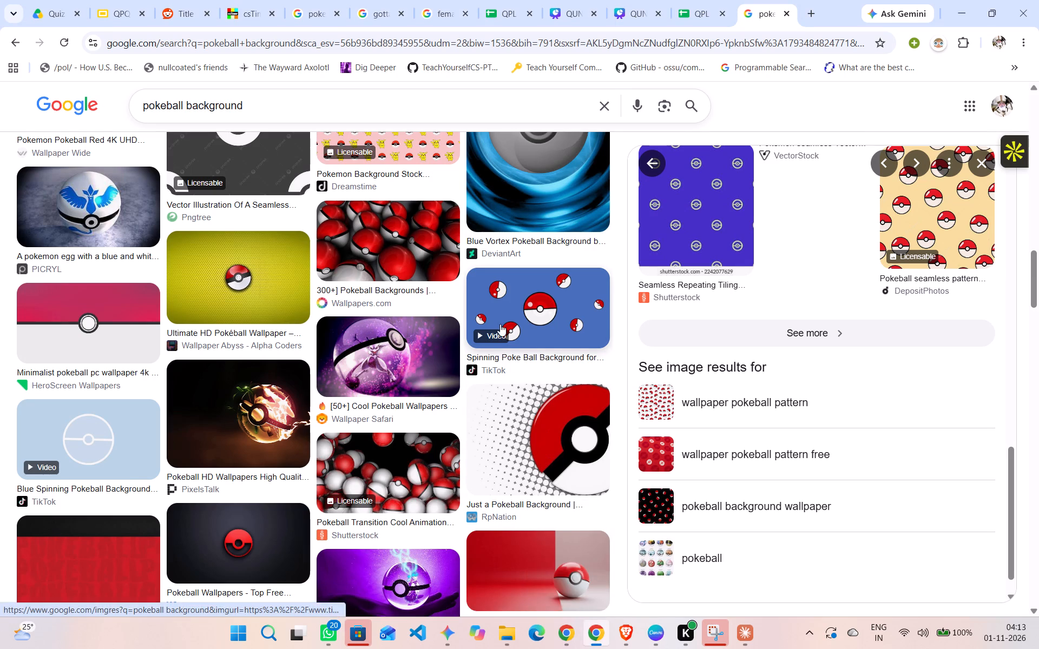
{"action": "scroll", "coordinate": [500, 324], "scroll_direction": "down", "scroll_amount": 2}
{"action": "left_click", "coordinate": [384, 1]}
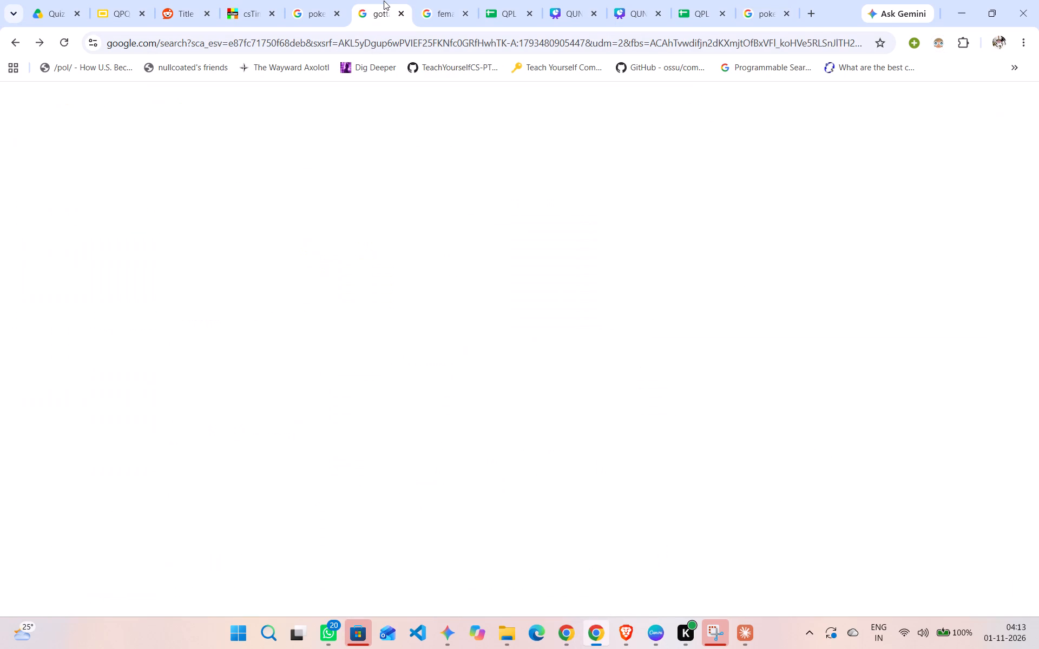
{"action": "scroll", "coordinate": [404, 359], "scroll_direction": "up", "scroll_amount": 6}
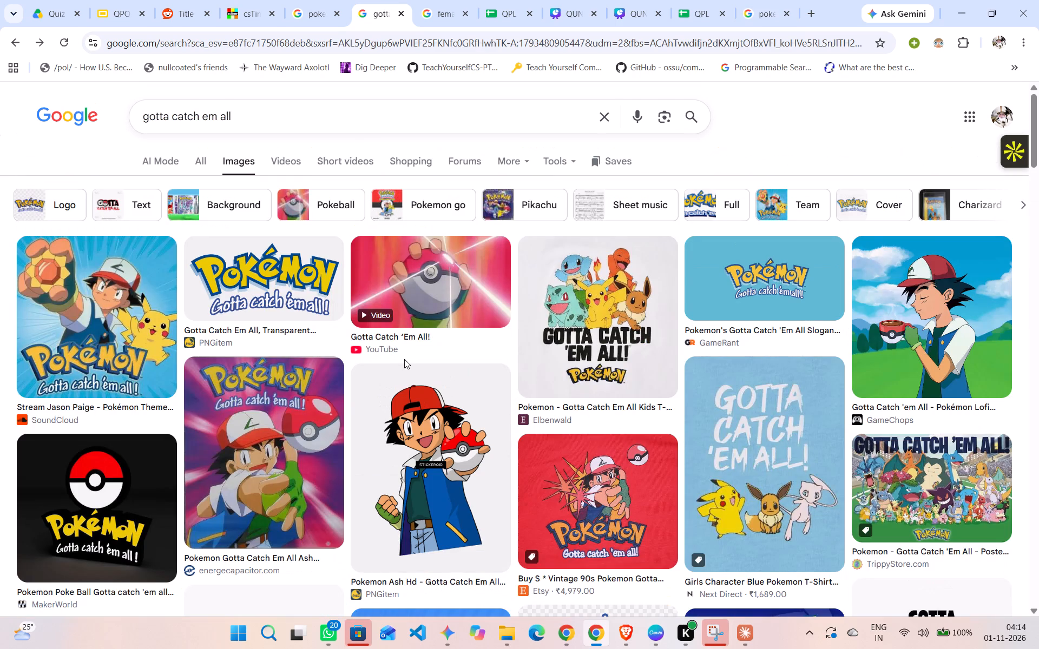
{"action": "scroll", "coordinate": [404, 359], "scroll_direction": "down", "scroll_amount": 9}
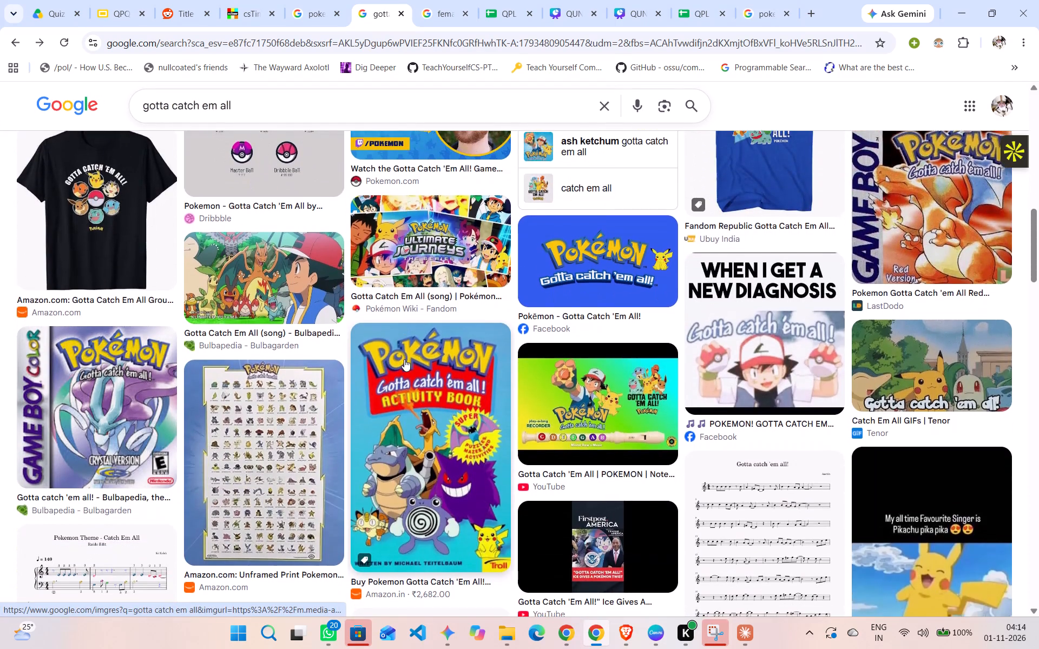
{"action": "scroll", "coordinate": [404, 359], "scroll_direction": "down", "scroll_amount": 3}
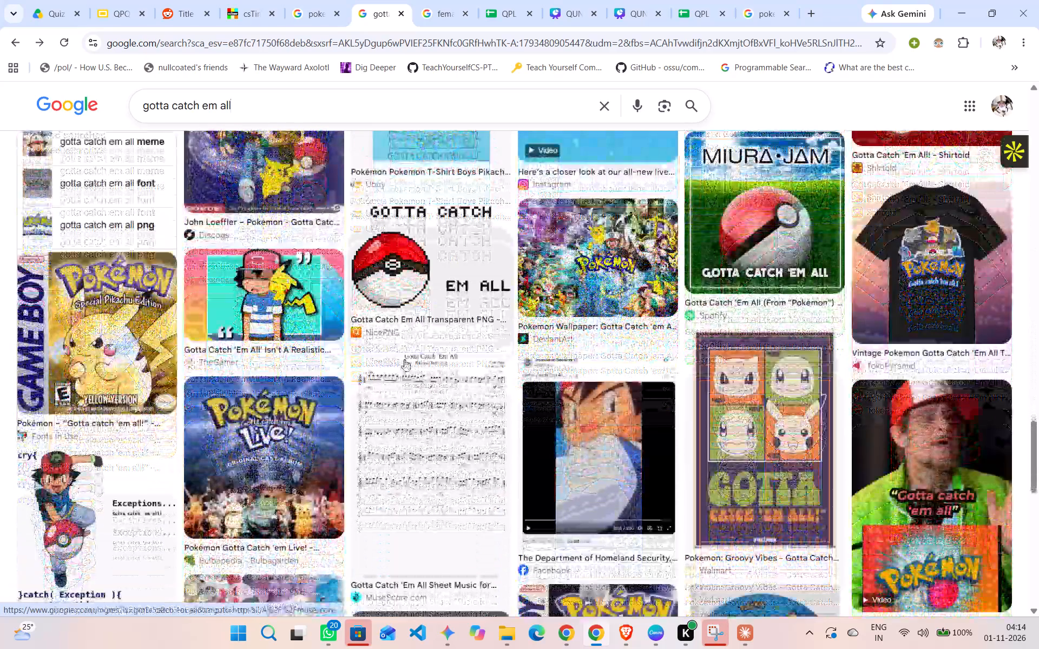
{"action": "scroll", "coordinate": [404, 359], "scroll_direction": "down", "scroll_amount": 1}
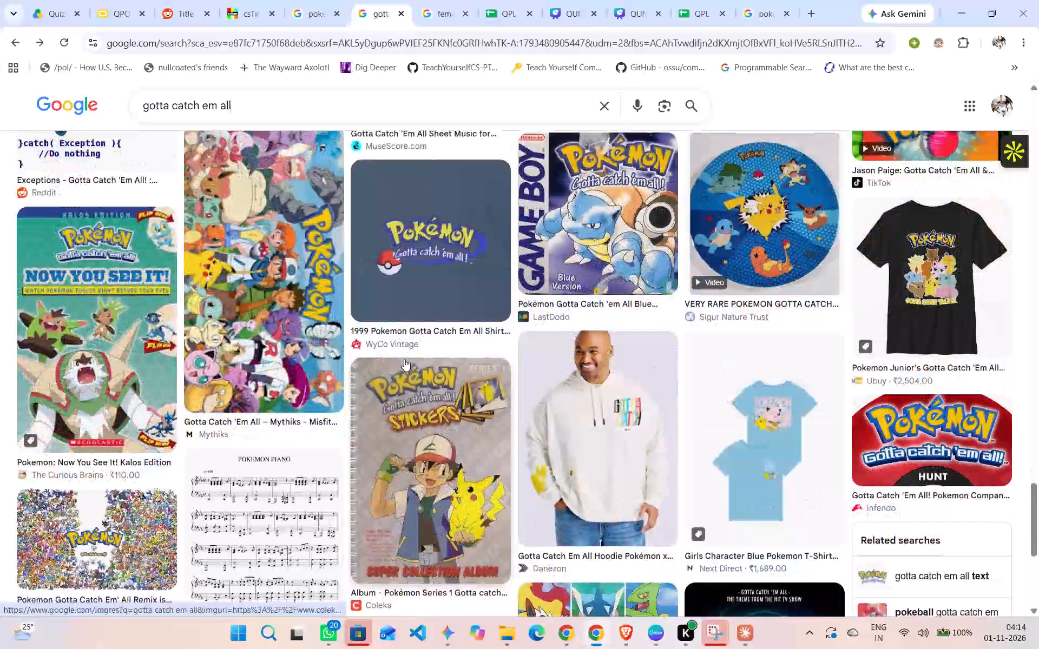
{"action": "scroll", "coordinate": [443, 396], "scroll_direction": "down", "scroll_amount": 1}
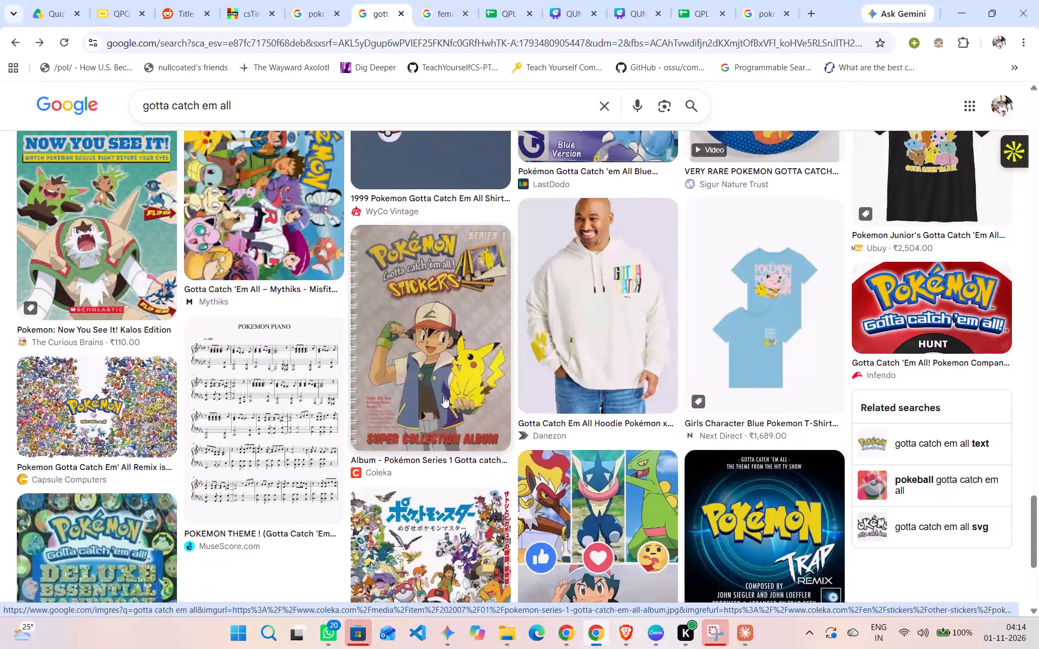
{"action": "scroll", "coordinate": [443, 396], "scroll_direction": "down", "scroll_amount": 2}
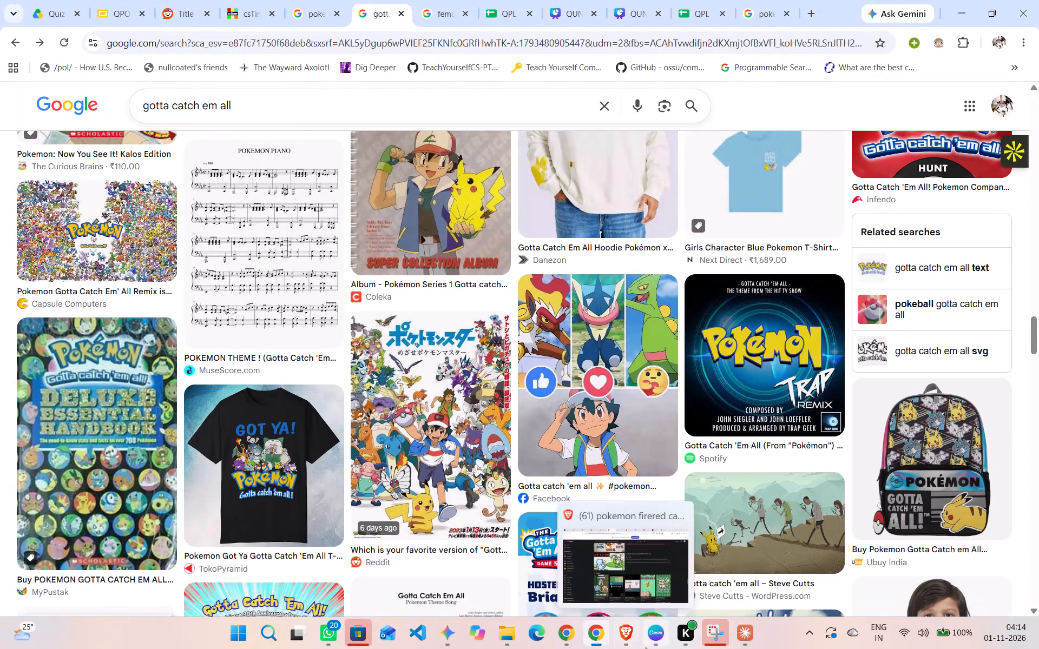
Back in Canva, review the auction deck's Rules, team photo, "Let's begin with", player and sold slides through to the last page.
{"action": "left_click", "coordinate": [642, 570]}
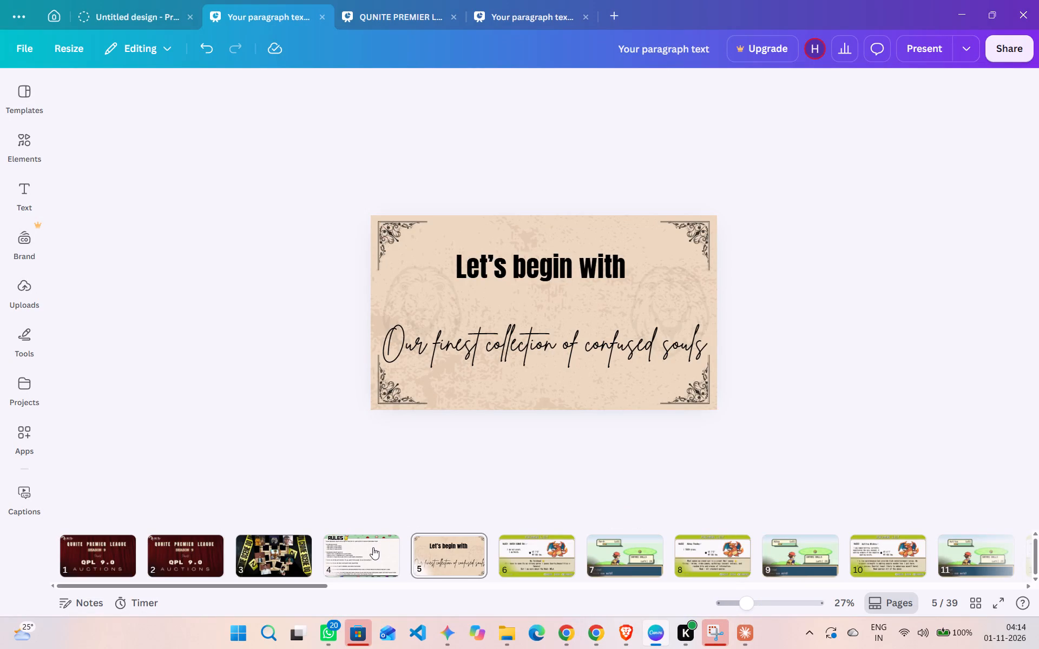
{"action": "left_click", "coordinate": [373, 547]}
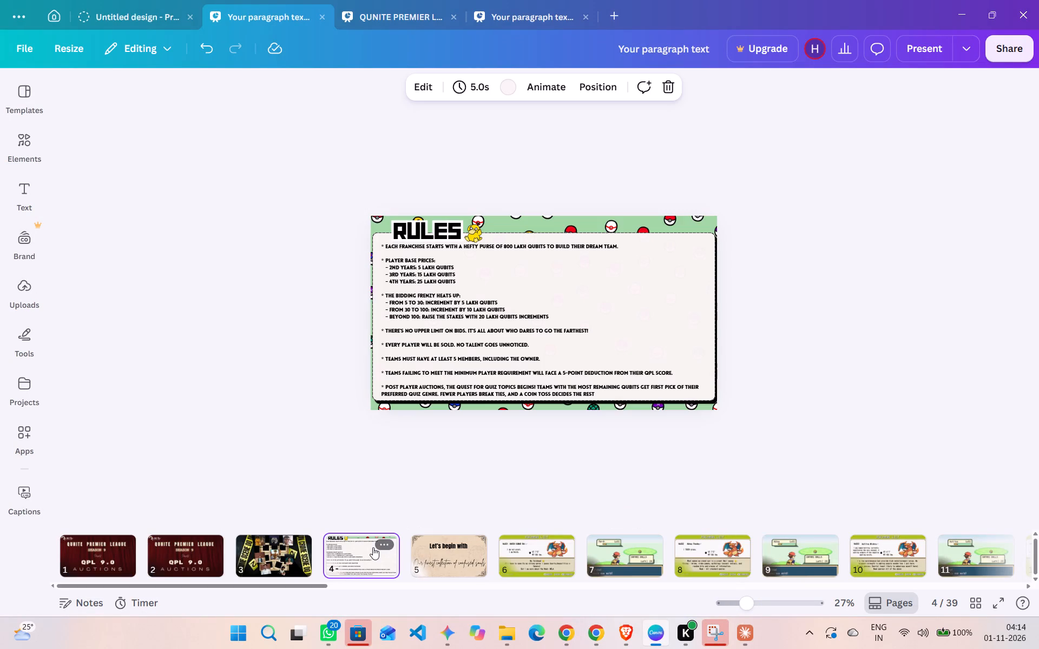
{"action": "left_click", "coordinate": [267, 557]}
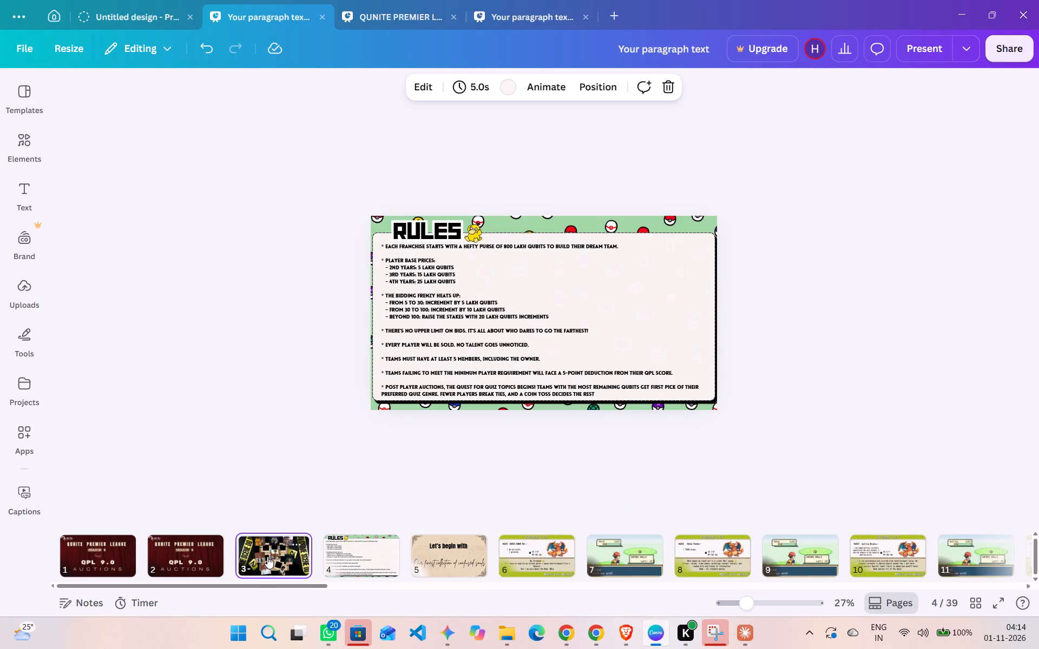
{"action": "scroll", "coordinate": [267, 557], "scroll_direction": "left", "scroll_amount": 1}
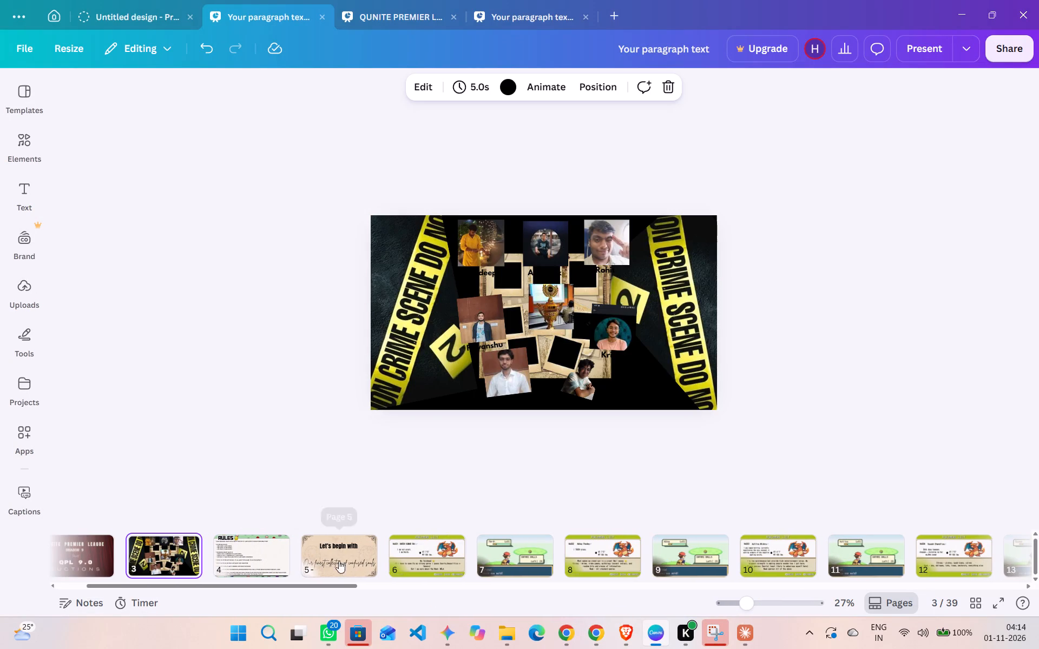
{"action": "left_click", "coordinate": [412, 558]}
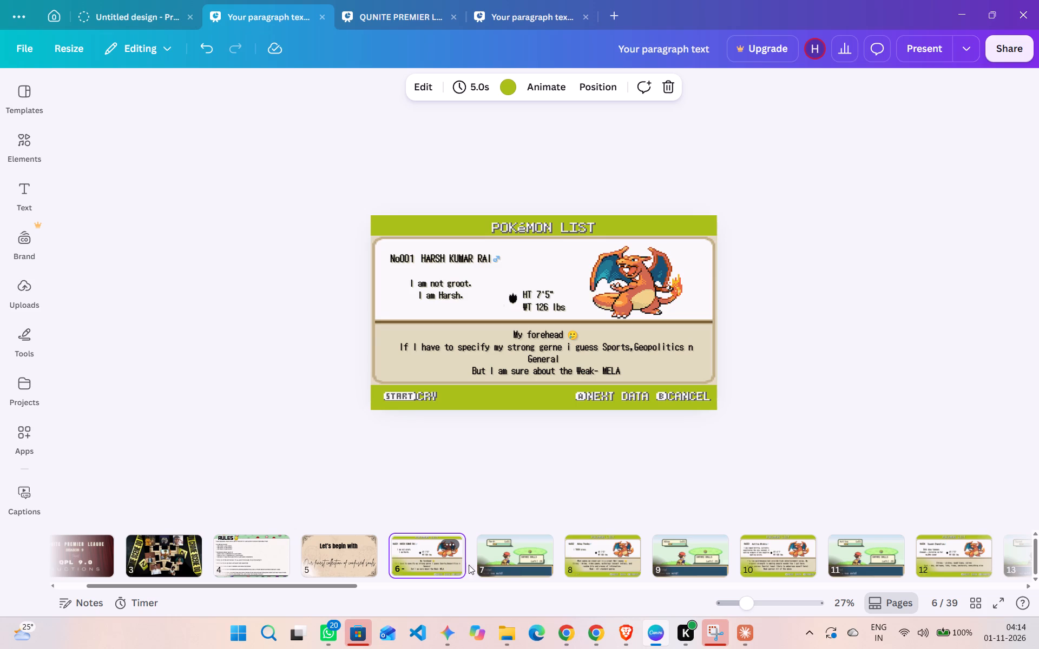
{"action": "left_click", "coordinate": [516, 558]}
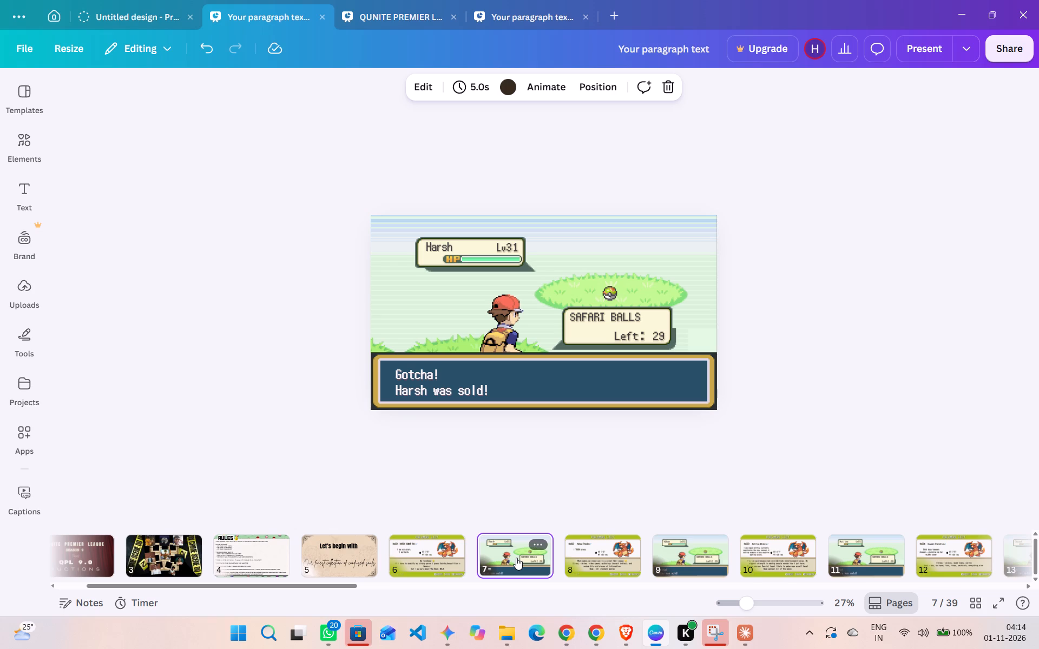
{"action": "scroll", "coordinate": [516, 558], "scroll_direction": "right", "scroll_amount": 2}
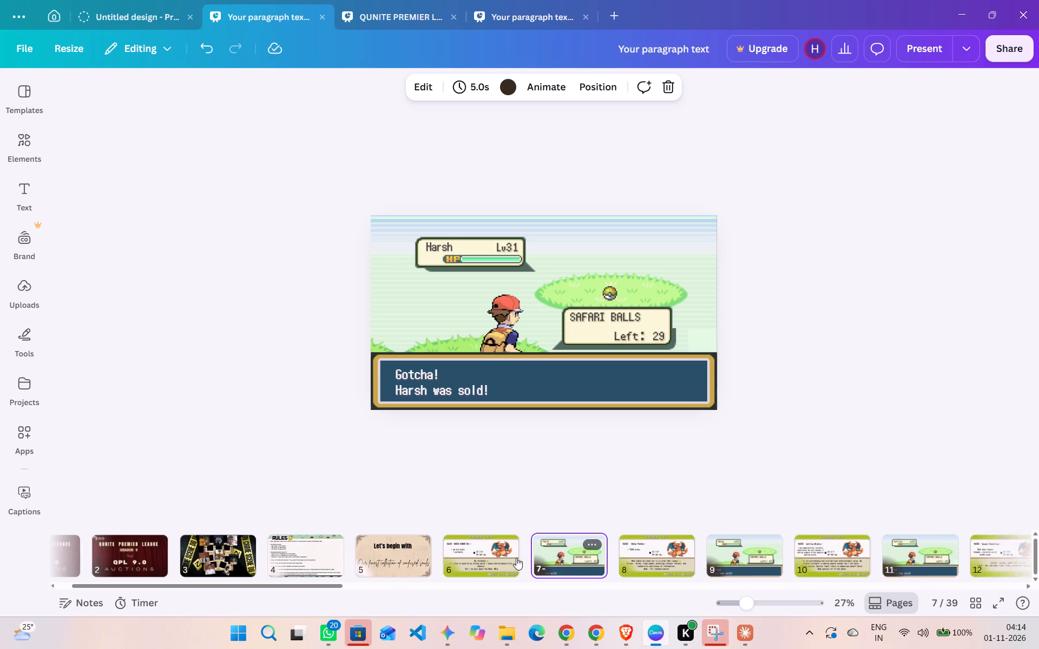
{"action": "left_click", "coordinate": [442, 557]}
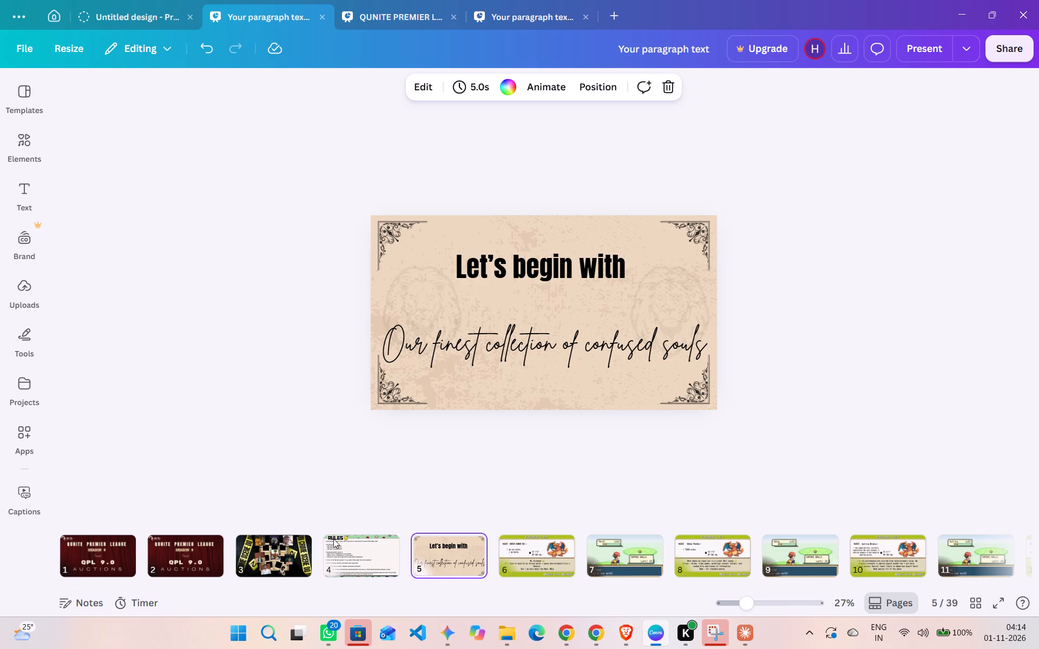
{"action": "left_click", "coordinate": [537, 356]}
{"action": "left_click", "coordinate": [304, 386]}
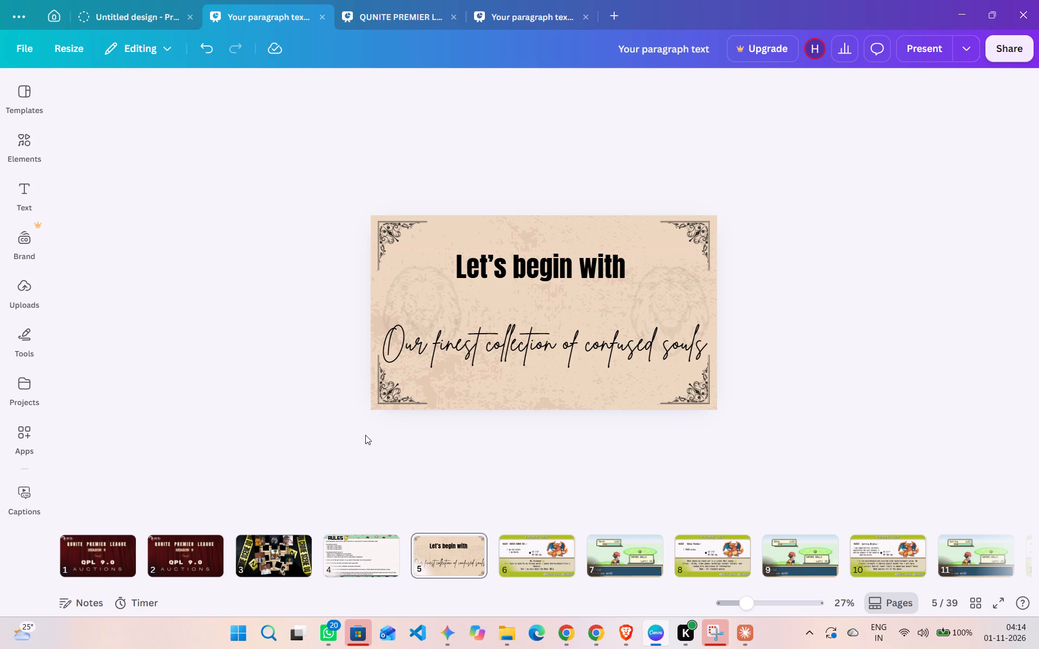
{"action": "scroll", "coordinate": [538, 550], "scroll_direction": "left", "scroll_amount": 3}
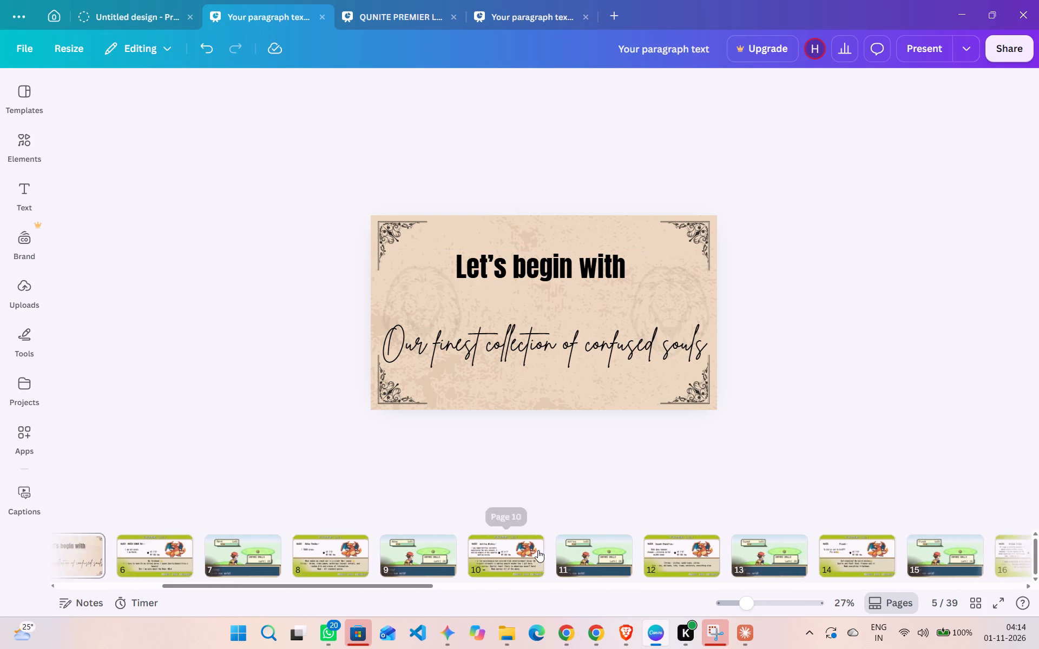
{"action": "scroll", "coordinate": [538, 550], "scroll_direction": "left", "scroll_amount": 5}
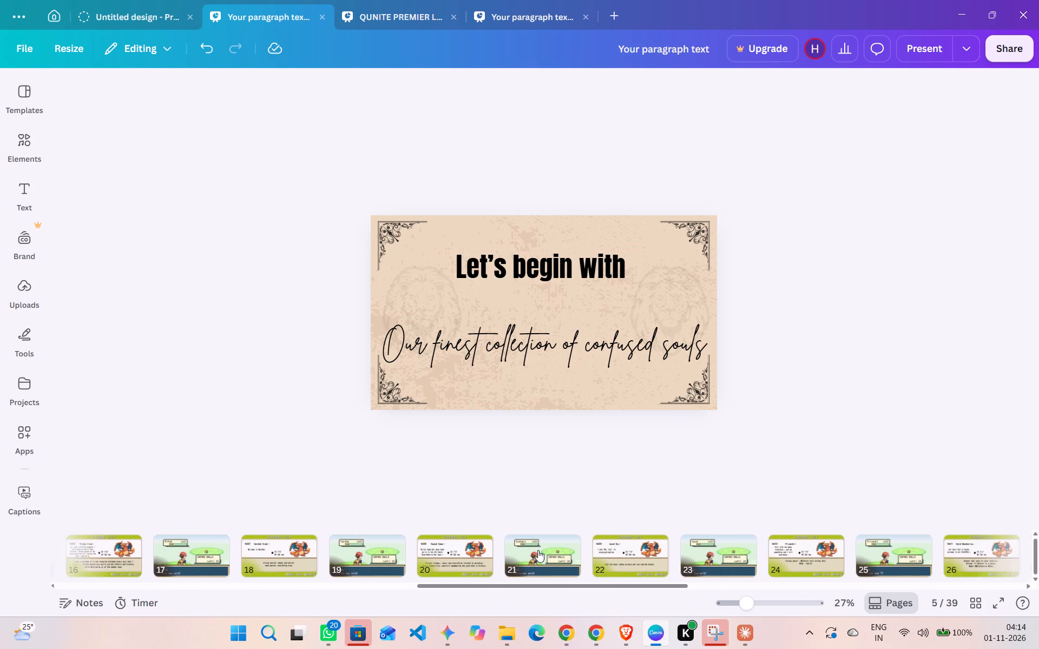
{"action": "scroll", "coordinate": [538, 550], "scroll_direction": "left", "scroll_amount": 9}
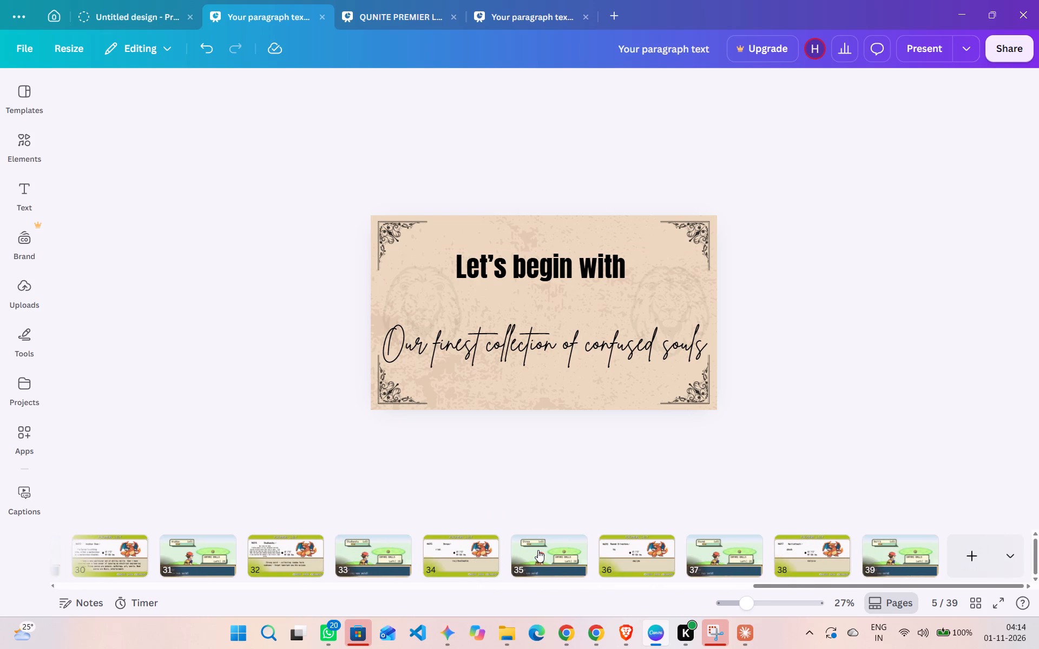
{"action": "scroll", "coordinate": [538, 550], "scroll_direction": "left", "scroll_amount": 4}
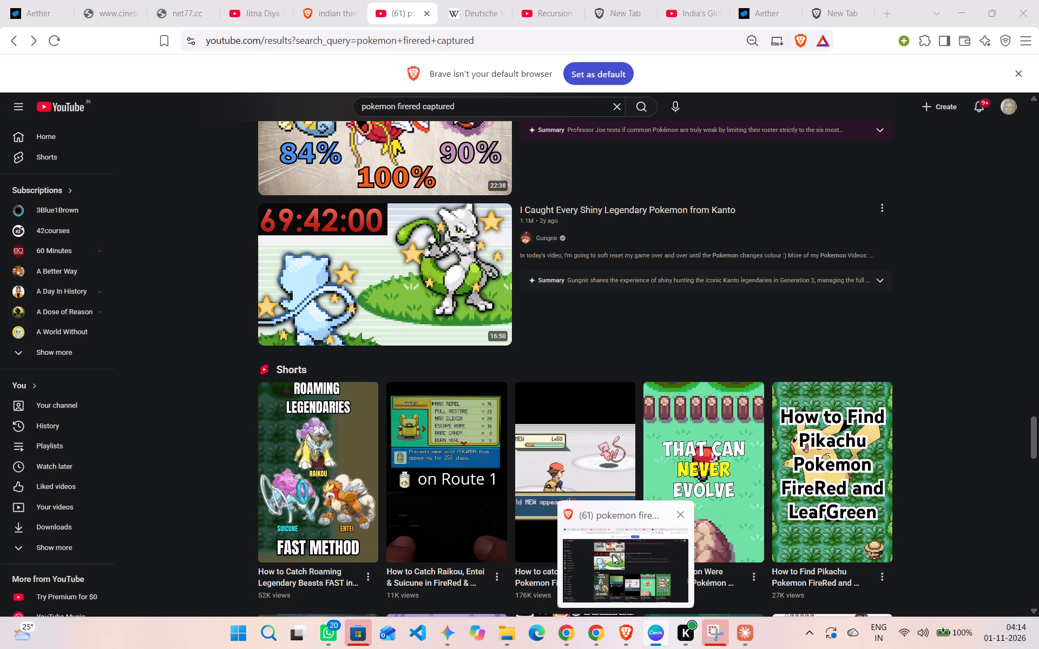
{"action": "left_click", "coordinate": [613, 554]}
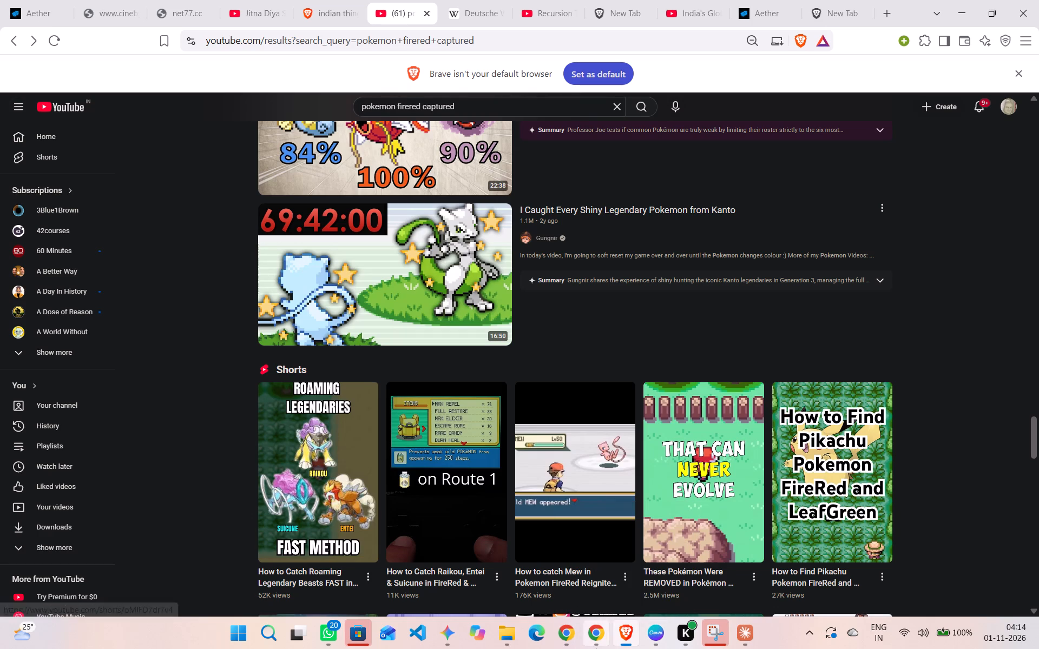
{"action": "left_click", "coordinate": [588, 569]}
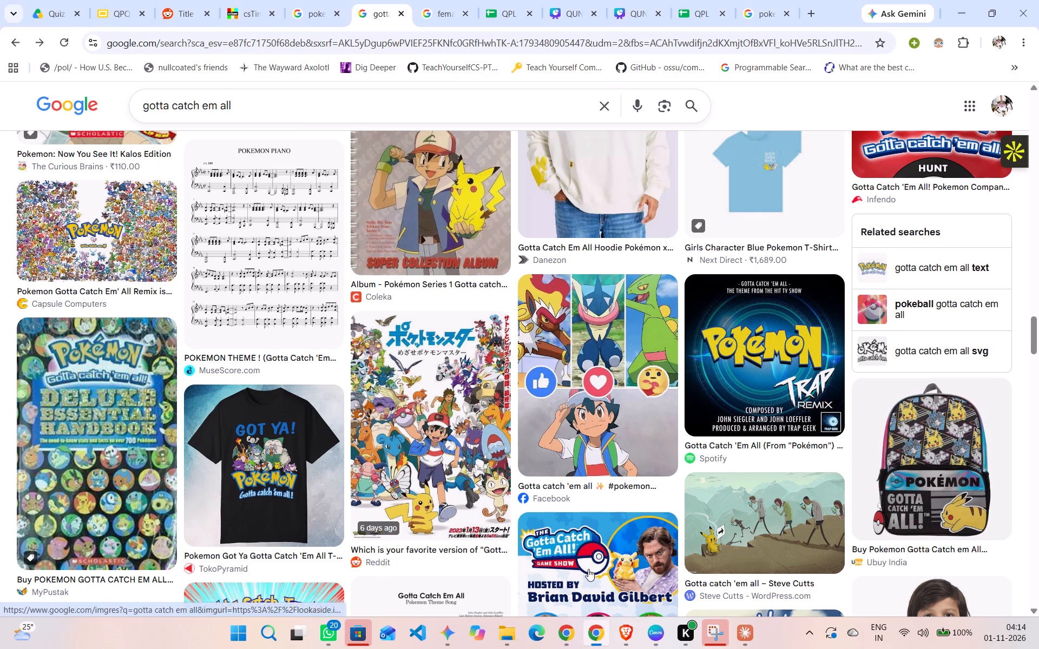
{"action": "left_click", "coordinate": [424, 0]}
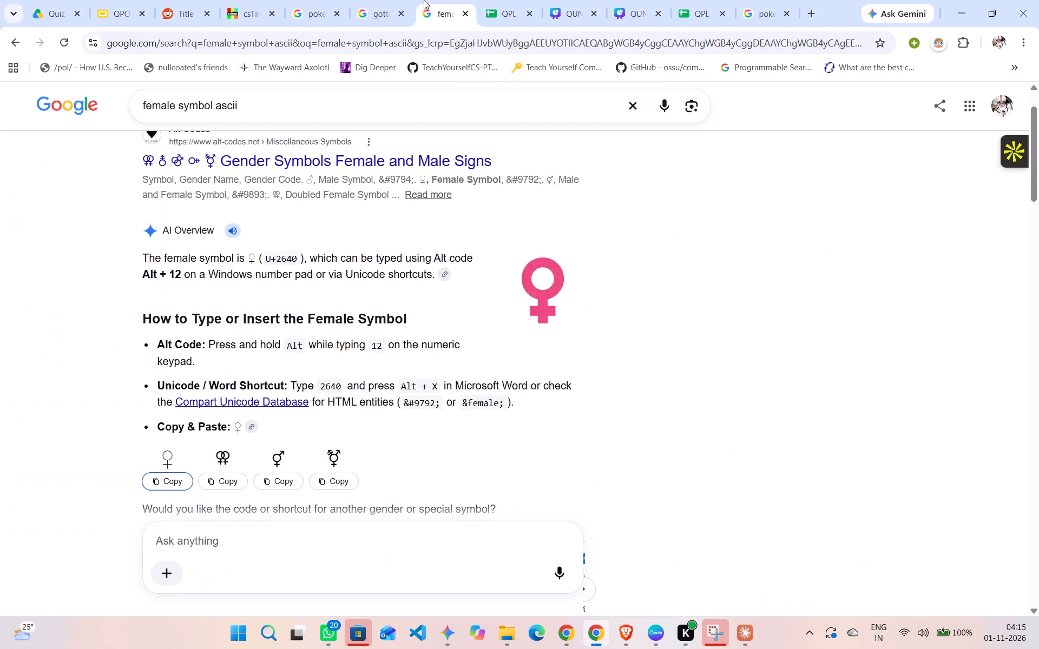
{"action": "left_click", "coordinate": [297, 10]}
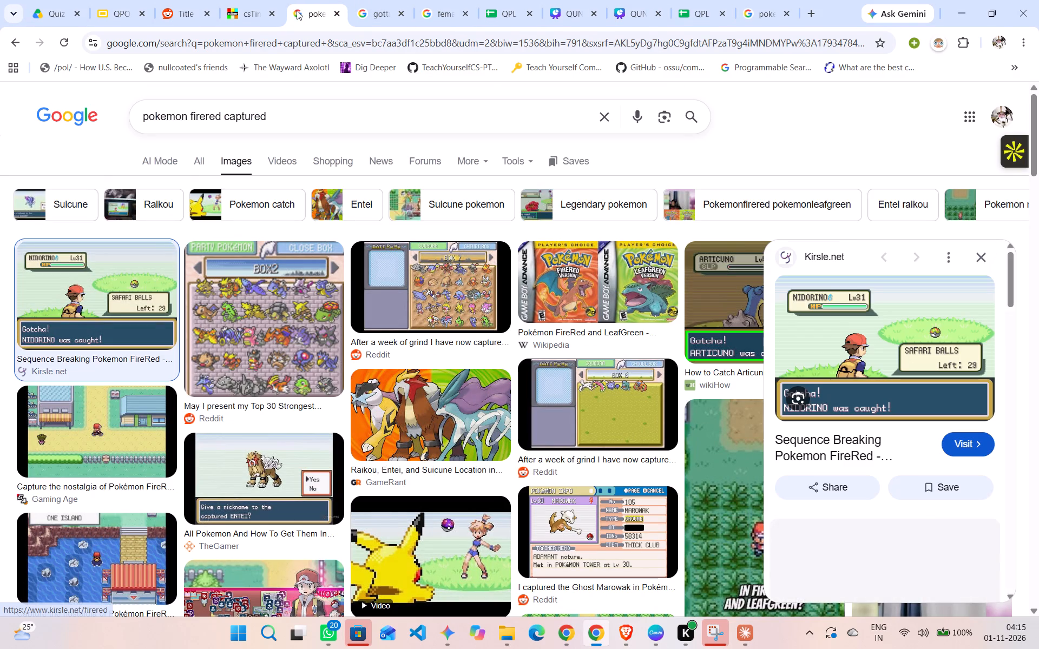
Back in Canva, open the QUNITE PREMIER LEAGUE deck and review its player and sold-out slides from page 4 through page 49.
{"action": "left_click", "coordinate": [653, 648]}
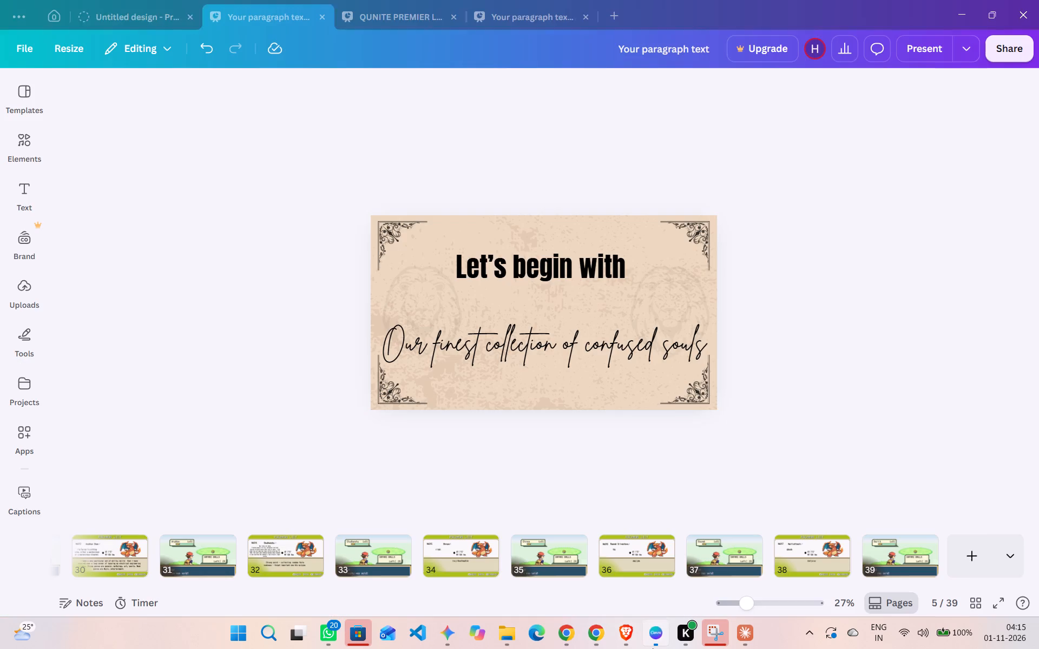
{"action": "left_click", "coordinate": [385, 18]}
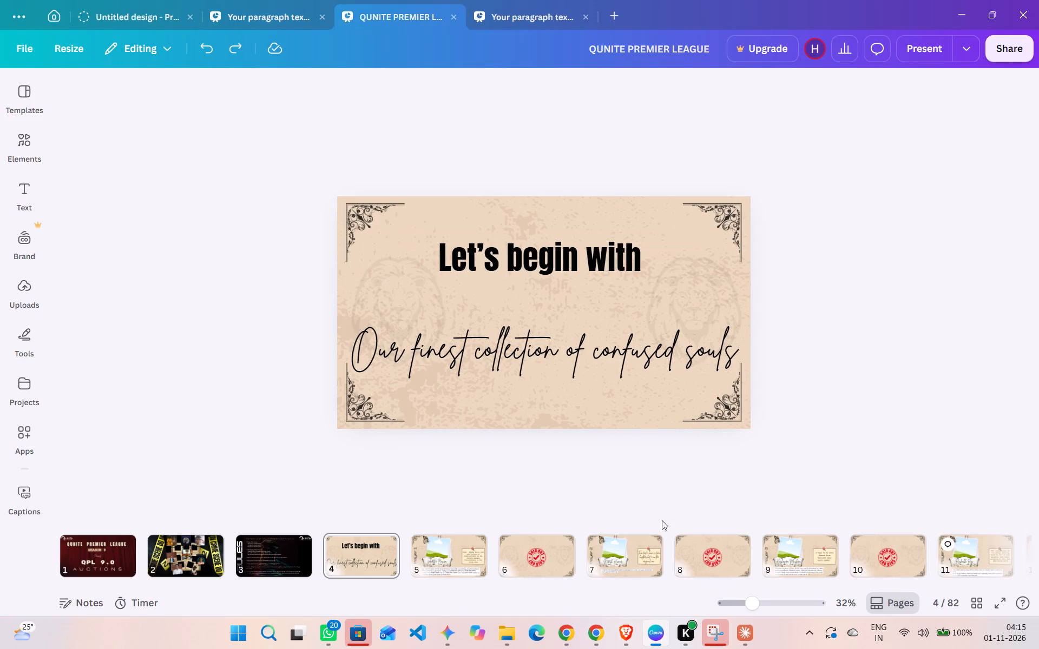
{"action": "scroll", "coordinate": [685, 547], "scroll_direction": "left", "scroll_amount": 14}
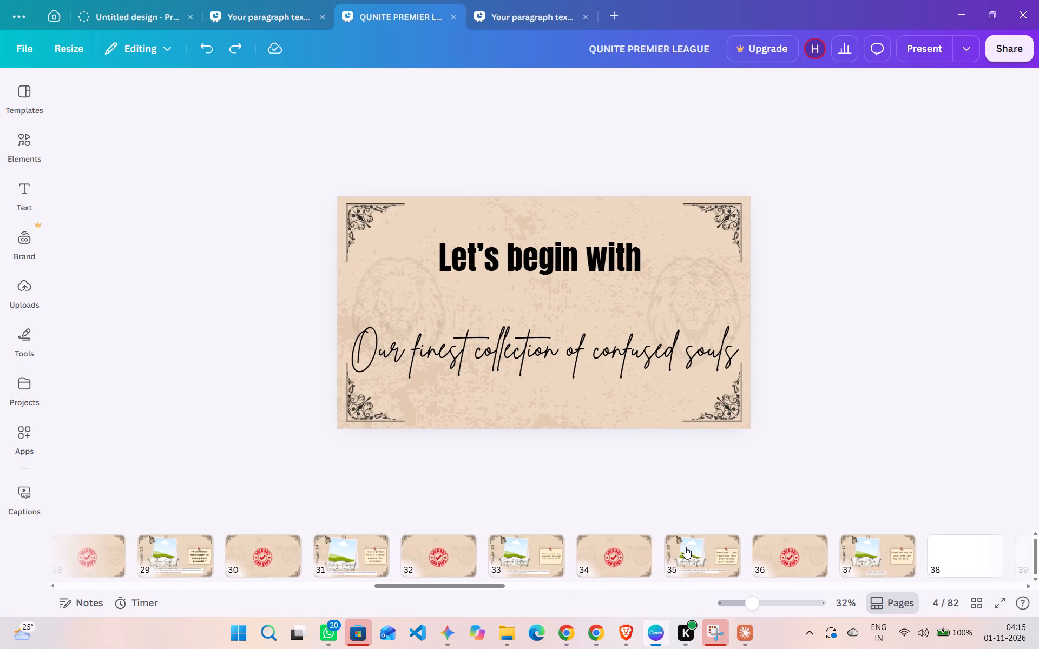
{"action": "left_click", "coordinate": [645, 545]}
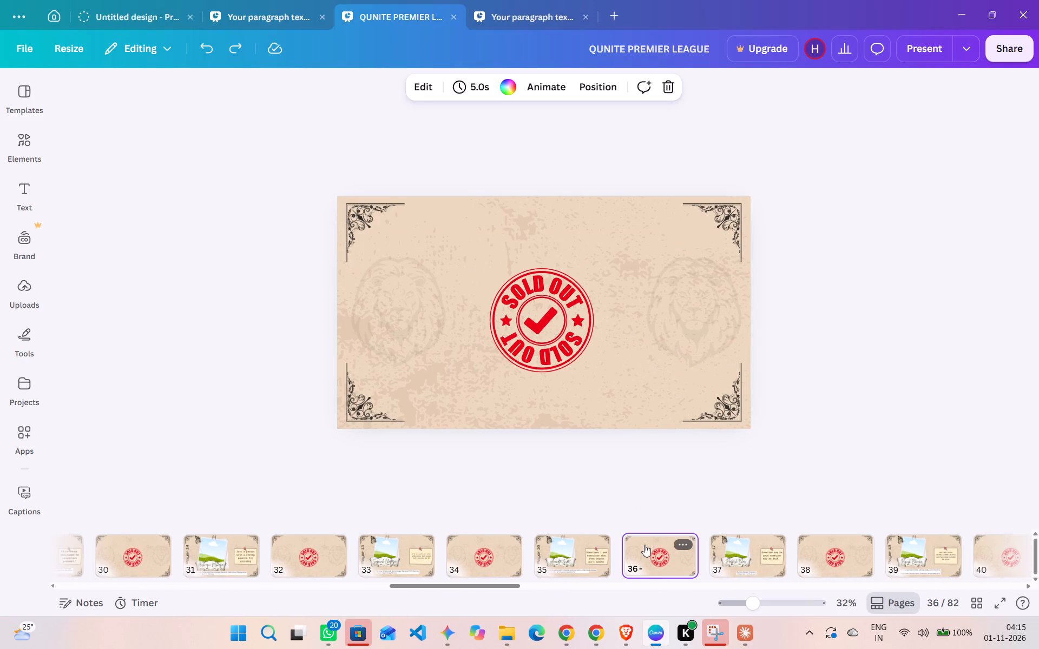
{"action": "left_click", "coordinate": [563, 546]}
{"action": "scroll", "coordinate": [563, 546], "scroll_direction": "left", "scroll_amount": 3}
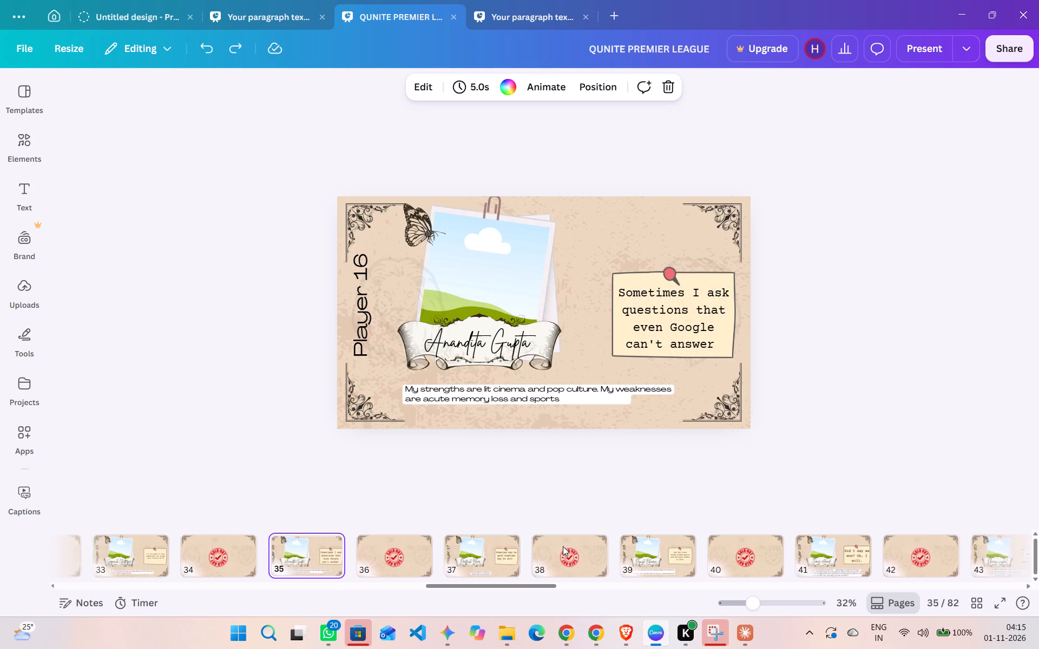
{"action": "left_click", "coordinate": [563, 546]}
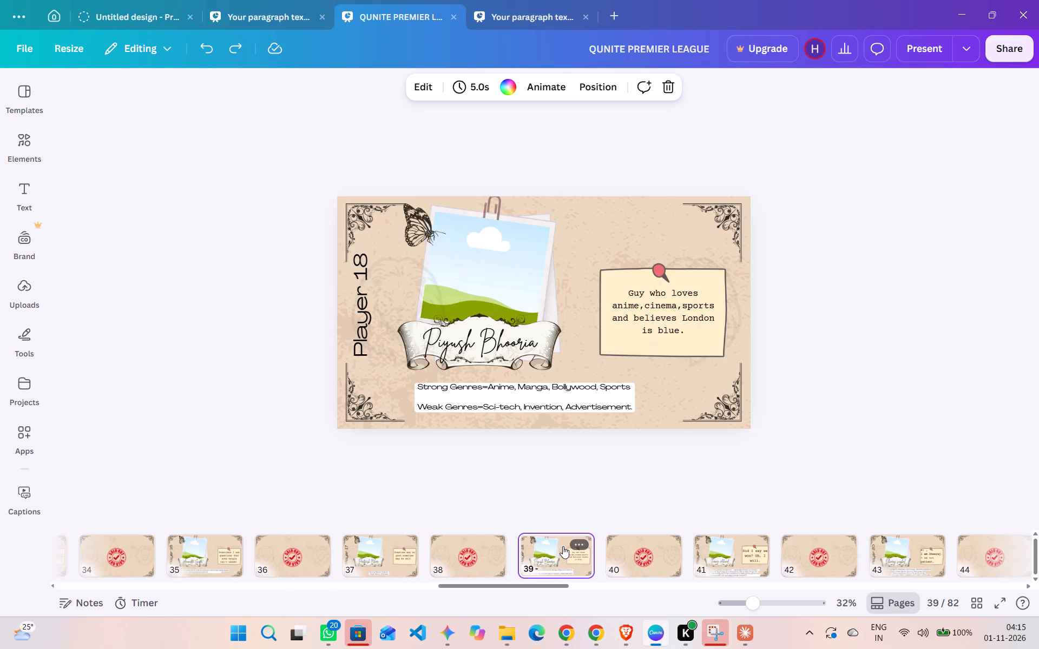
{"action": "scroll", "coordinate": [563, 546], "scroll_direction": "left", "scroll_amount": 2}
{"action": "left_click", "coordinate": [514, 553]}
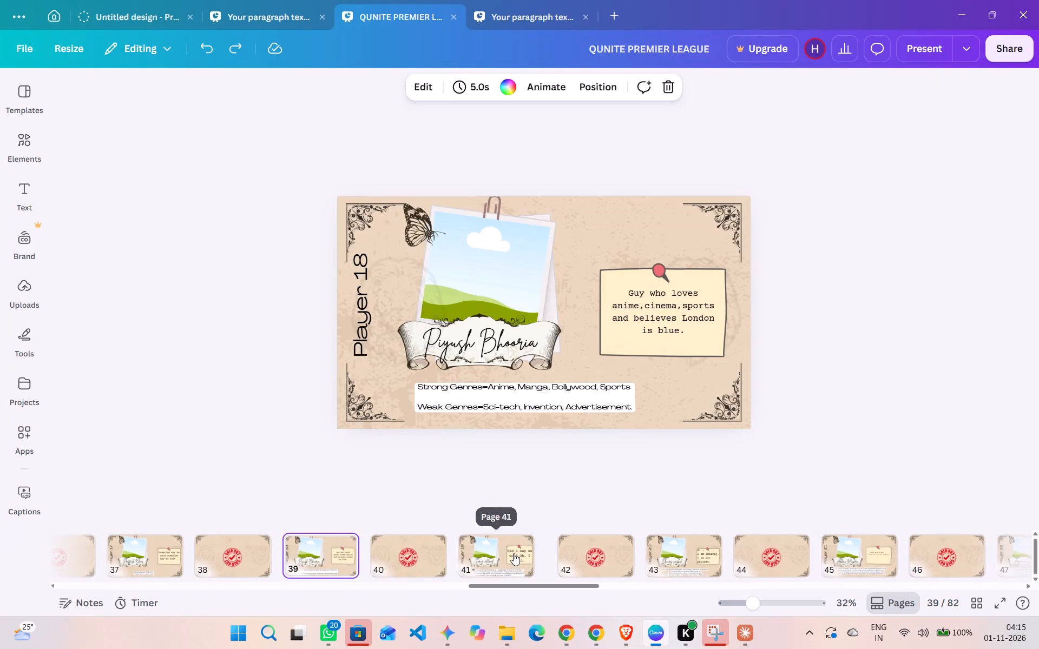
{"action": "scroll", "coordinate": [514, 553], "scroll_direction": "left", "scroll_amount": 3}
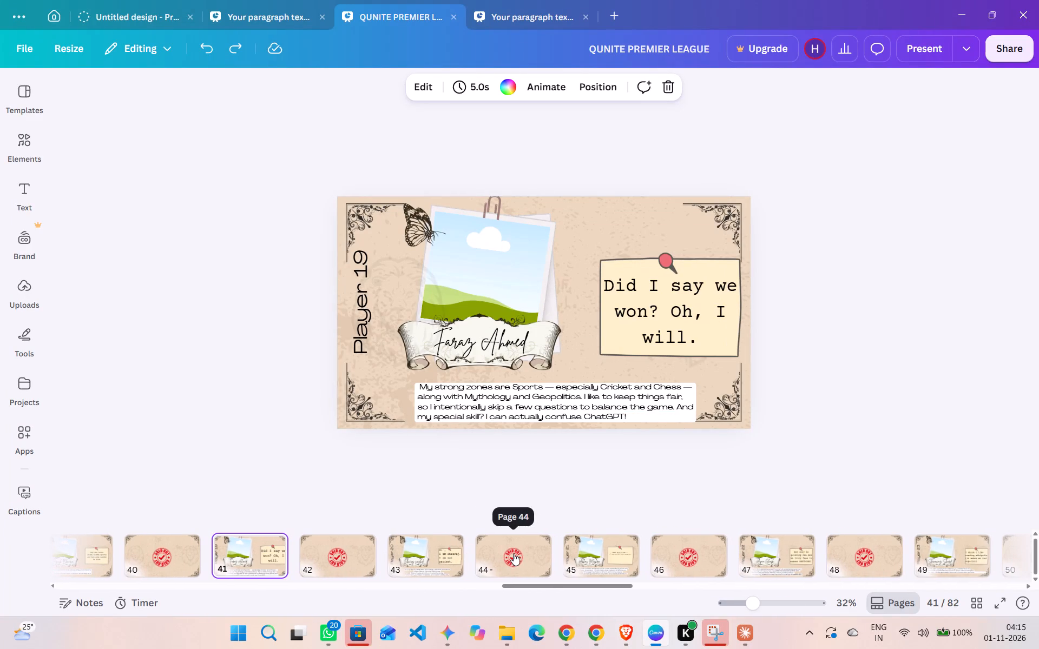
{"action": "left_click", "coordinate": [514, 553]}
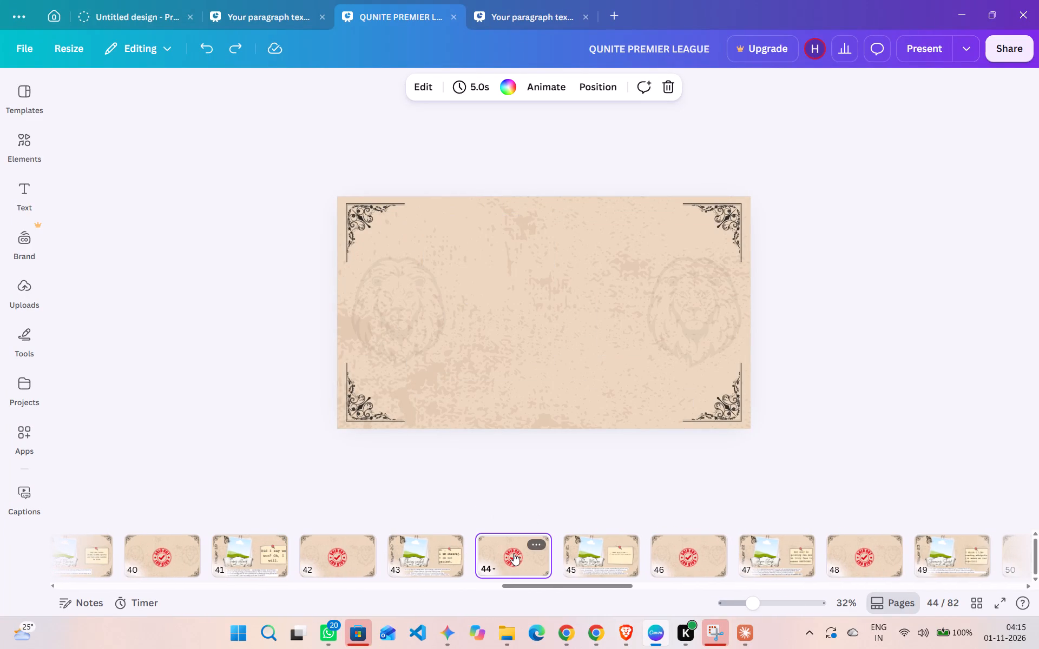
{"action": "left_click", "coordinate": [599, 568]}
{"action": "scroll", "coordinate": [599, 568], "scroll_direction": "left", "scroll_amount": 3}
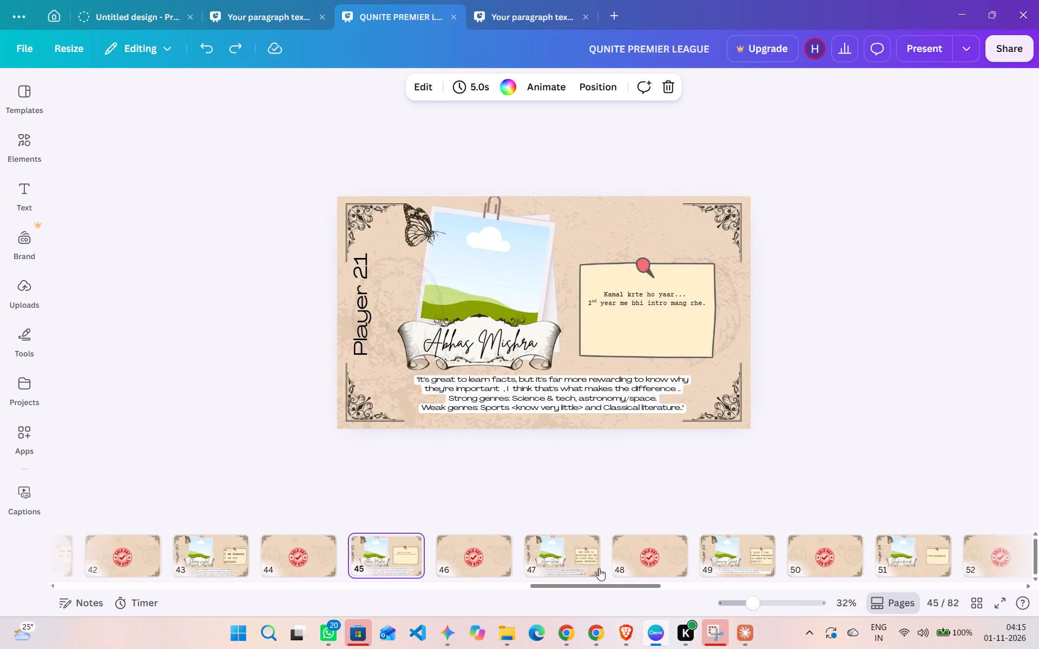
{"action": "left_click", "coordinate": [680, 566]}
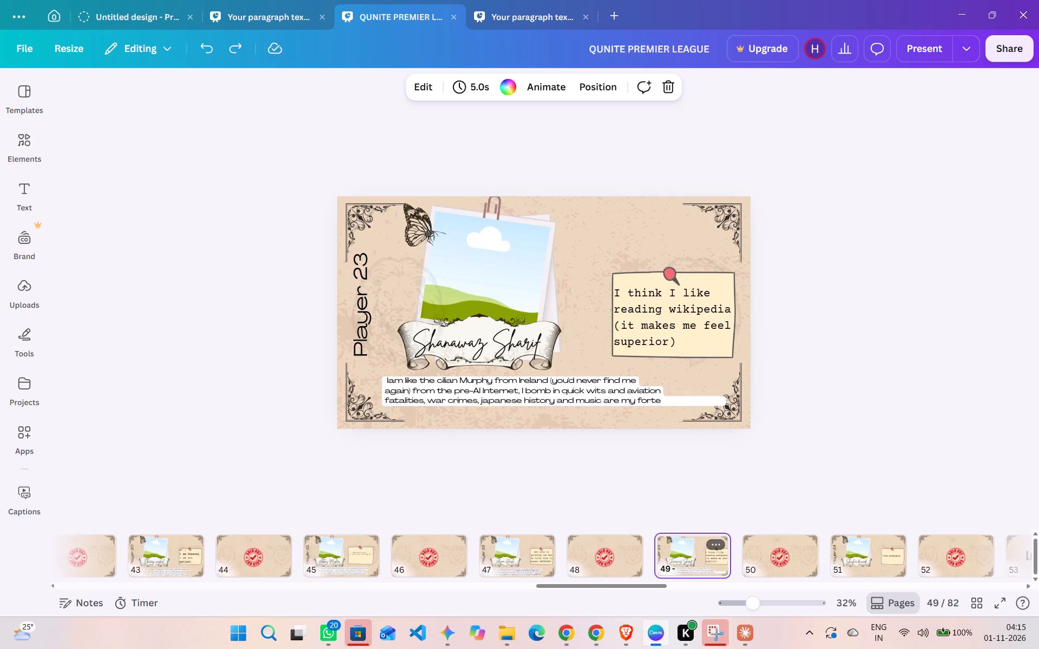
Examine the "Legends" divider on page 53 and the player slides that follow it in the old league deck.
{"action": "scroll", "coordinate": [680, 566], "scroll_direction": "left", "scroll_amount": 3}
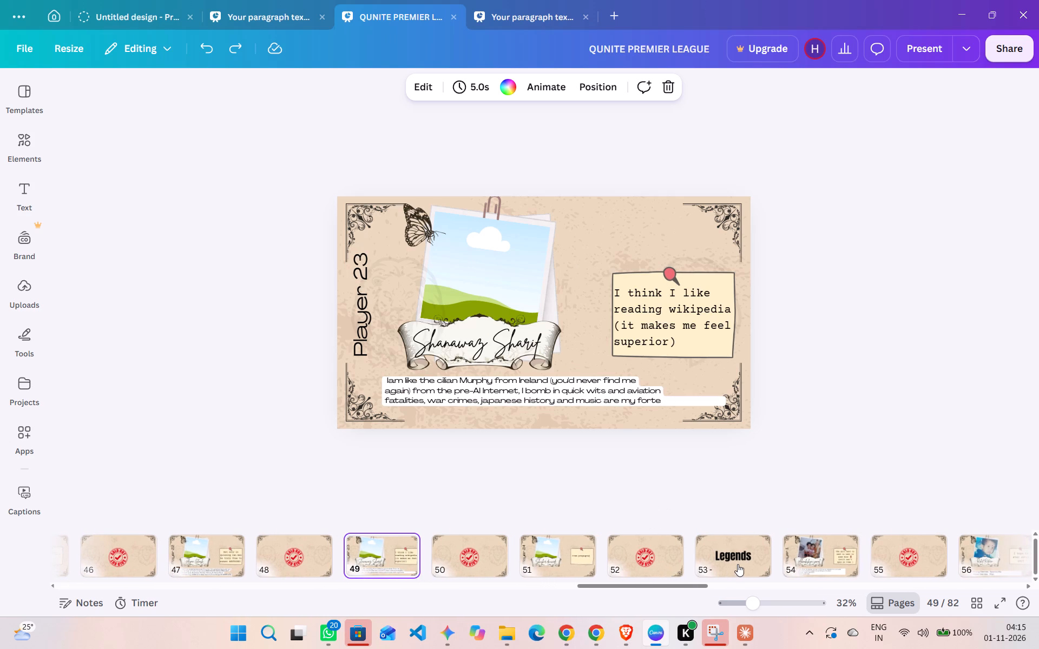
{"action": "left_click", "coordinate": [738, 564]}
{"action": "scroll", "coordinate": [738, 564], "scroll_direction": "left", "scroll_amount": 3}
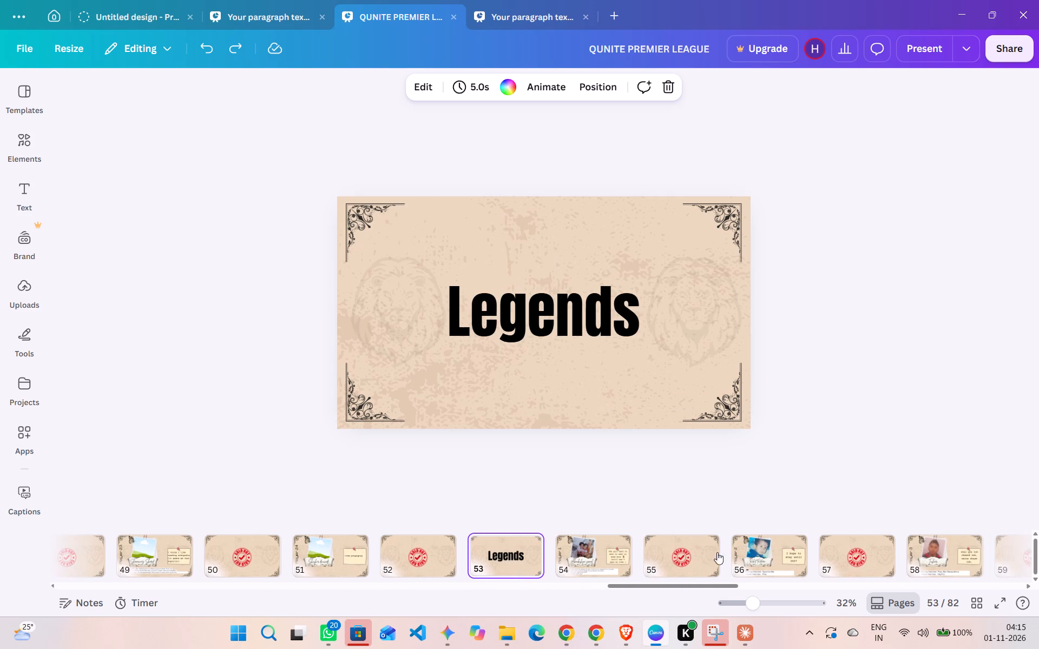
{"action": "left_click", "coordinate": [759, 558]}
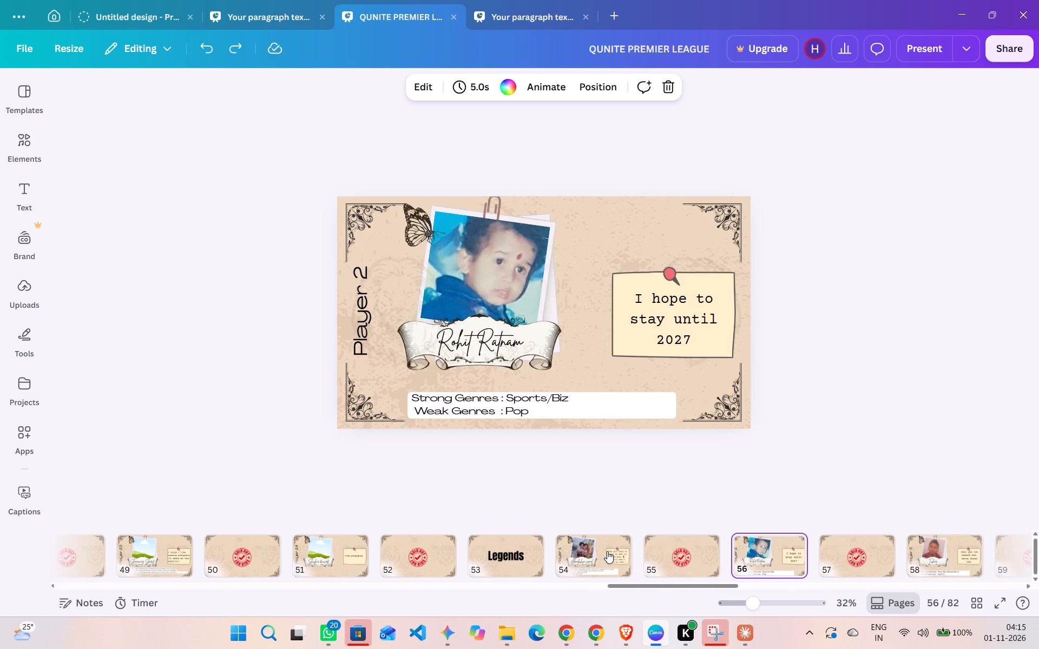
{"action": "left_click", "coordinate": [584, 557]}
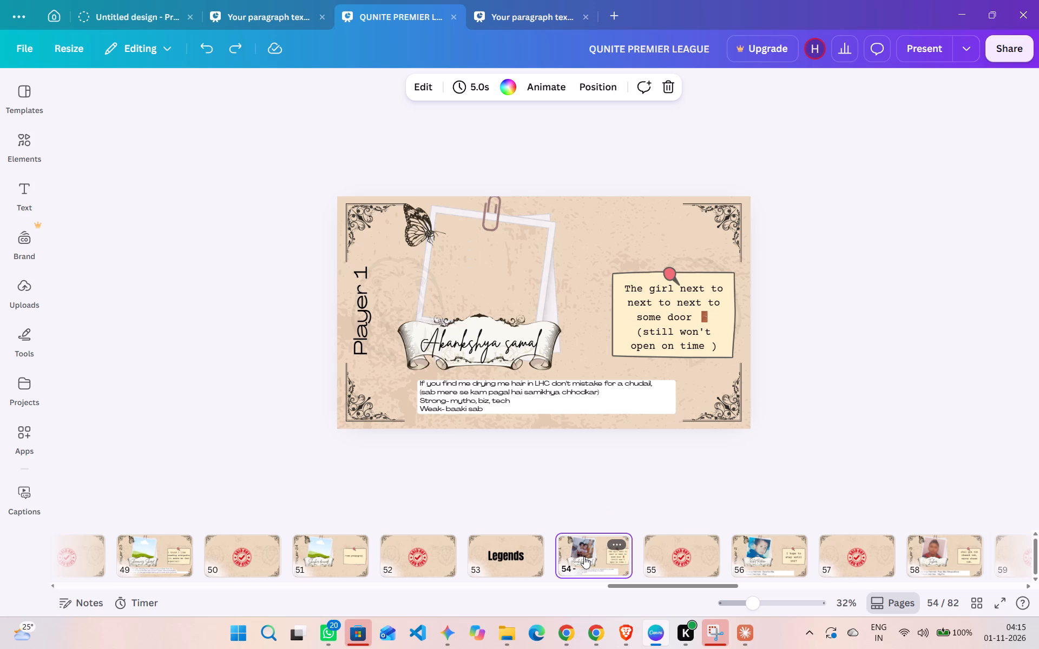
{"action": "scroll", "coordinate": [584, 557], "scroll_direction": "left", "scroll_amount": 3}
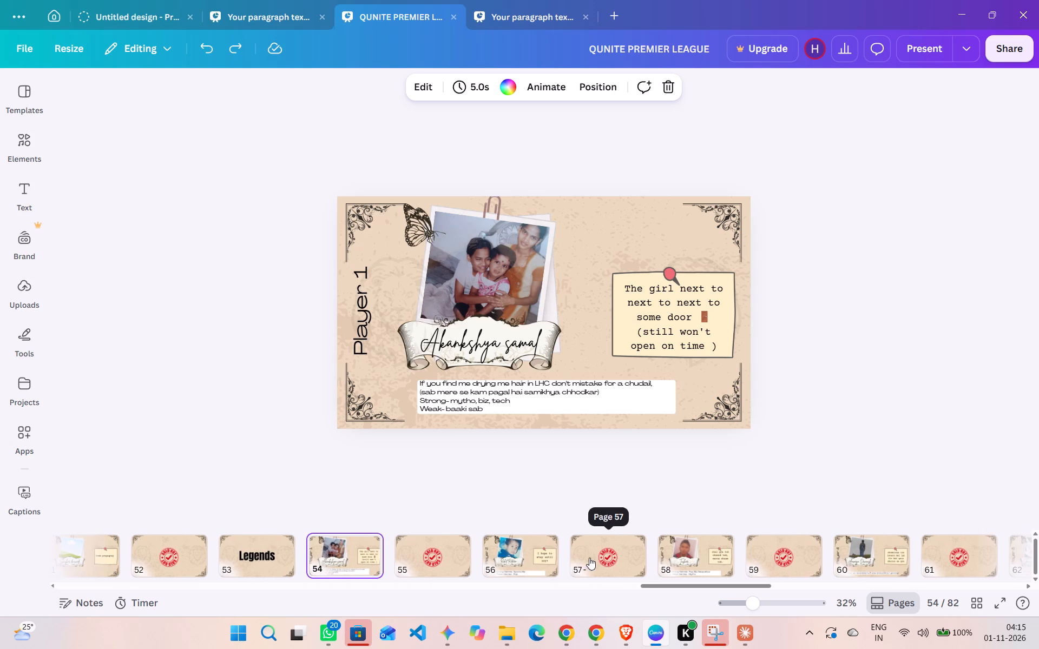
Review the remaining Legends player slides, including pages 58 and 64, through to the "Presenting Quiz Genres" slide on page 82.
{"action": "left_click", "coordinate": [701, 562]}
{"action": "scroll", "coordinate": [701, 562], "scroll_direction": "left", "scroll_amount": 4}
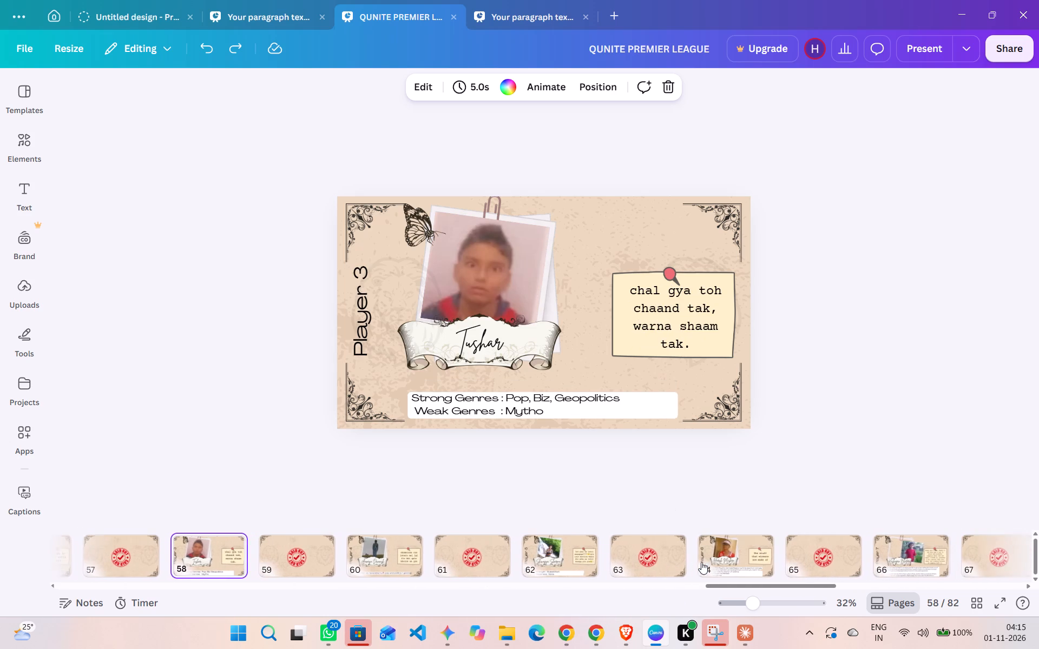
{"action": "left_click", "coordinate": [701, 562]}
{"action": "scroll", "coordinate": [701, 562], "scroll_direction": "left", "scroll_amount": 3}
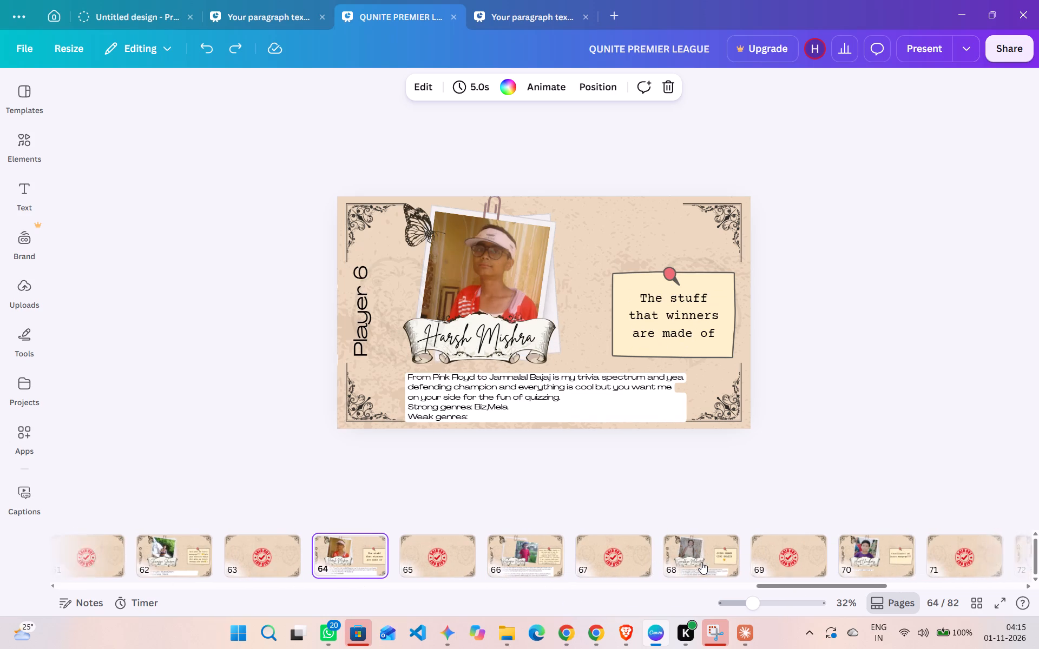
{"action": "scroll", "coordinate": [701, 562], "scroll_direction": "left", "scroll_amount": 6}
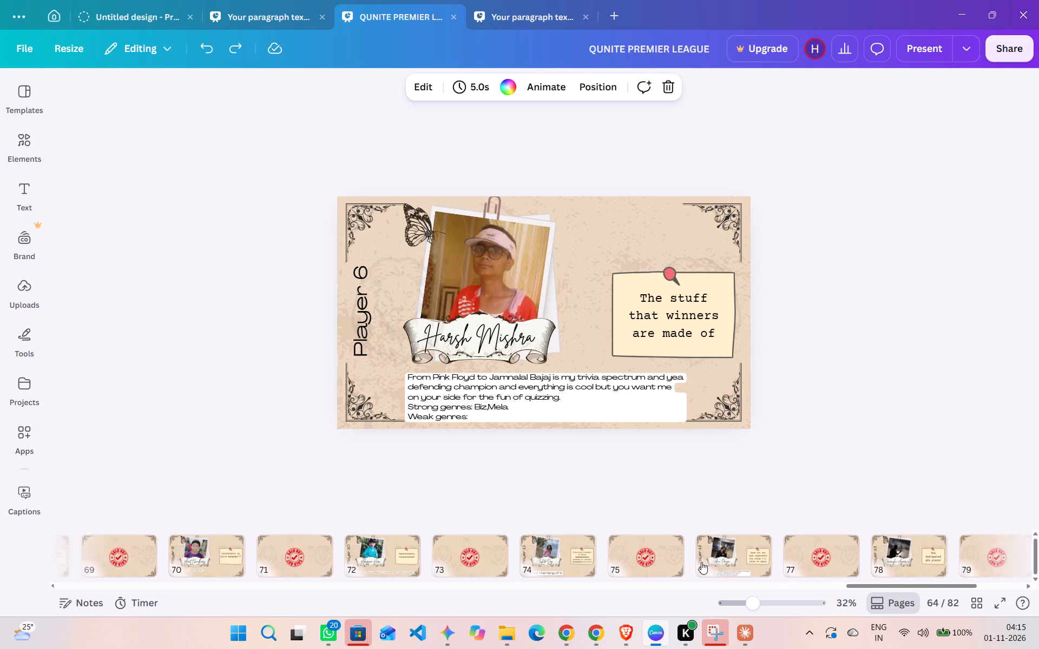
{"action": "scroll", "coordinate": [701, 562], "scroll_direction": "left", "scroll_amount": 3}
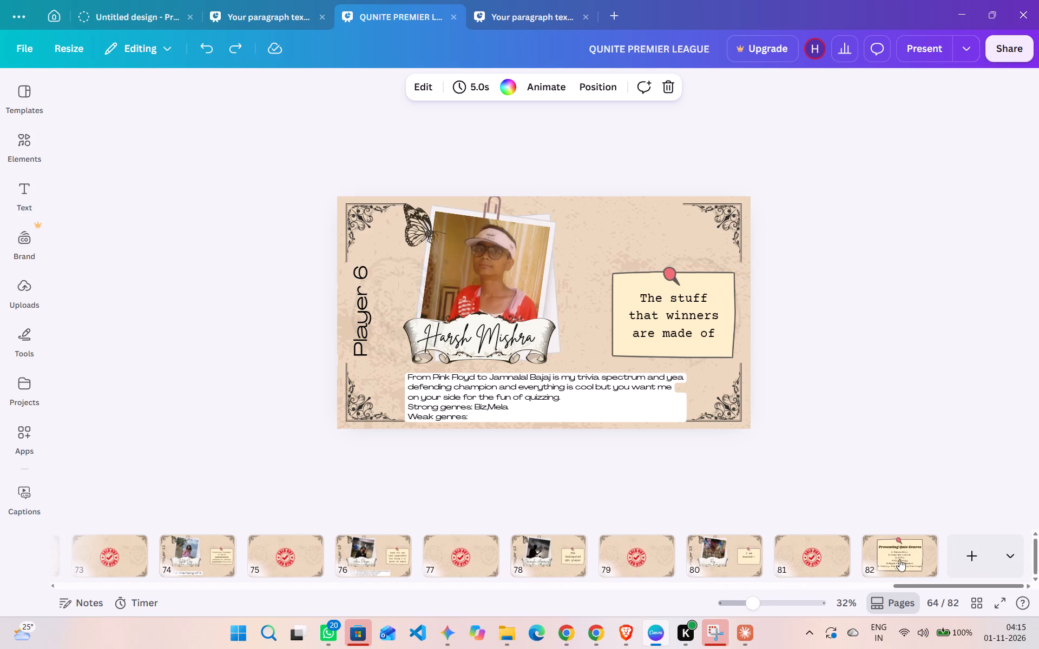
{"action": "left_click", "coordinate": [909, 557]}
Look back through the deck toward its opening slides, examining the player slides on pages 66 and 43 along the way.
{"action": "scroll", "coordinate": [909, 557], "scroll_direction": "right", "scroll_amount": 4}
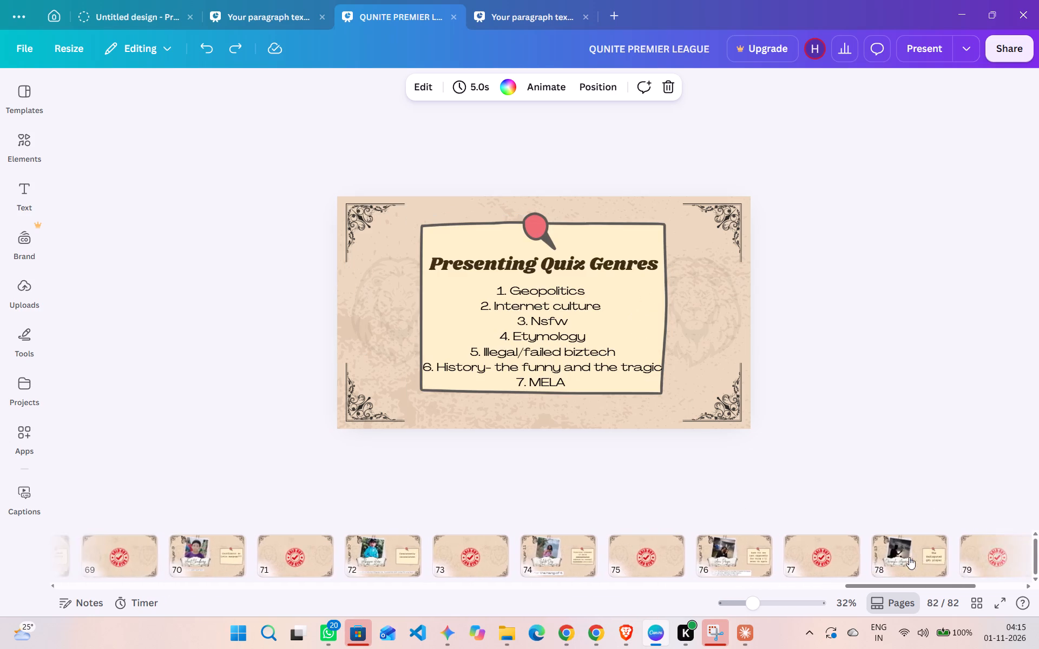
{"action": "scroll", "coordinate": [909, 557], "scroll_direction": "right", "scroll_amount": 1}
{"action": "left_click", "coordinate": [655, 551]}
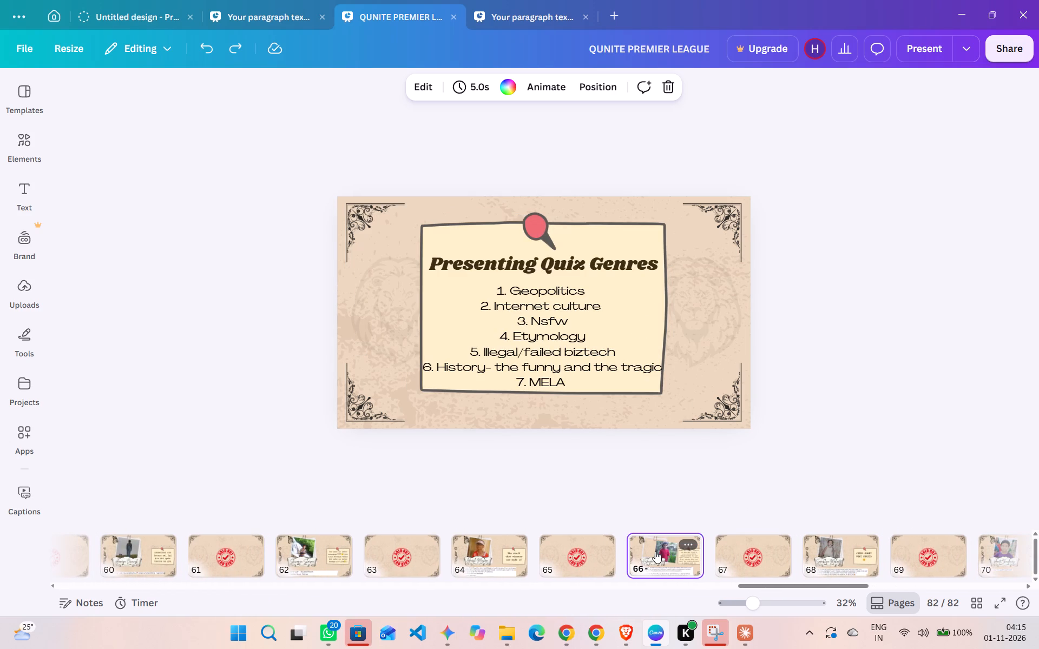
{"action": "scroll", "coordinate": [655, 551], "scroll_direction": "right", "scroll_amount": 9}
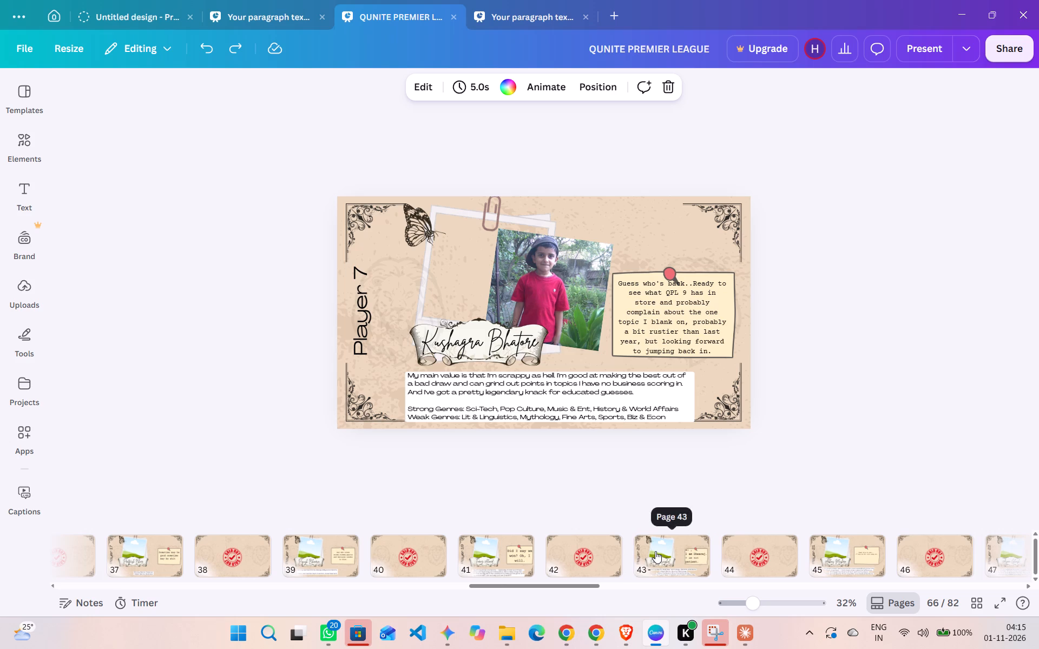
{"action": "left_click", "coordinate": [655, 551]}
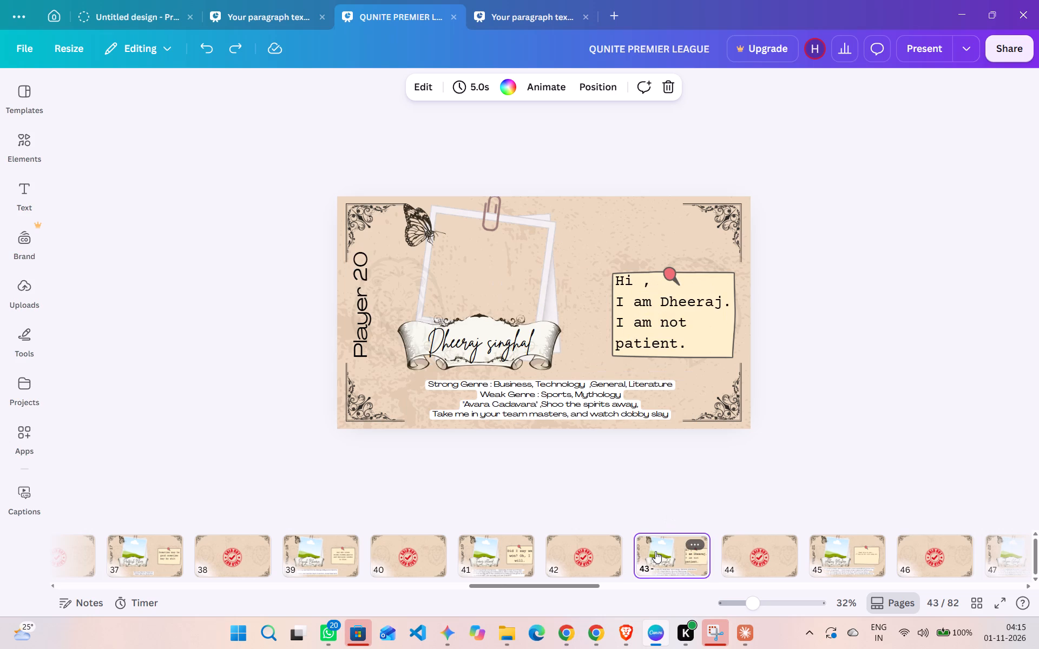
{"action": "scroll", "coordinate": [655, 551], "scroll_direction": "right", "scroll_amount": 8}
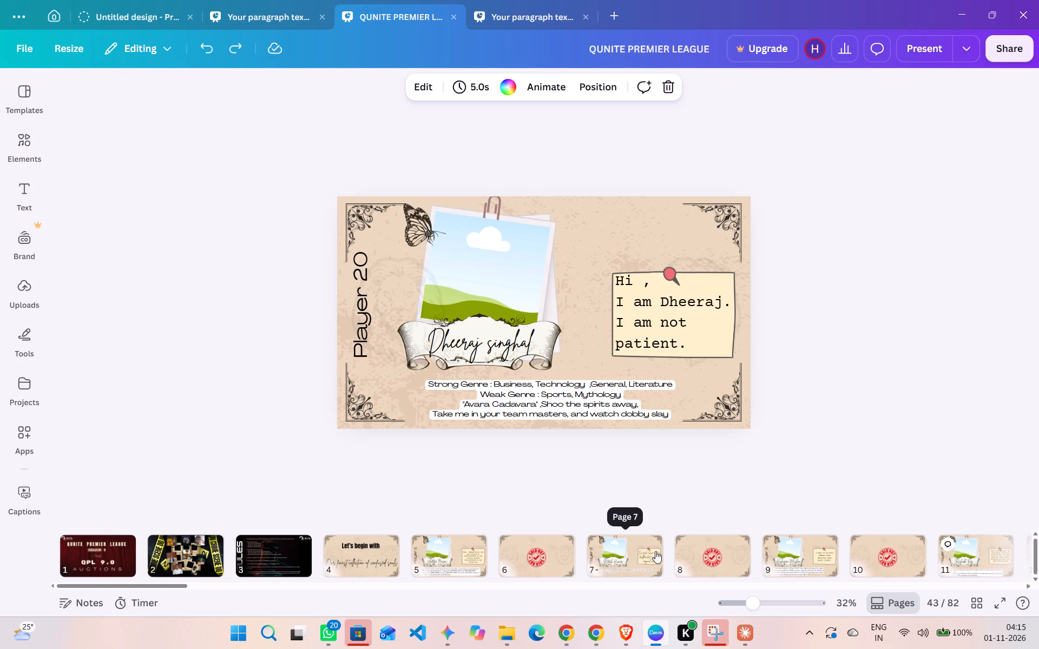
{"action": "scroll", "coordinate": [655, 551], "scroll_direction": "left", "scroll_amount": 5}
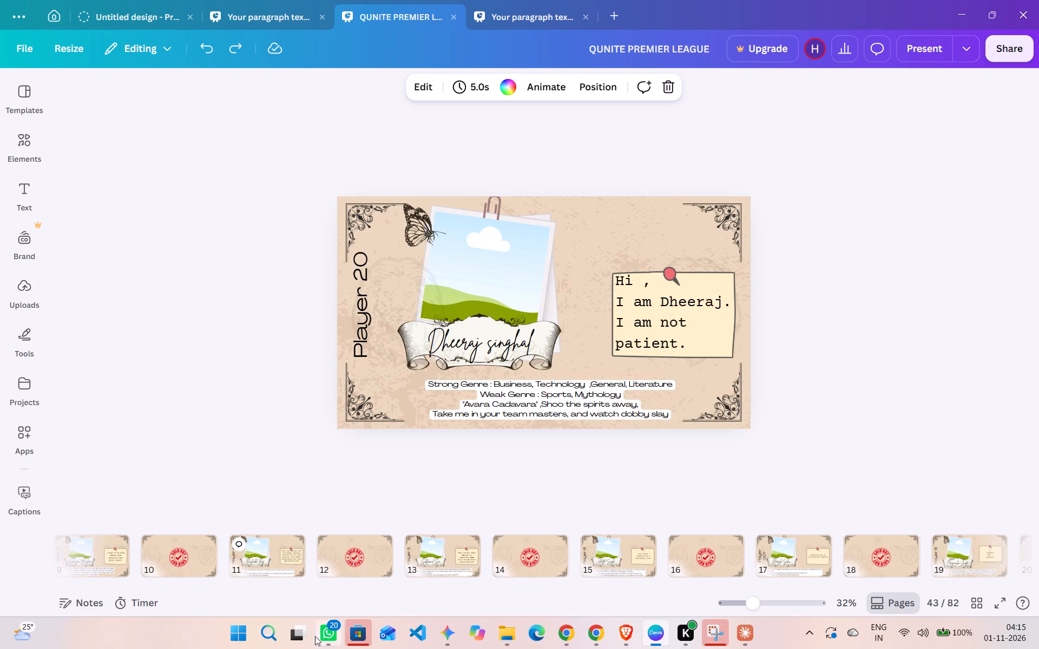
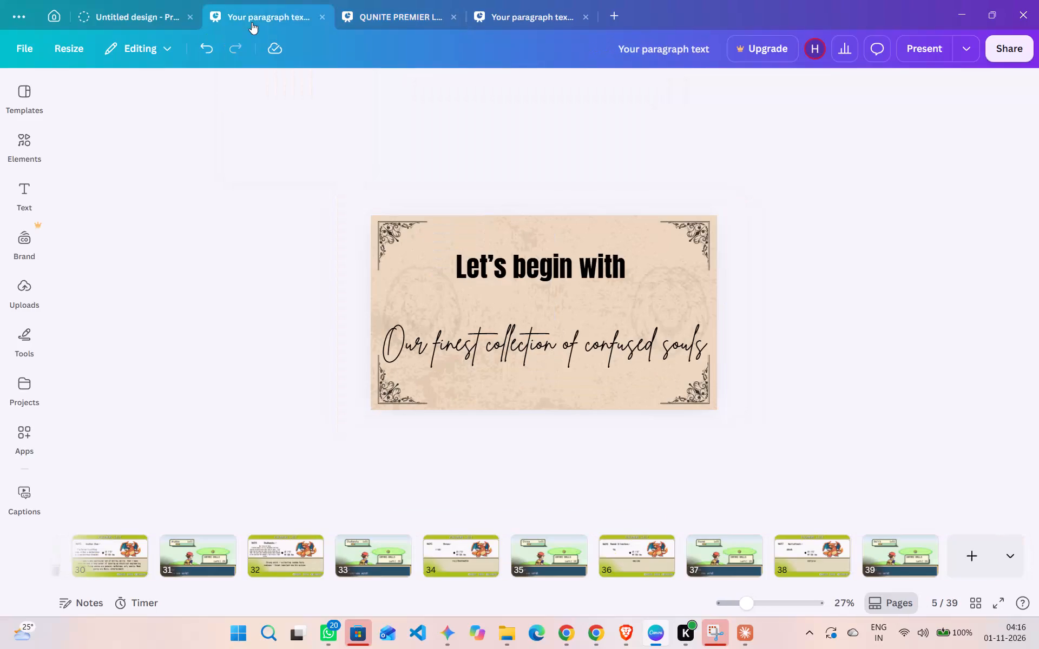
Review the new auction deck's final sold slide on page 39 and the Rules slide on page 4.
{"action": "scroll", "coordinate": [635, 593], "scroll_direction": "left", "scroll_amount": 9}
{"action": "scroll", "coordinate": [701, 568], "scroll_direction": "left", "scroll_amount": 7}
{"action": "left_click", "coordinate": [898, 554]}
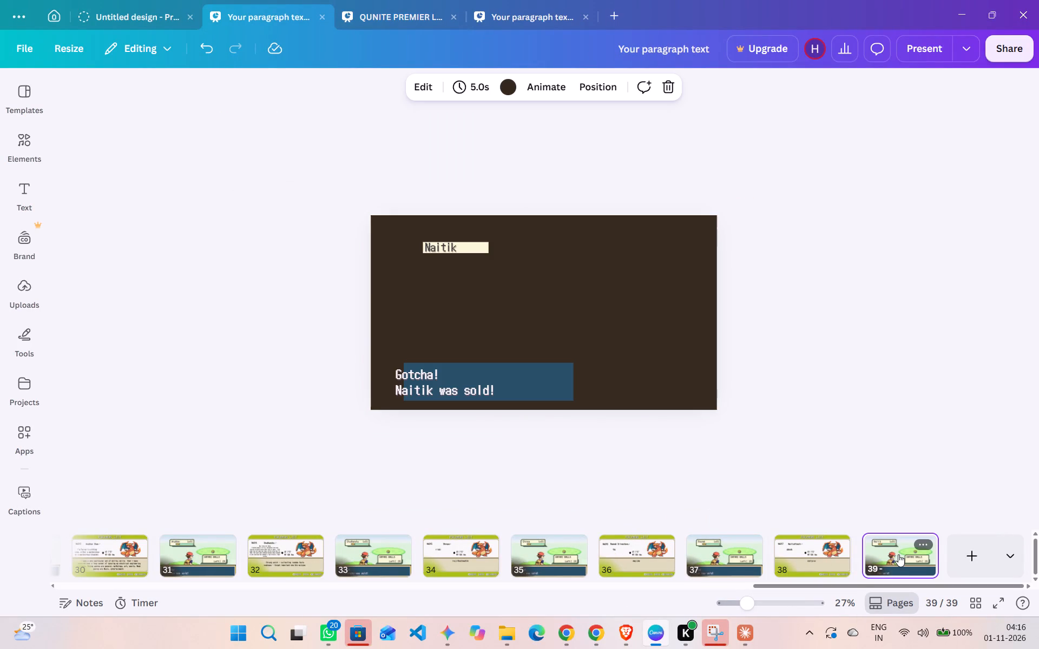
{"action": "scroll", "coordinate": [898, 554], "scroll_direction": "right", "scroll_amount": 12}
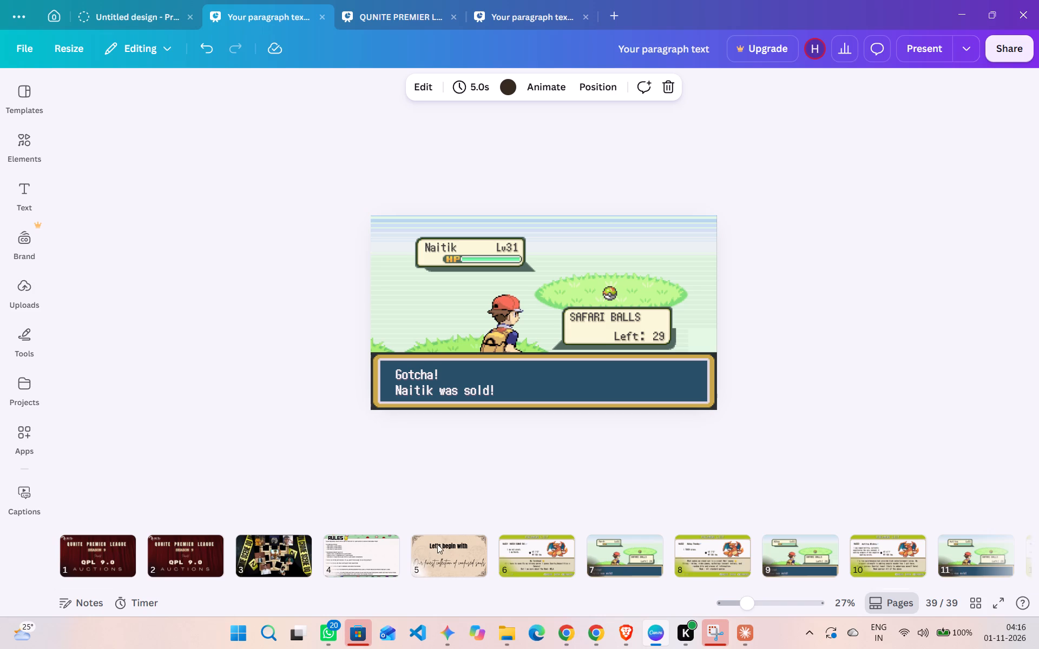
{"action": "left_click", "coordinate": [334, 559]}
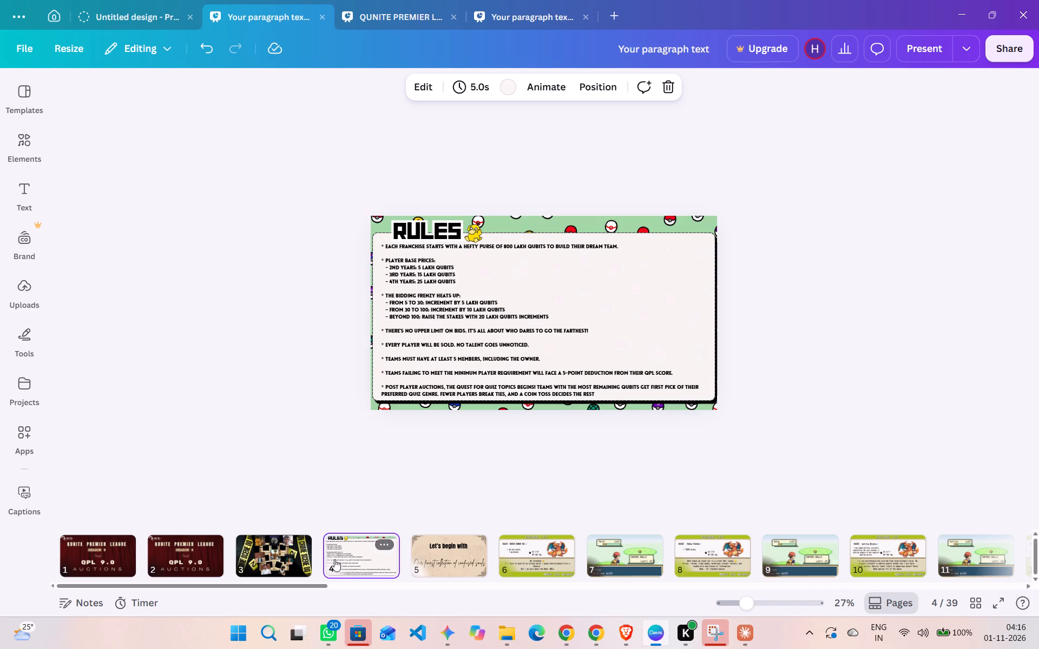
Review the auction deck's team photo on page 3 and the QPL 9.0 Auctions title slides on pages 2 and 1.
{"action": "left_click", "coordinate": [248, 550]}
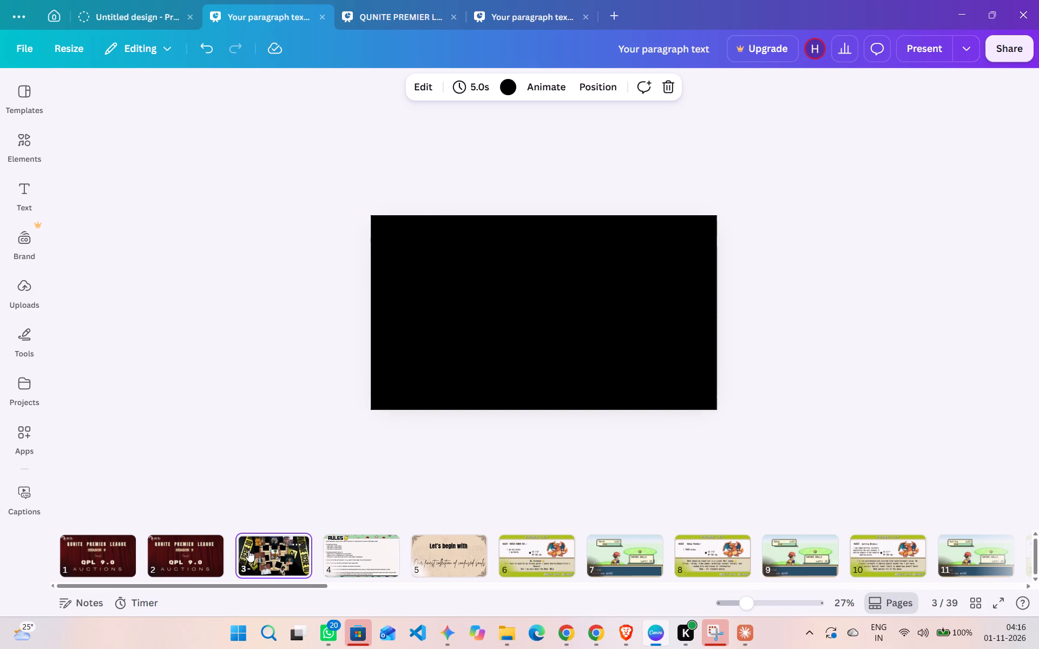
{"action": "left_click", "coordinate": [162, 546]}
{"action": "left_click", "coordinate": [122, 554]}
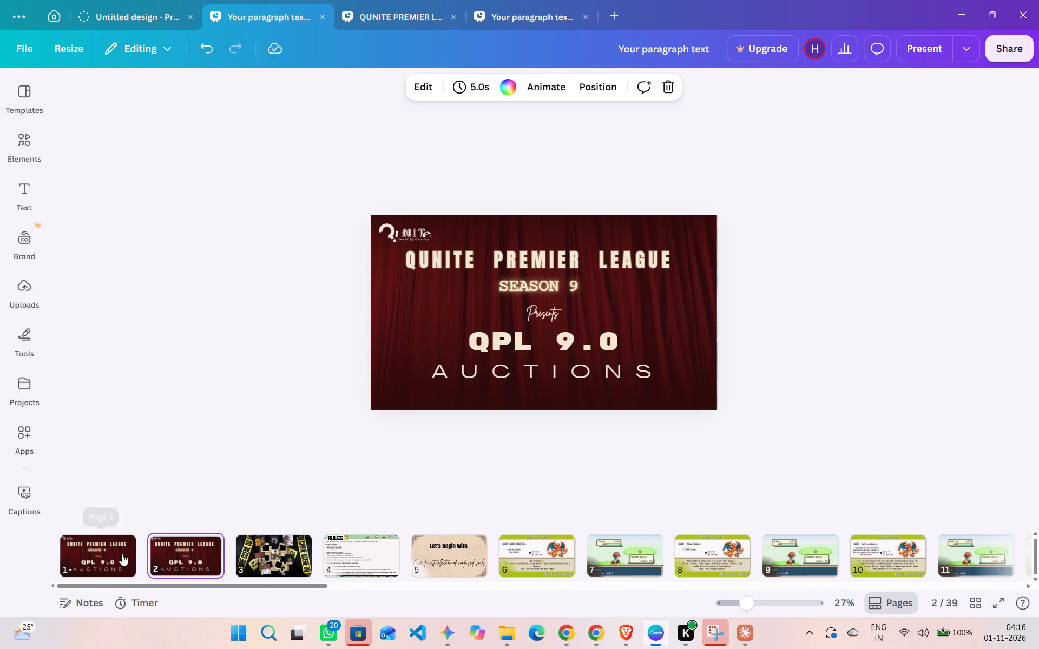
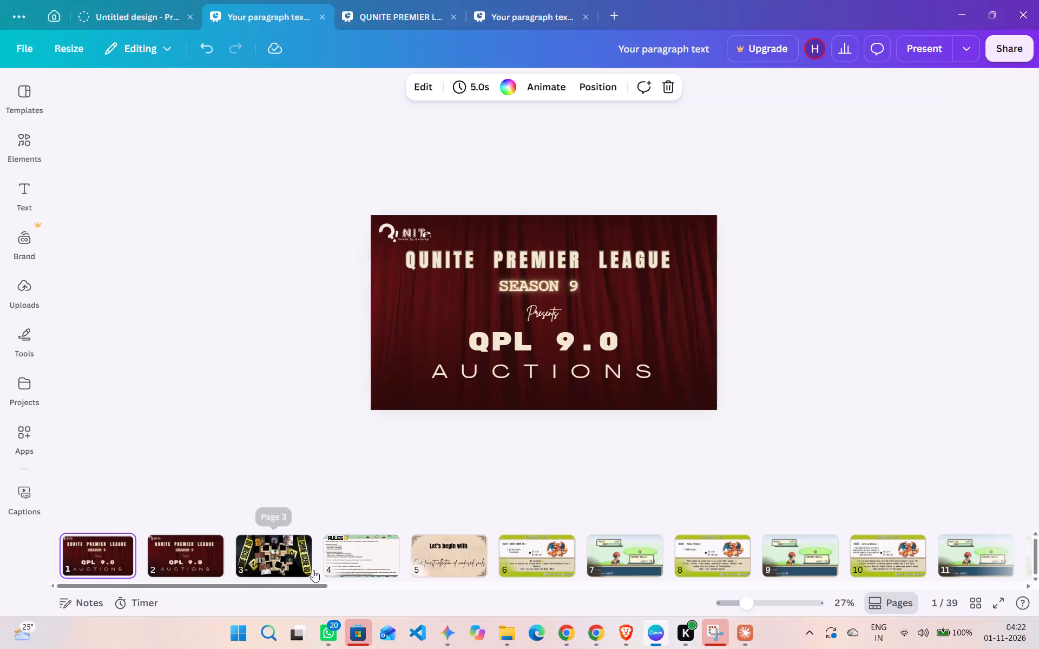
Review the auction deck's slides from the Rules on page 4 through the Pokémon List player cards to page 18.
{"action": "left_click", "coordinate": [348, 572]}
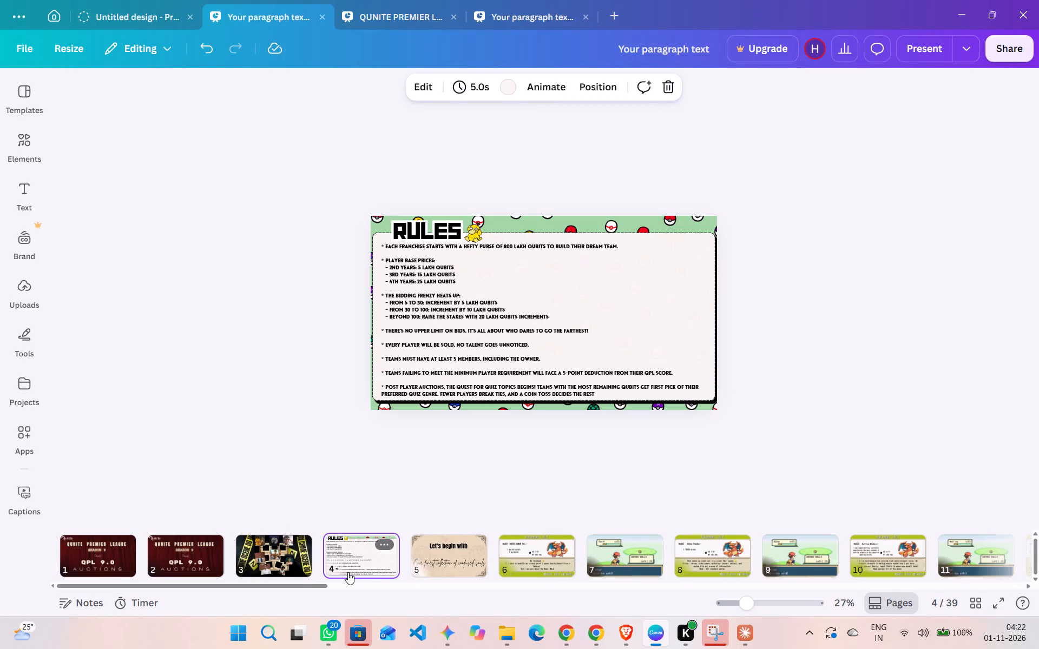
{"action": "key", "text": "Right"}
{"action": "key", "text": "Right"}
{"action": "key", "text": "Right"}
{"action": "key", "text": "Right"}
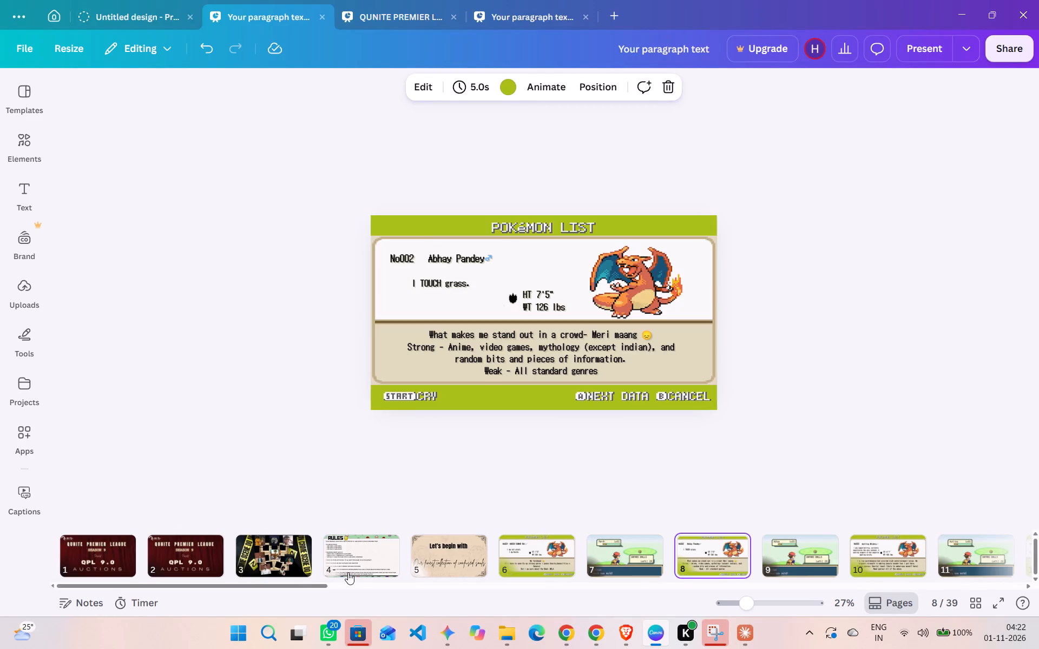
{"action": "key", "text": "Right"}
{"action": "key", "text": "Right"}
{"action": "key", "text": "Right"}
{"action": "key", "text": "Right"}
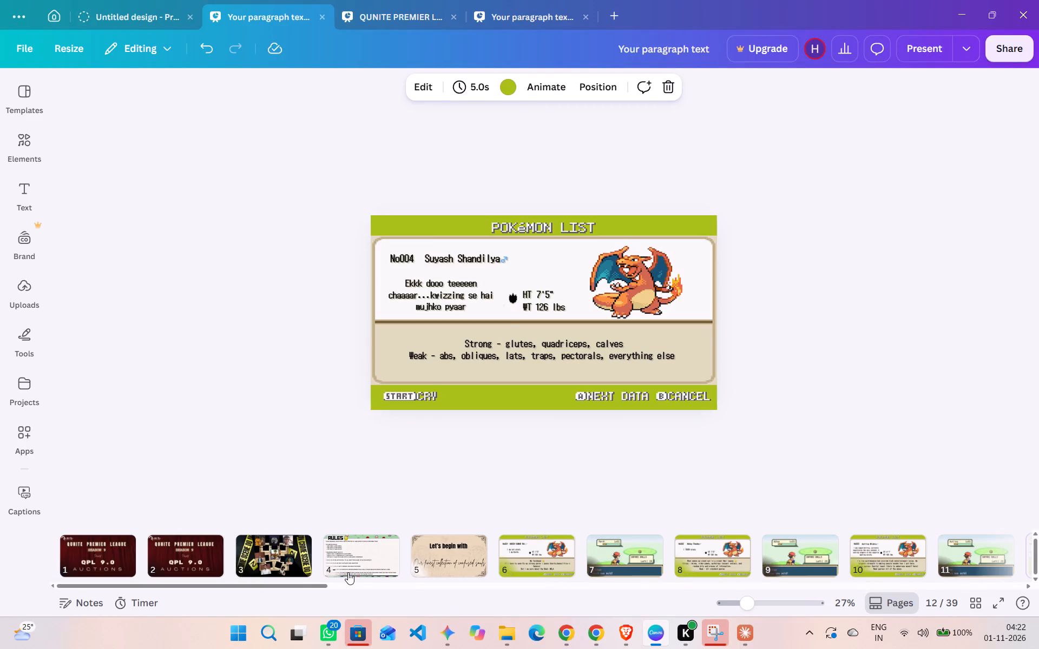
{"action": "key", "text": "Right"}
{"action": "key", "text": "Right"}
{"action": "key", "text": "Right"}
{"action": "key", "text": "Right"}
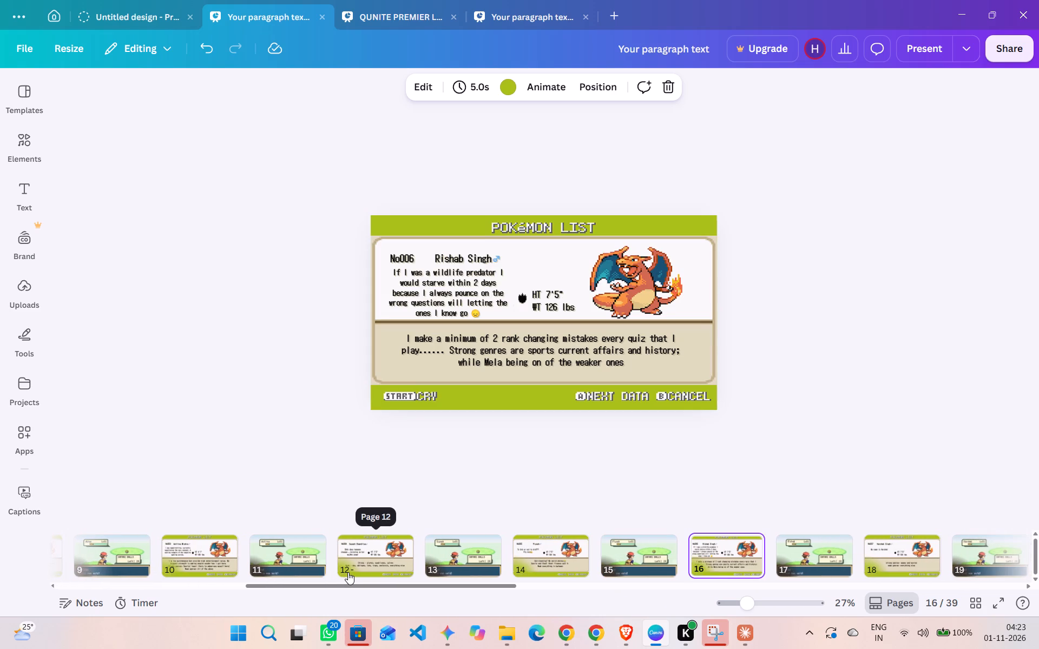
{"action": "key", "text": "Right"}
{"action": "key", "text": "Right"}
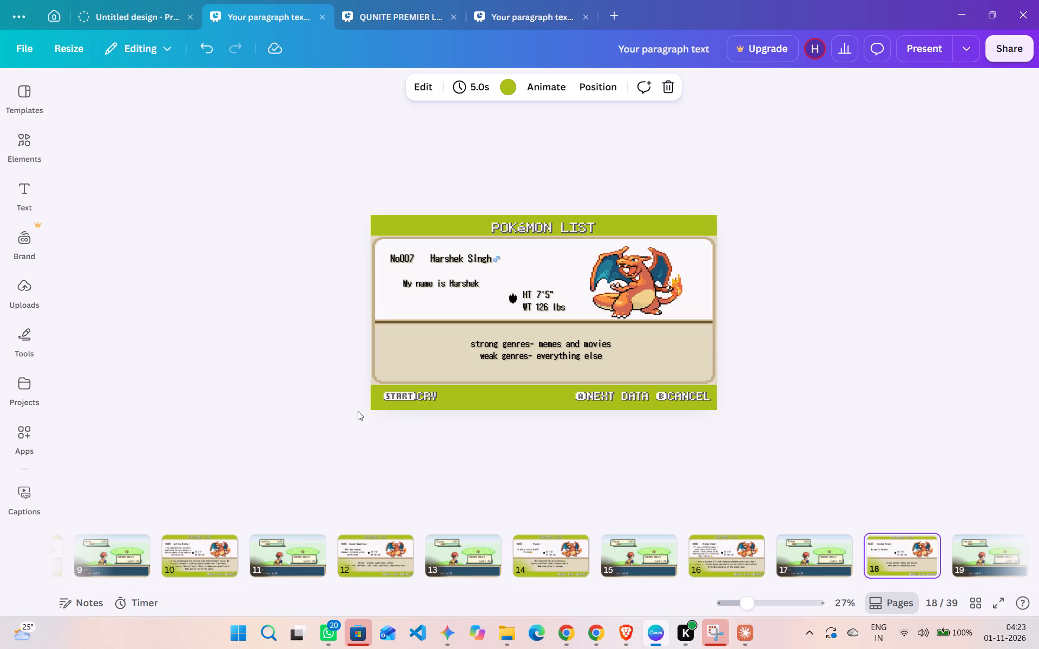
Return to the start of the deck and view the page 2 title slide and the page 3 crime-scene team photo slide.
{"action": "scroll", "coordinate": [358, 411], "scroll_direction": "down", "scroll_amount": 1}
{"action": "scroll", "coordinate": [434, 571], "scroll_direction": "right", "scroll_amount": 5}
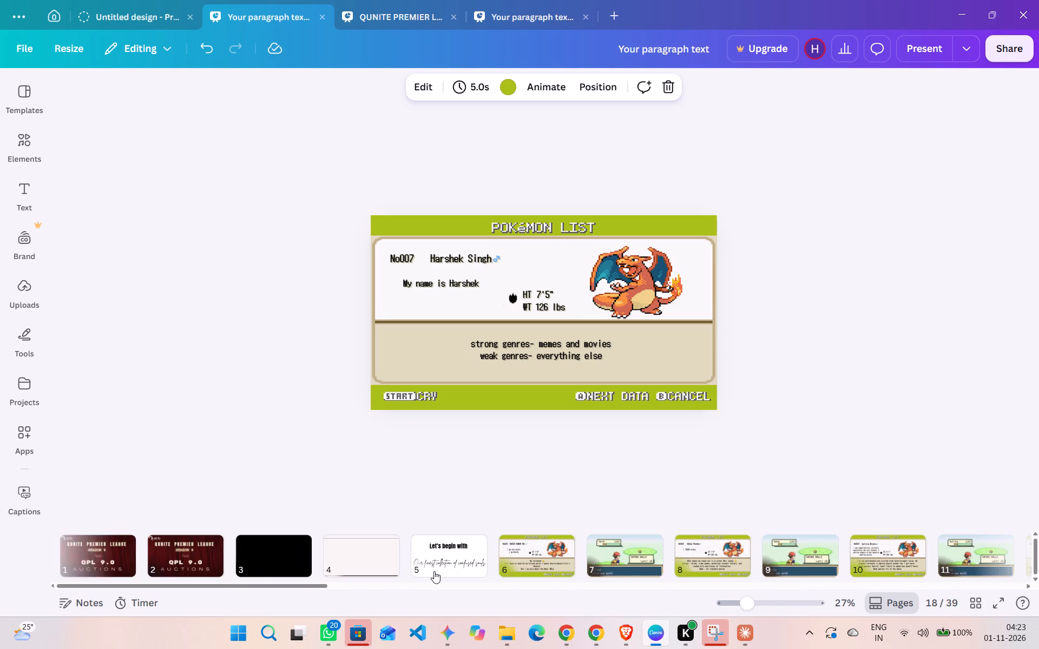
{"action": "scroll", "coordinate": [434, 571], "scroll_direction": "right", "scroll_amount": 4}
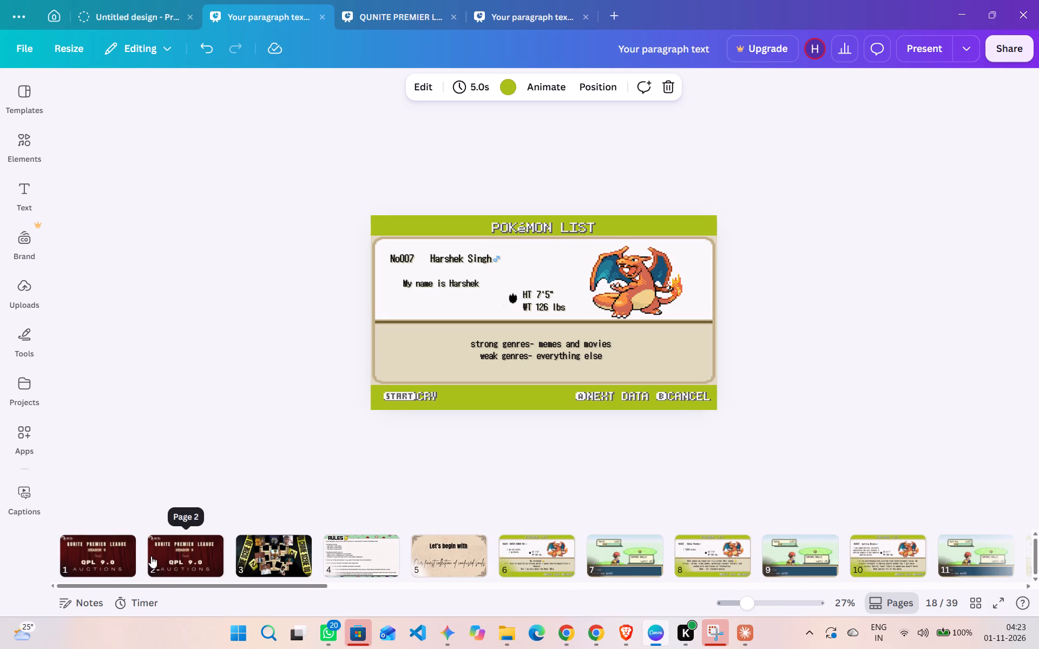
{"action": "left_click", "coordinate": [151, 556]}
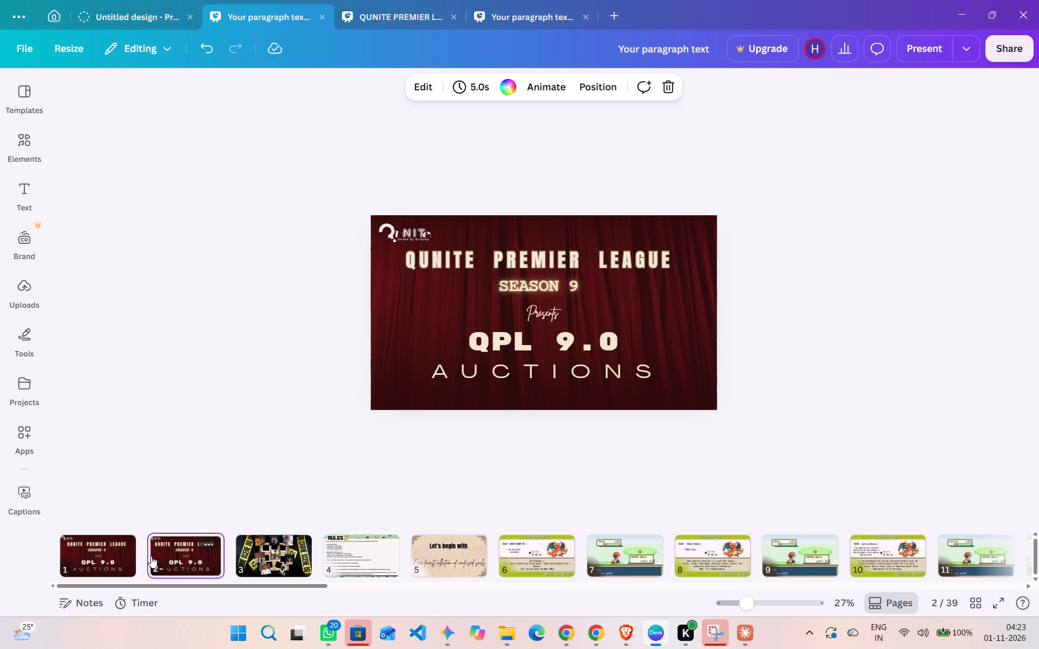
{"action": "left_click", "coordinate": [246, 551]}
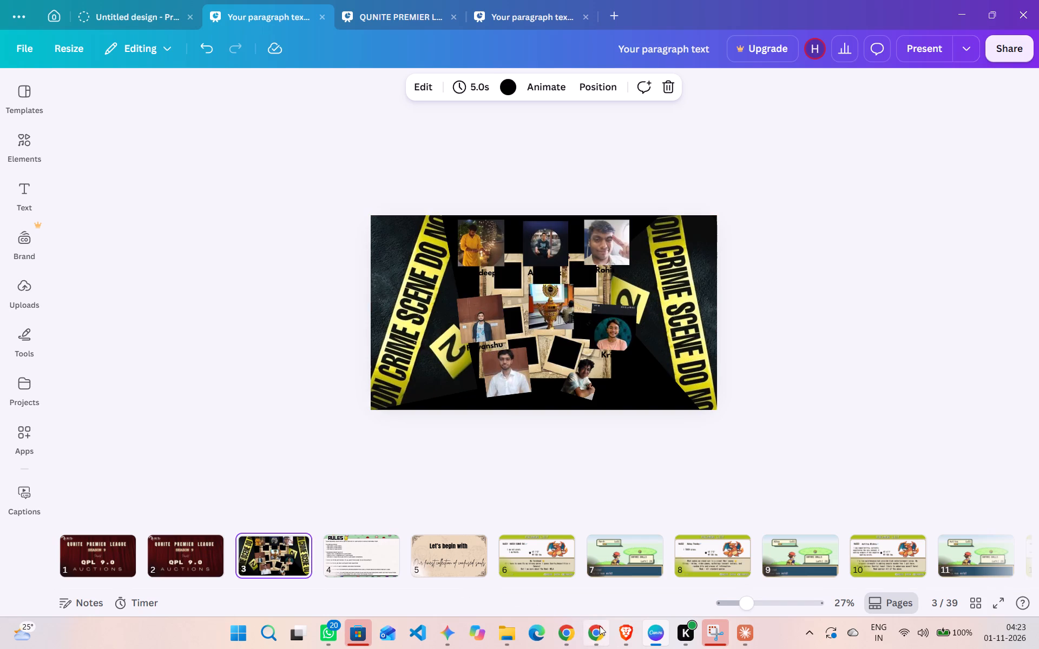
Switch to Chrome, search Google Images for "pikachu pixel art" and browse the results for usable artwork.
{"action": "left_click", "coordinate": [596, 545]}
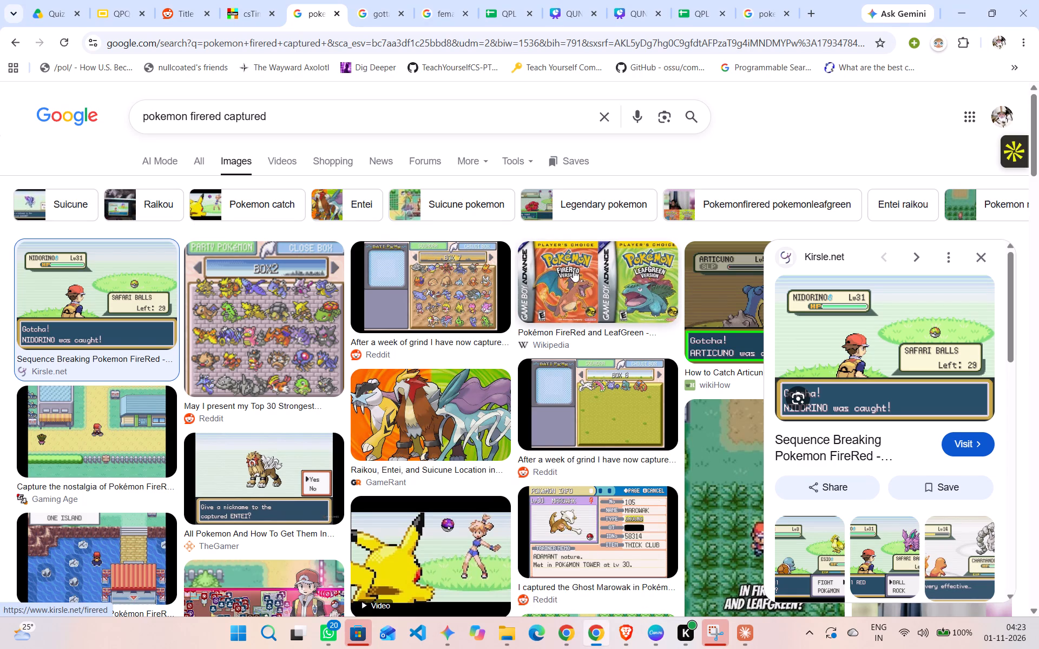
{"action": "left_click", "coordinate": [597, 125]}
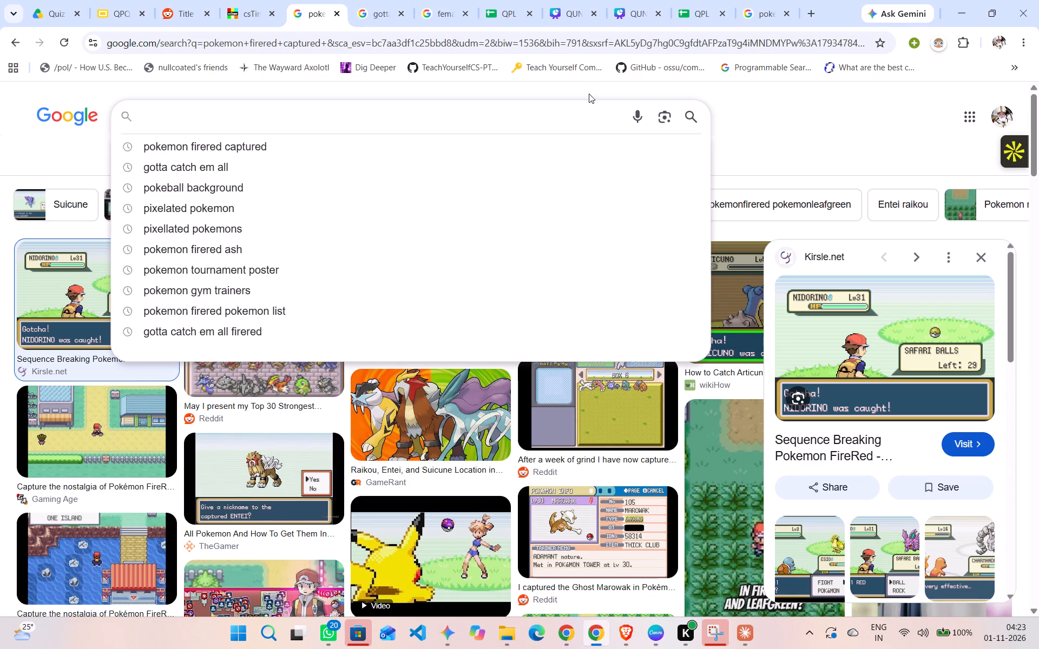
{"action": "left_click", "coordinate": [562, 49]}
{"action": "type", "text": "pikachu pixell"}
{"action": "key", "text": "BackSpace"}
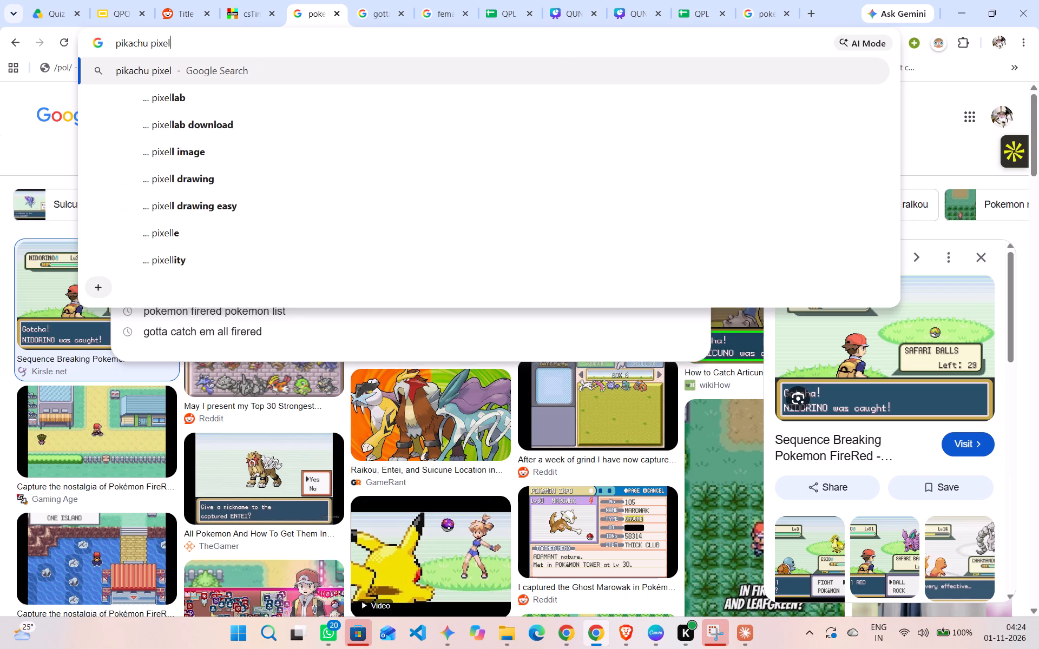
{"action": "left_click", "coordinate": [509, 91]}
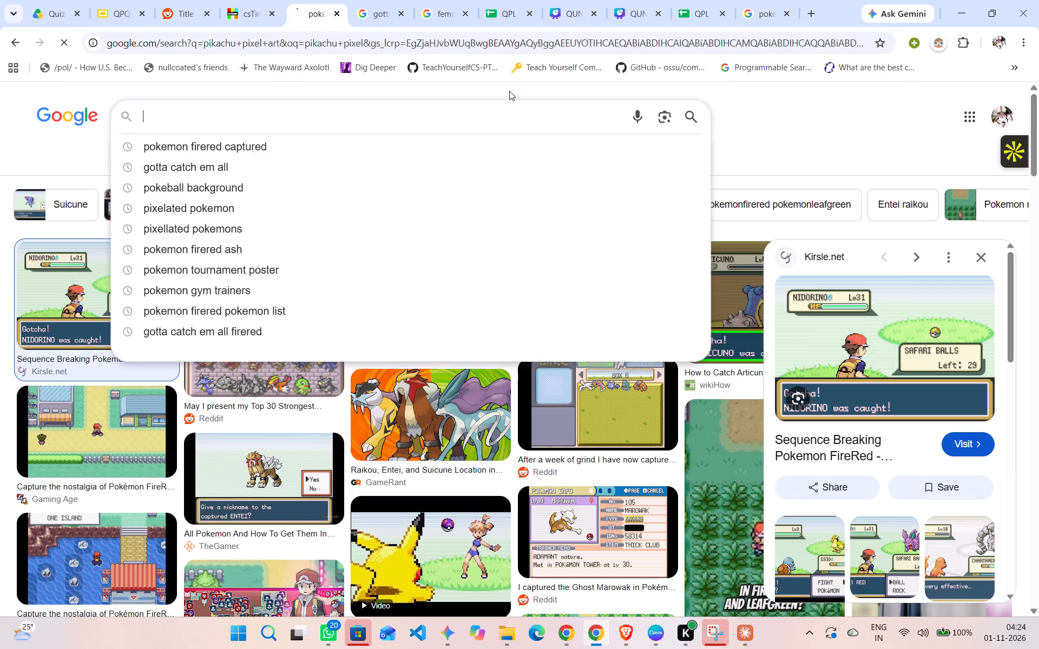
{"action": "left_click", "coordinate": [232, 158]}
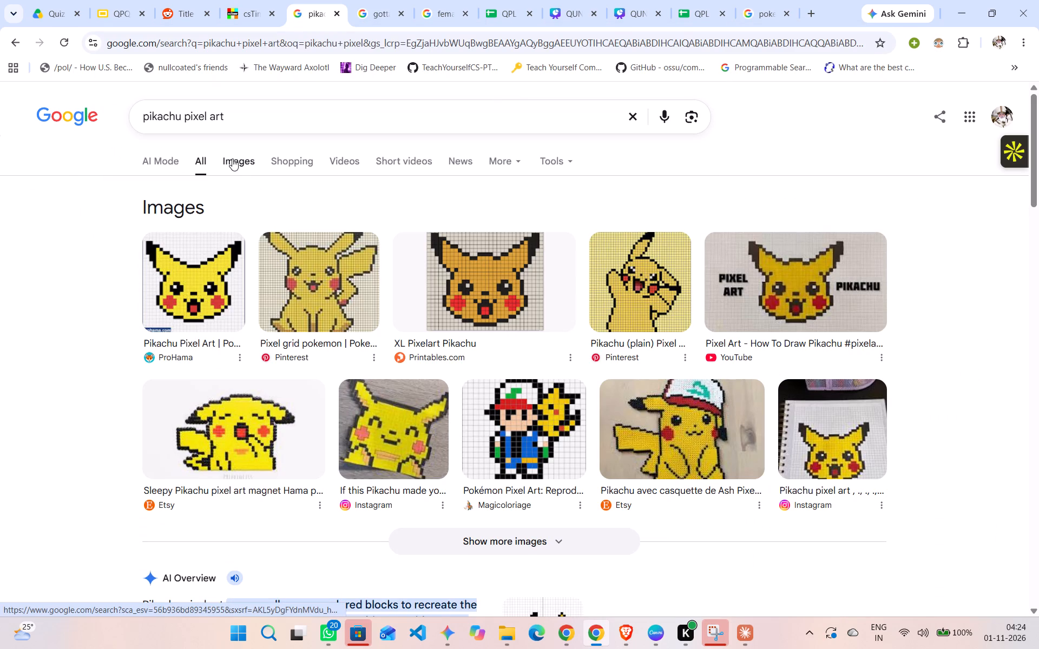
{"action": "scroll", "coordinate": [360, 321], "scroll_direction": "down", "scroll_amount": 2}
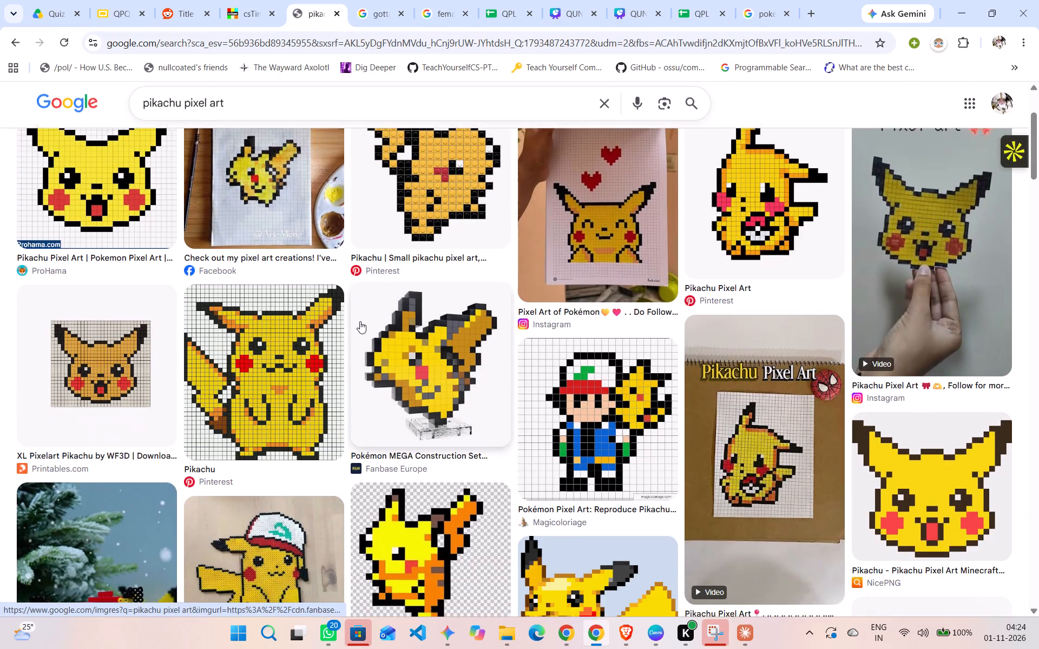
{"action": "scroll", "coordinate": [360, 321], "scroll_direction": "down", "scroll_amount": 4}
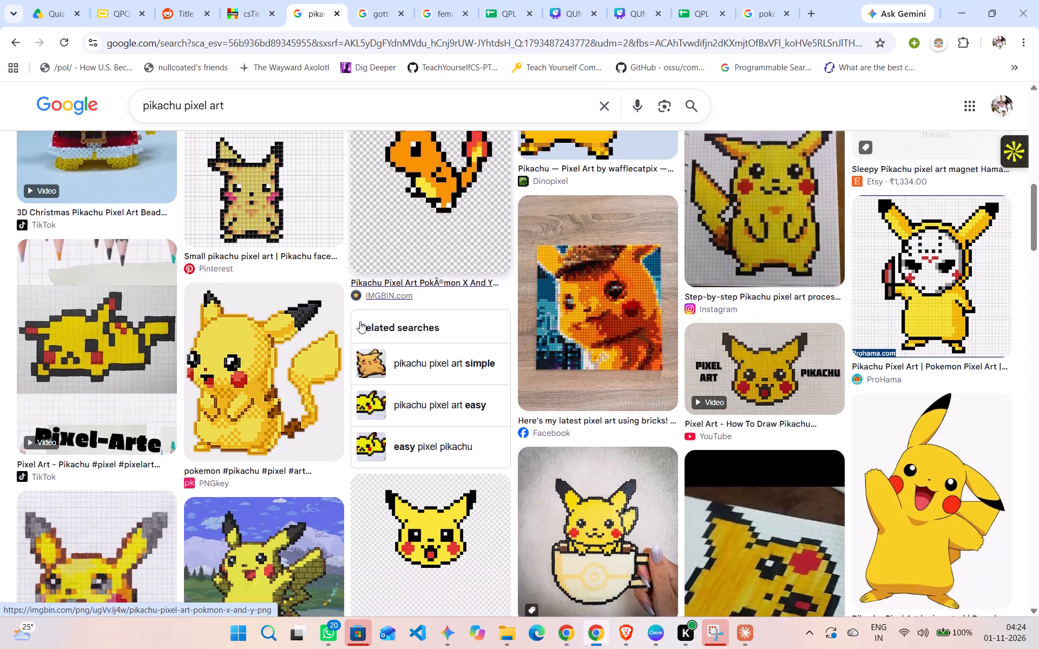
{"action": "scroll", "coordinate": [360, 321], "scroll_direction": "down", "scroll_amount": 3}
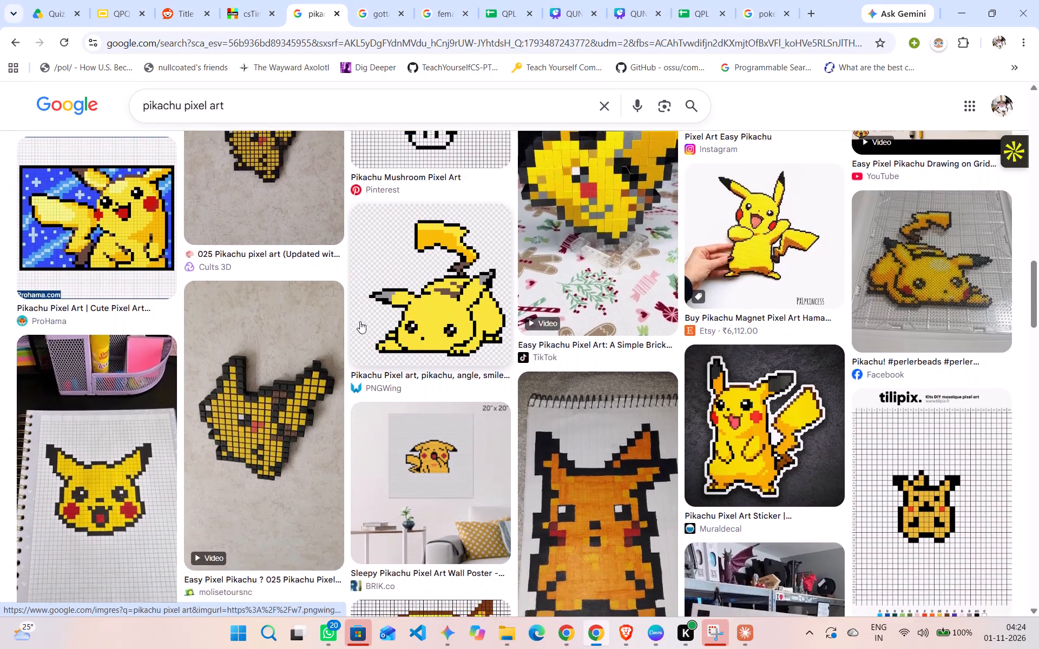
{"action": "scroll", "coordinate": [360, 321], "scroll_direction": "down", "scroll_amount": 6}
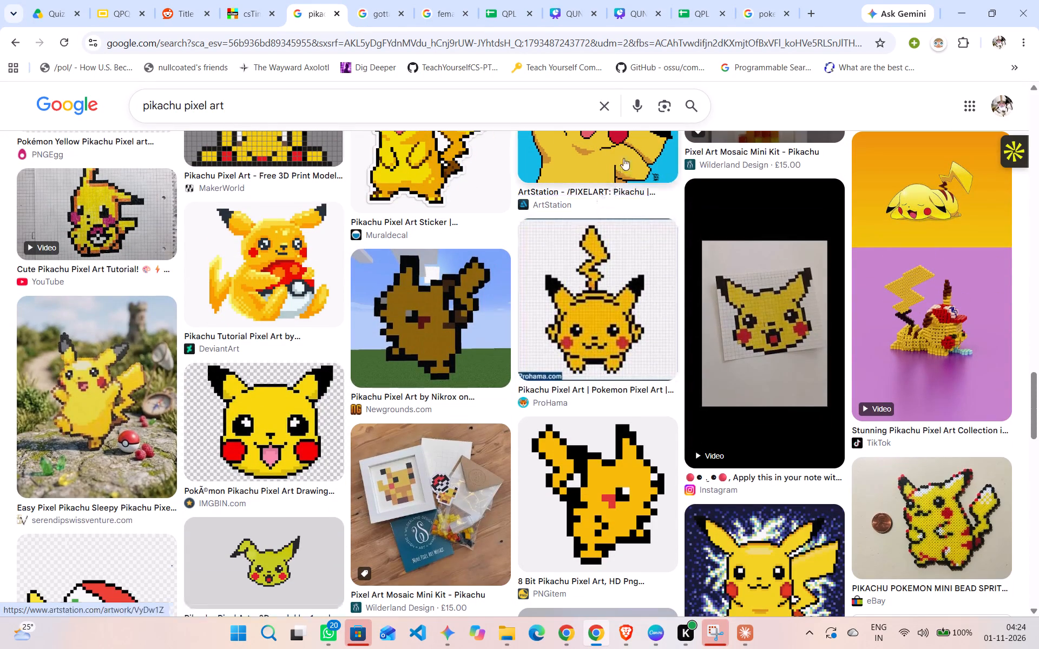
Search Google Images for "pokemon pixel art" and browse the results for usable artwork.
{"action": "left_click", "coordinate": [559, 45]}
{"action": "type", "text": "pok"}
{"action": "type", "text": "emon pixel"}
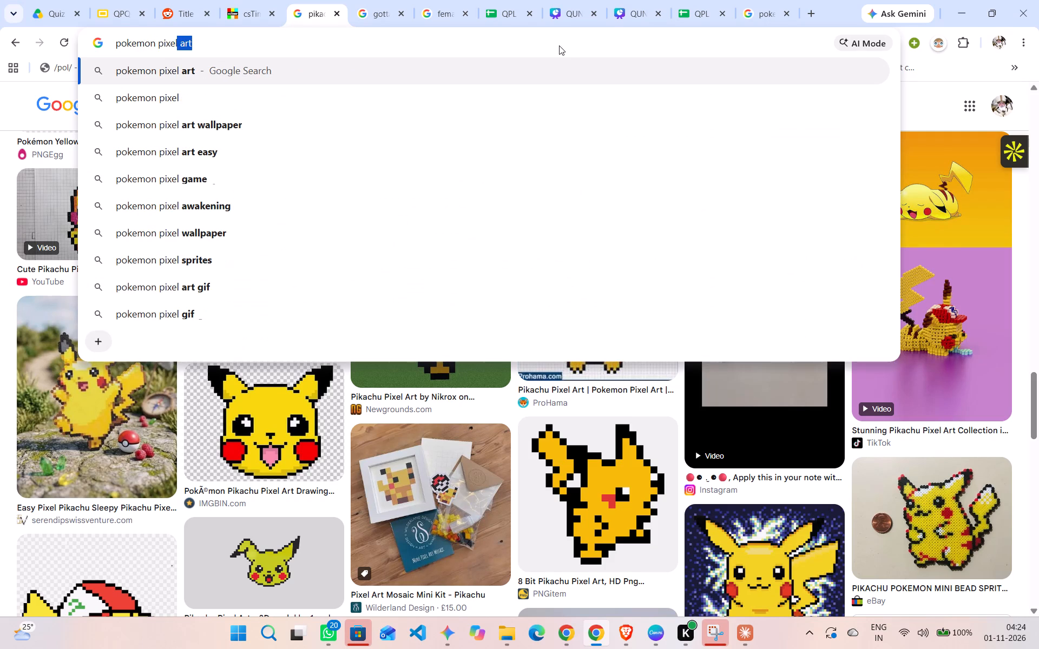
{"action": "key", "text": "space"}
{"action": "type", "text": "art"}
{"action": "key", "text": "Return"}
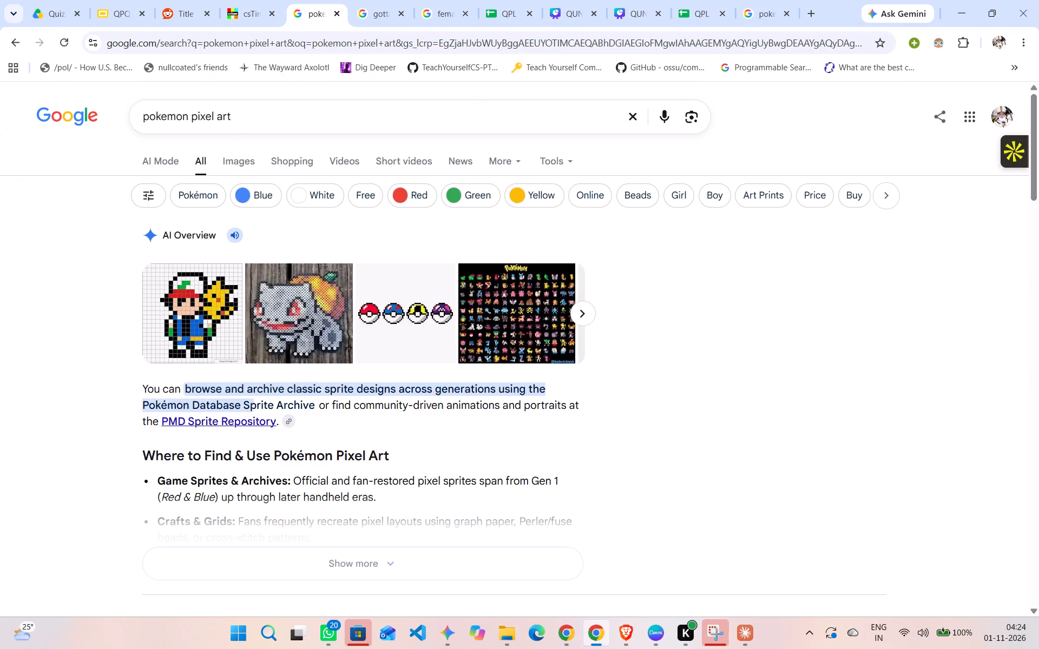
{"action": "left_click", "coordinate": [238, 165]}
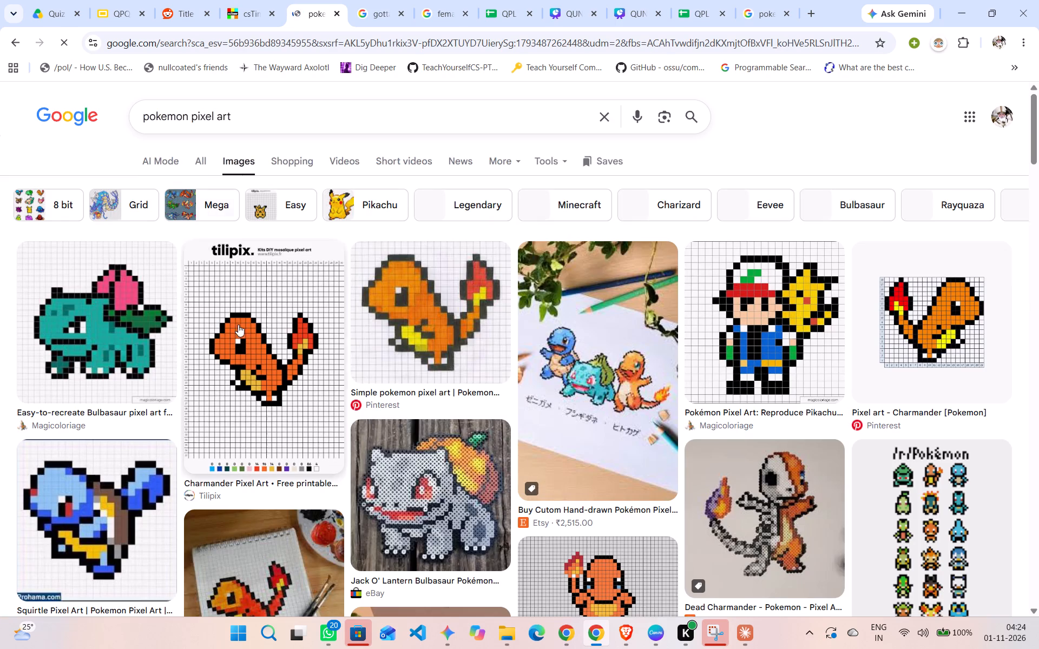
{"action": "scroll", "coordinate": [250, 376], "scroll_direction": "down", "scroll_amount": 5}
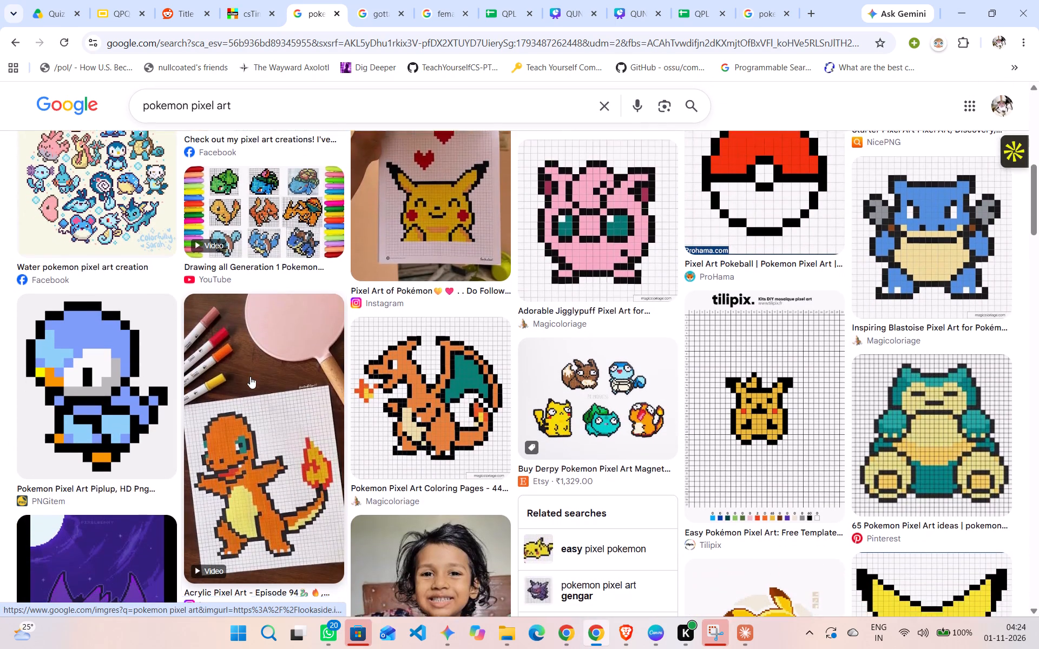
{"action": "scroll", "coordinate": [250, 376], "scroll_direction": "down", "scroll_amount": 2}
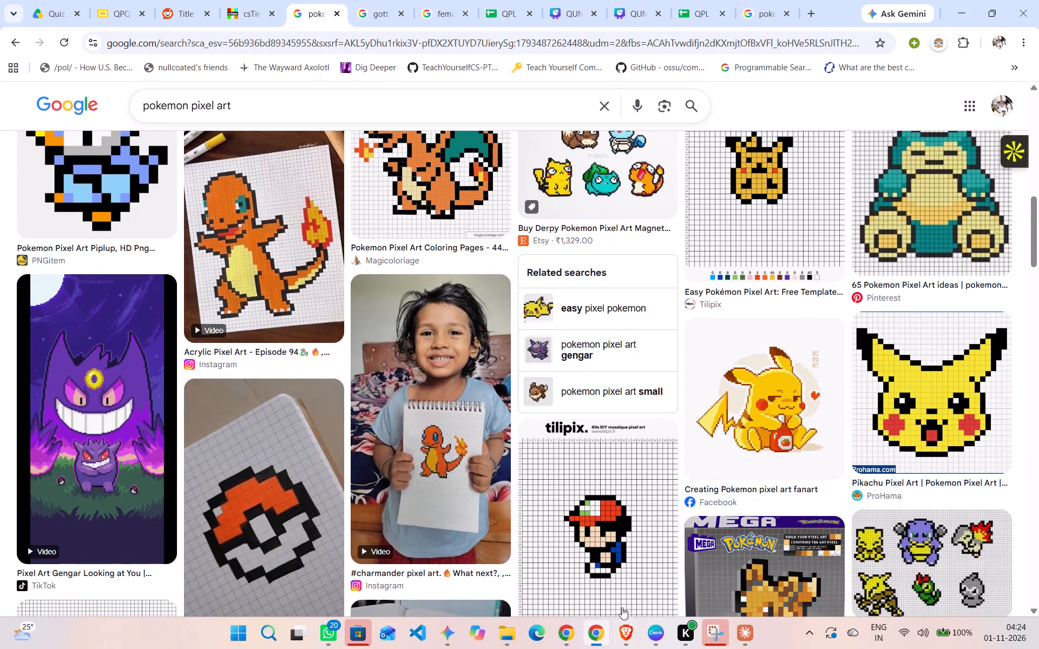
Switch back to Canva and review the auction deck's slides and page thumbnails from the Rules on page 4 onward.
{"action": "left_click", "coordinate": [667, 646]}
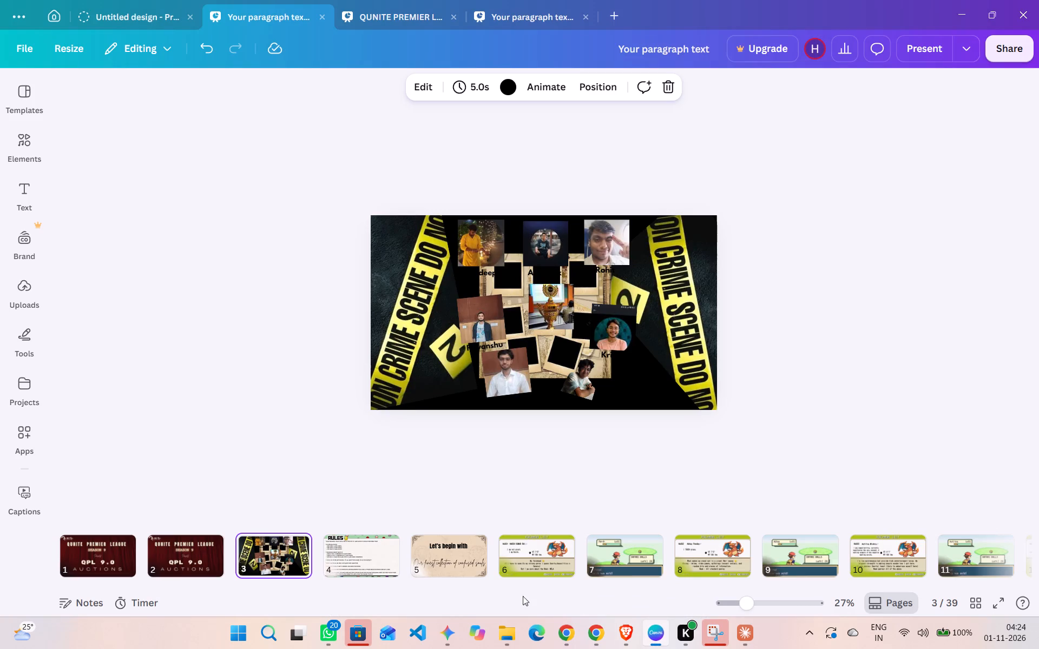
{"action": "left_click", "coordinate": [360, 561]}
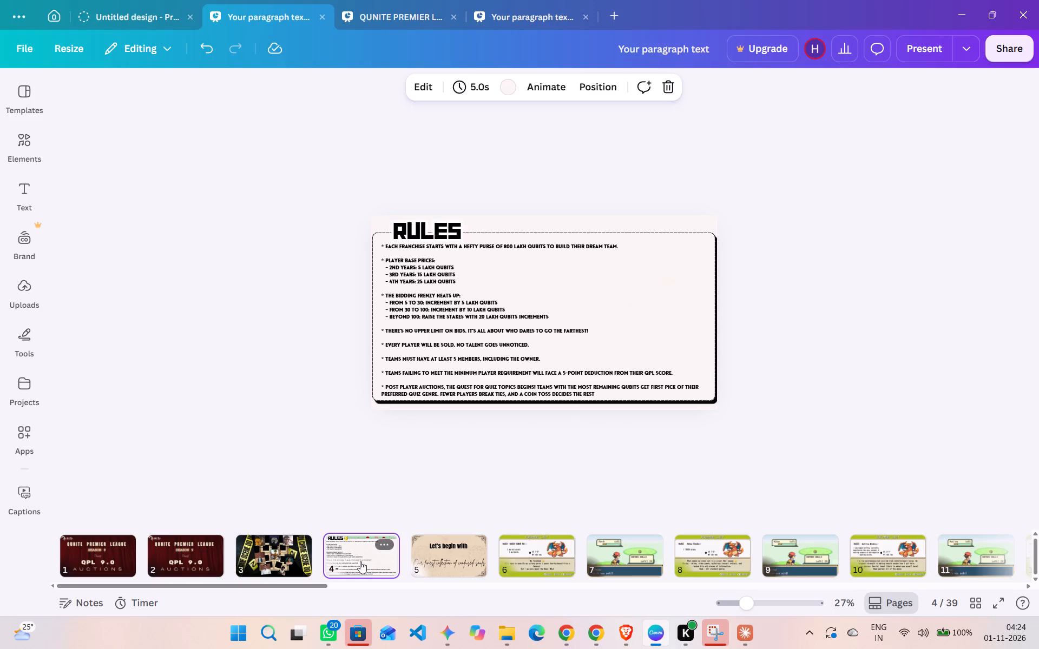
{"action": "key", "text": "Right"}
{"action": "key", "text": "Right"}
{"action": "key", "text": "Right"}
{"action": "key", "text": "Right"}
{"action": "key", "text": "Right"}
{"action": "key", "text": "Right"}
{"action": "key", "text": "Right"}
{"action": "key", "text": "Right"}
{"action": "key", "text": "Right"}
{"action": "key", "text": "Right"}
{"action": "key", "text": "Right"}
{"action": "key", "text": "Right"}
{"action": "key", "text": "Right"}
{"action": "key", "text": "Right"}
{"action": "key", "text": "Right"}
{"action": "key", "text": "Right"}
{"action": "key", "text": "Right"}
{"action": "key", "text": "Right"}
{"action": "key", "text": "Right"}
{"action": "key", "text": "Right"}
{"action": "key", "text": "Right"}
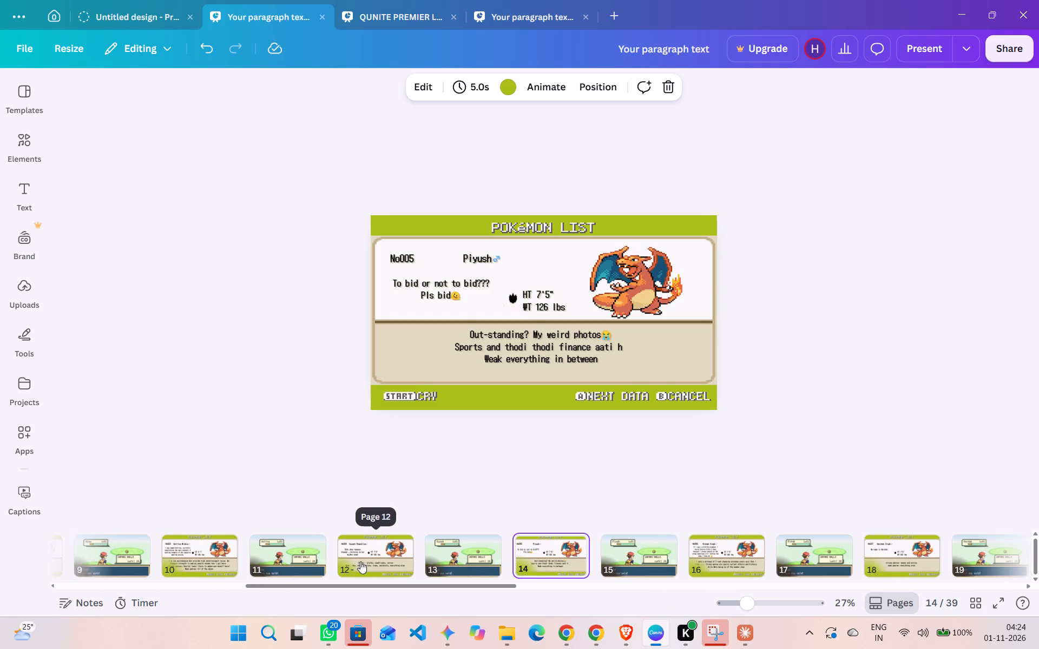
{"action": "scroll", "coordinate": [578, 529], "scroll_direction": "left", "scroll_amount": 5}
{"action": "scroll", "coordinate": [628, 551], "scroll_direction": "left", "scroll_amount": 4}
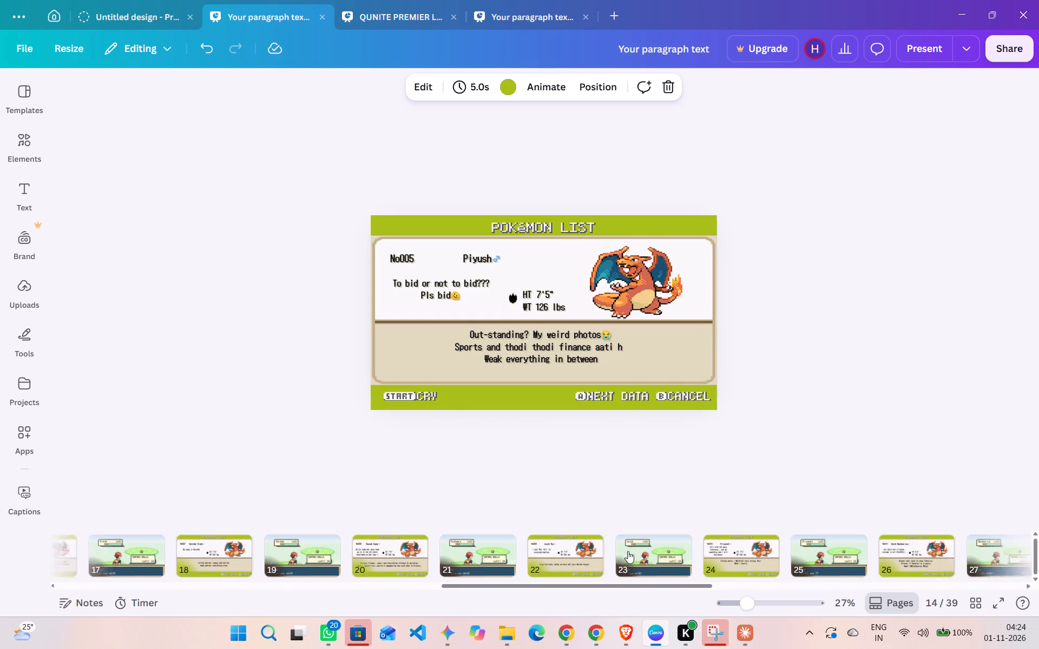
{"action": "scroll", "coordinate": [628, 551], "scroll_direction": "left", "scroll_amount": 6}
Switch to Chrome, search Google Images for "pokemon salute" and browse the results for a saluting character.
{"action": "left_click", "coordinate": [599, 627]}
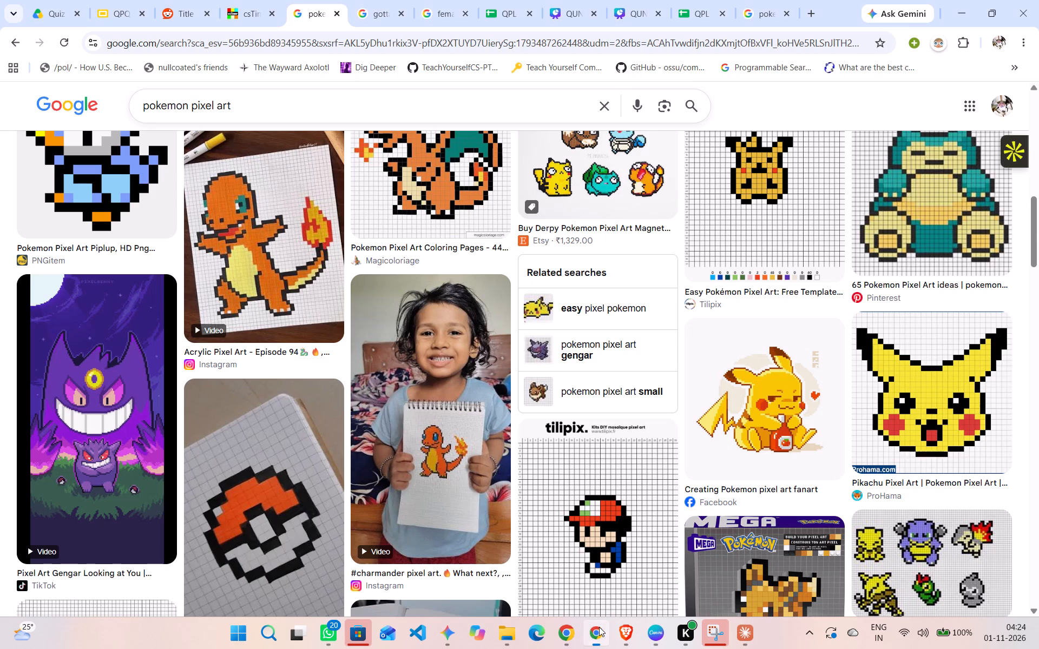
{"action": "left_click", "coordinate": [520, 52]}
{"action": "type", "text": "pi"}
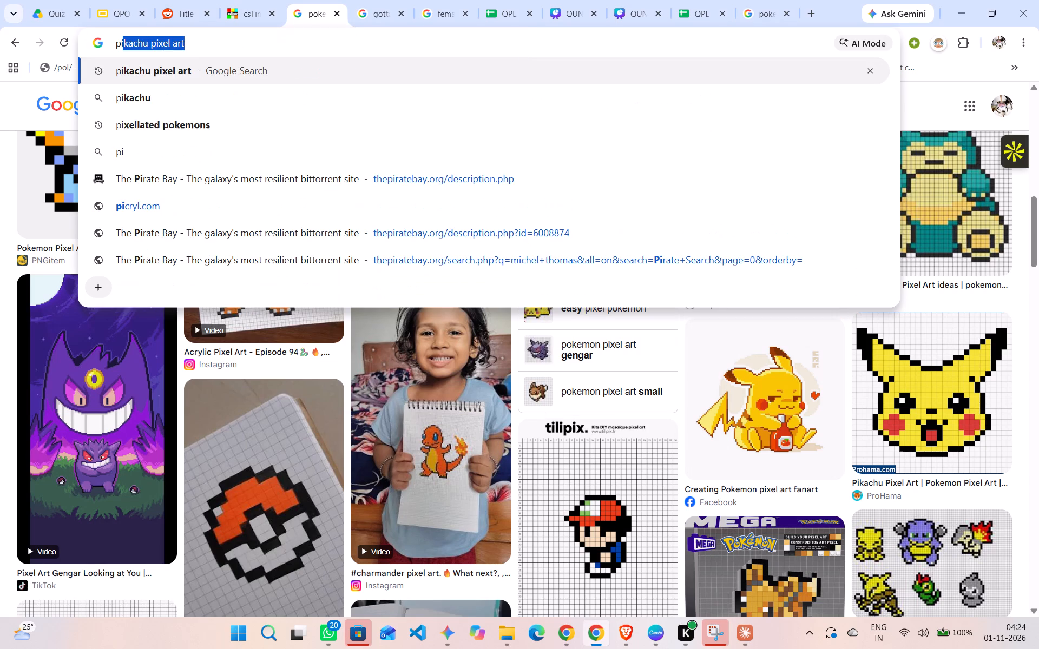
{"action": "key", "text": "BackSpace"}
{"action": "key", "text": "BackSpace"}
{"action": "type", "text": "okemon salute"}
{"action": "key", "text": "Return"}
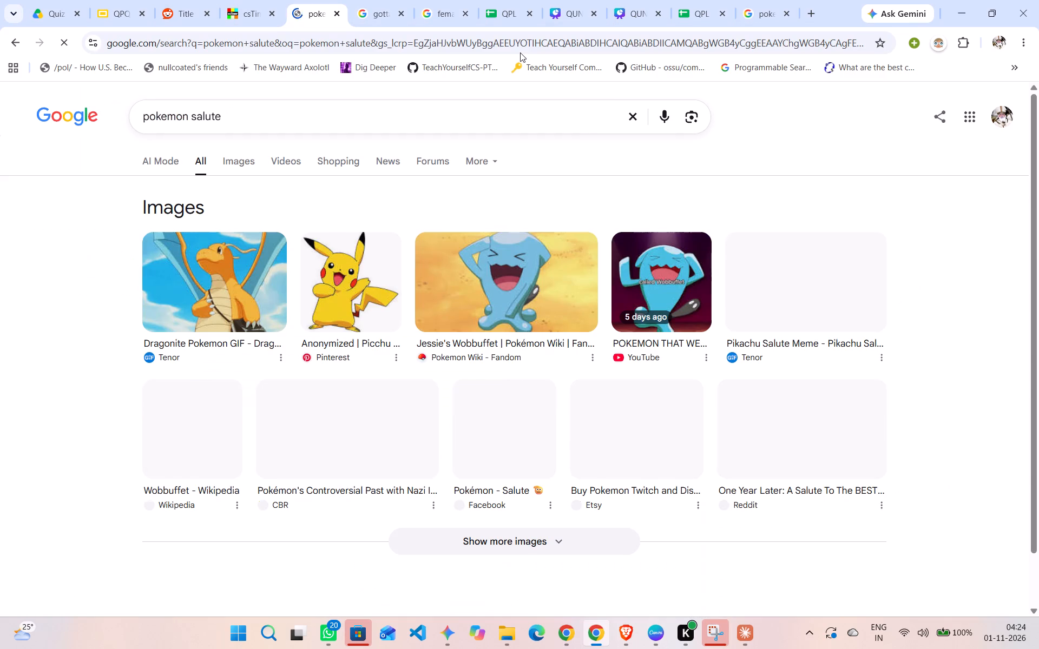
{"action": "left_click", "coordinate": [231, 155]}
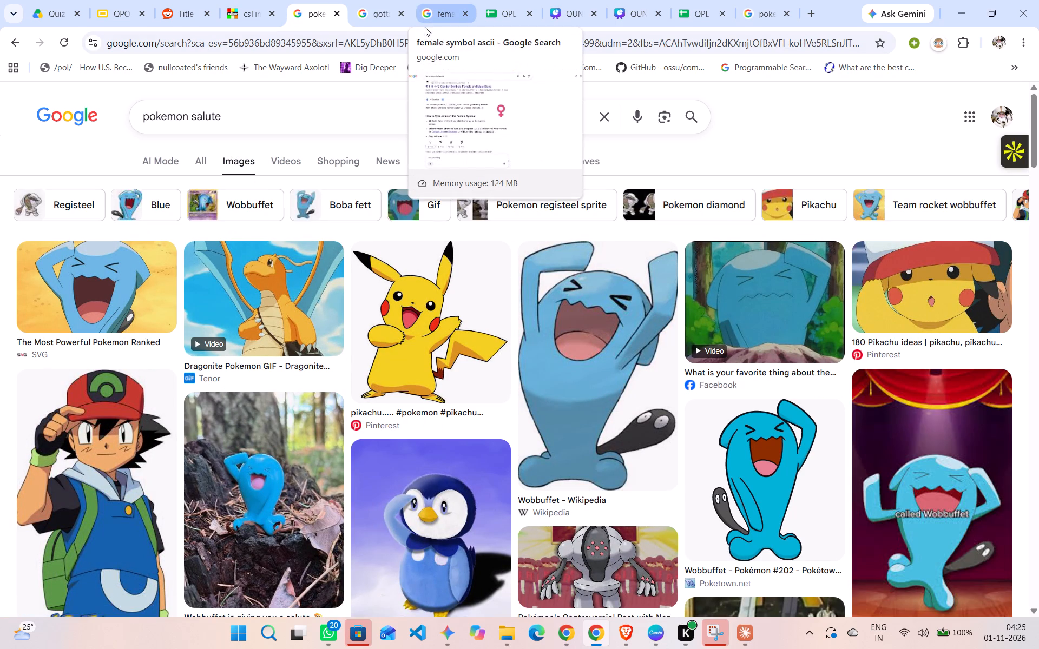
{"action": "scroll", "coordinate": [306, 346], "scroll_direction": "down", "scroll_amount": 2}
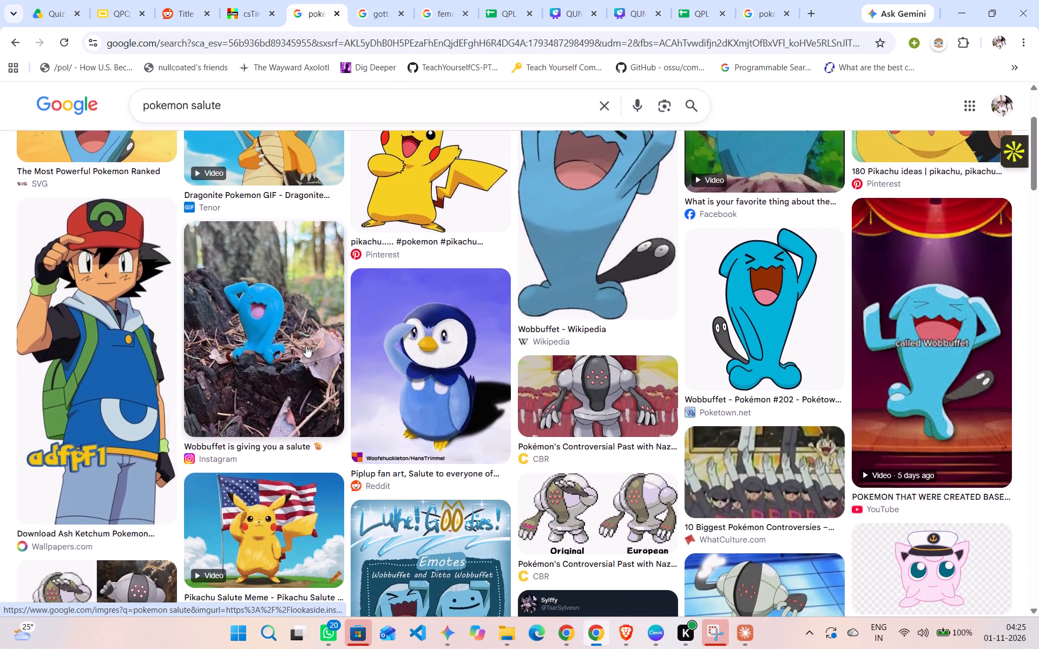
{"action": "scroll", "coordinate": [306, 346], "scroll_direction": "down", "scroll_amount": 3}
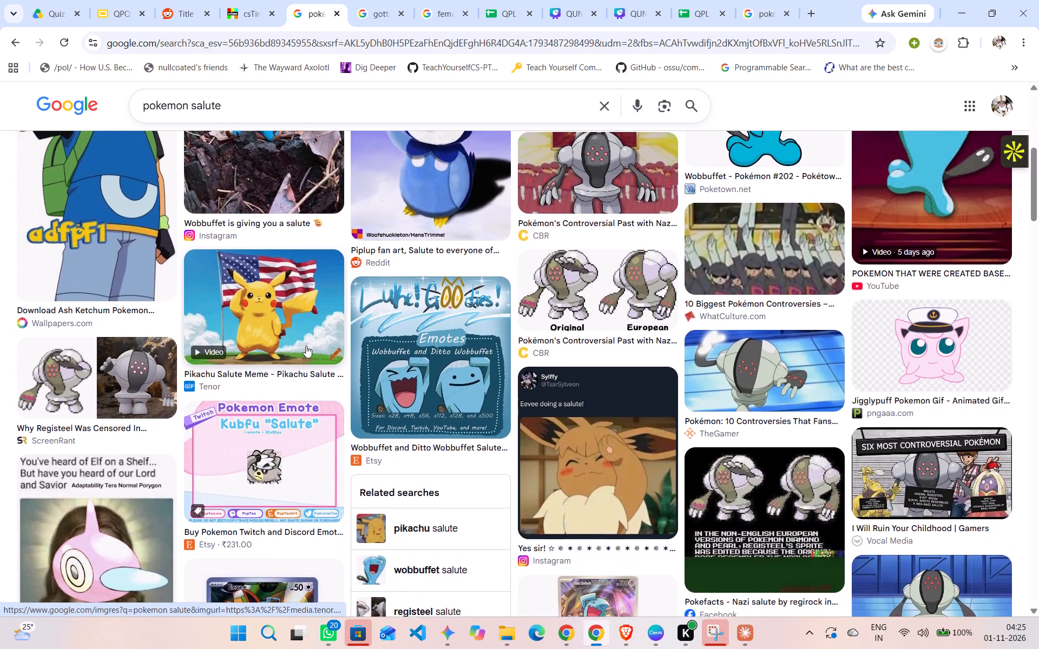
{"action": "scroll", "coordinate": [306, 346], "scroll_direction": "down", "scroll_amount": 1}
{"action": "scroll", "coordinate": [306, 346], "scroll_direction": "up", "scroll_amount": 4}
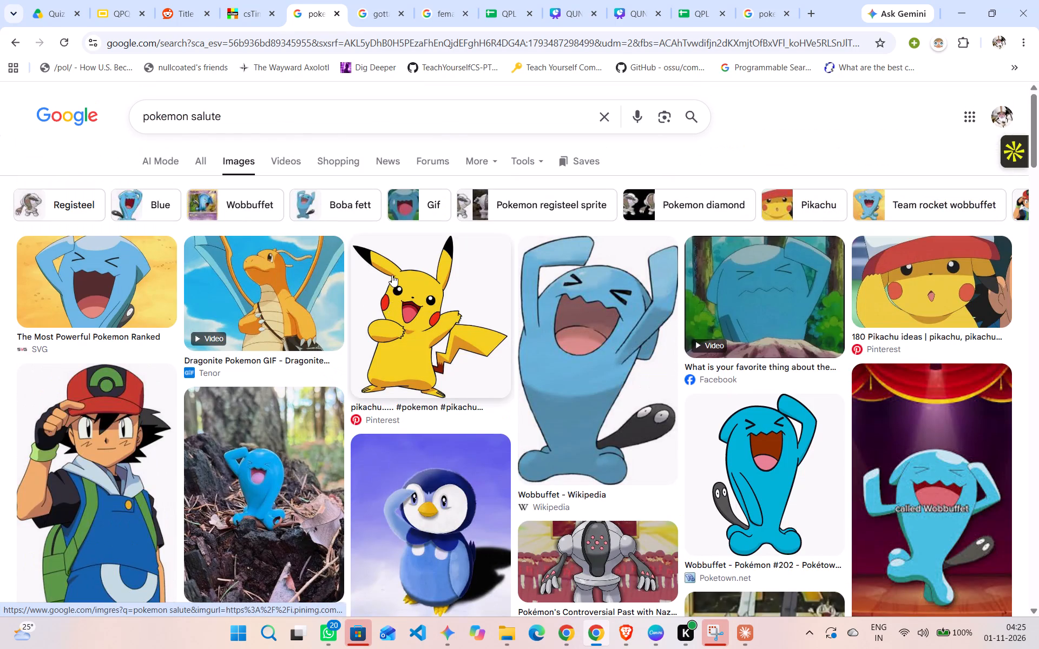
Search Google Images for "wobbufett pixel".
{"action": "left_click", "coordinate": [365, 37]}
{"action": "type", "text": "wobbu"}
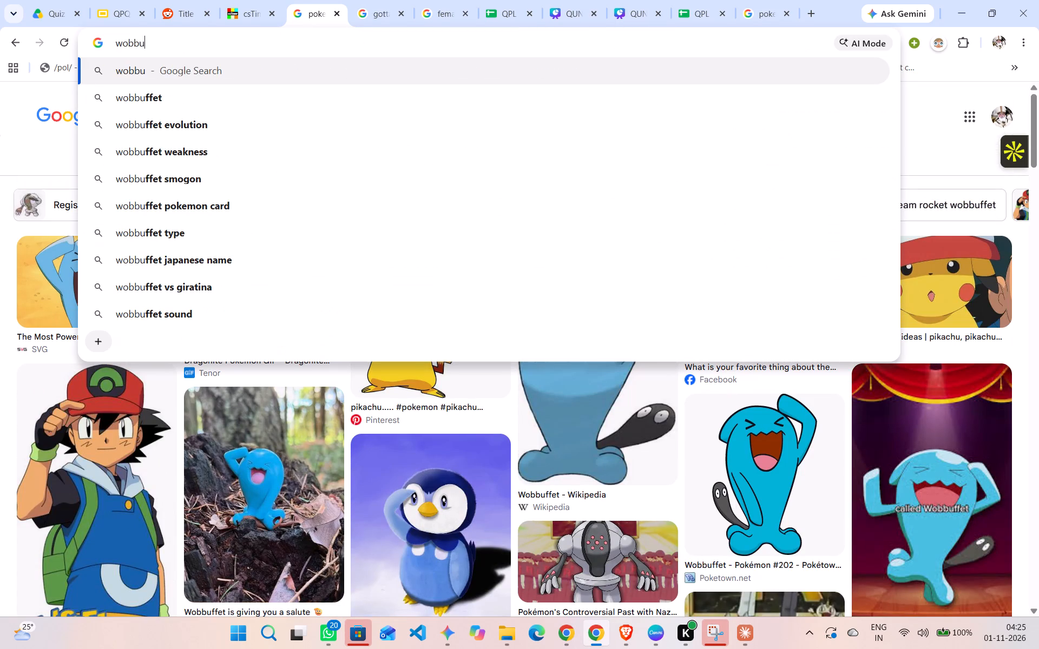
{"action": "type", "text": "fett"}
{"action": "key", "text": "space"}
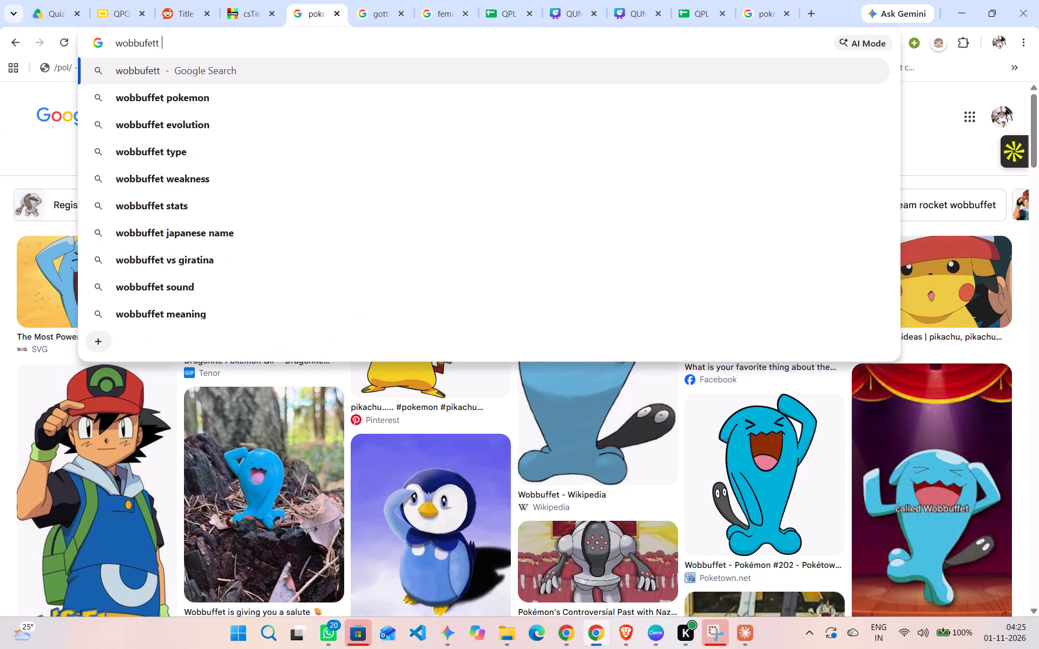
{"action": "type", "text": "pixe;"}
{"action": "key", "text": "Return"}
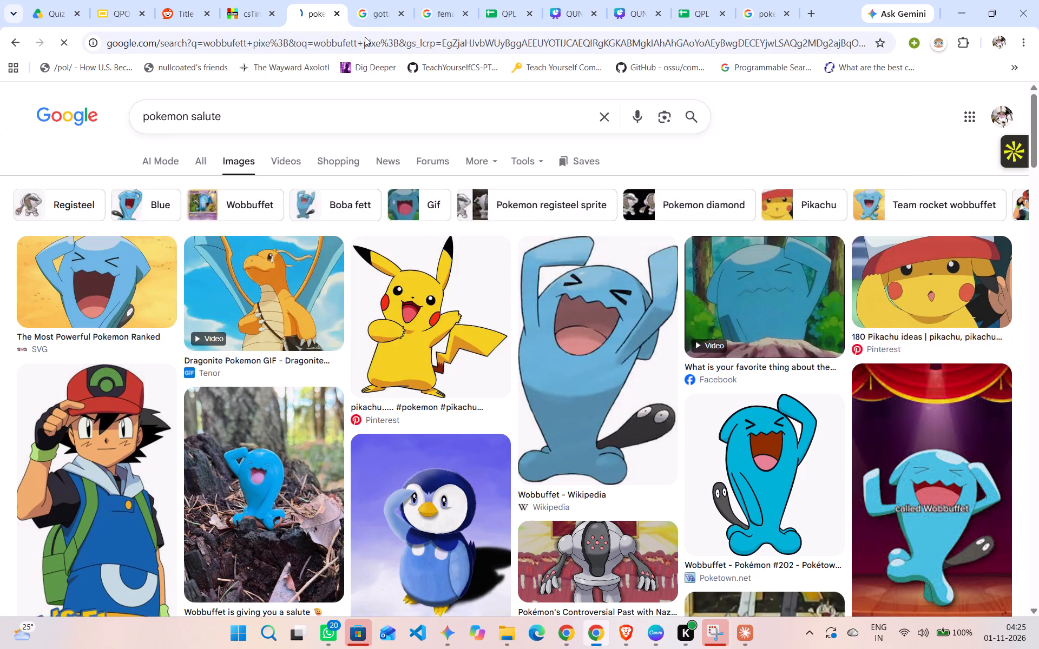
{"action": "left_click", "coordinate": [252, 121]}
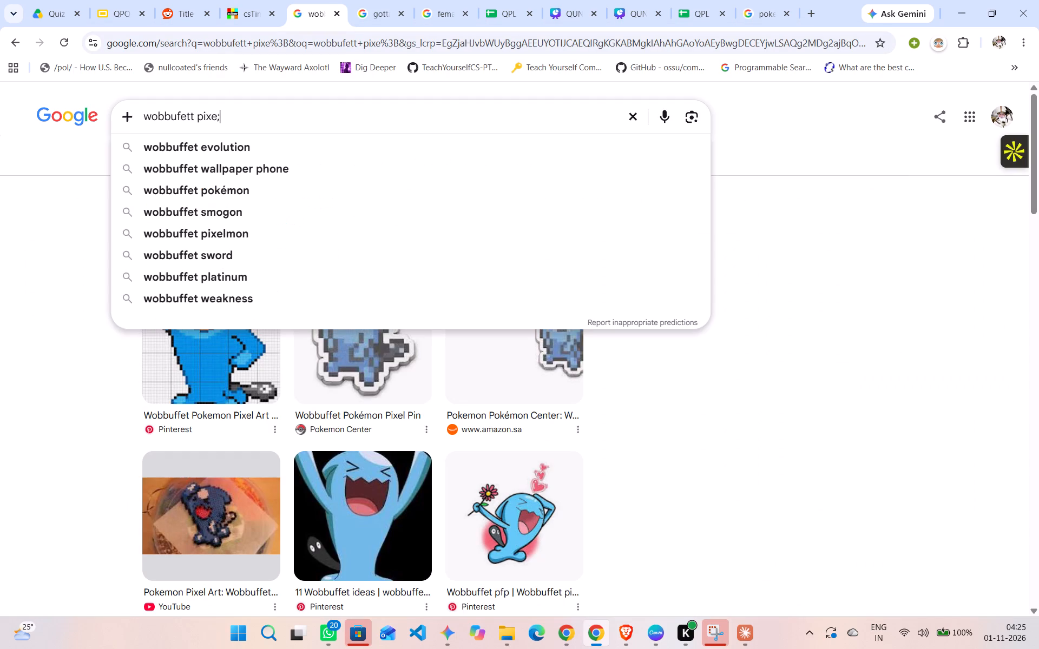
{"action": "key", "text": "BackSpace"}
{"action": "key", "text": "l"}
{"action": "key", "text": "Return"}
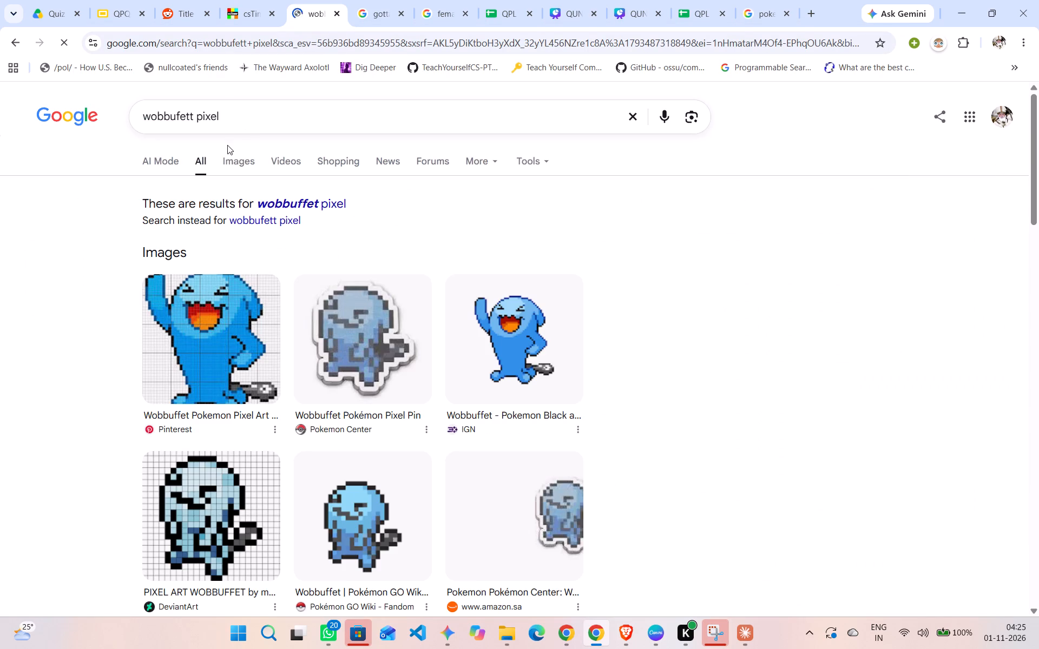
{"action": "left_click", "coordinate": [226, 155]}
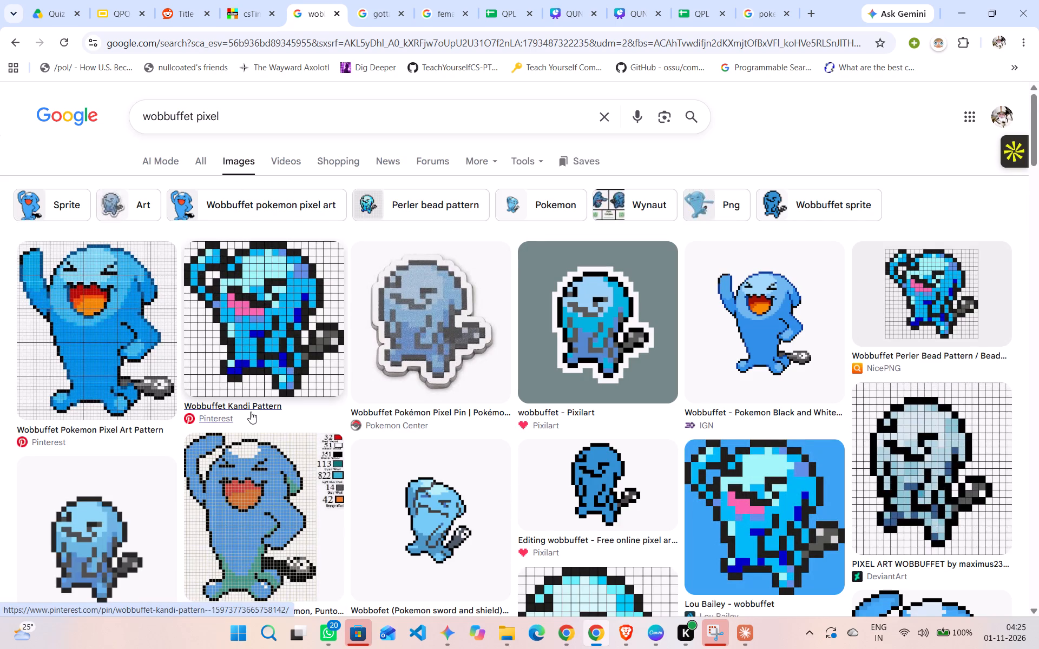
Browse the Wobbuffet pixel art results and preview PNG Mart's saluting version along with its related images.
{"action": "scroll", "coordinate": [251, 412], "scroll_direction": "down", "scroll_amount": 1}
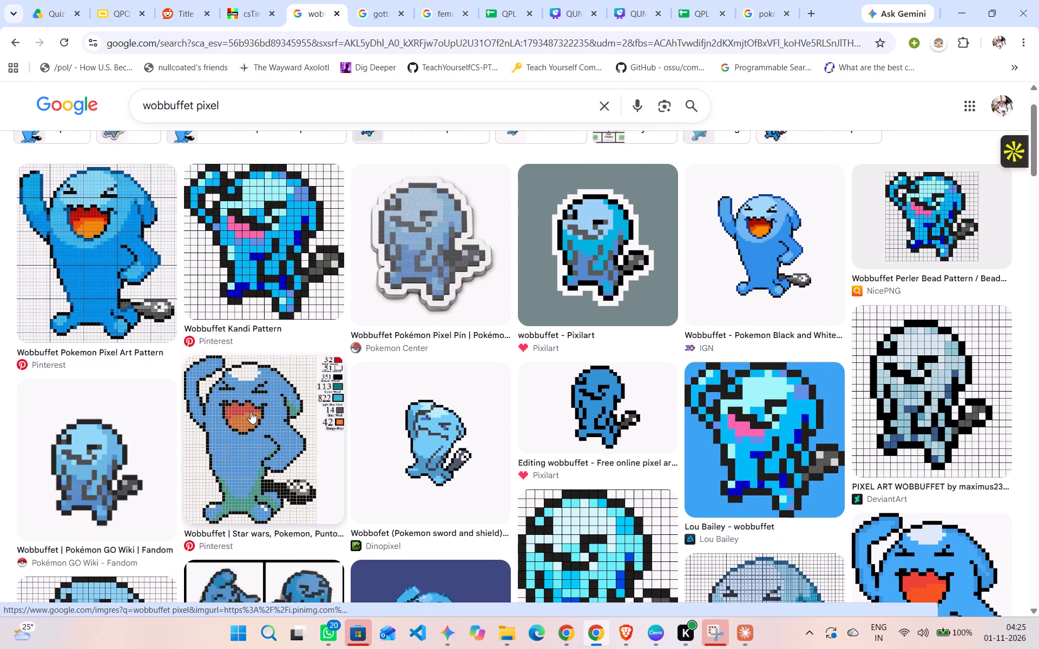
{"action": "scroll", "coordinate": [251, 412], "scroll_direction": "down", "scroll_amount": 3}
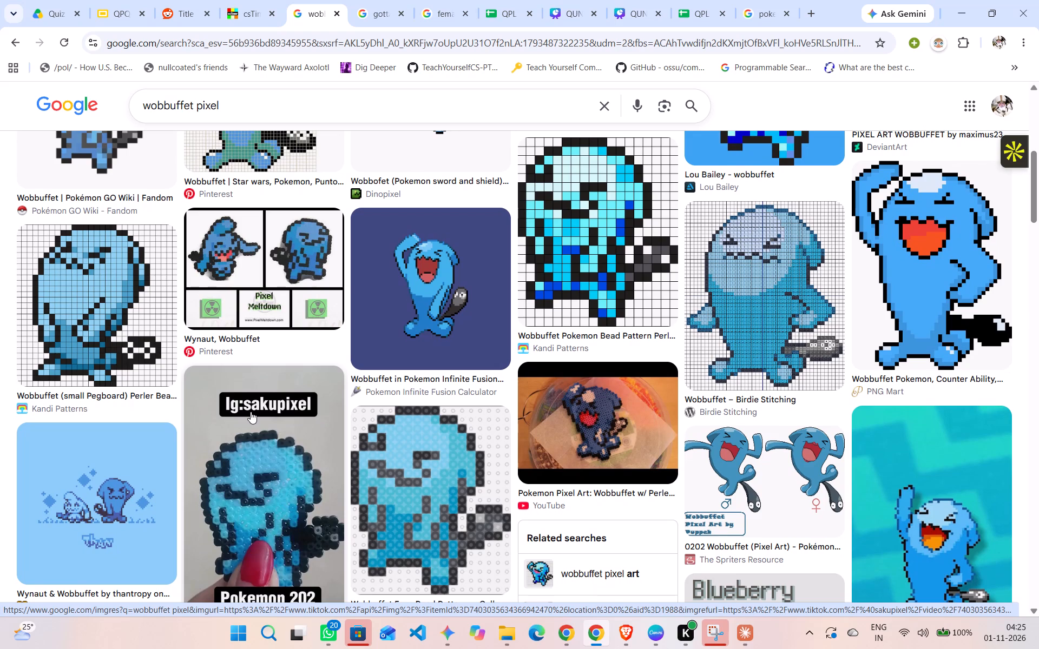
{"action": "left_click", "coordinate": [930, 249]}
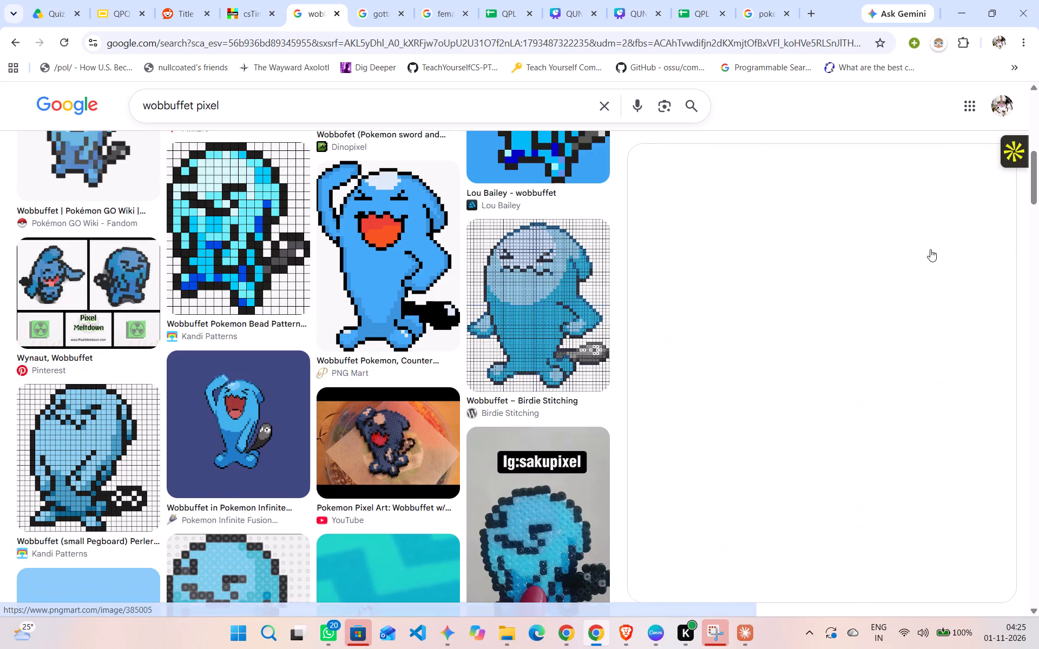
{"action": "scroll", "coordinate": [801, 306], "scroll_direction": "down", "scroll_amount": 1}
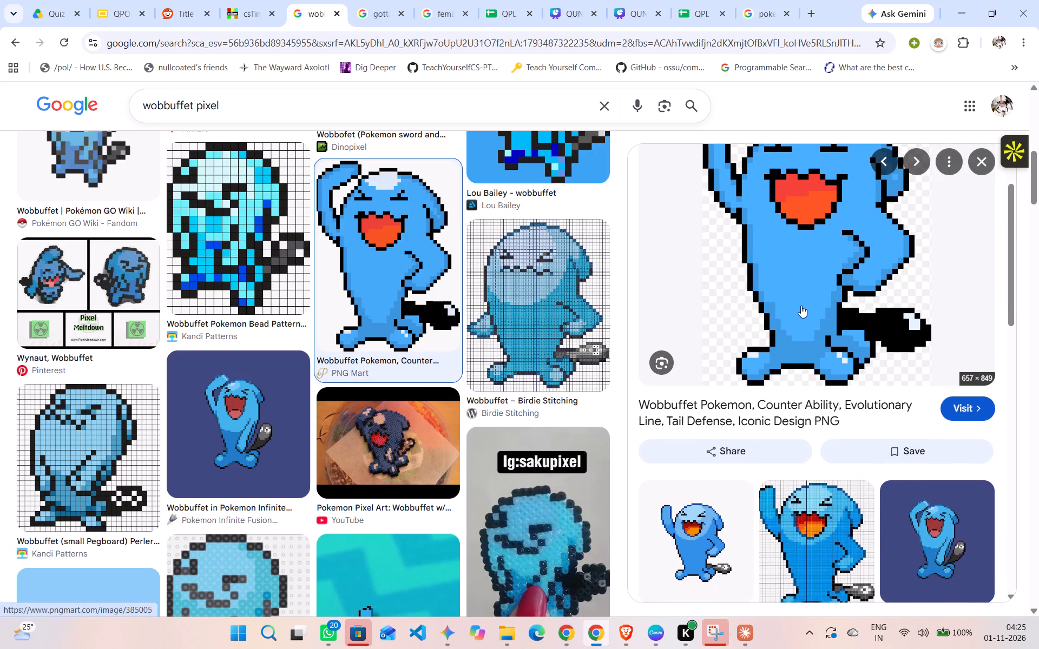
{"action": "scroll", "coordinate": [801, 306], "scroll_direction": "up", "scroll_amount": 2}
{"action": "scroll", "coordinate": [801, 306], "scroll_direction": "down", "scroll_amount": 2}
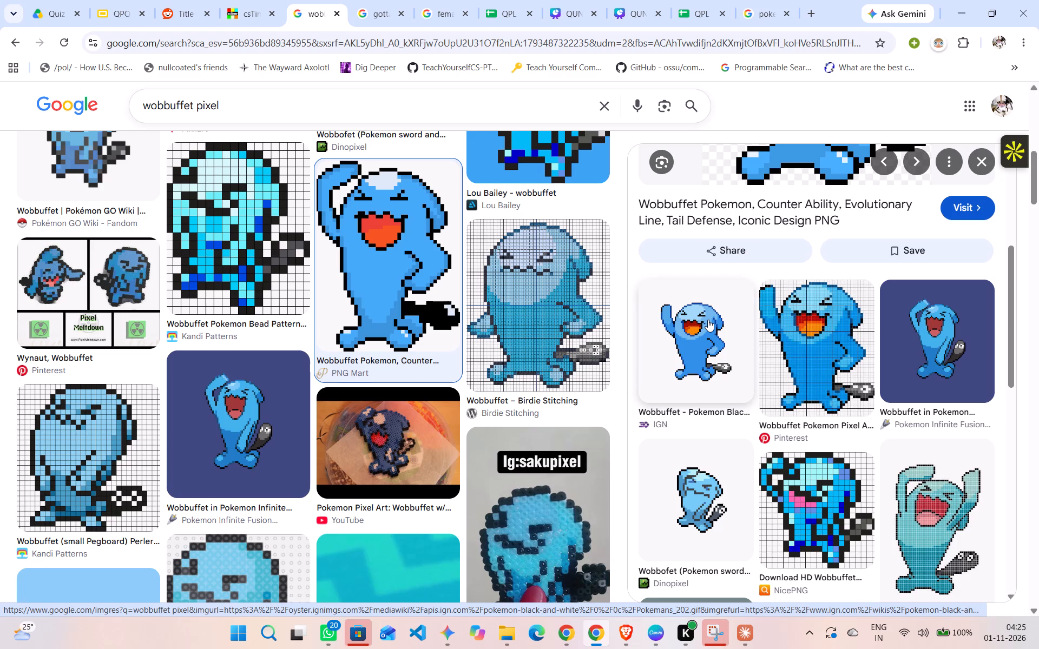
{"action": "scroll", "coordinate": [620, 330], "scroll_direction": "up", "scroll_amount": 3}
{"action": "scroll", "coordinate": [709, 329], "scroll_direction": "up", "scroll_amount": 4}
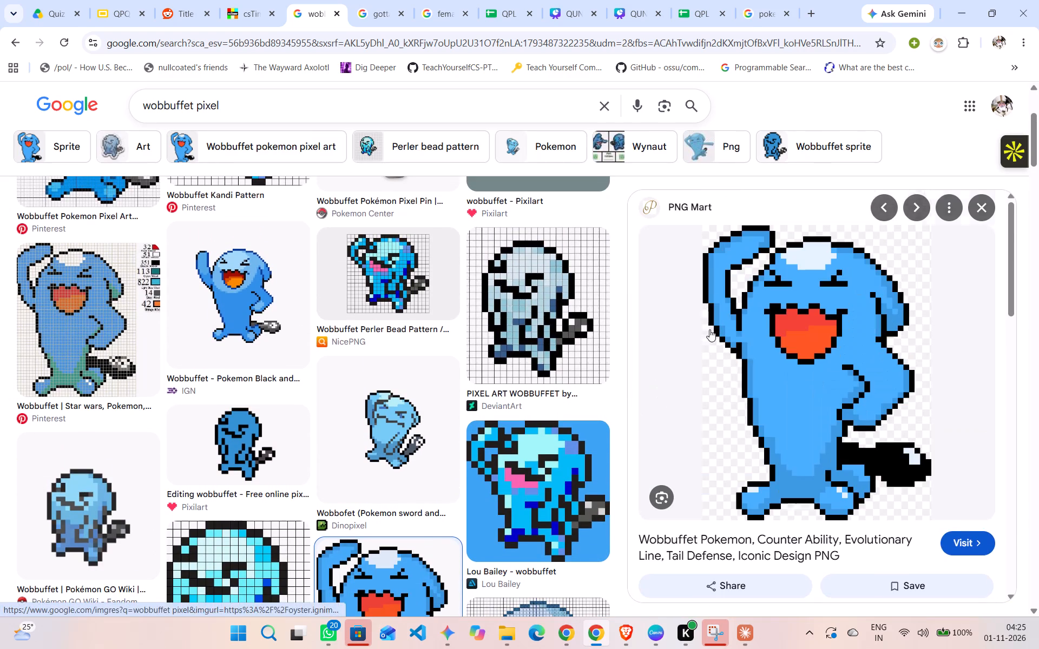
Look further through the Wobbuffet pixel art results for other usable saluting versions.
{"action": "scroll", "coordinate": [408, 365], "scroll_direction": "up", "scroll_amount": 8}
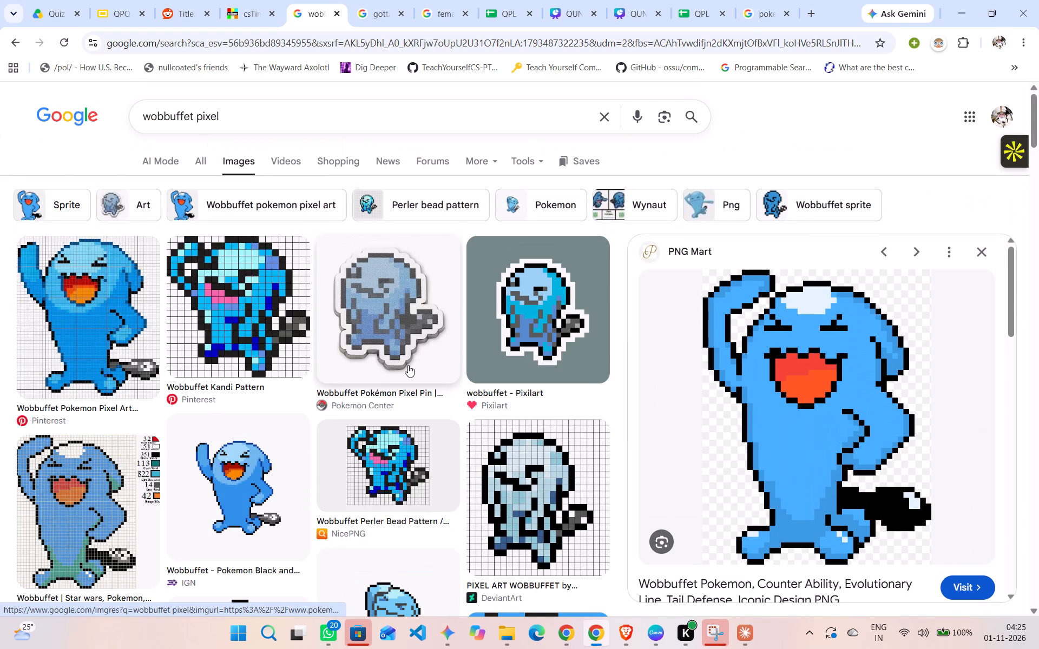
{"action": "scroll", "coordinate": [408, 365], "scroll_direction": "down", "scroll_amount": 1}
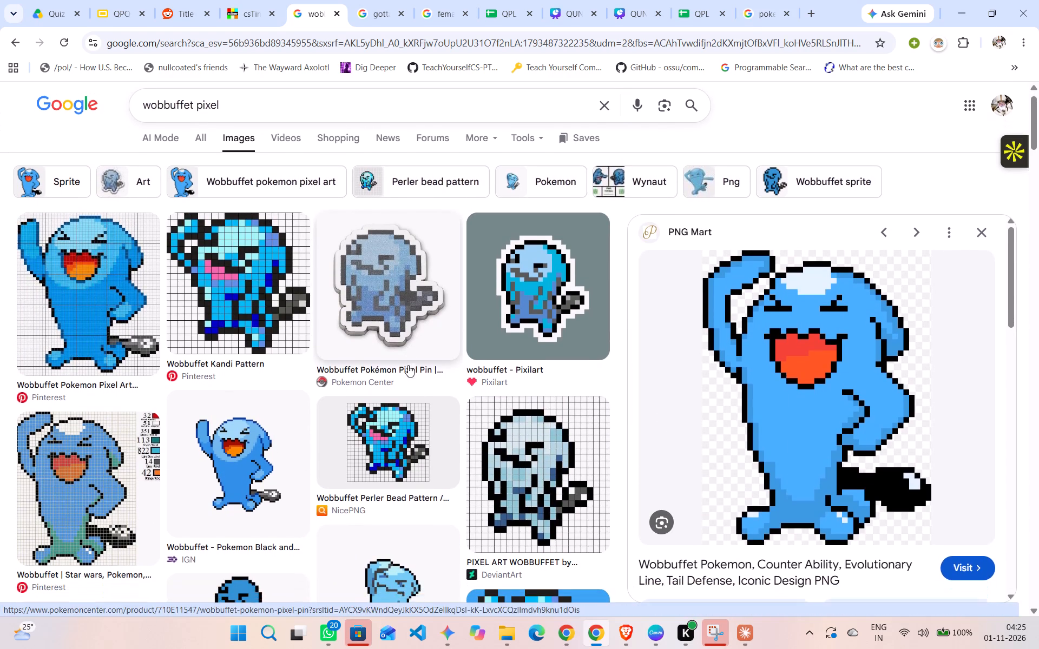
{"action": "scroll", "coordinate": [408, 365], "scroll_direction": "down", "scroll_amount": 2}
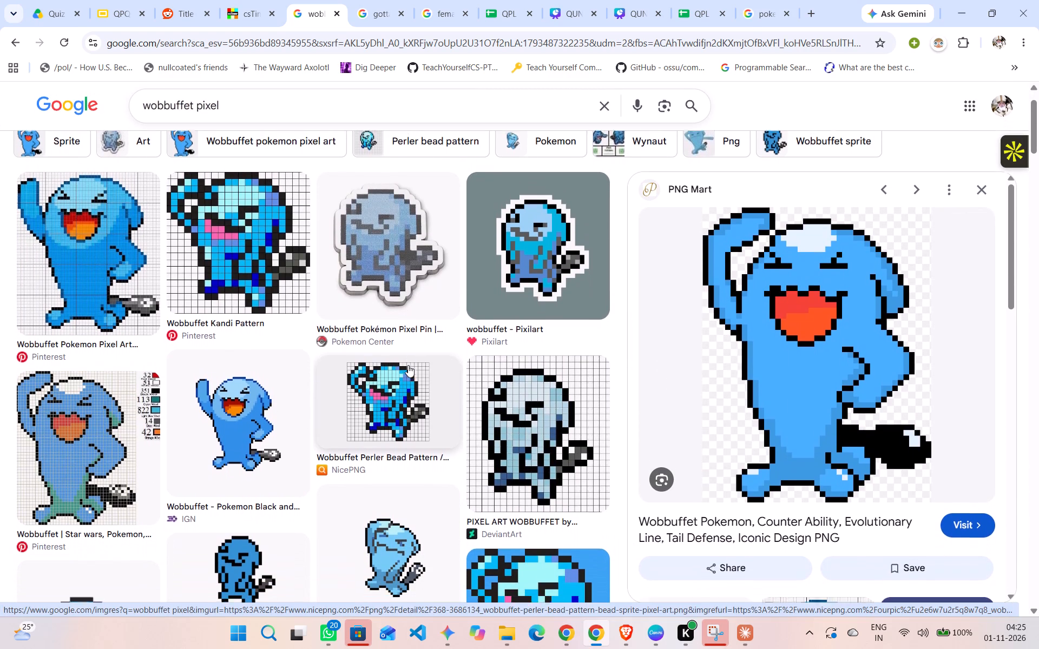
{"action": "scroll", "coordinate": [408, 365], "scroll_direction": "down", "scroll_amount": 4}
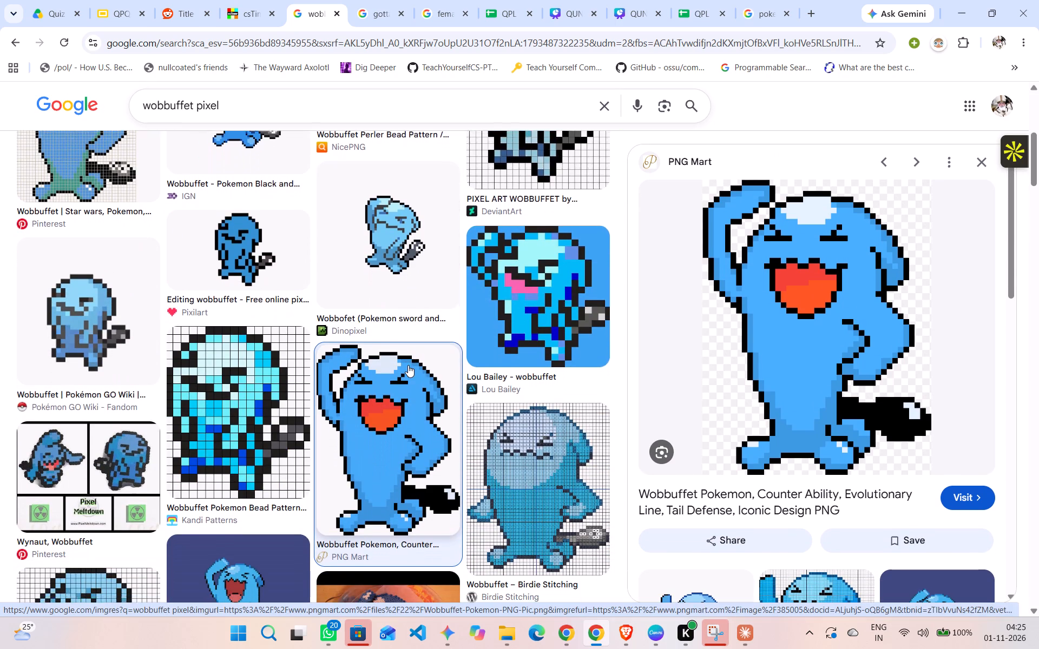
{"action": "scroll", "coordinate": [408, 365], "scroll_direction": "down", "scroll_amount": 4}
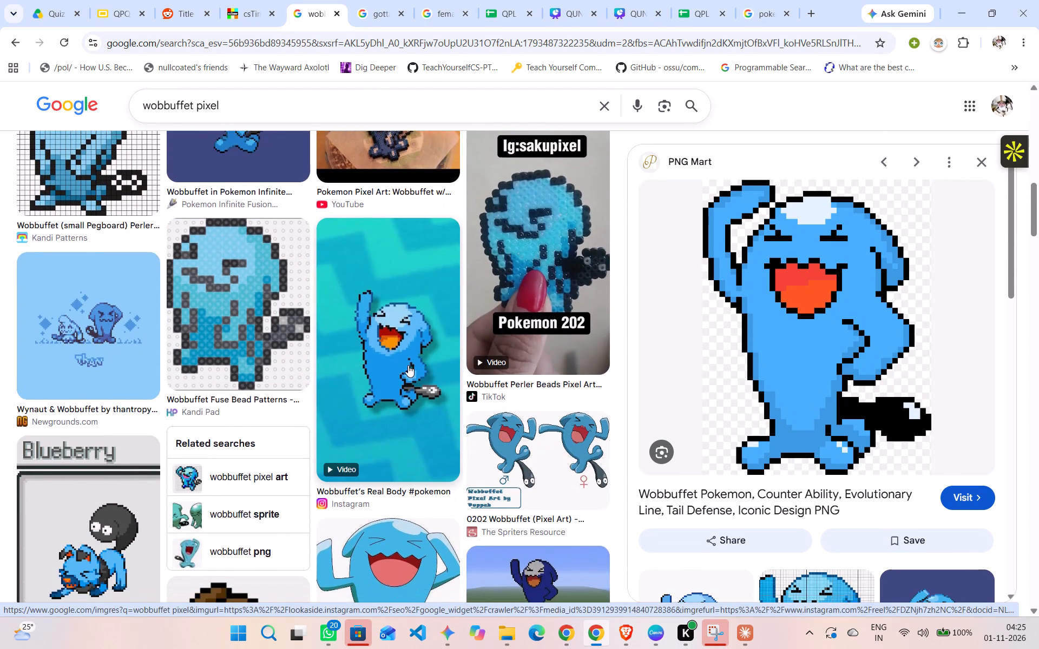
{"action": "scroll", "coordinate": [408, 365], "scroll_direction": "down", "scroll_amount": 3}
{"action": "scroll", "coordinate": [408, 365], "scroll_direction": "up", "scroll_amount": 1}
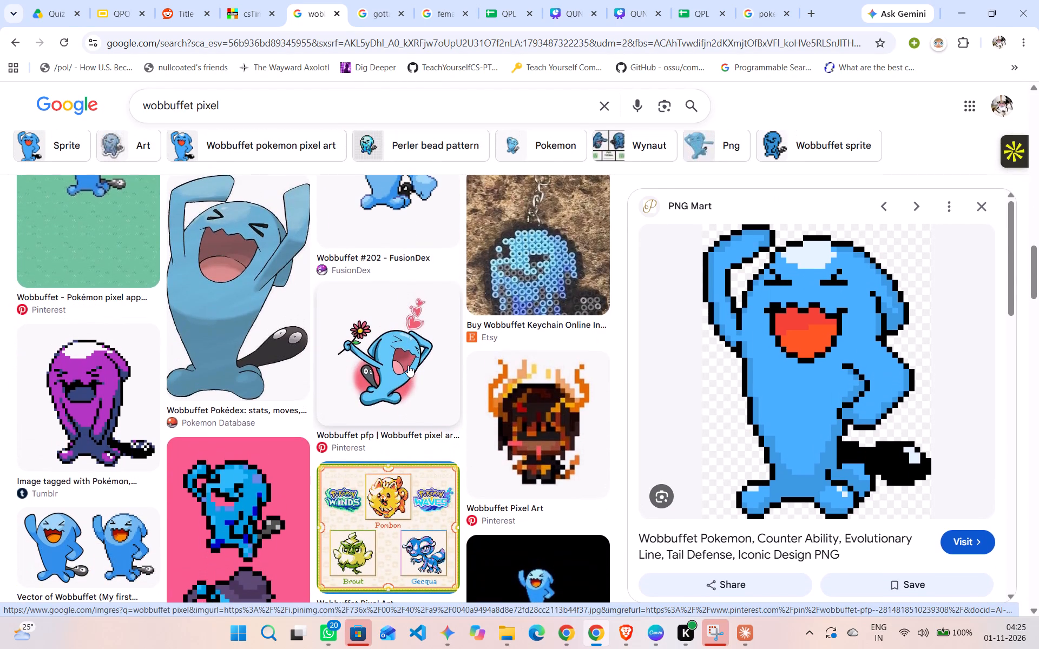
{"action": "scroll", "coordinate": [408, 365], "scroll_direction": "down", "scroll_amount": 1}
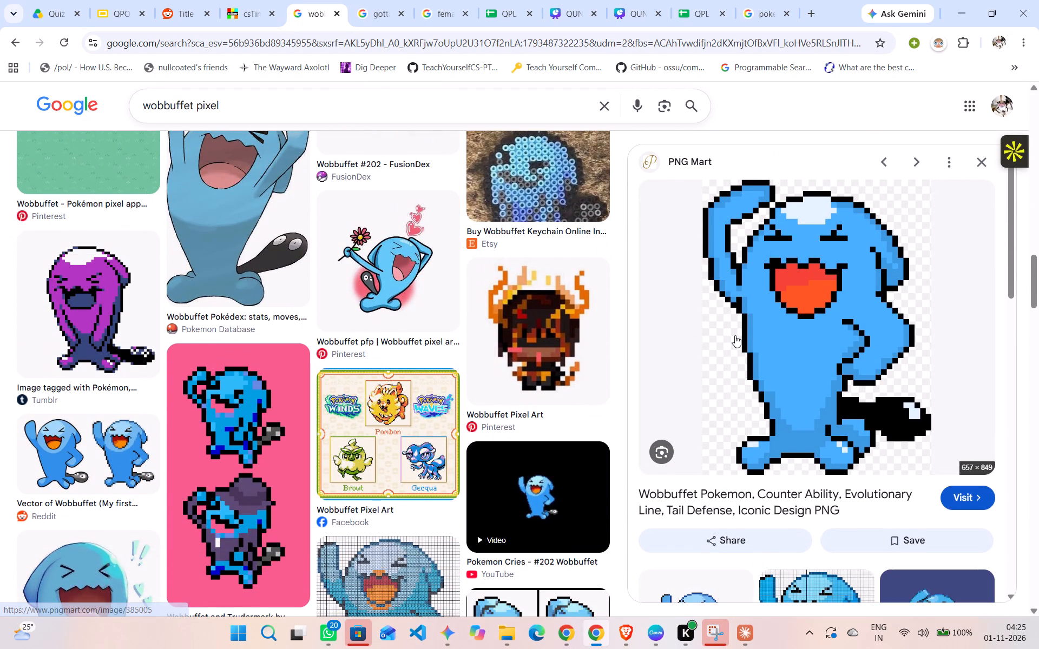
Compare the IGN Wobbuffet sprite with the PNG Mart version and check the related images.
{"action": "scroll", "coordinate": [735, 335], "scroll_direction": "down", "scroll_amount": 2}
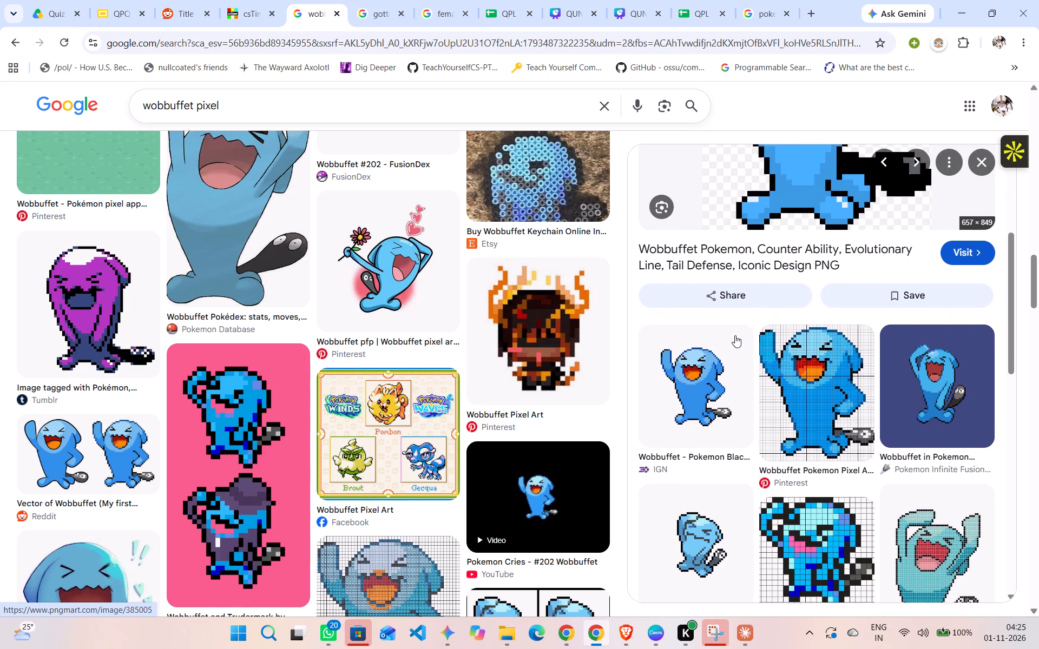
{"action": "left_click", "coordinate": [719, 345]}
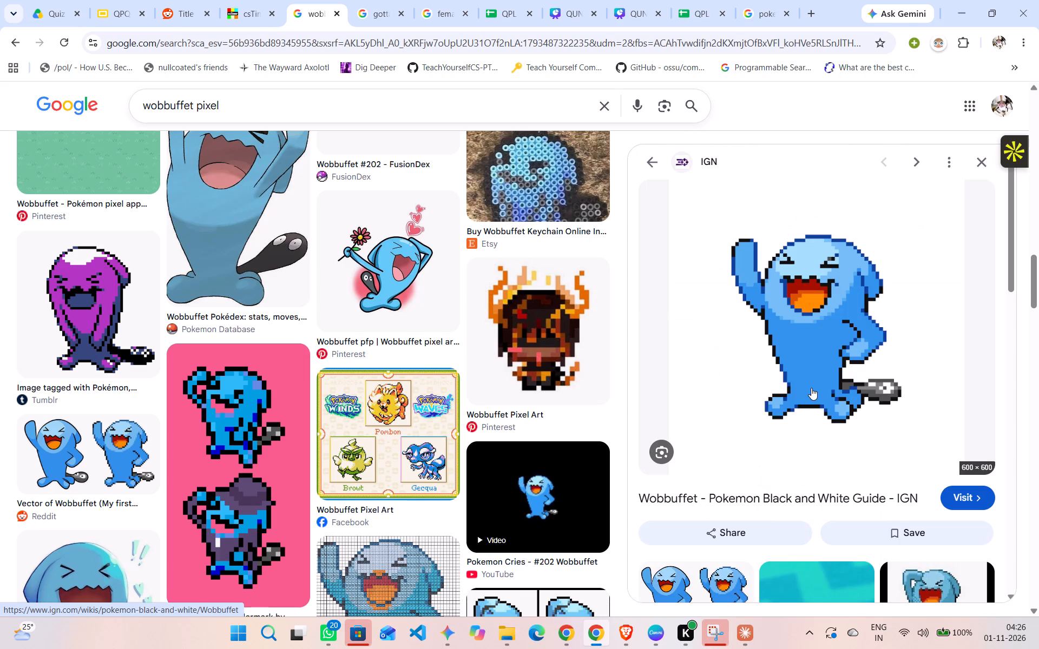
{"action": "scroll", "coordinate": [811, 388], "scroll_direction": "right", "scroll_amount": 3}
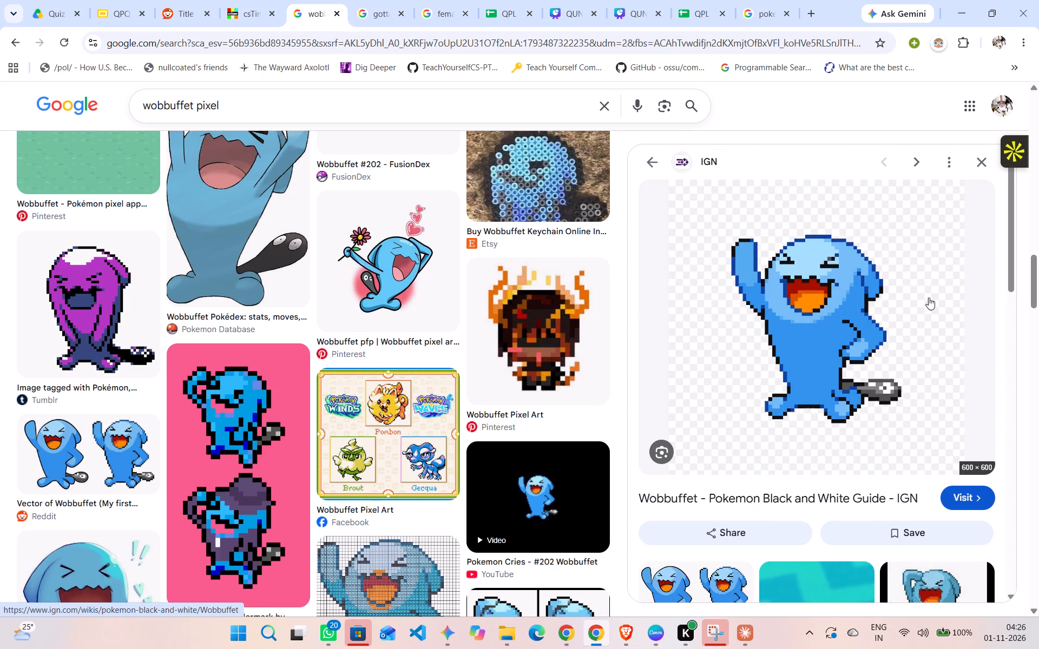
{"action": "left_click", "coordinate": [979, 164]}
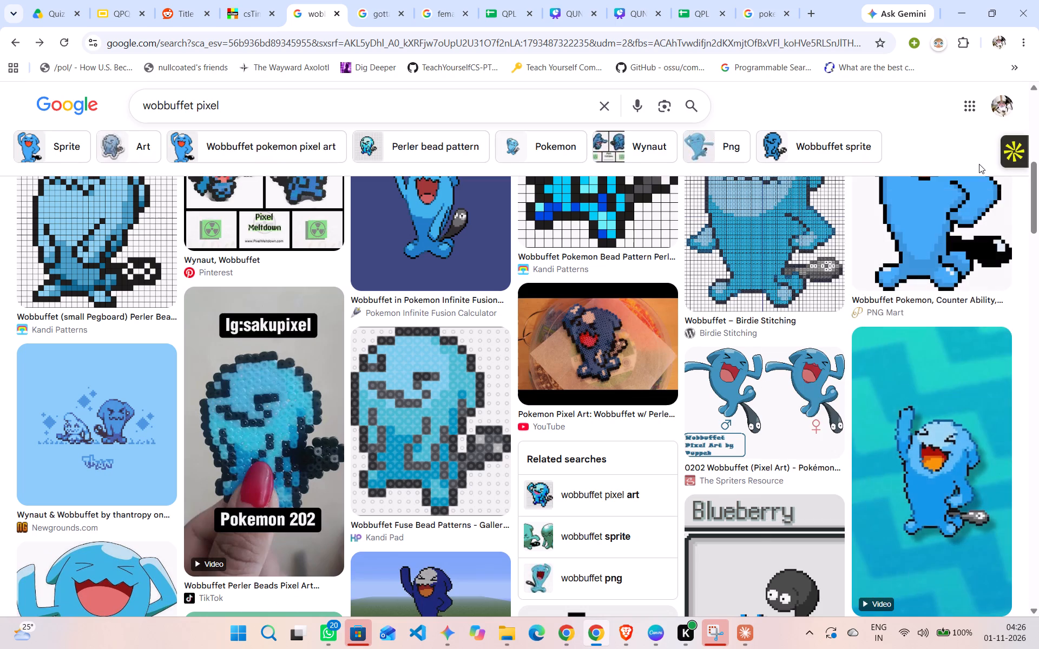
{"action": "left_click", "coordinate": [940, 233]}
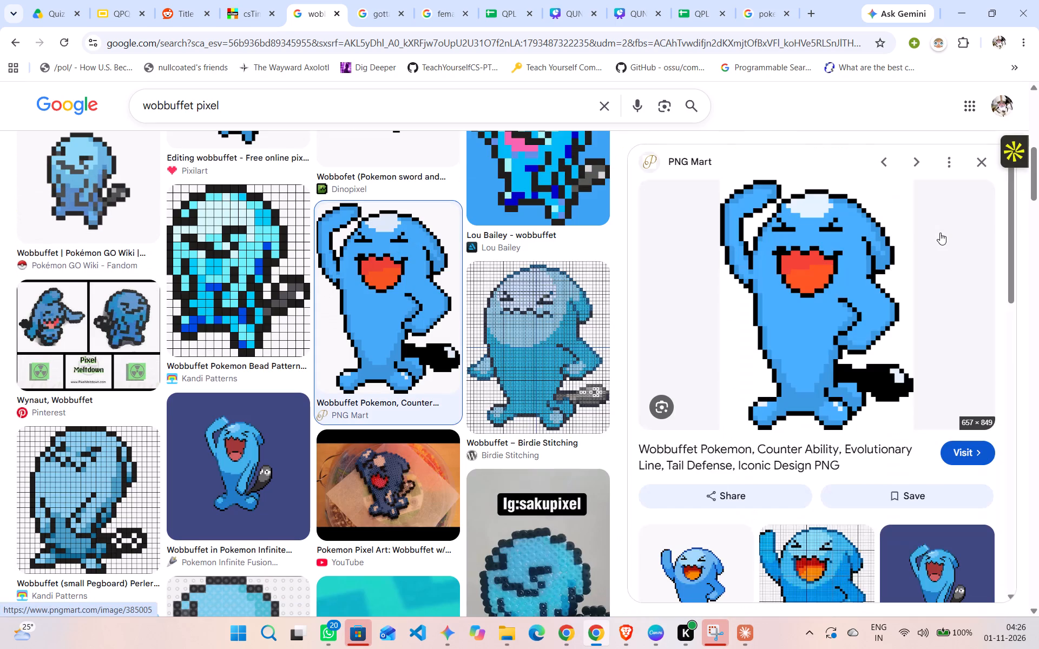
{"action": "scroll", "coordinate": [874, 298], "scroll_direction": "down", "scroll_amount": 2}
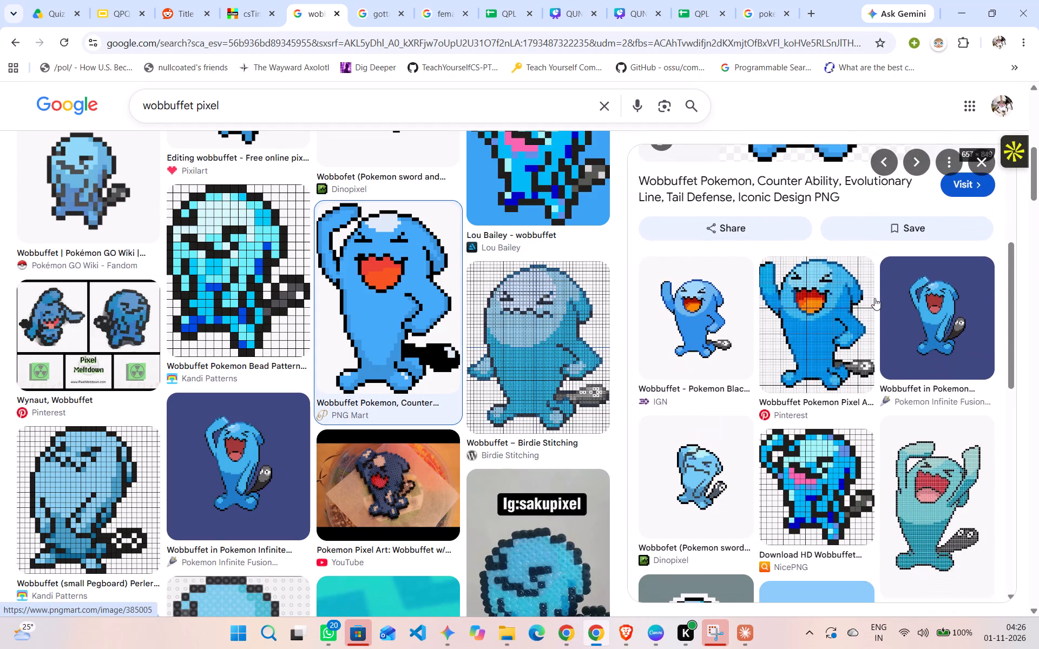
Open the saluting Wobbuffet sprite from Pokemon Infinite Fusion Calculator and copy the image.
{"action": "left_click", "coordinate": [971, 313]}
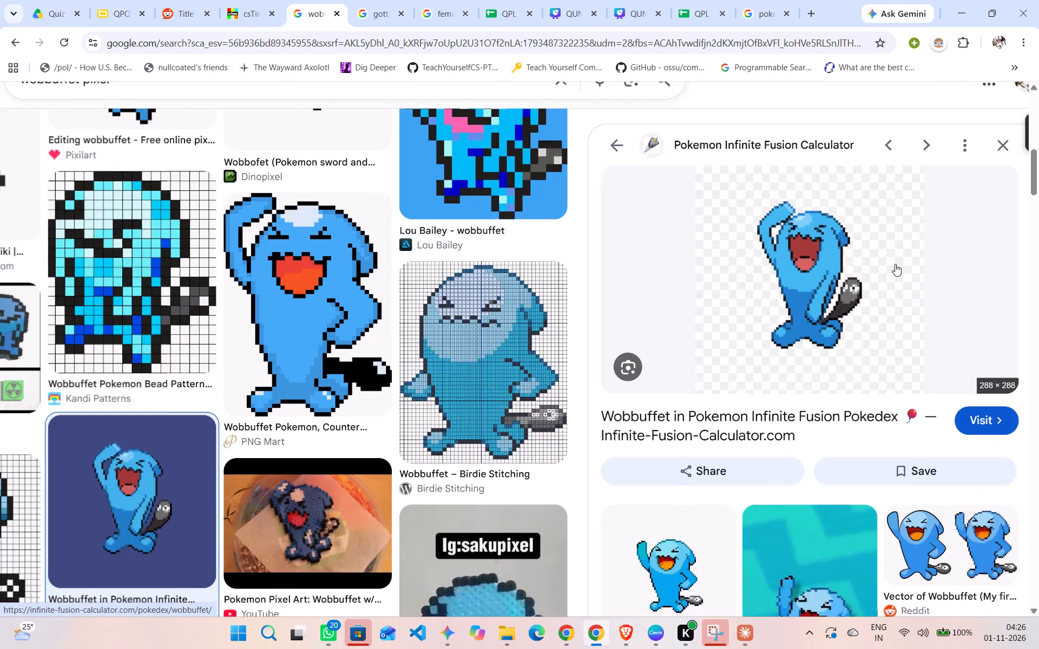
{"action": "left_click", "coordinate": [822, 271]}
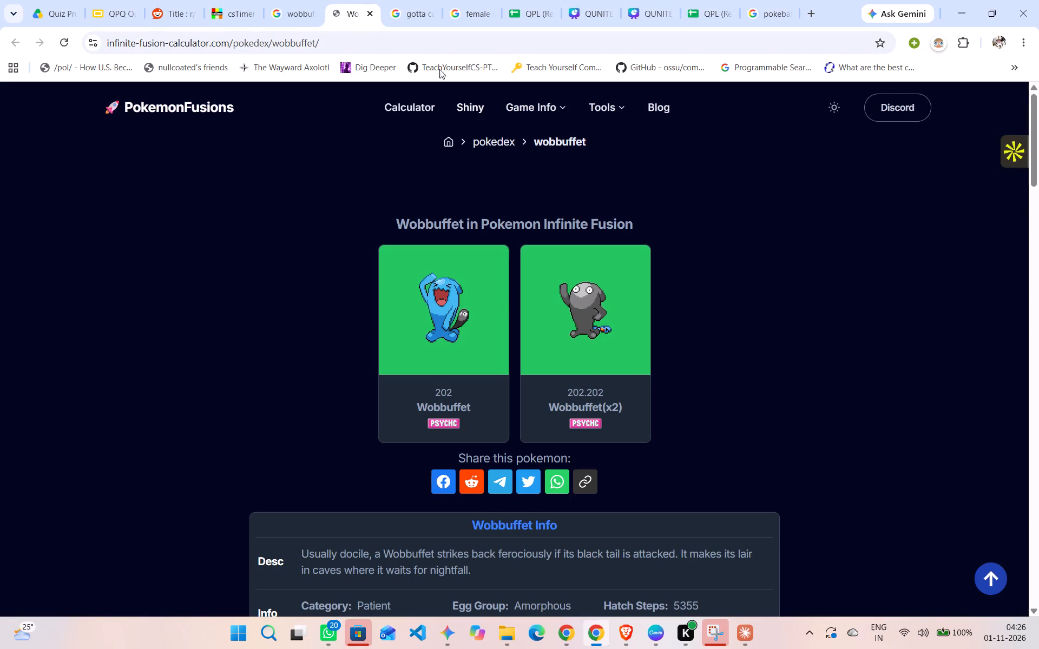
{"action": "left_click", "coordinate": [301, 9]}
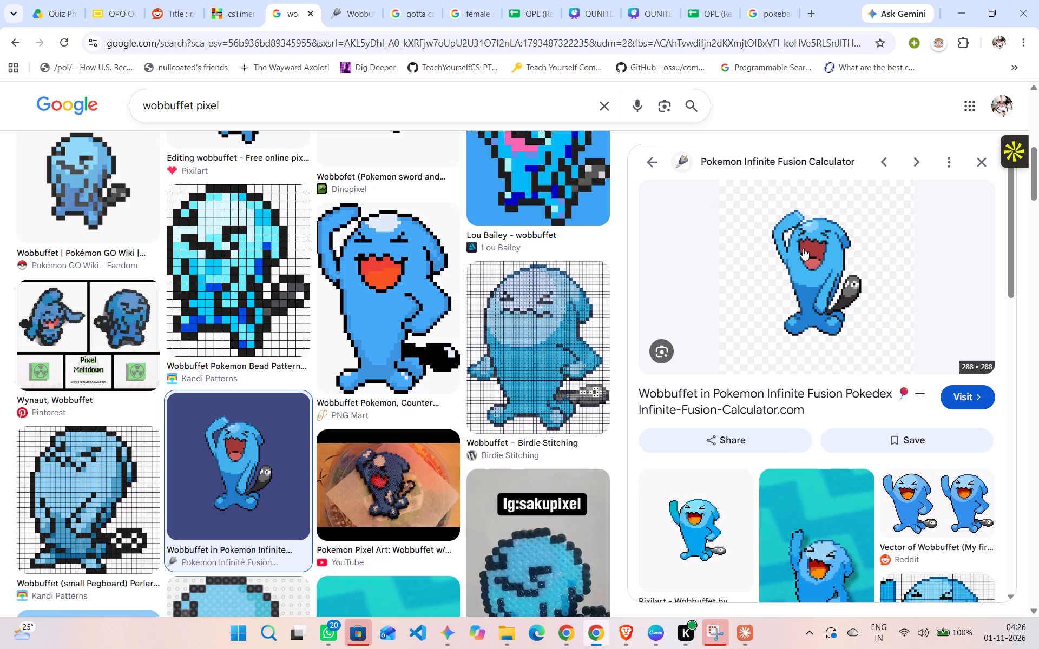
{"action": "right_click", "coordinate": [803, 248]}
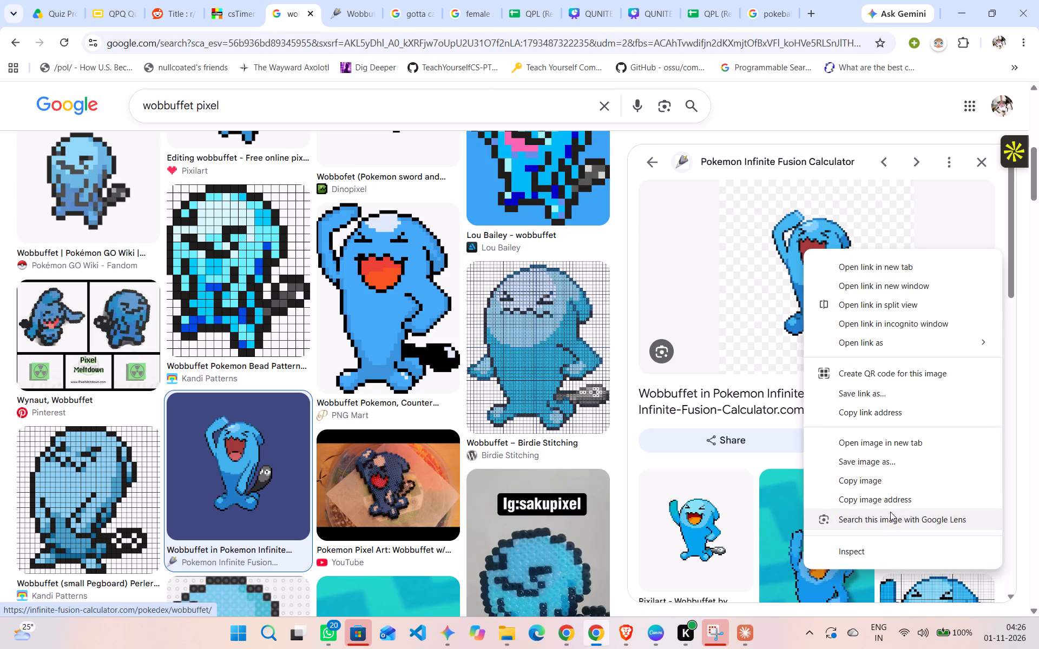
{"action": "left_click", "coordinate": [849, 478]}
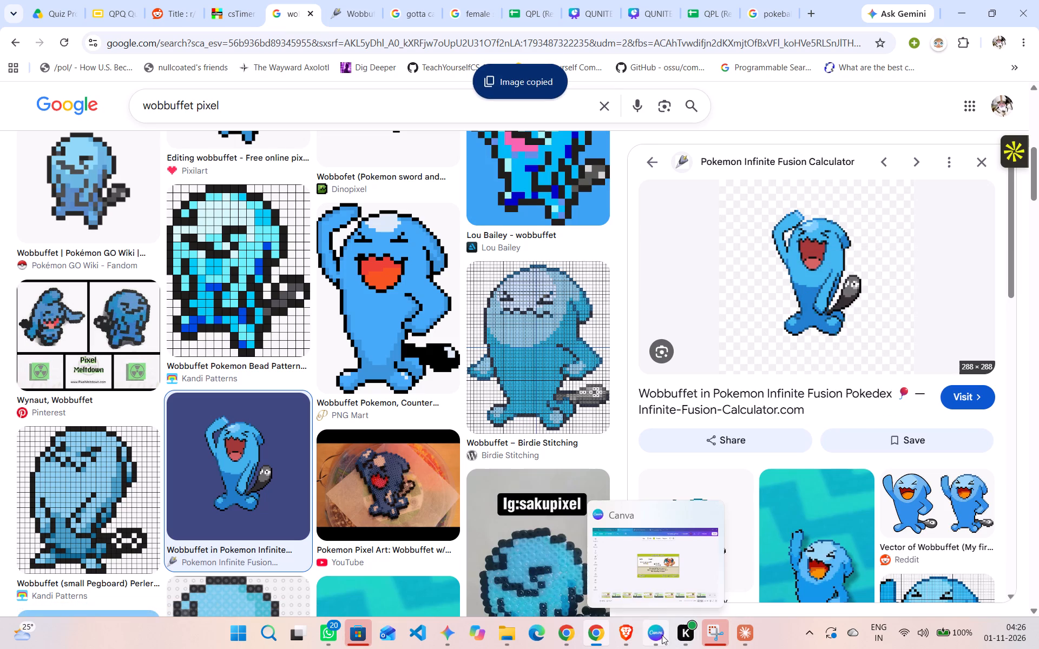
Switch to Canva, add a blank page at the deck's end, and paste the Wobbuffet sprite into its lower right area.
{"action": "left_click", "coordinate": [662, 635]}
{"action": "scroll", "coordinate": [832, 548], "scroll_direction": "left", "scroll_amount": 3}
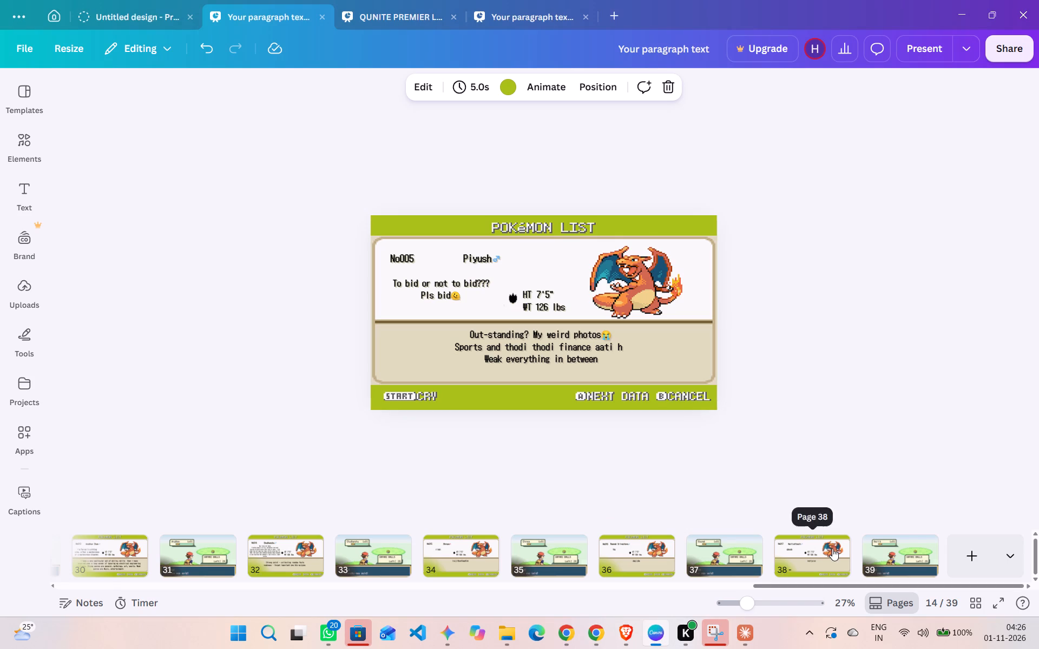
{"action": "left_click", "coordinate": [965, 547]}
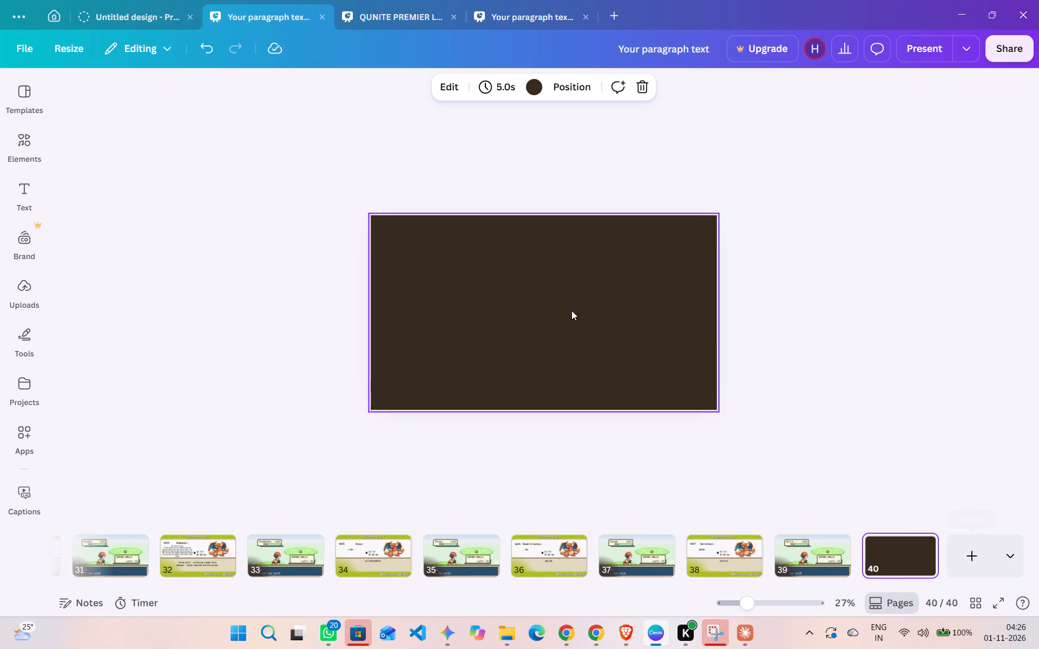
{"action": "key", "text": "ctrl+v"}
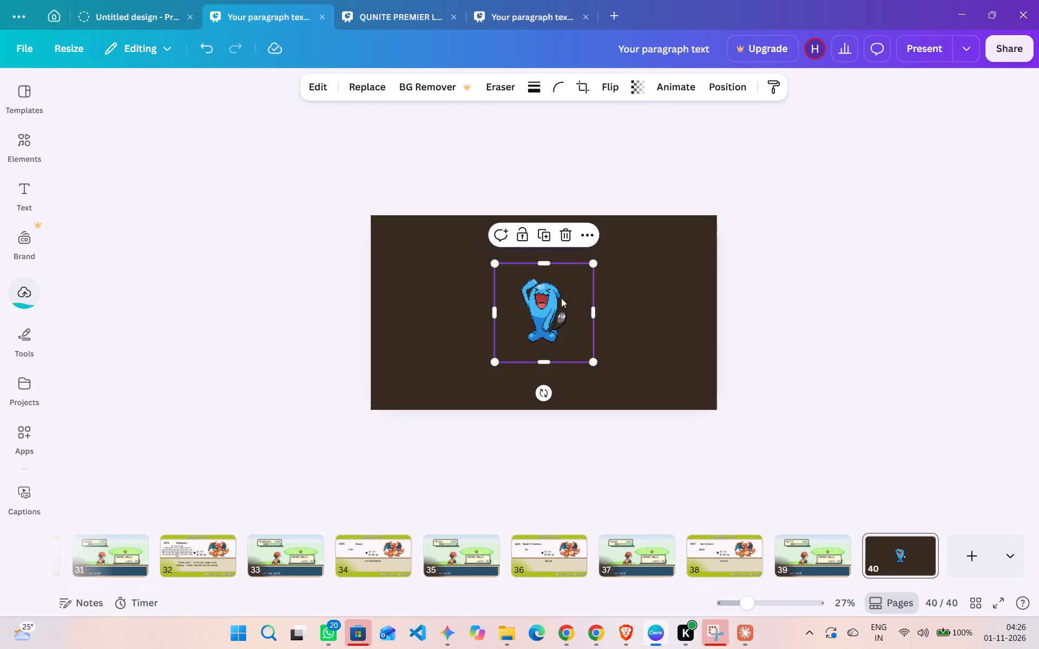
{"action": "left_click_drag", "start_coordinate": [550, 298], "coordinate": [608, 325]}
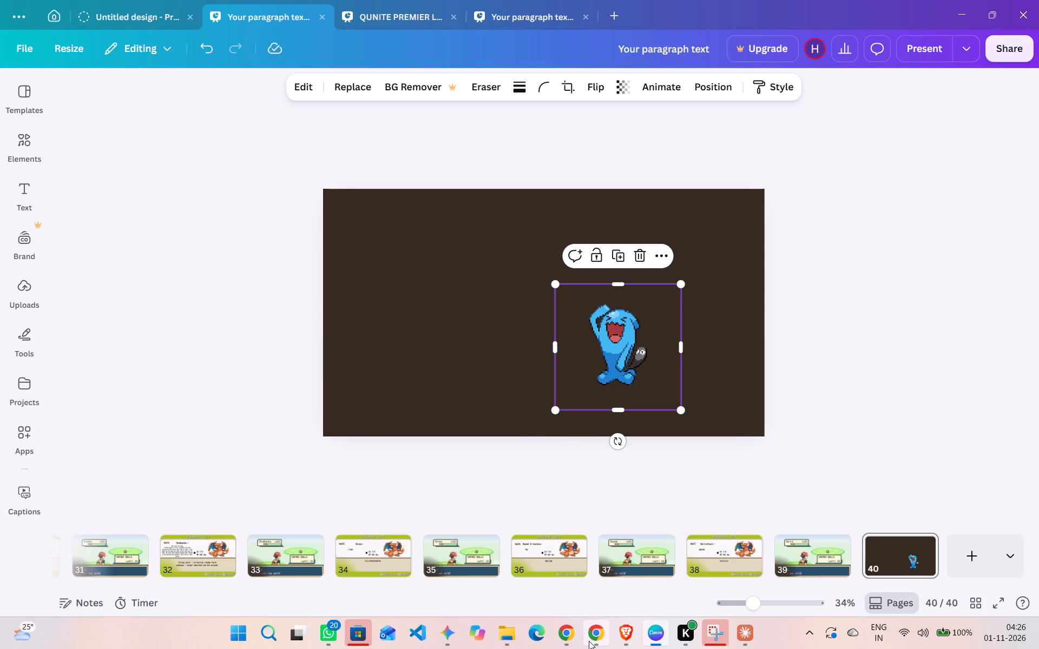
Switch to Chrome, open the IGN Wobbuffet sprite with the raised arm from the PNG Mart result's related images, and copy the image.
{"action": "left_click", "coordinate": [589, 641]}
{"action": "scroll", "coordinate": [583, 453], "scroll_direction": "up", "scroll_amount": 1}
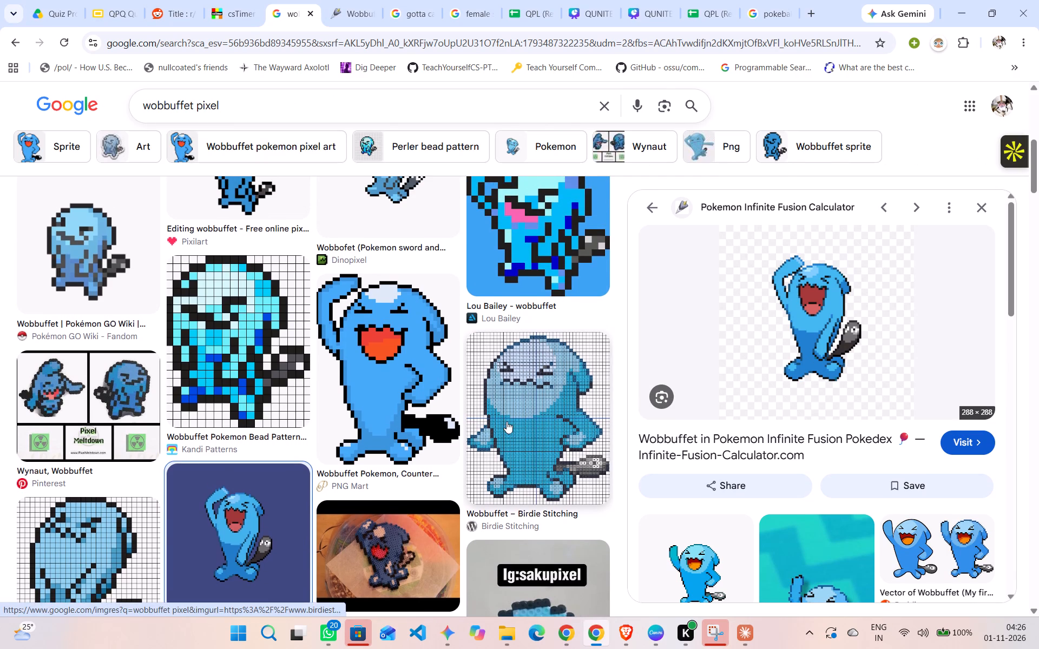
{"action": "scroll", "coordinate": [507, 421], "scroll_direction": "up", "scroll_amount": 1}
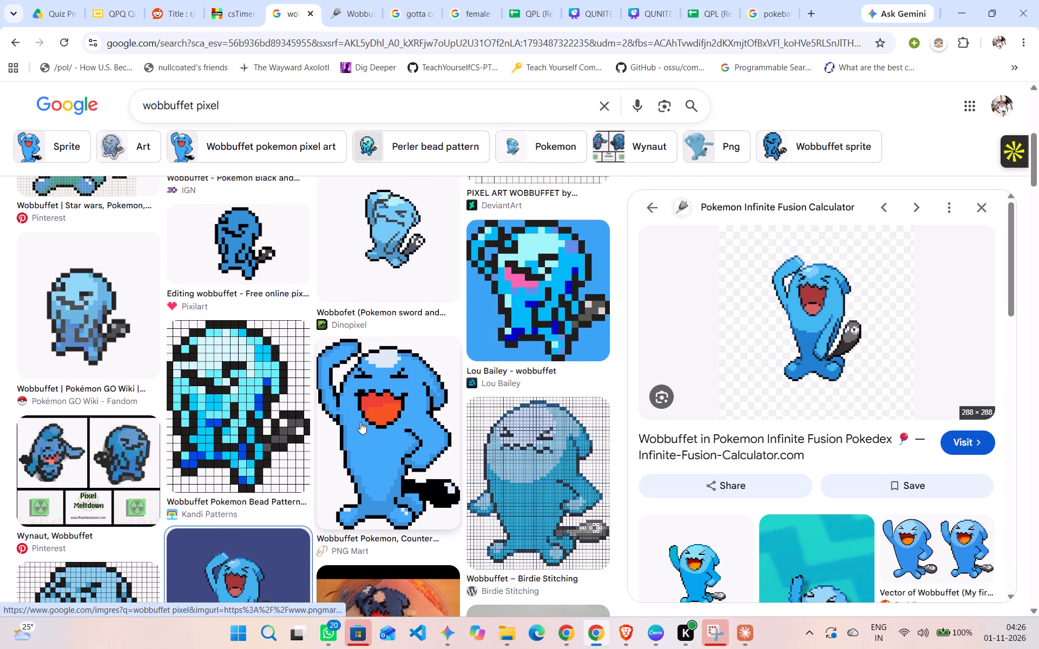
{"action": "scroll", "coordinate": [360, 422], "scroll_direction": "down", "scroll_amount": 1}
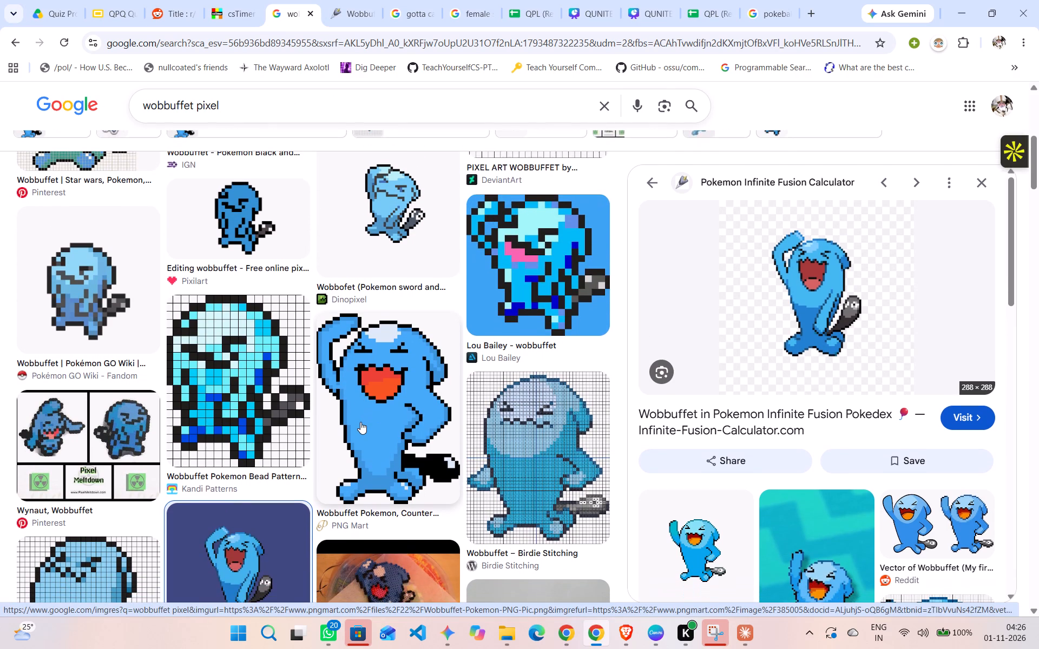
{"action": "scroll", "coordinate": [360, 422], "scroll_direction": "down", "scroll_amount": 1}
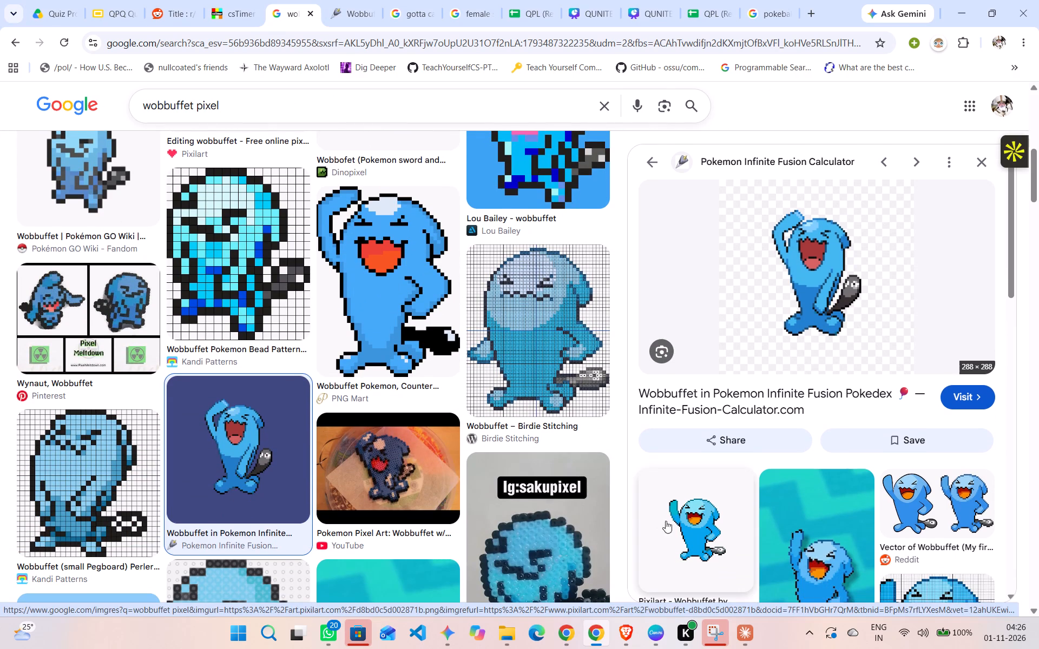
{"action": "left_click", "coordinate": [385, 255]}
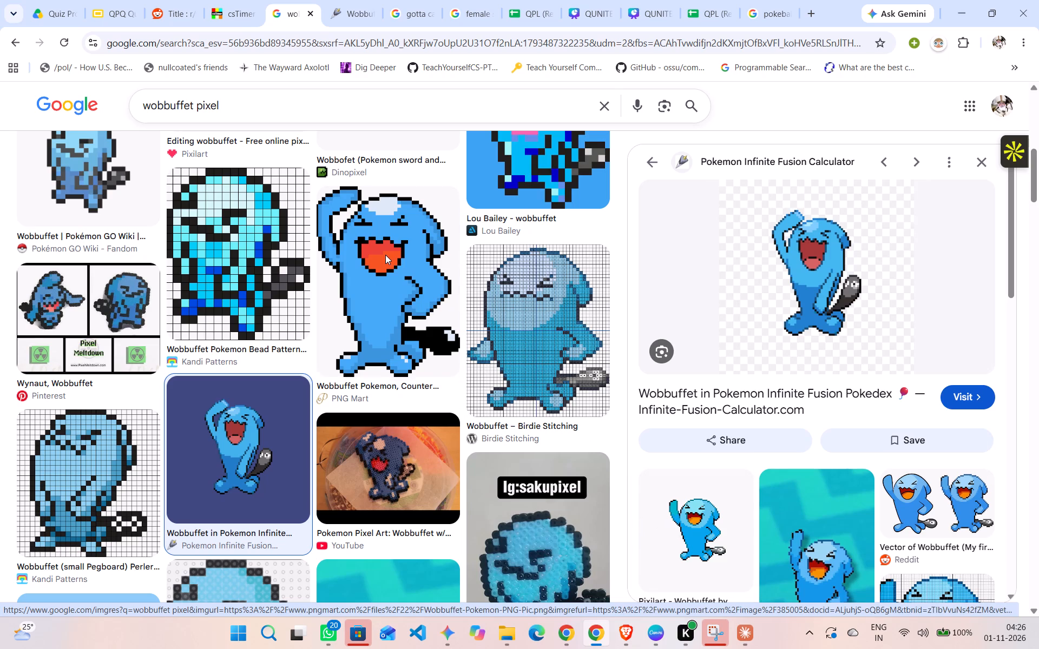
{"action": "scroll", "coordinate": [816, 482], "scroll_direction": "down", "scroll_amount": 2}
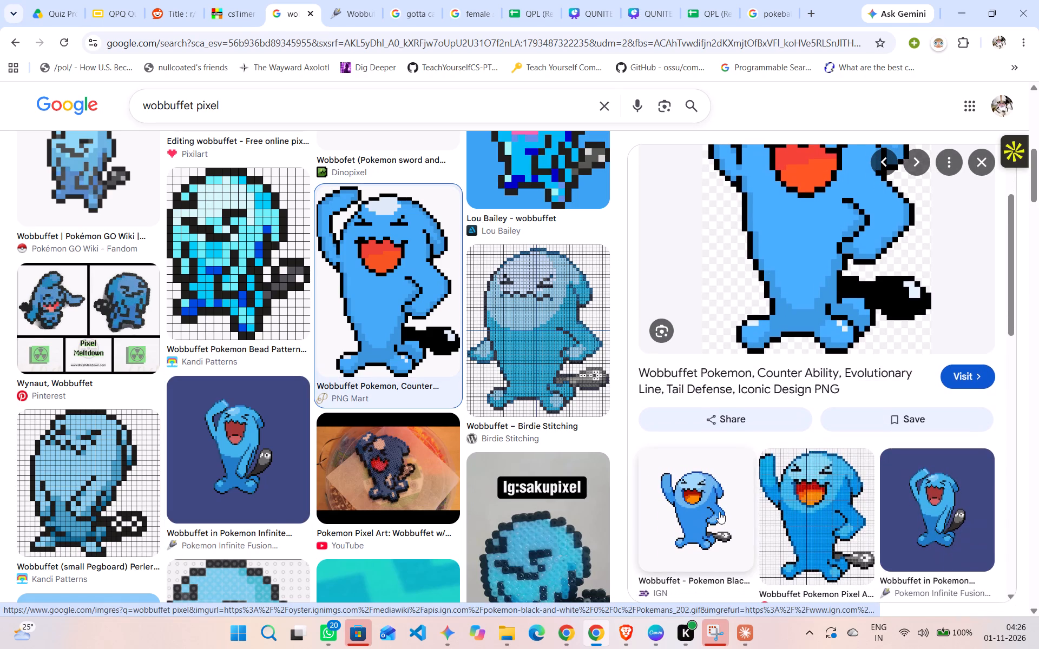
{"action": "left_click", "coordinate": [719, 512]}
{"action": "right_click", "coordinate": [832, 353]}
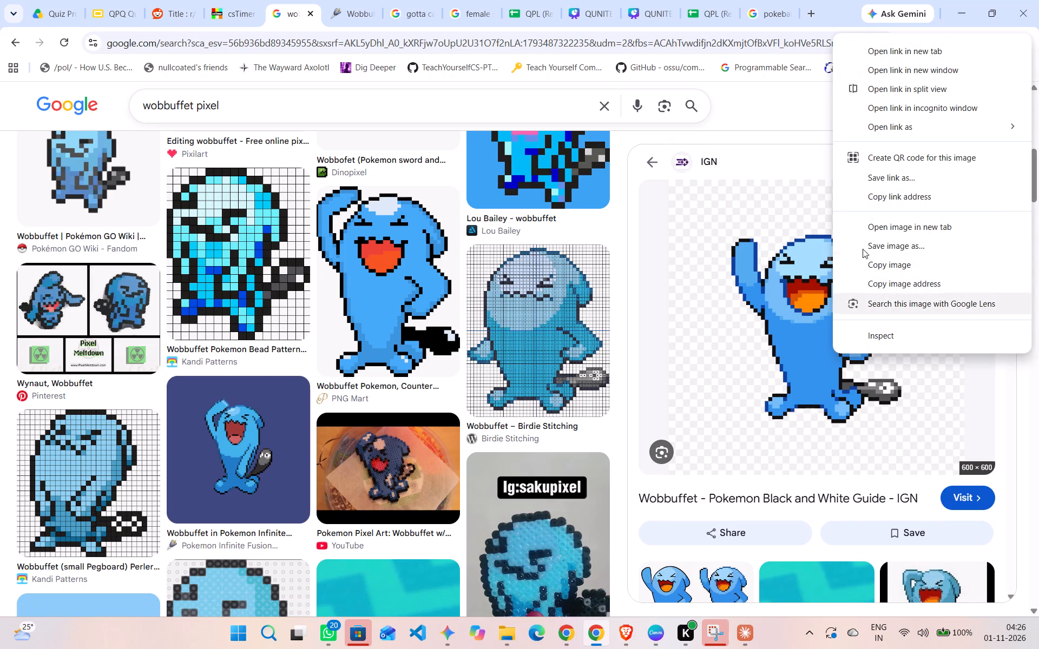
{"action": "left_click", "coordinate": [877, 259]}
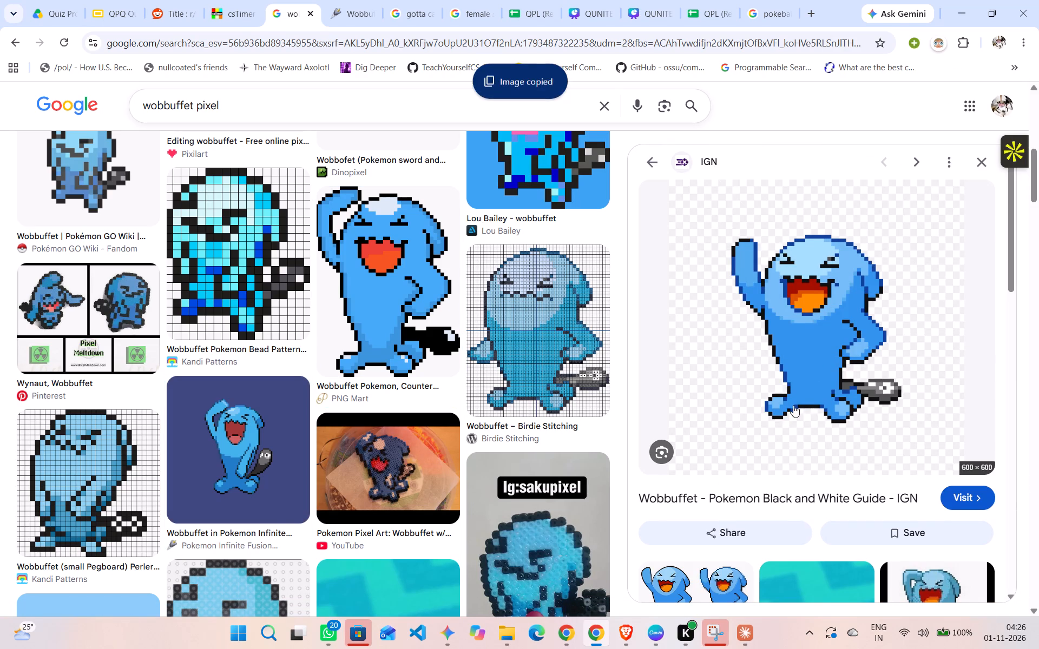
{"action": "scroll", "coordinate": [793, 405], "scroll_direction": "down", "scroll_amount": 1}
Switch to Canva, replace page 40's Wobbuffet with the copied IGN sprite, and shrink it in the right half of the page.
{"action": "left_click", "coordinate": [657, 637]}
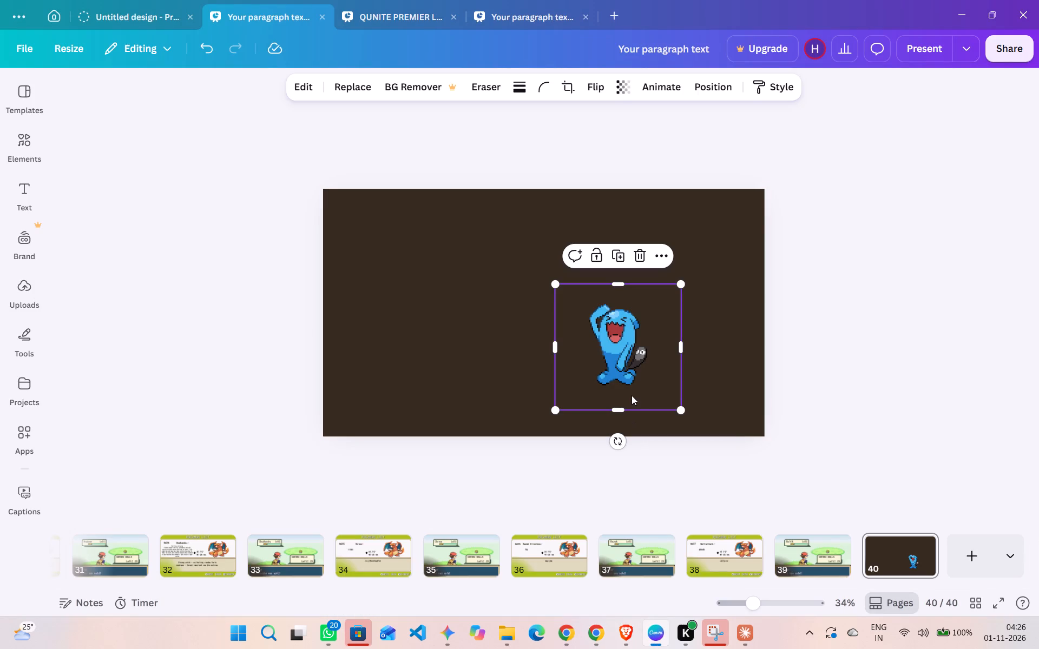
{"action": "key", "text": "Delete"}
{"action": "key", "text": "ctrl+v"}
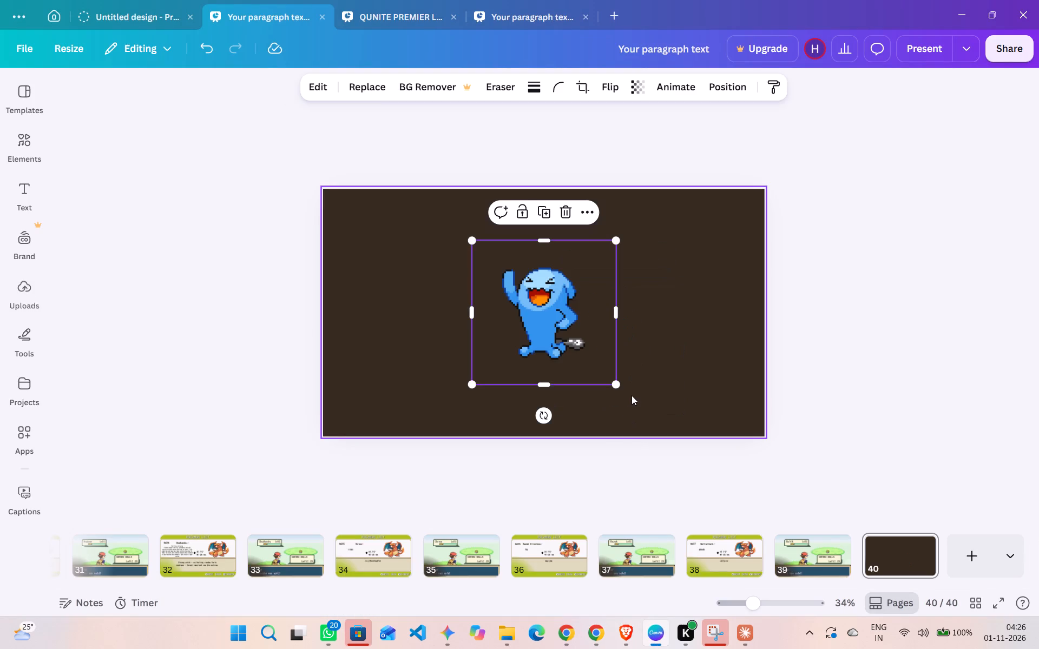
{"action": "left_click_drag", "start_coordinate": [541, 316], "coordinate": [612, 337]}
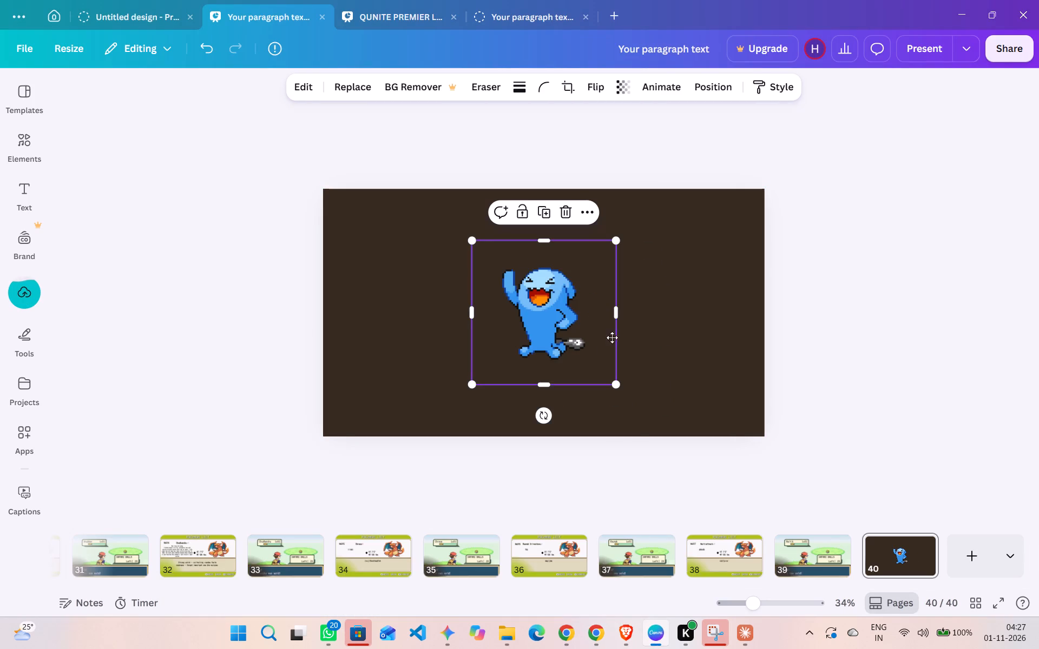
{"action": "left_click_drag", "start_coordinate": [612, 337], "coordinate": [678, 340]}
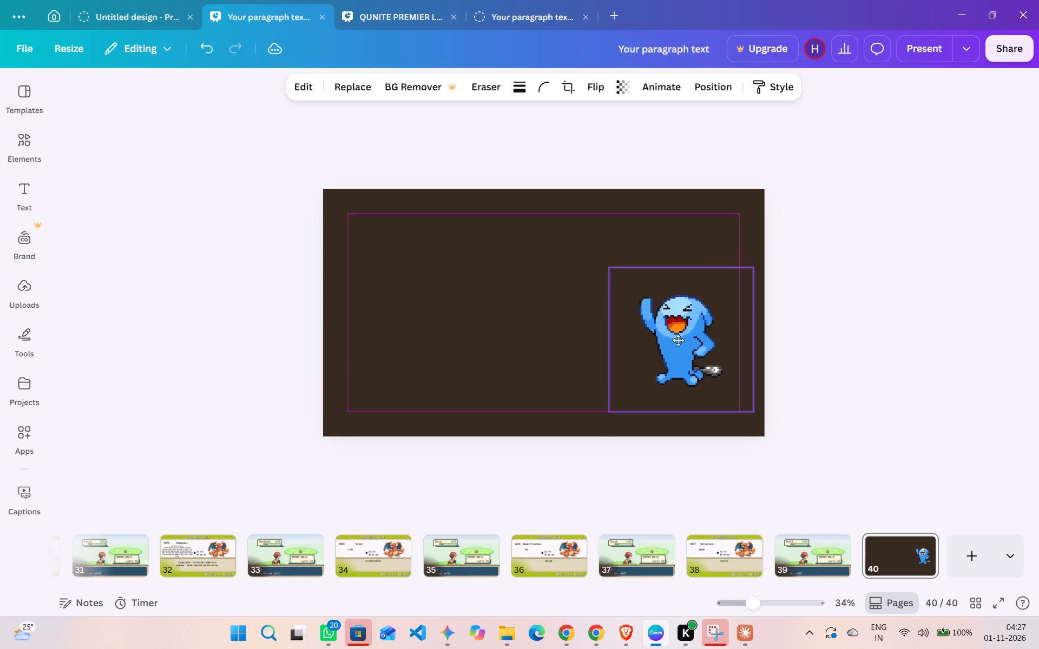
{"action": "left_click_drag", "start_coordinate": [678, 340], "coordinate": [682, 351]}
{"action": "left_click_drag", "start_coordinate": [753, 414], "coordinate": [738, 396]}
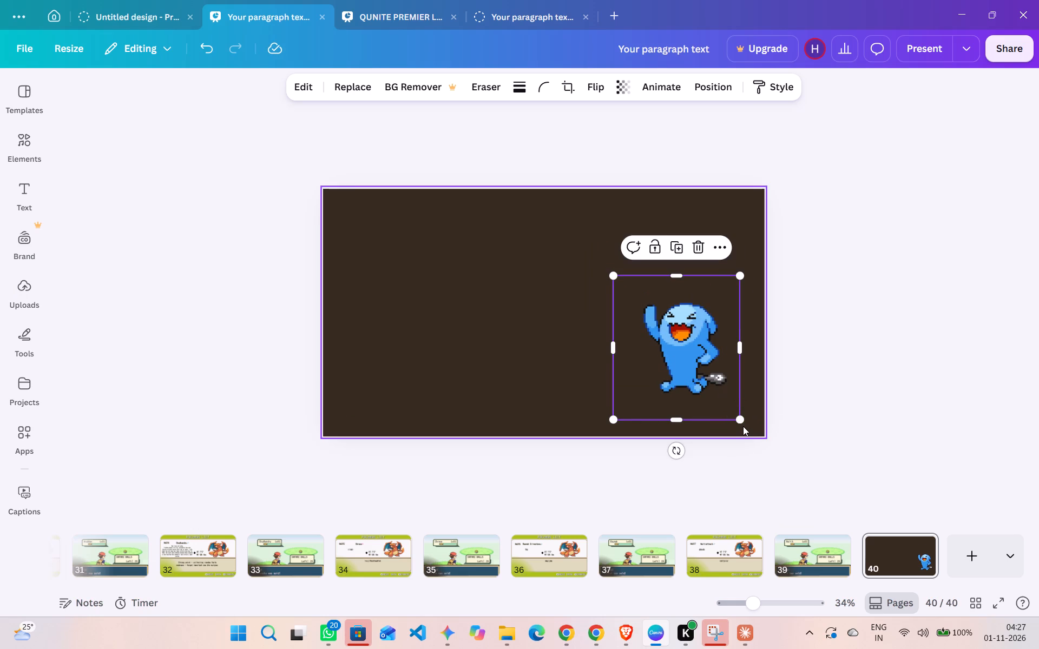
{"action": "left_click_drag", "start_coordinate": [736, 421], "coordinate": [689, 378]}
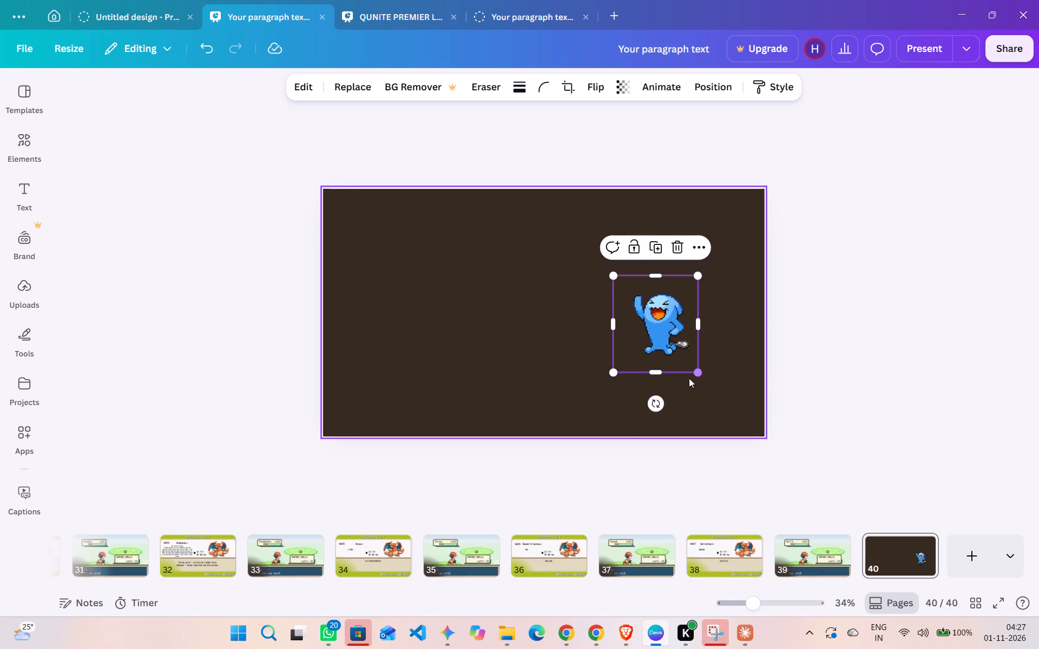
{"action": "left_click", "coordinate": [554, 325]}
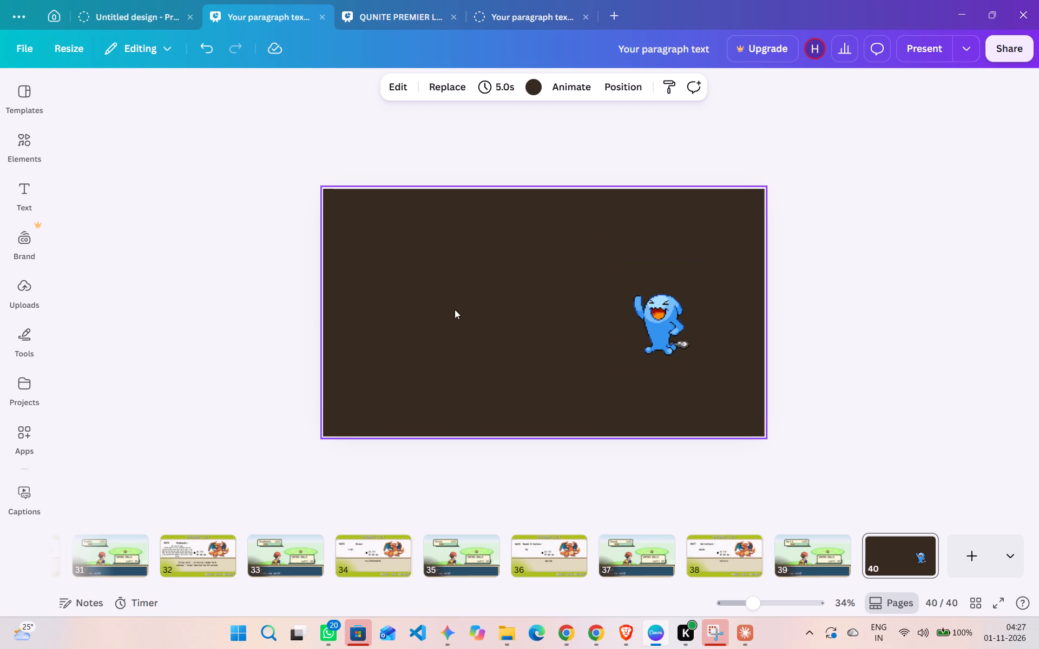
Copy the RULES heading from page 4, paste it onto page 40, and place it beside the Wobbuffet sprite.
{"action": "scroll", "coordinate": [384, 566], "scroll_direction": "right", "scroll_amount": 20}
{"action": "scroll", "coordinate": [384, 566], "scroll_direction": "right", "scroll_amount": 1}
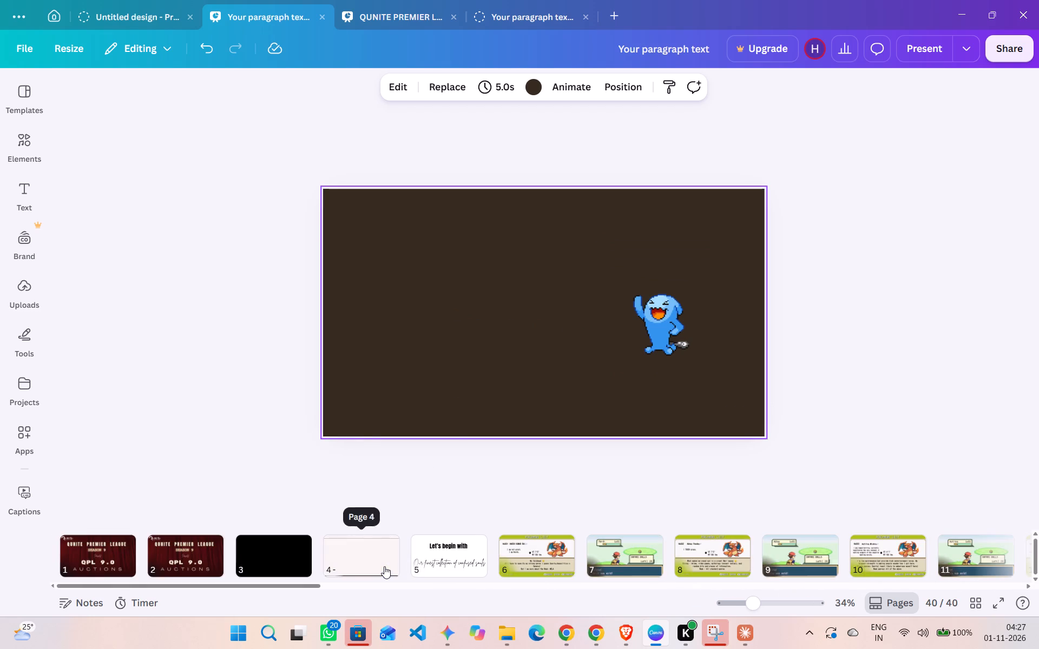
{"action": "left_click", "coordinate": [372, 562]}
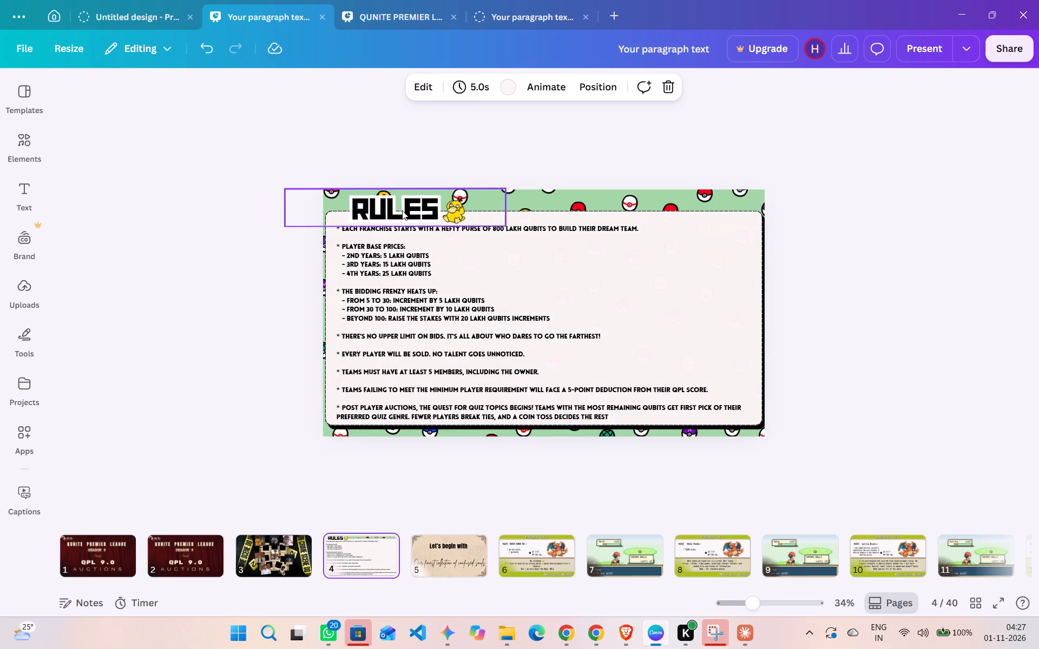
{"action": "left_click", "coordinate": [402, 210]}
{"action": "key", "text": "ctrl+c"}
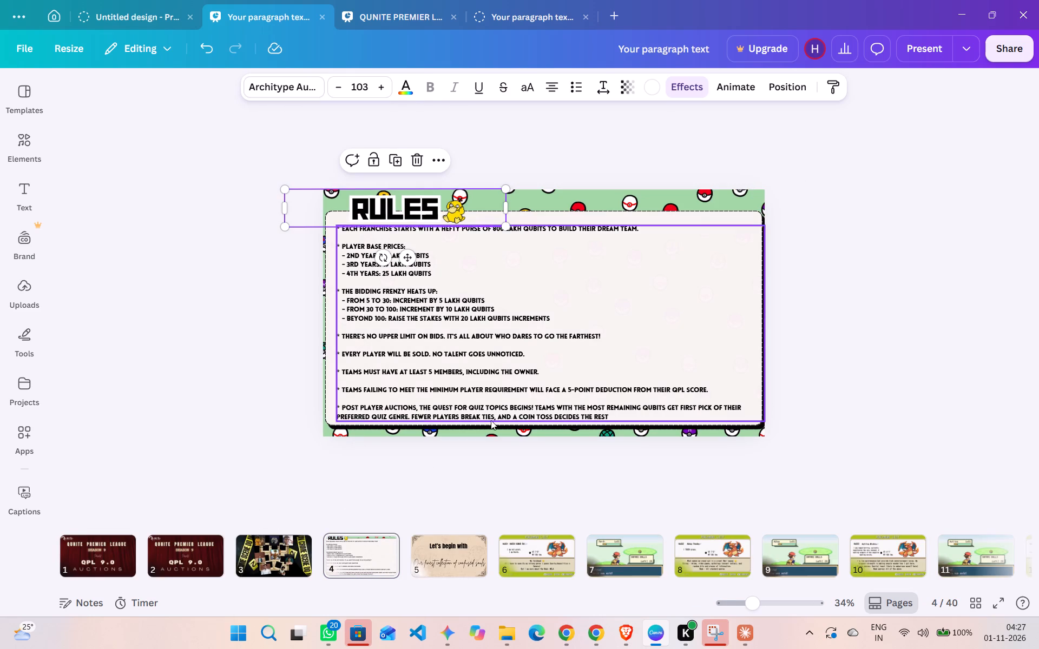
{"action": "scroll", "coordinate": [549, 532], "scroll_direction": "left", "scroll_amount": 13}
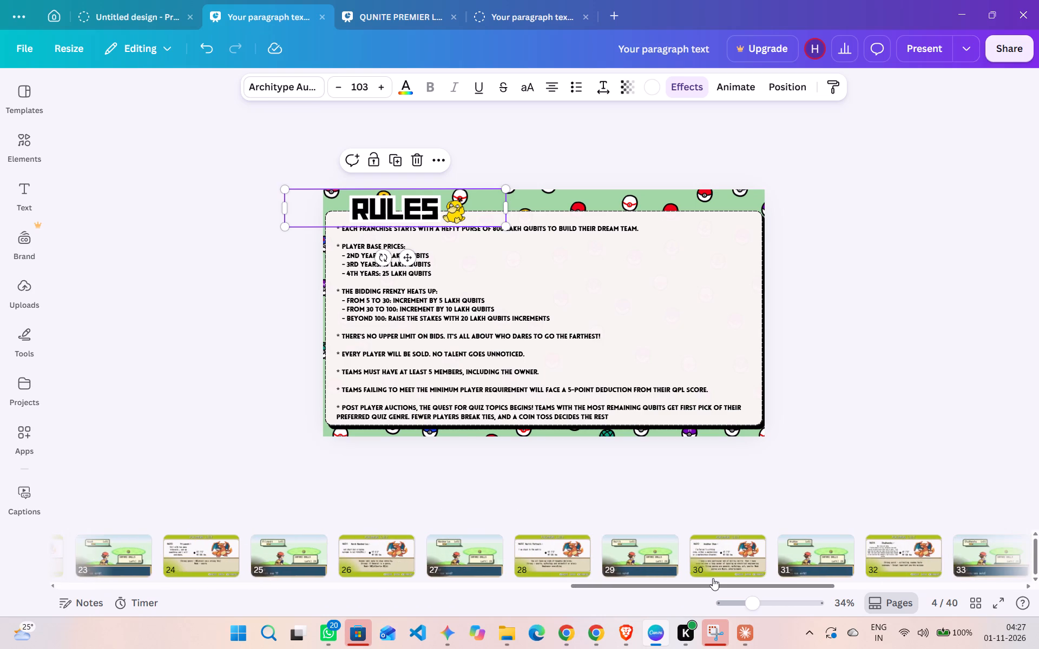
{"action": "scroll", "coordinate": [713, 578], "scroll_direction": "left", "scroll_amount": 11}
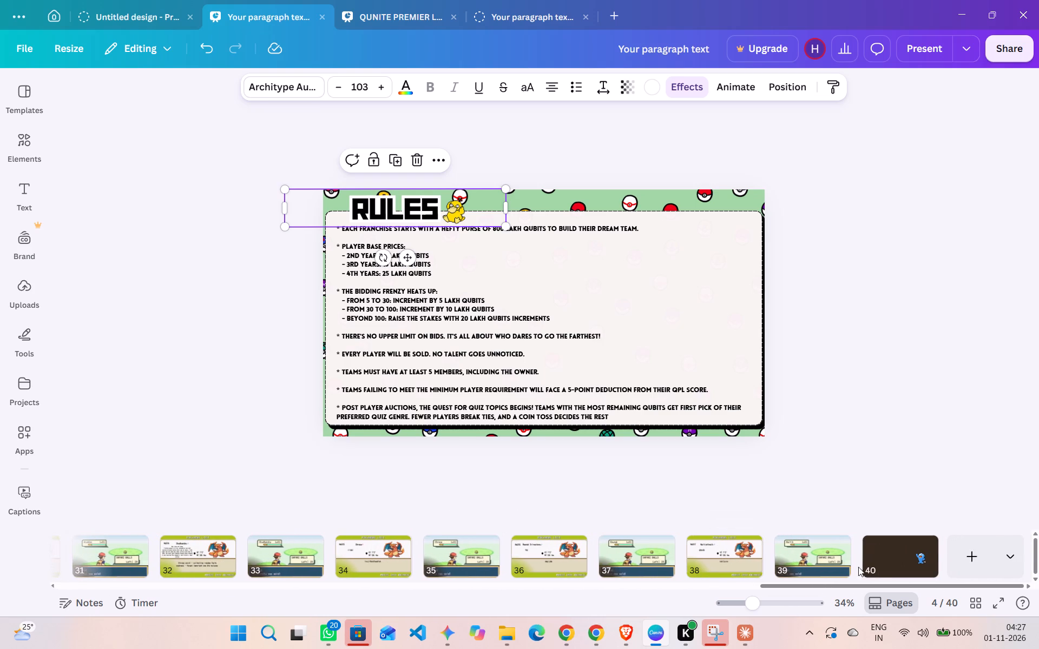
{"action": "left_click", "coordinate": [902, 564]}
{"action": "left_click", "coordinate": [496, 262]}
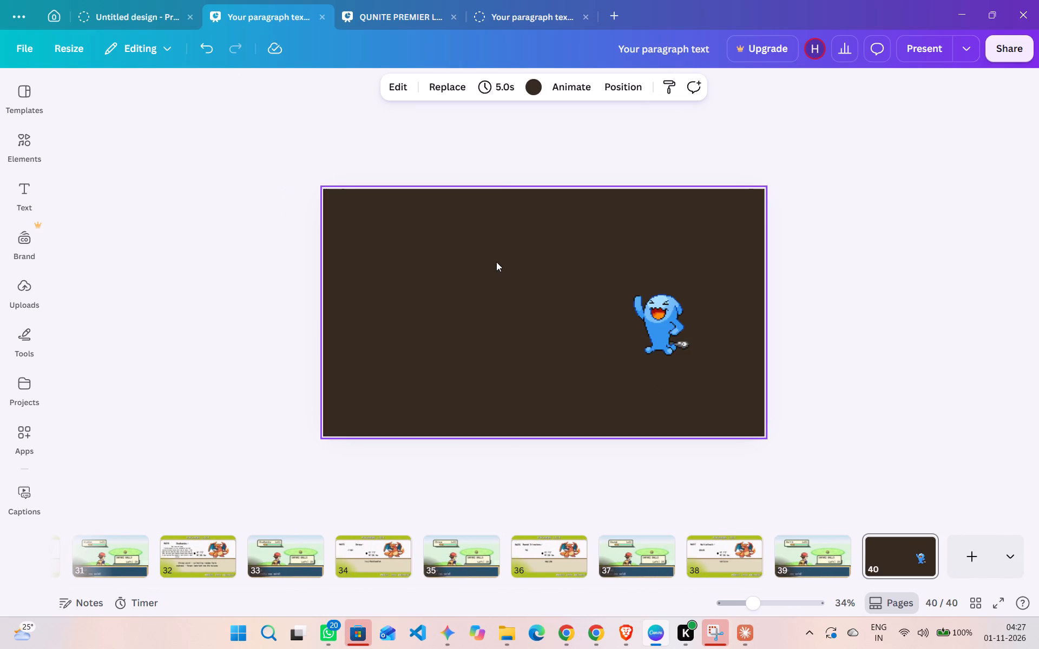
{"action": "key", "text": "ctrl+v"}
{"action": "left_click_drag", "start_coordinate": [402, 233], "coordinate": [422, 448]}
{"action": "left_click_drag", "start_coordinate": [399, 209], "coordinate": [506, 303]}
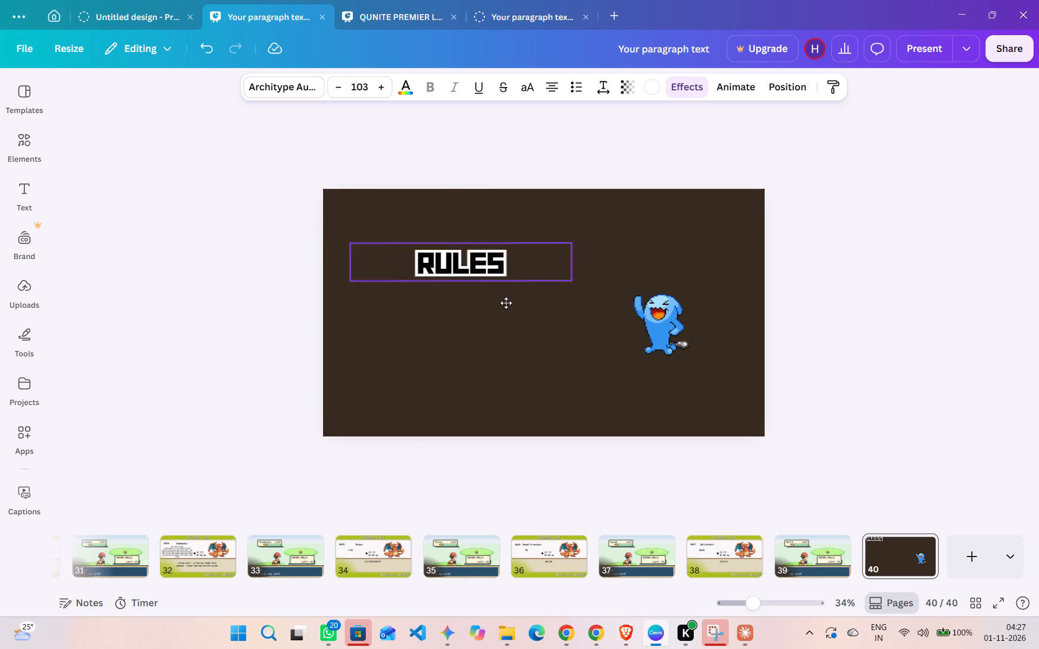
{"action": "left_click_drag", "start_coordinate": [506, 303], "coordinate": [510, 321]}
Replace the pasted heading's text on page 40 with LEGENDS.
{"action": "triple_click", "coordinate": [510, 321]}
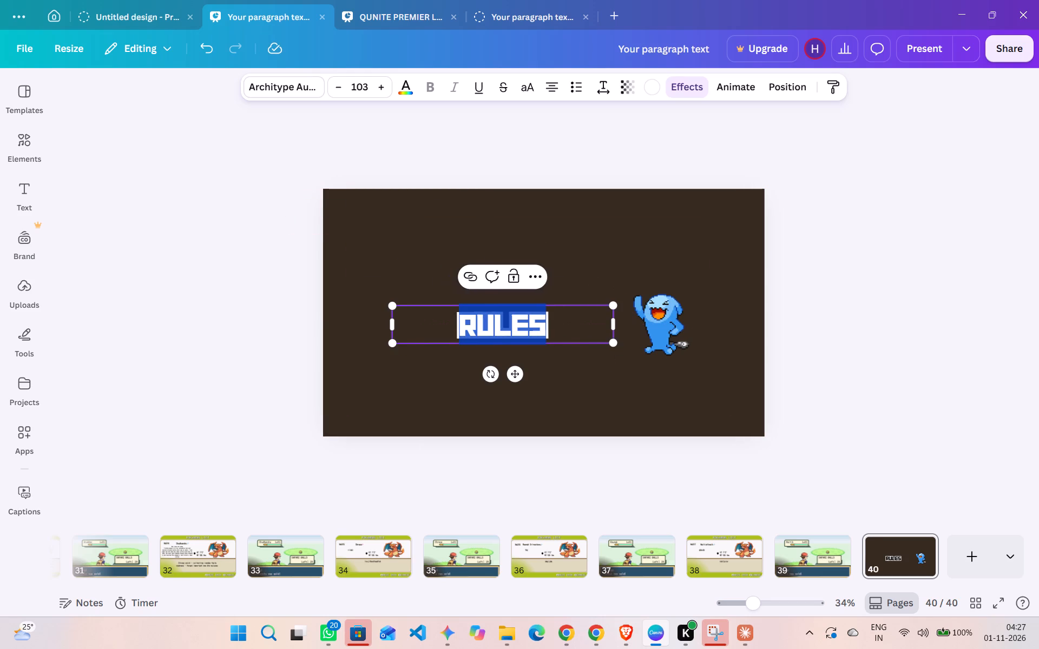
{"action": "type", "text": "LE"}
{"action": "type", "text": "GENFS"}
{"action": "key", "text": "shift+BackSpace"}
{"action": "key", "text": "shift+BackSpace"}
{"action": "type", "text": "DS"}
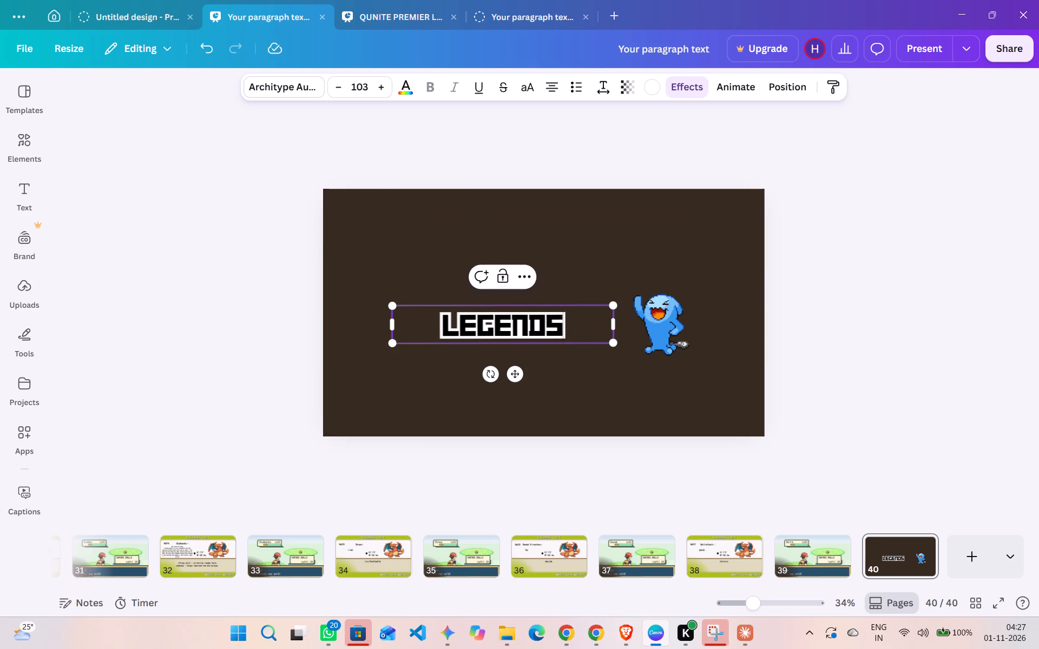
Enlarge the LEGENDS heading to font size 172.
{"action": "left_click_drag", "start_coordinate": [611, 342], "coordinate": [679, 390]}
{"action": "left_click_drag", "start_coordinate": [562, 330], "coordinate": [536, 321]}
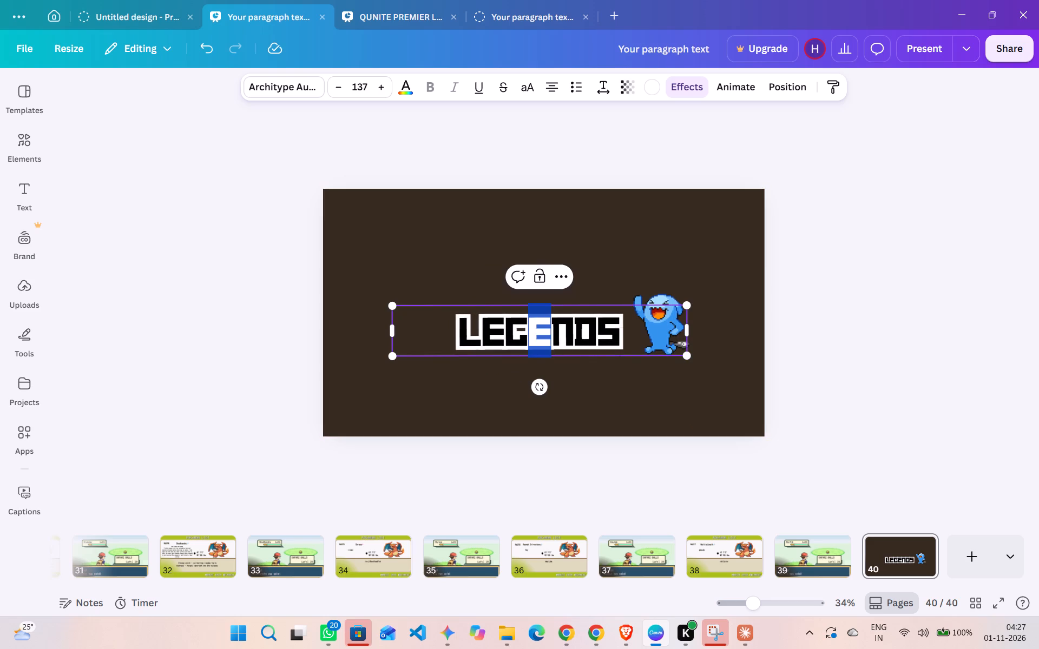
{"action": "left_click_drag", "start_coordinate": [536, 321], "coordinate": [541, 323]}
{"action": "left_click", "coordinate": [251, 332]}
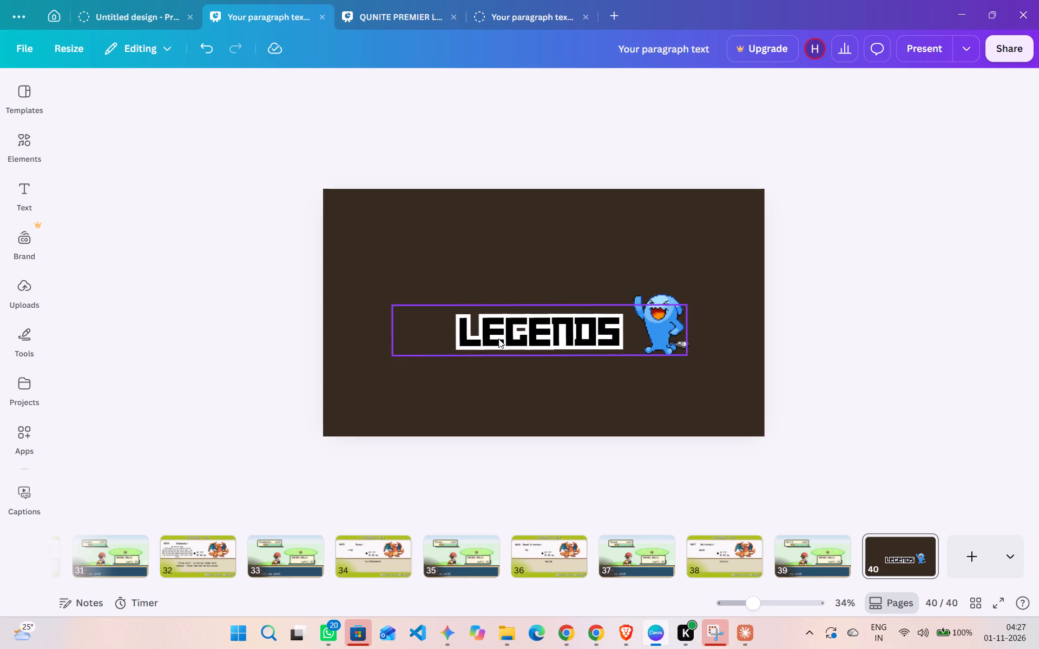
{"action": "left_click_drag", "start_coordinate": [498, 339], "coordinate": [489, 333]}
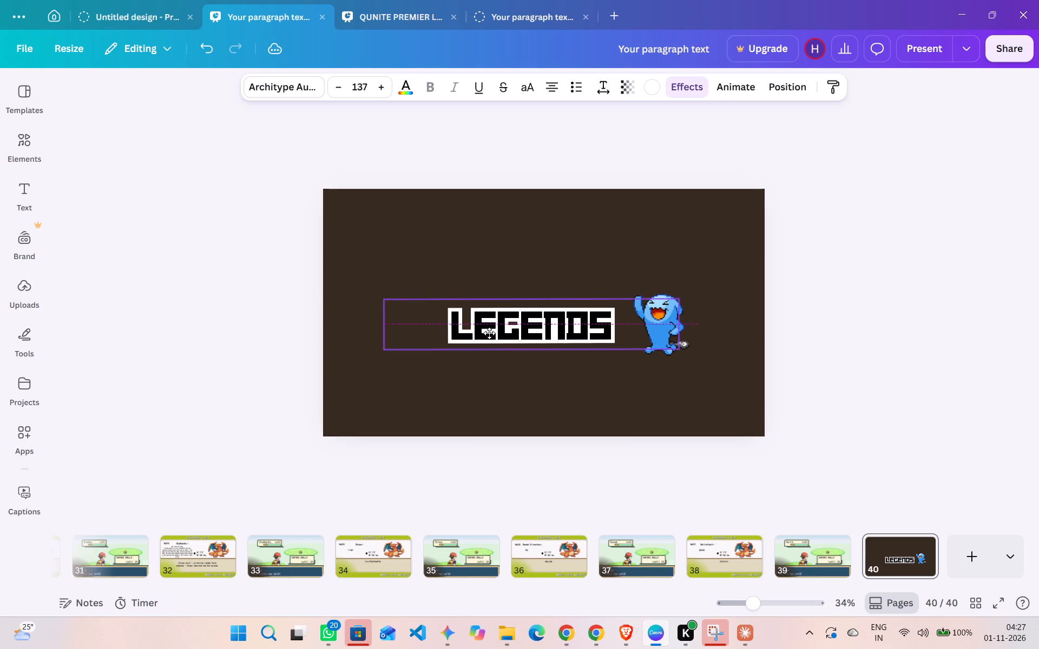
{"action": "left_click_drag", "start_coordinate": [489, 333], "coordinate": [451, 306]}
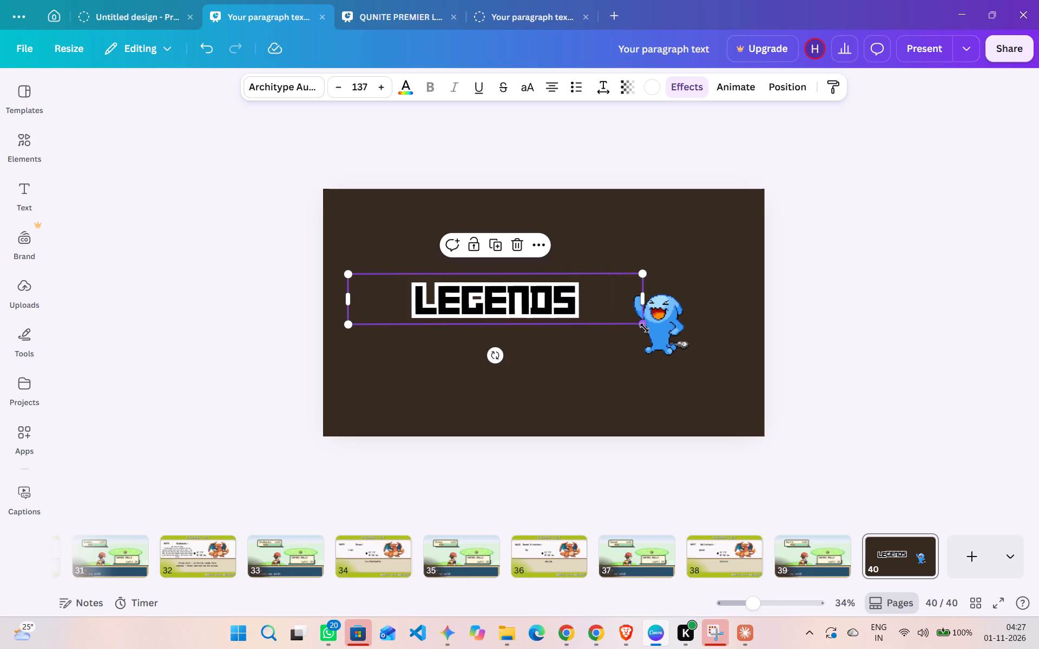
{"action": "left_click_drag", "start_coordinate": [645, 328], "coordinate": [709, 390]}
Position the LEGENDS heading at the page's vertical centre, with its final letter against Wobbuffet's raised arm.
{"action": "left_click_drag", "start_coordinate": [569, 312], "coordinate": [565, 343]}
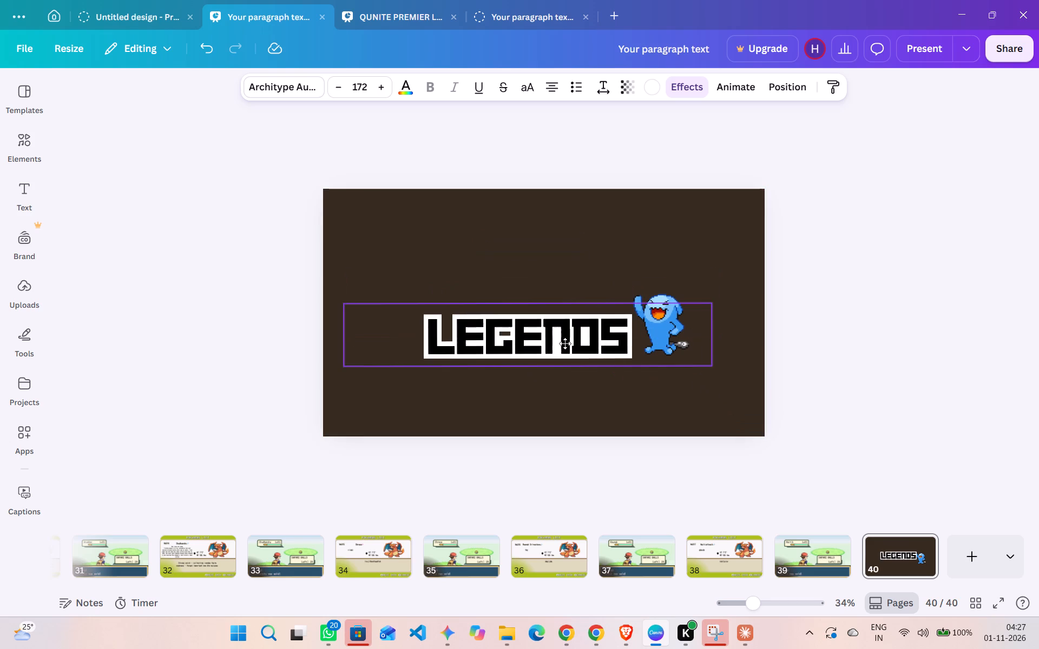
{"action": "left_click_drag", "start_coordinate": [565, 343], "coordinate": [567, 329]}
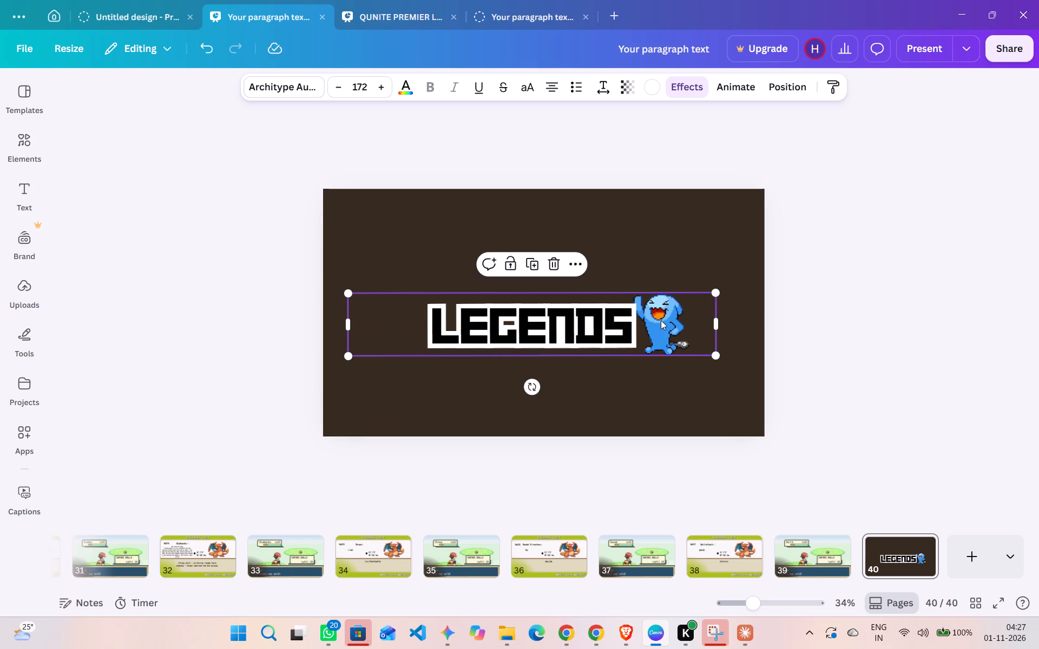
{"action": "left_click_drag", "start_coordinate": [661, 320], "coordinate": [655, 314]}
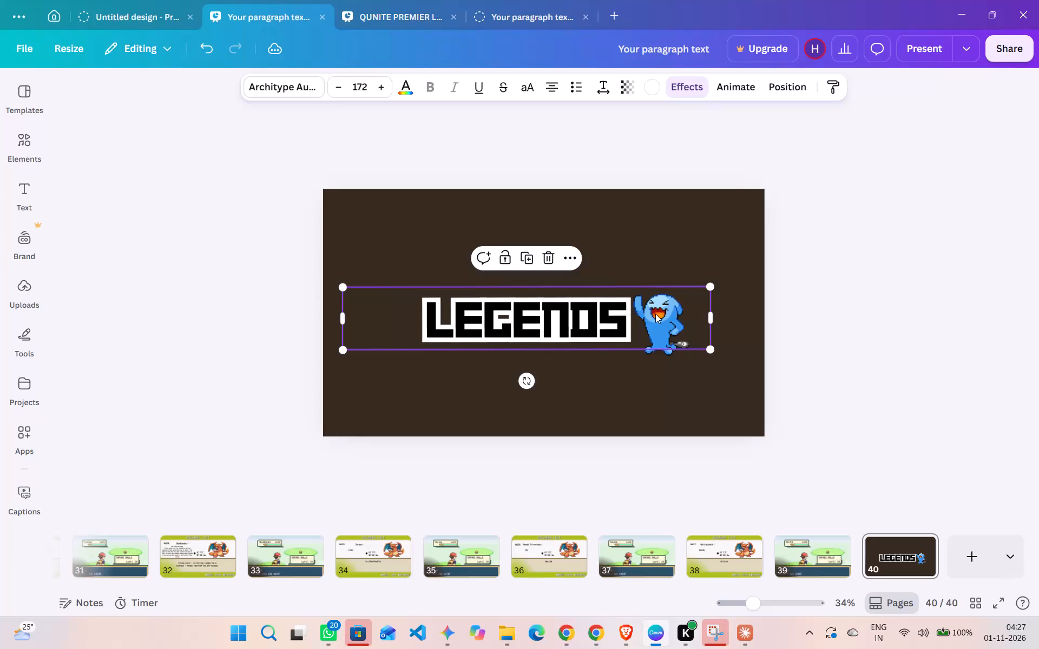
{"action": "left_click", "coordinate": [1021, 340]}
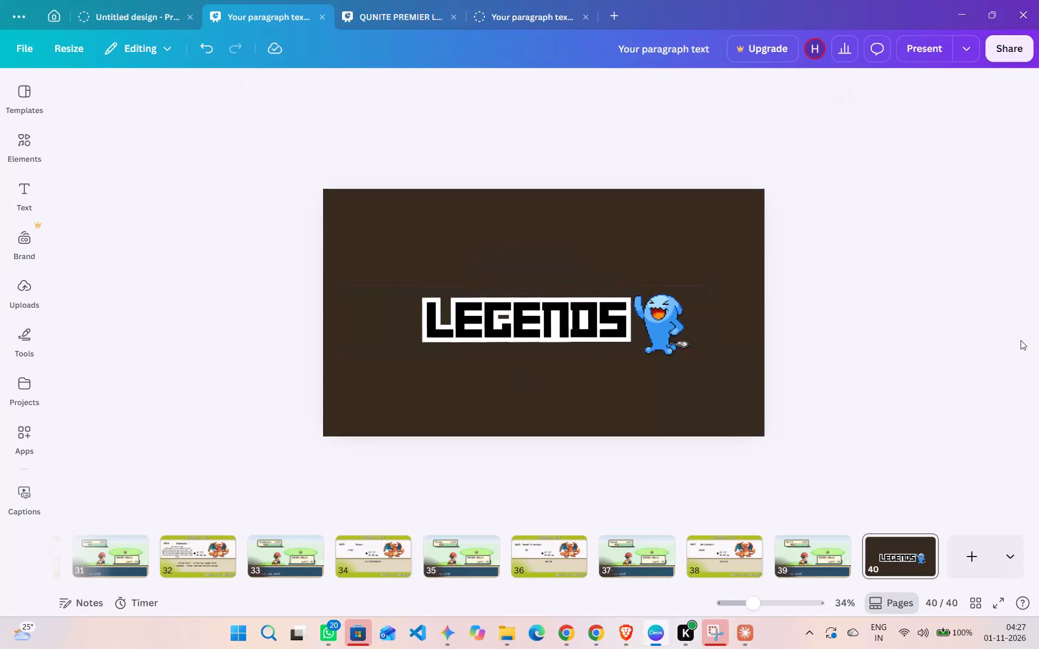
{"action": "left_click_drag", "start_coordinate": [559, 310], "coordinate": [563, 308]}
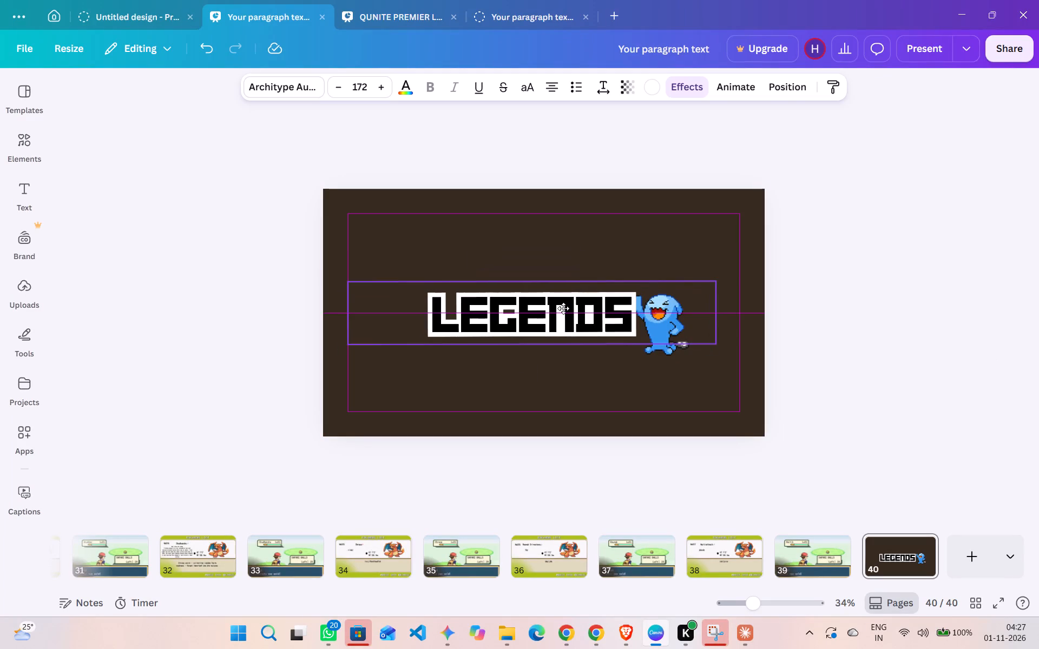
{"action": "left_click_drag", "start_coordinate": [563, 308], "coordinate": [566, 309]}
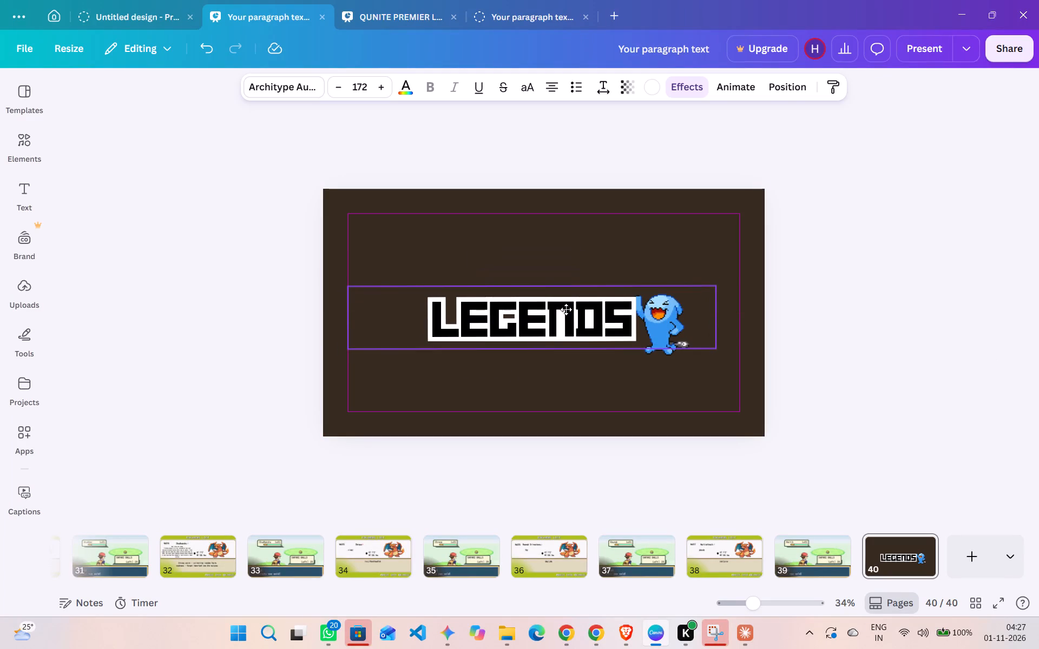
{"action": "left_click_drag", "start_coordinate": [566, 309], "coordinate": [566, 308]}
{"action": "left_click", "coordinate": [816, 311]}
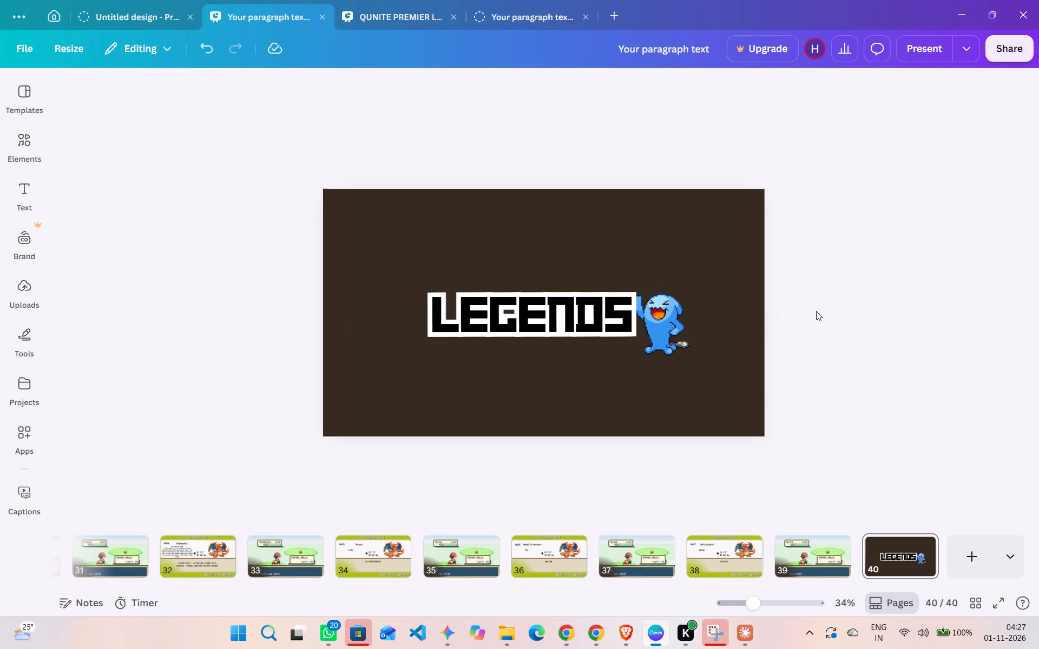
{"action": "left_click", "coordinate": [410, 1]}
{"action": "left_click", "coordinate": [504, 11]}
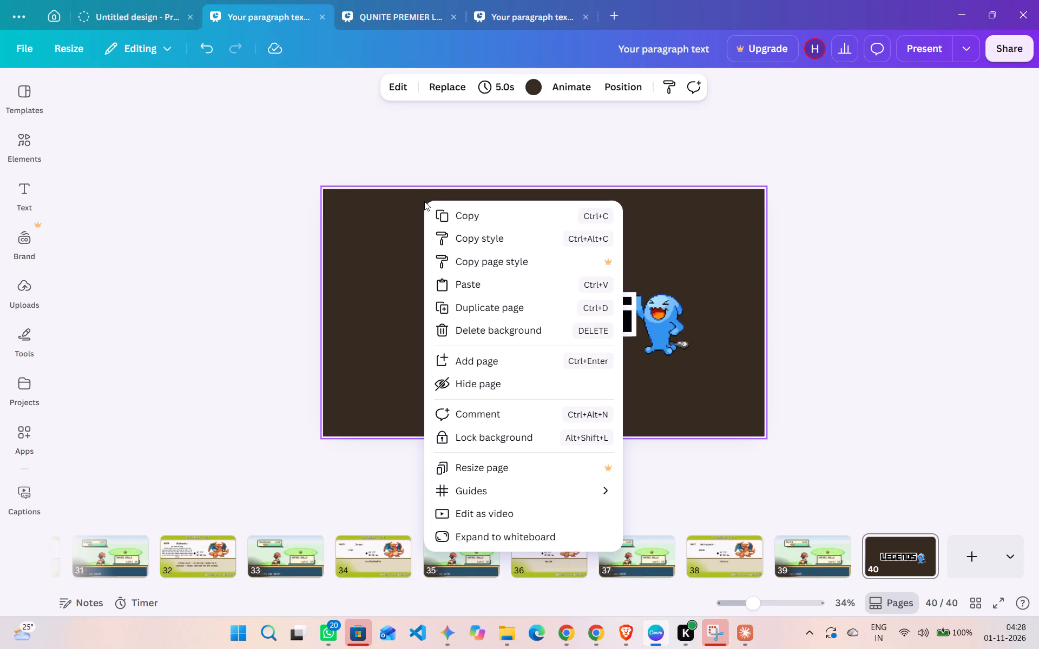
{"action": "left_click", "coordinate": [501, 291]}
{"action": "left_click_drag", "start_coordinate": [449, 266], "coordinate": [387, 229]}
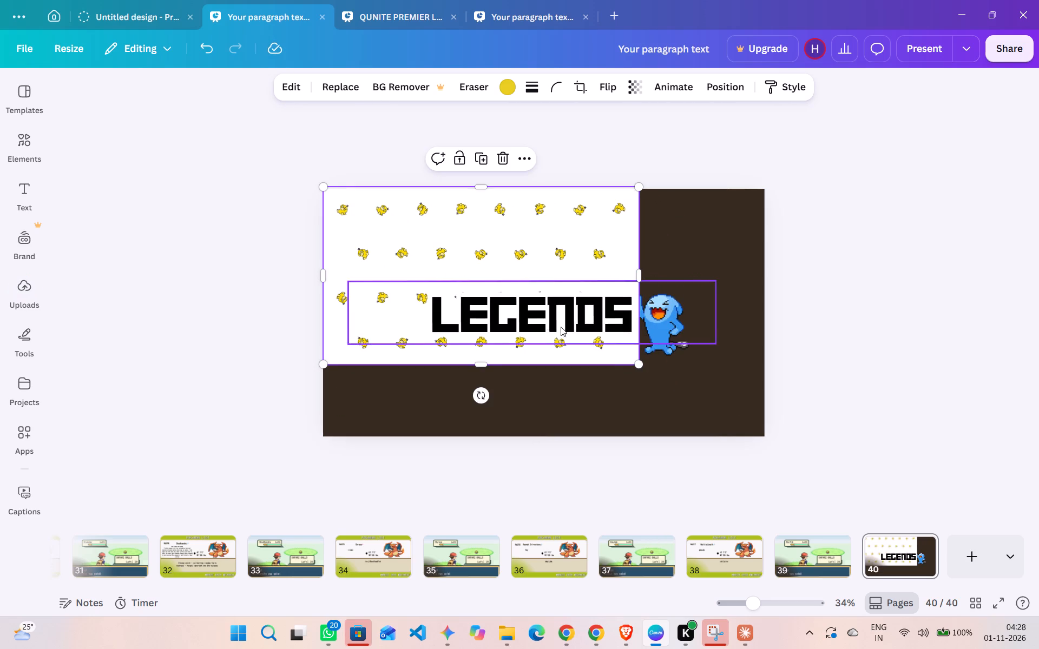
Enlarge the Psyduck pattern and shift it so that it extends past the slide's edges and covers all of page 40.
{"action": "left_click_drag", "start_coordinate": [639, 363], "coordinate": [777, 453]}
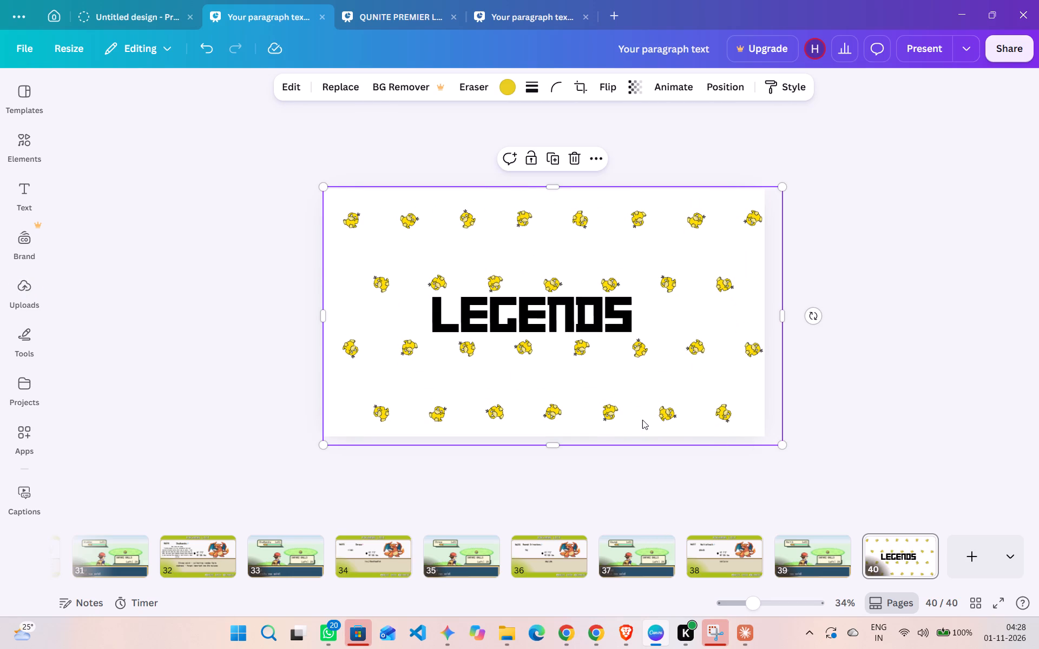
{"action": "left_click_drag", "start_coordinate": [635, 415], "coordinate": [530, 367]}
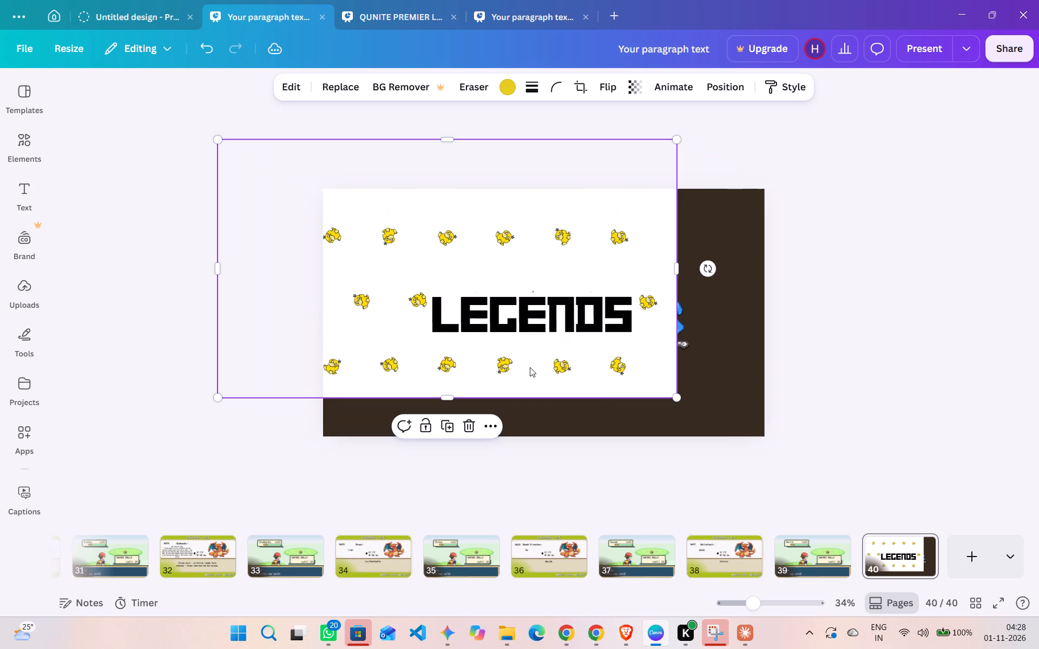
{"action": "left_click_drag", "start_coordinate": [678, 396], "coordinate": [909, 501]}
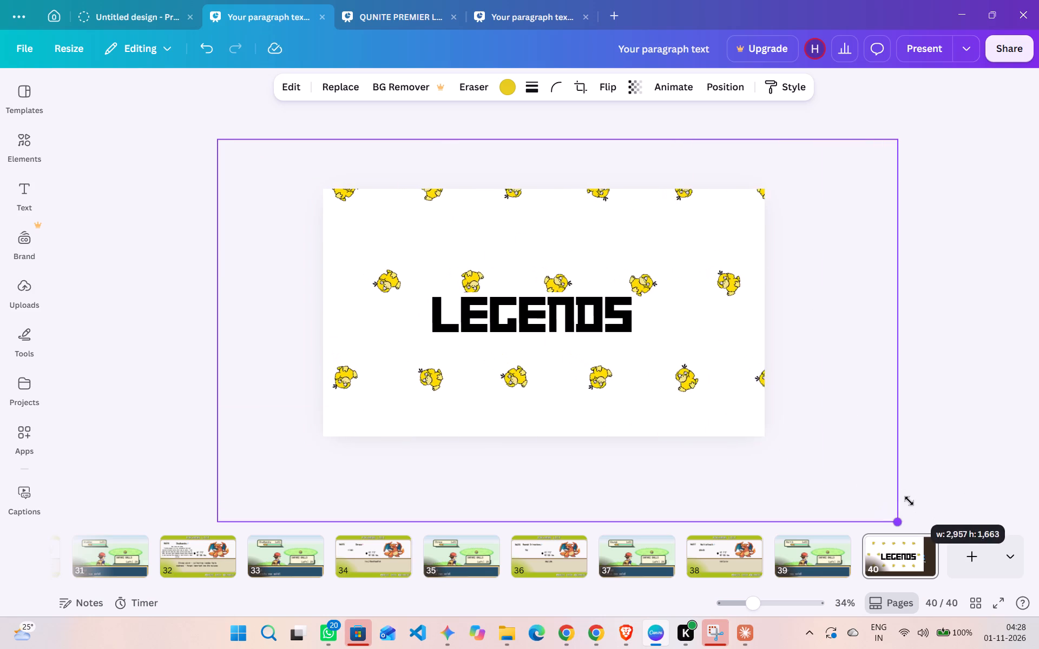
{"action": "left_click_drag", "start_coordinate": [909, 501], "coordinate": [969, 546]}
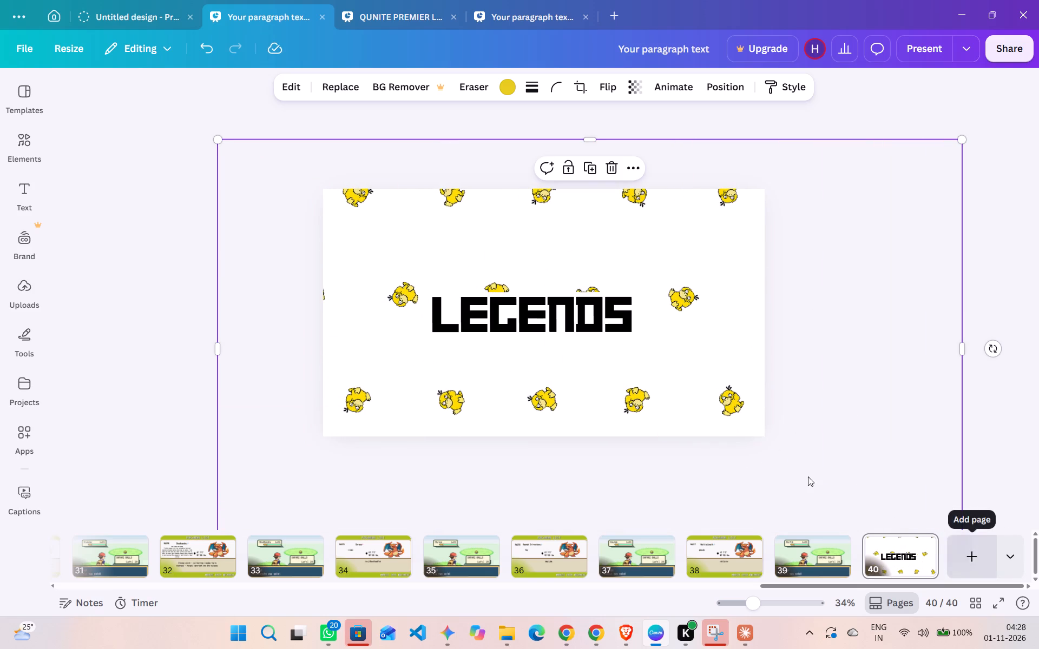
{"action": "left_click_drag", "start_coordinate": [605, 360], "coordinate": [594, 361]}
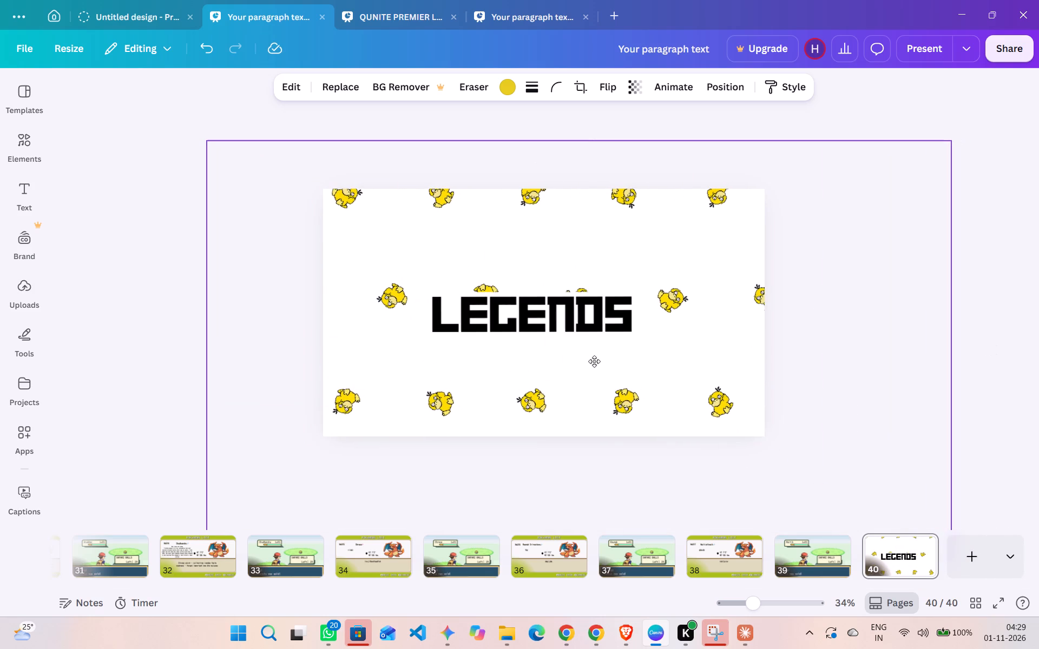
{"action": "left_click_drag", "start_coordinate": [594, 361], "coordinate": [590, 361]}
Send the Psyduck pattern backward so that it lies behind the Wobbuffet sprite.
{"action": "right_click", "coordinate": [590, 361]}
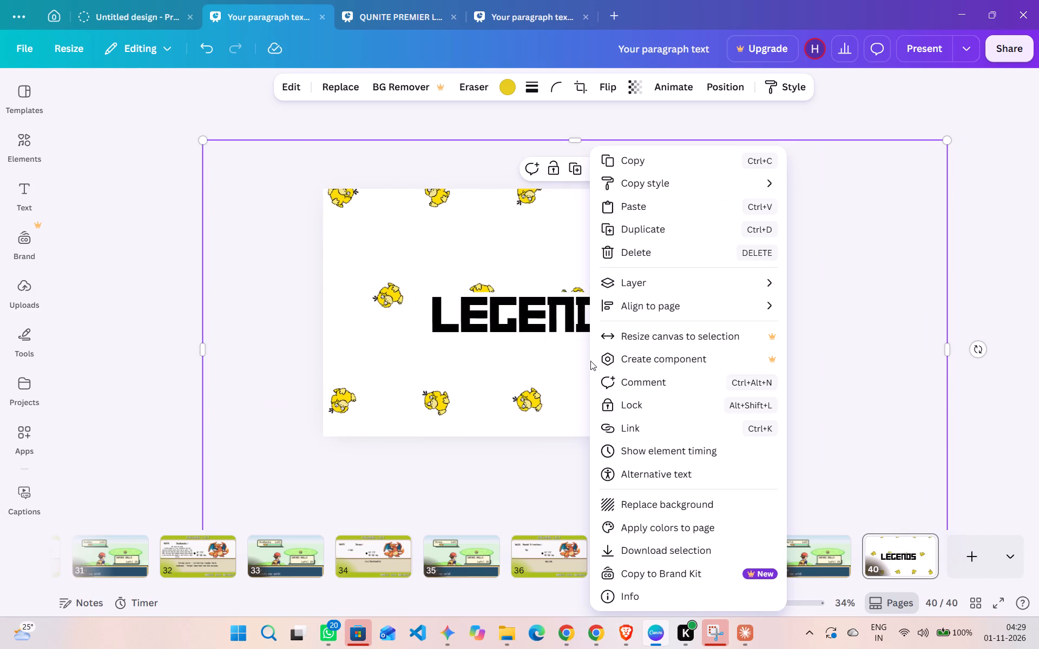
{"action": "left_click", "coordinate": [655, 287]}
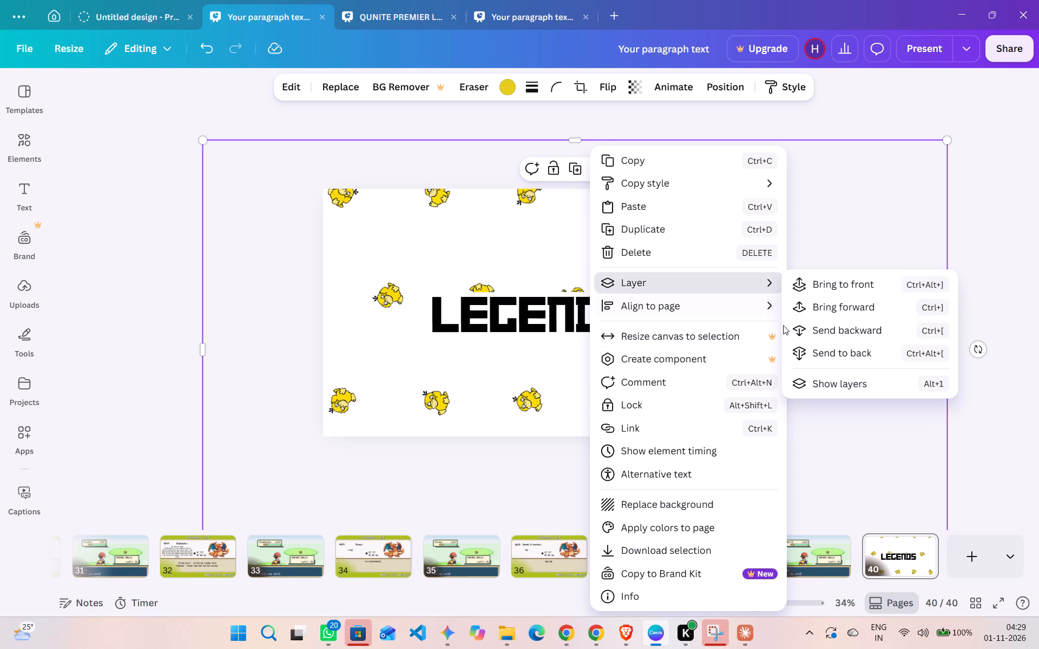
{"action": "left_click", "coordinate": [824, 325]}
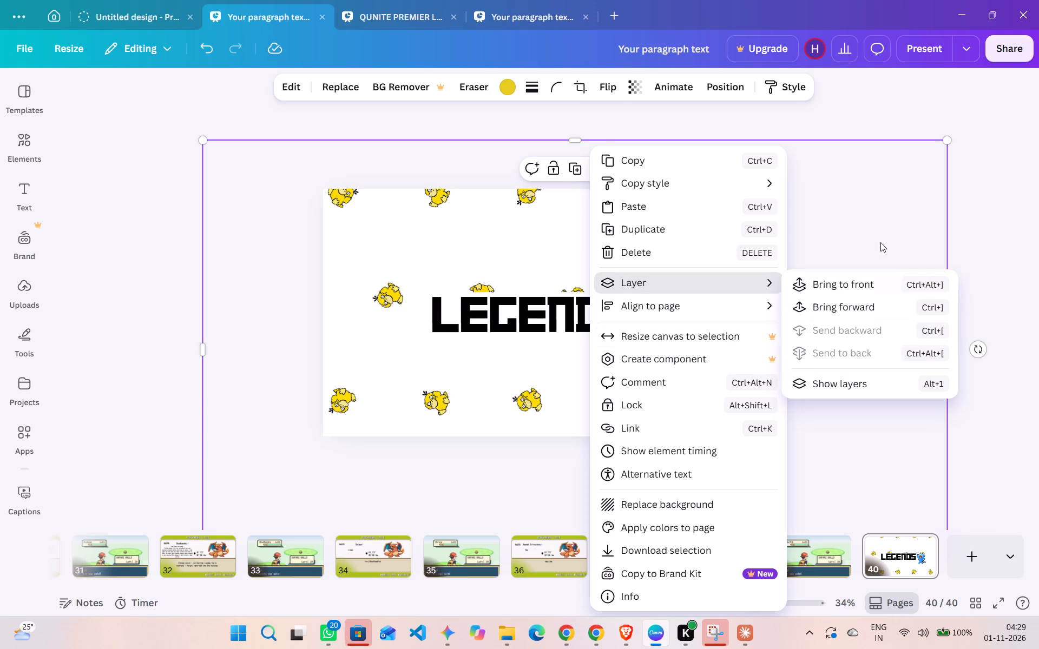
{"action": "left_click", "coordinate": [880, 242]}
Enlarge the LEGENDS heading on page 40 to font size 235.
{"action": "left_click_drag", "start_coordinate": [667, 313], "coordinate": [657, 321]}
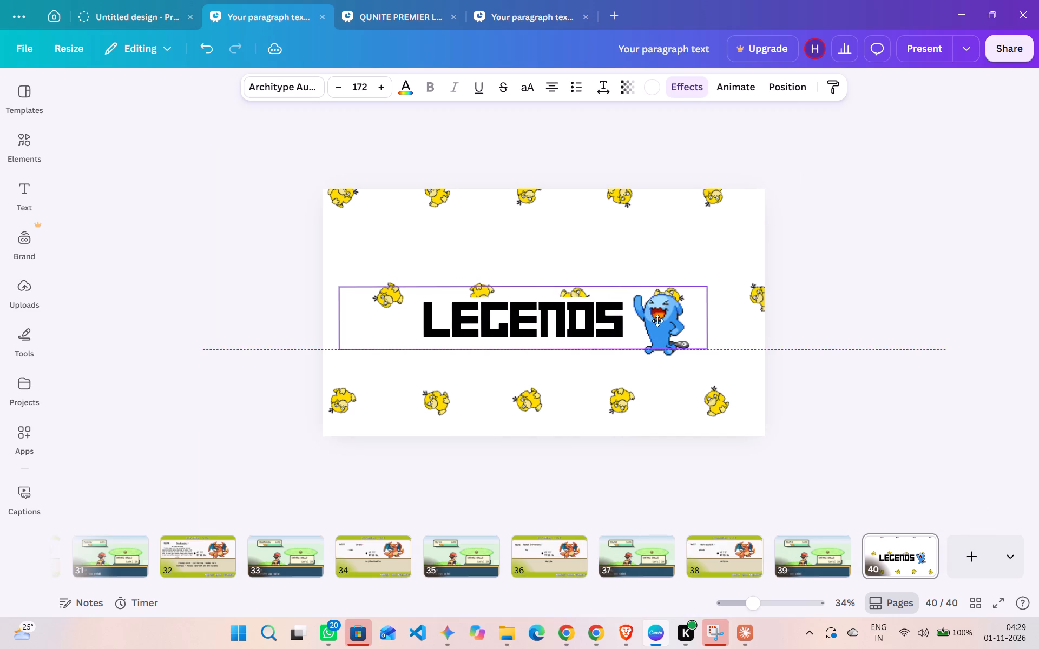
{"action": "left_click_drag", "start_coordinate": [657, 321], "coordinate": [654, 320]}
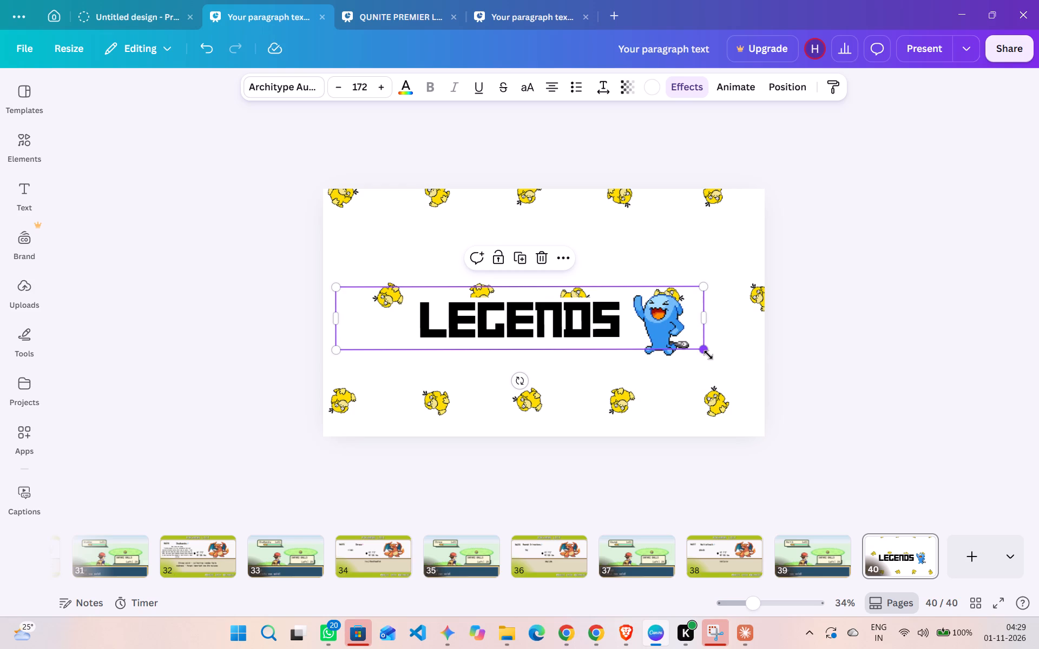
{"action": "left_click_drag", "start_coordinate": [708, 355], "coordinate": [851, 459]}
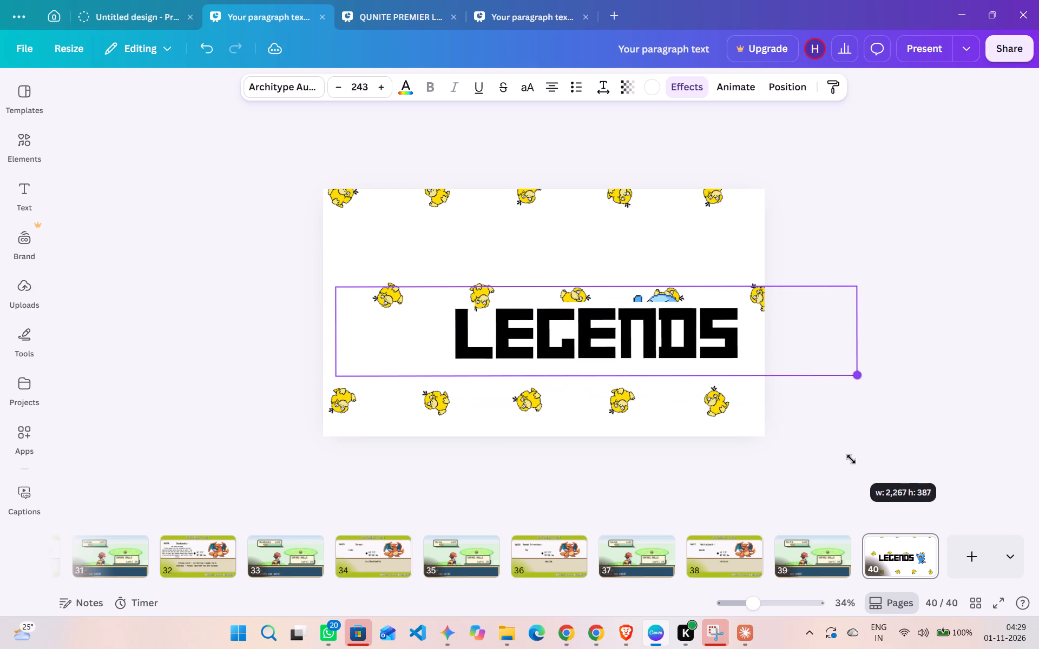
{"action": "left_click_drag", "start_coordinate": [851, 459], "coordinate": [862, 462]}
{"action": "left_click_drag", "start_coordinate": [601, 337], "coordinate": [540, 330]}
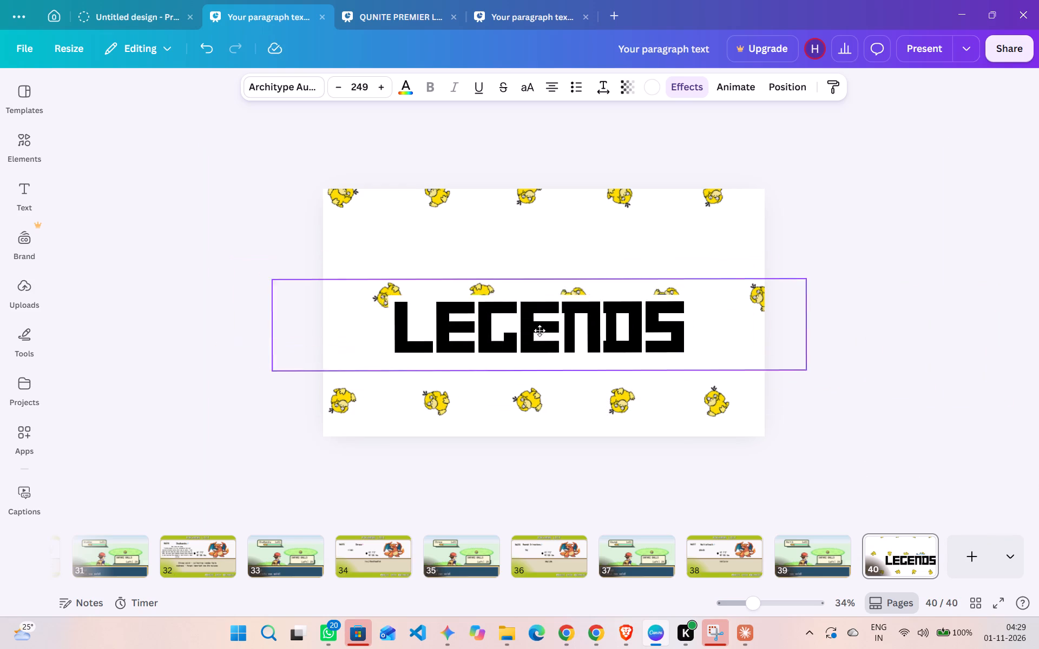
{"action": "left_click_drag", "start_coordinate": [540, 330], "coordinate": [525, 320]}
{"action": "right_click_drag", "start_coordinate": [525, 320], "coordinate": [541, 316]}
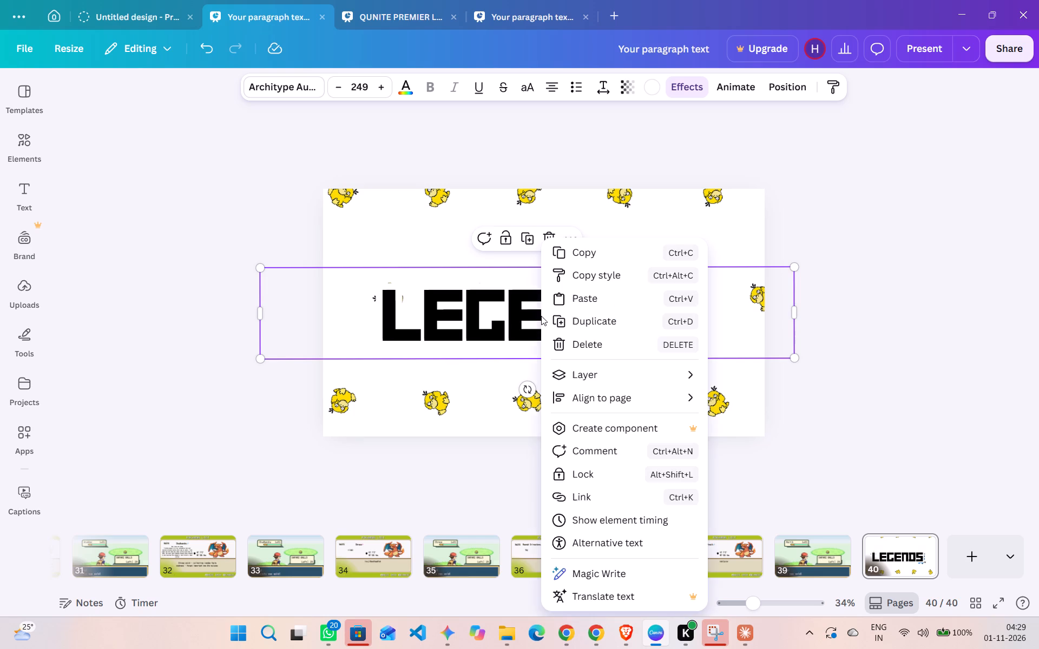
{"action": "left_click", "coordinate": [541, 316]}
{"action": "left_click_drag", "start_coordinate": [797, 357], "coordinate": [781, 352]}
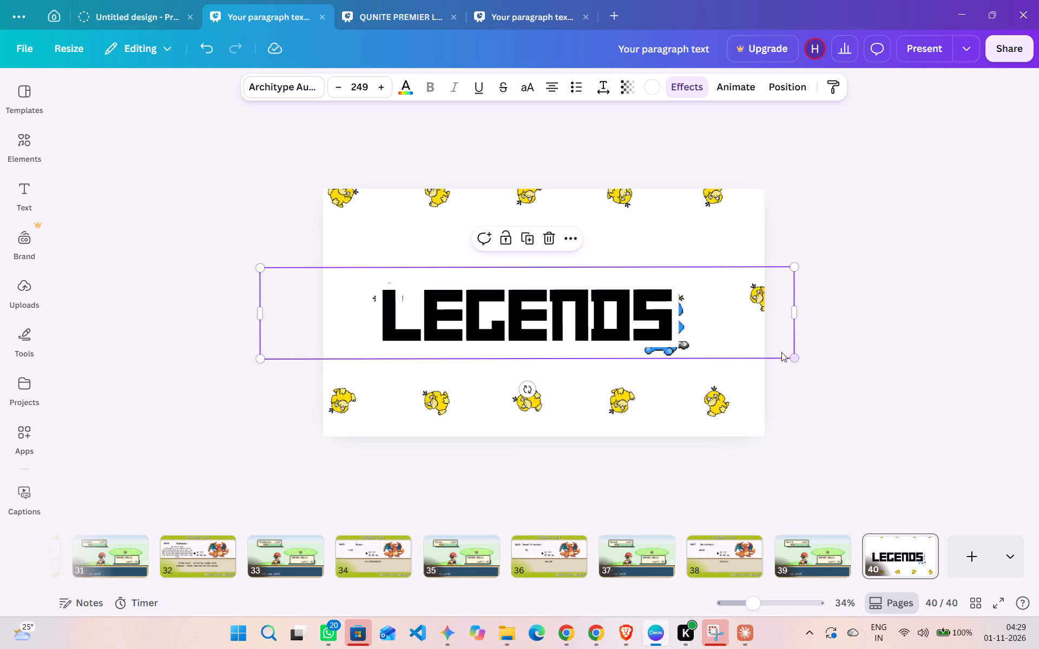
{"action": "left_click_drag", "start_coordinate": [793, 355], "coordinate": [749, 334]}
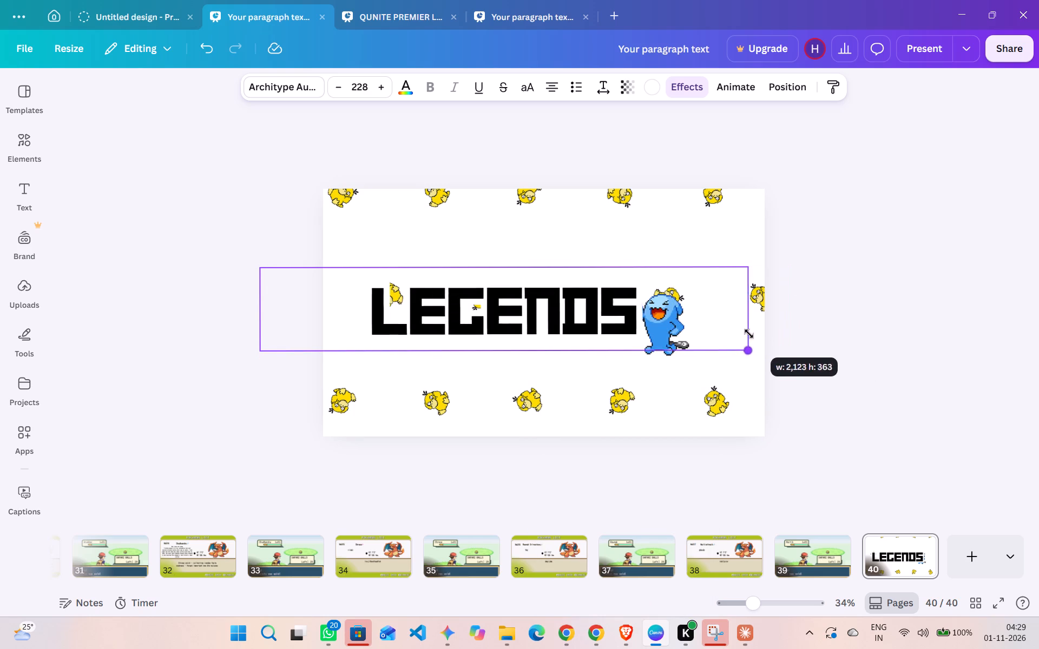
{"action": "left_click_drag", "start_coordinate": [749, 334], "coordinate": [764, 338]}
Position the LEGENDS heading at the page's vertical centre, slightly left of the slide's middle.
{"action": "left_click_drag", "start_coordinate": [570, 311], "coordinate": [583, 312]}
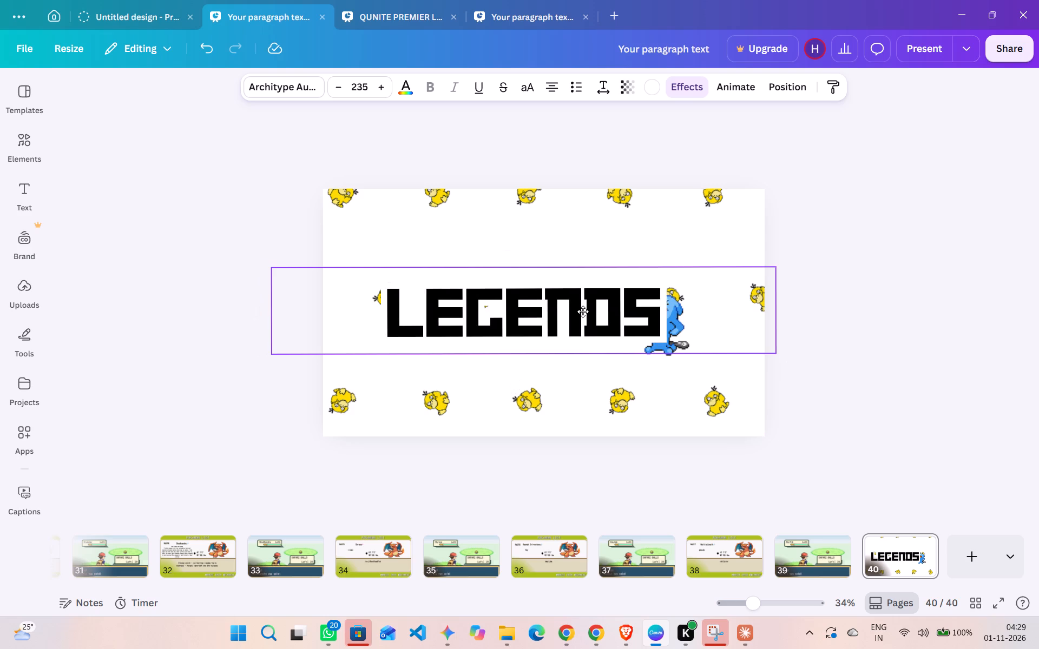
{"action": "left_click_drag", "start_coordinate": [583, 312], "coordinate": [589, 311]}
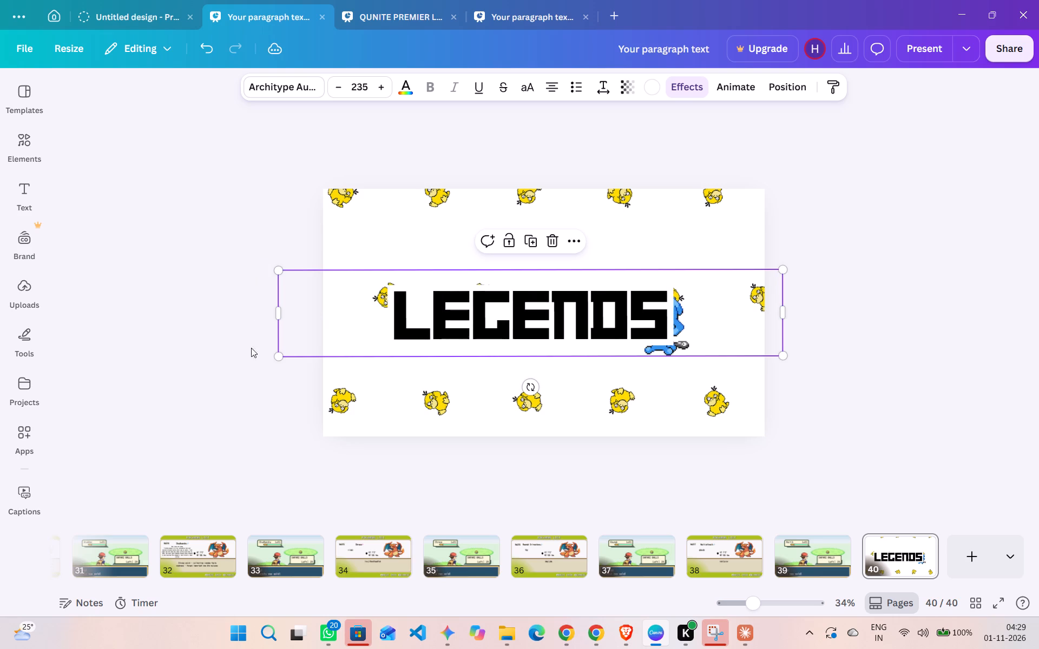
{"action": "left_click", "coordinate": [102, 365]}
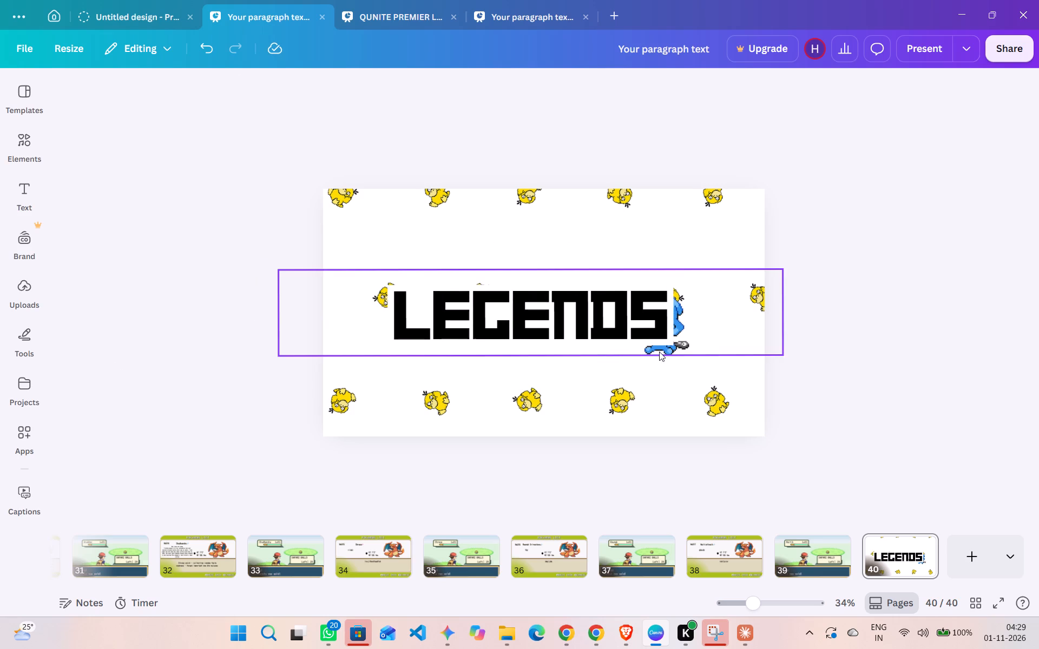
Move the Wobbuffet sprite just past the heading's final S, vertically centred on the heading.
{"action": "left_click_drag", "start_coordinate": [674, 366], "coordinate": [707, 357]}
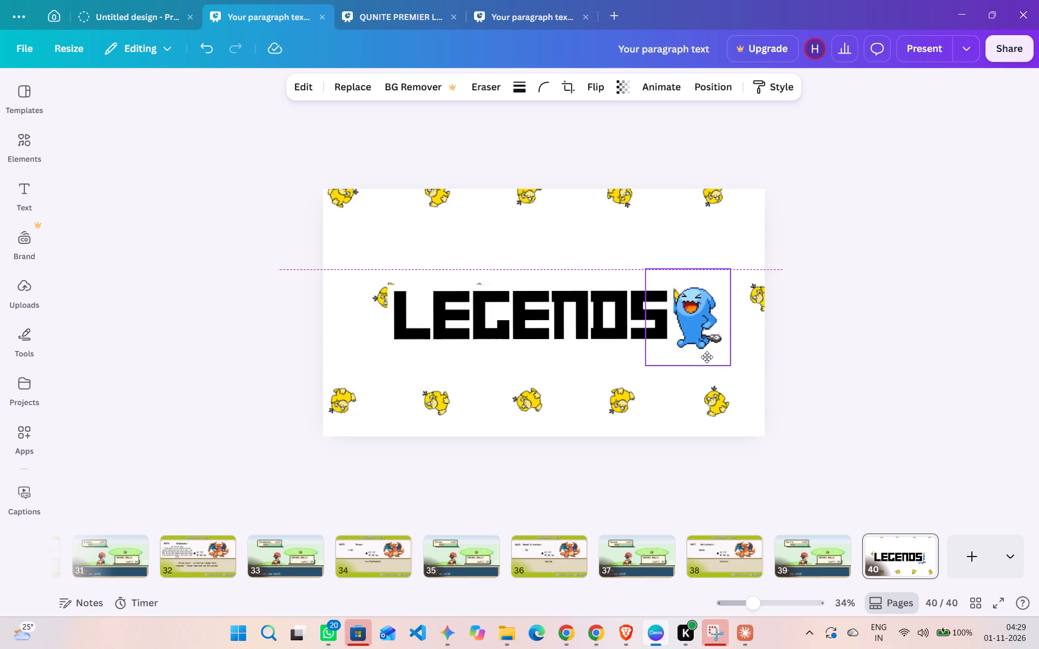
{"action": "left_click_drag", "start_coordinate": [707, 357], "coordinate": [713, 349]}
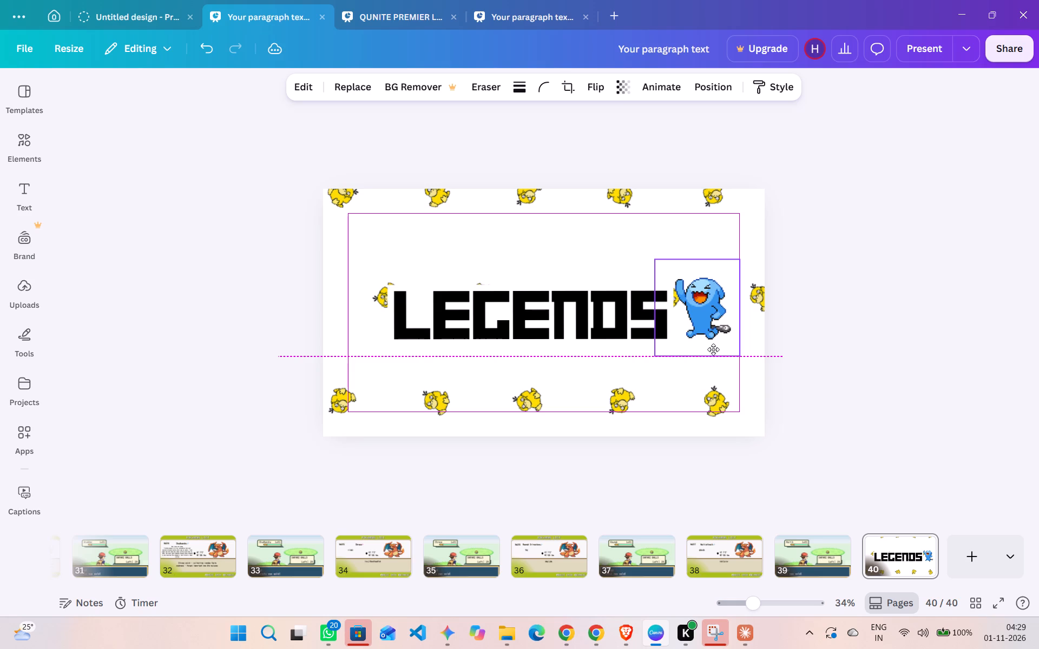
{"action": "left_click_drag", "start_coordinate": [713, 349], "coordinate": [714, 337]}
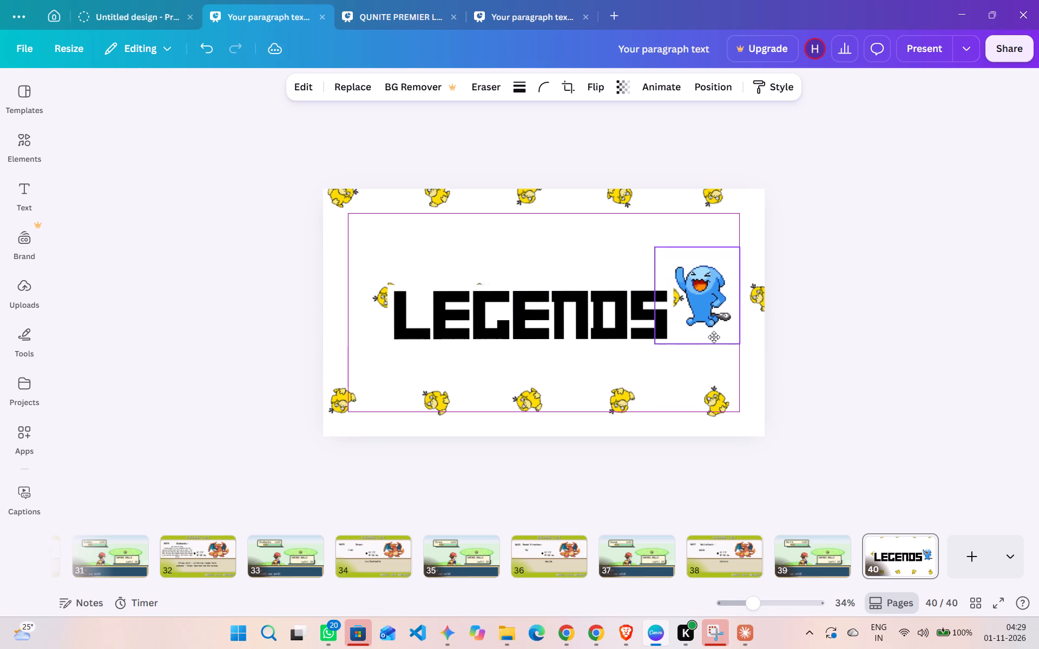
{"action": "left_click_drag", "start_coordinate": [714, 337], "coordinate": [720, 356]}
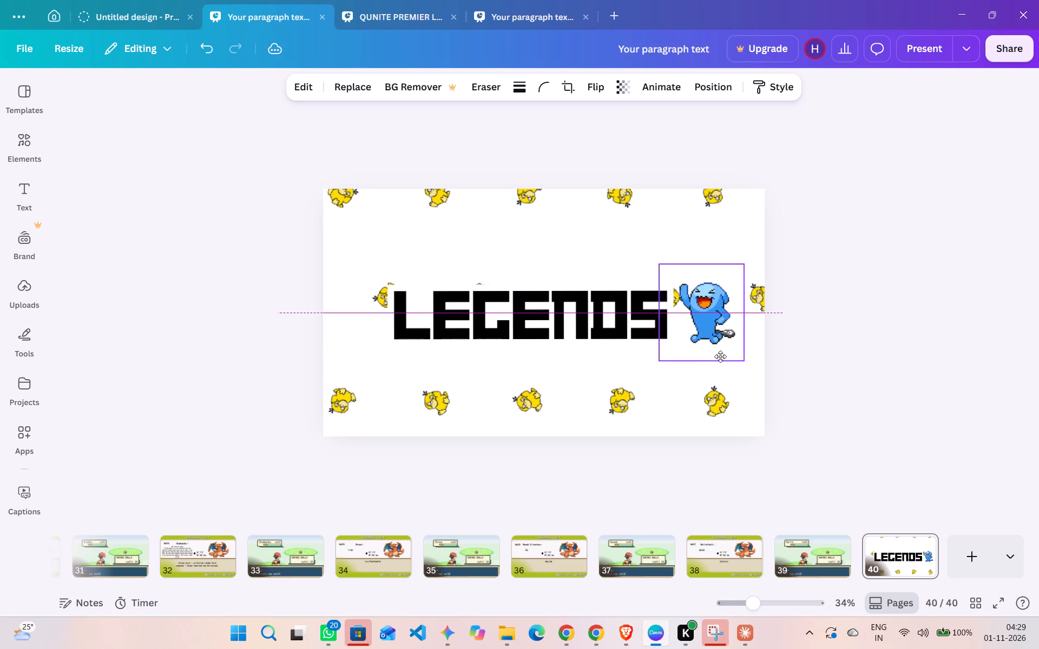
{"action": "left_click_drag", "start_coordinate": [720, 356], "coordinate": [724, 354]}
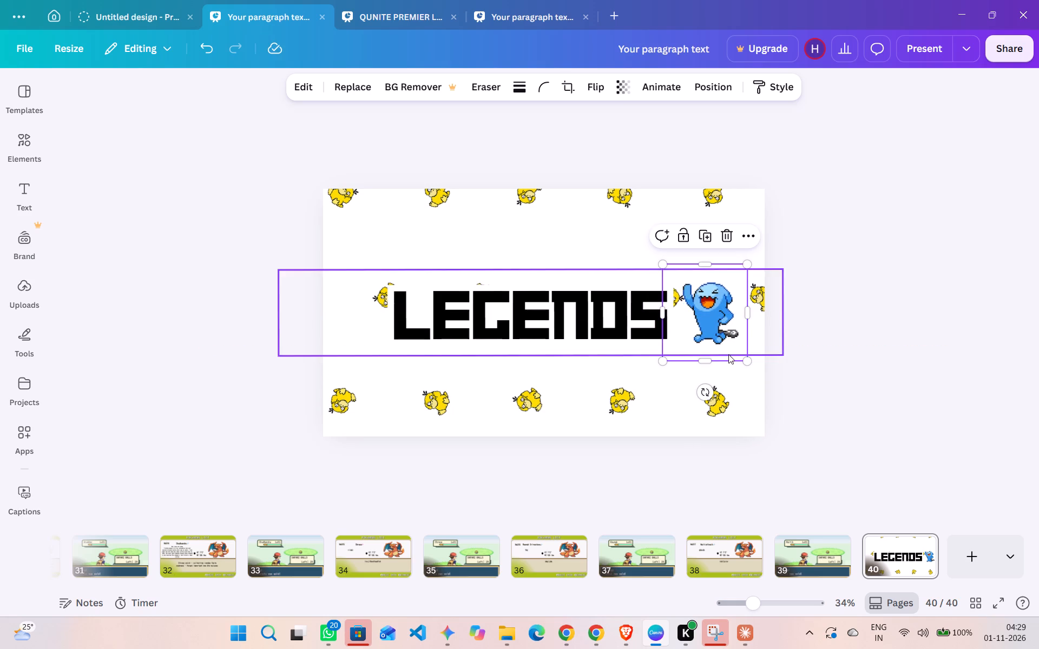
Trim the lower edge of the Wobbuffet sprite's frame, bringing it to about 369 by 399.
{"action": "left_click_drag", "start_coordinate": [739, 357], "coordinate": [733, 356]}
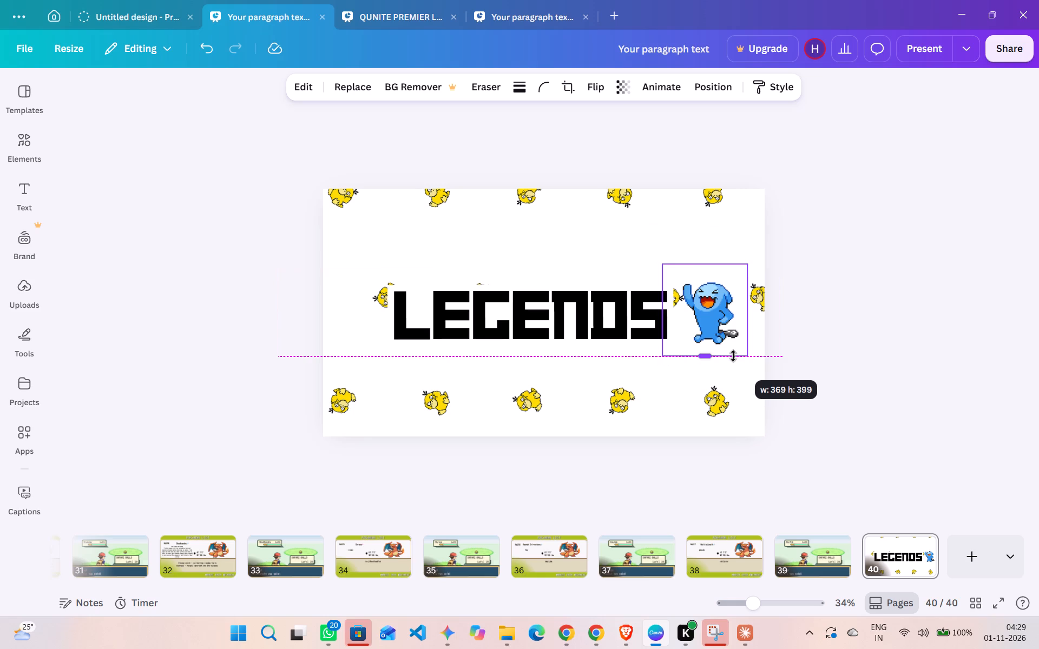
{"action": "left_click_drag", "start_coordinate": [733, 356], "coordinate": [733, 355]}
{"action": "left_click", "coordinate": [747, 354]}
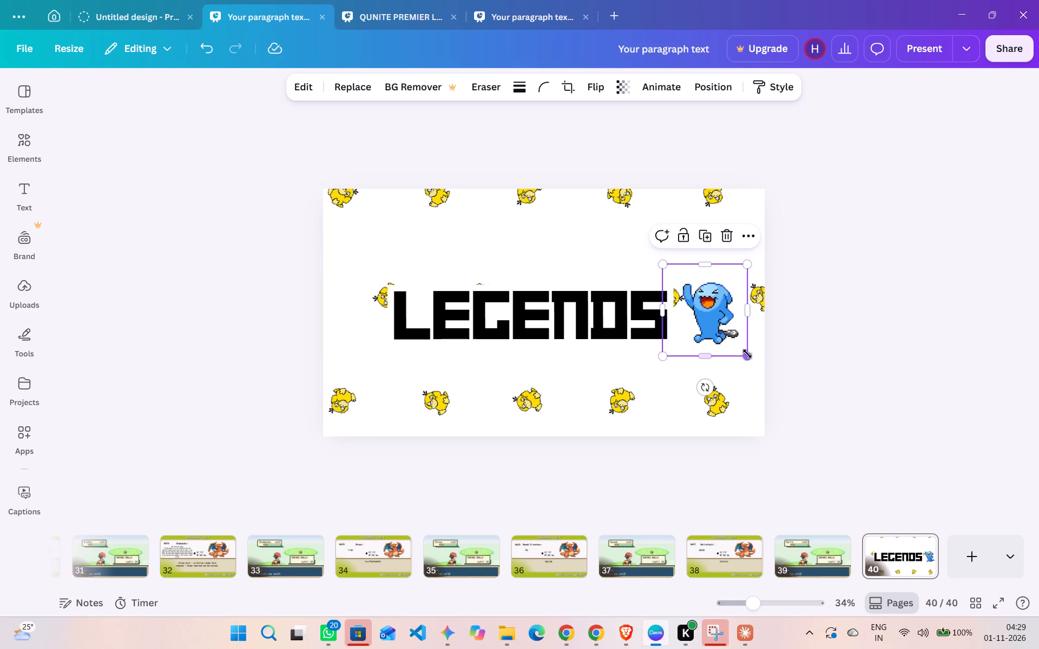
Move the Wobbuffet sprite closer to the heading's final S, with its frame's top edge level with the heading box.
{"action": "left_click_drag", "start_coordinate": [721, 305], "coordinate": [709, 313]}
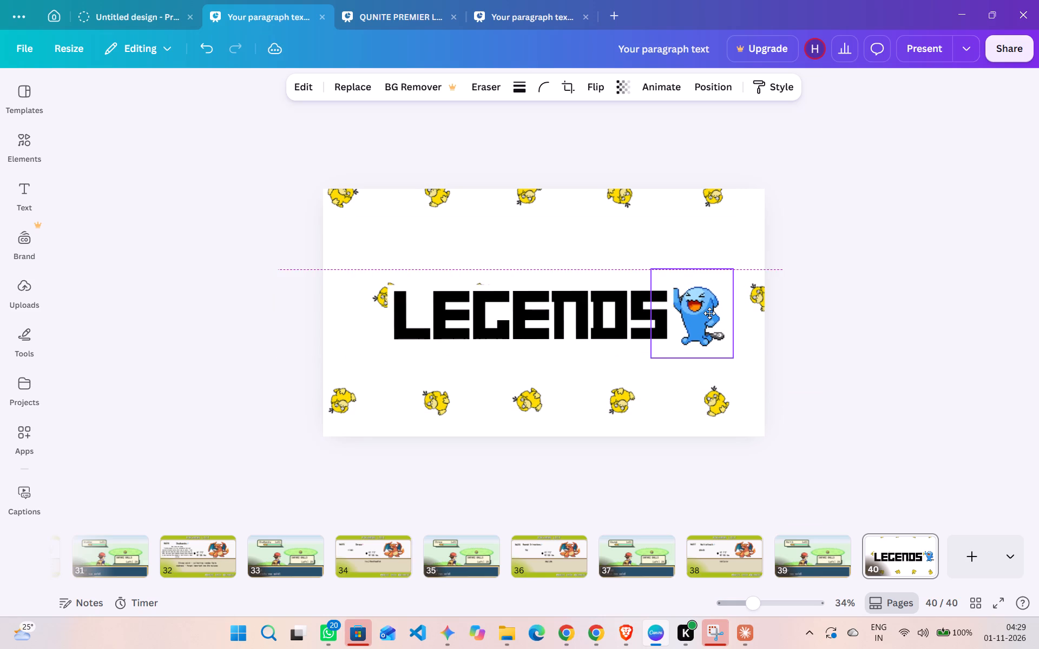
{"action": "left_click_drag", "start_coordinate": [709, 313], "coordinate": [711, 313]}
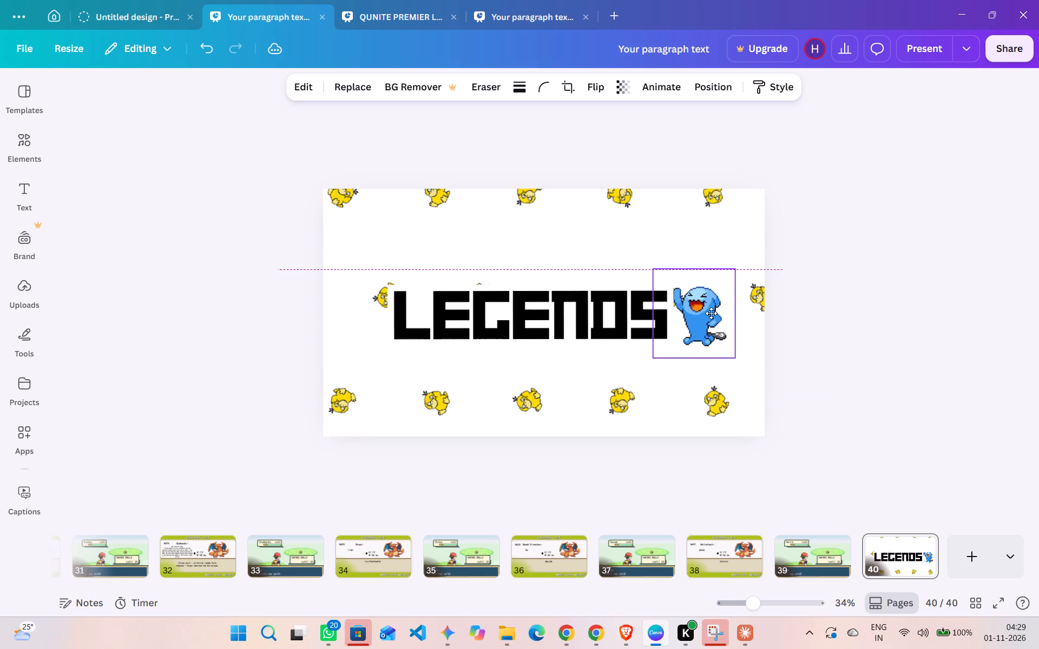
{"action": "left_click_drag", "start_coordinate": [711, 313], "coordinate": [712, 313]}
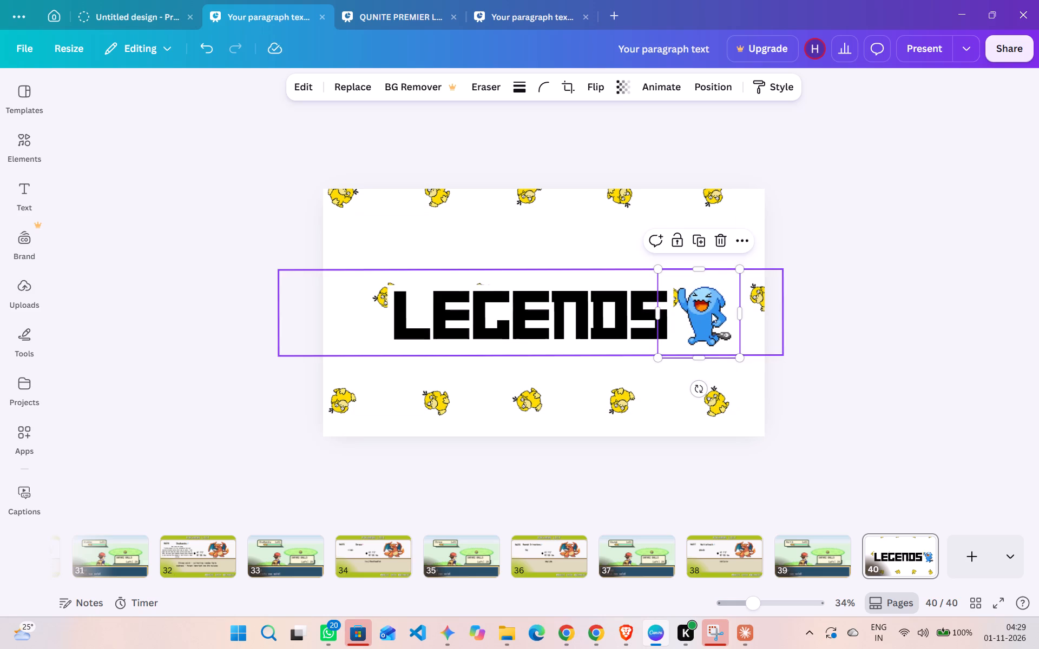
{"action": "left_click", "coordinate": [799, 321]}
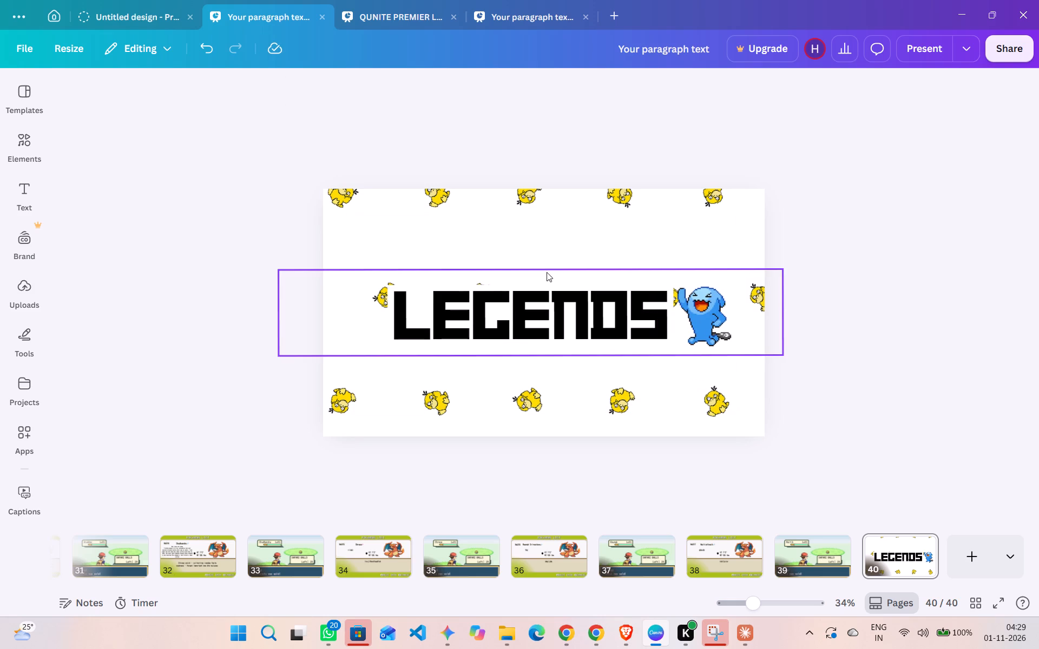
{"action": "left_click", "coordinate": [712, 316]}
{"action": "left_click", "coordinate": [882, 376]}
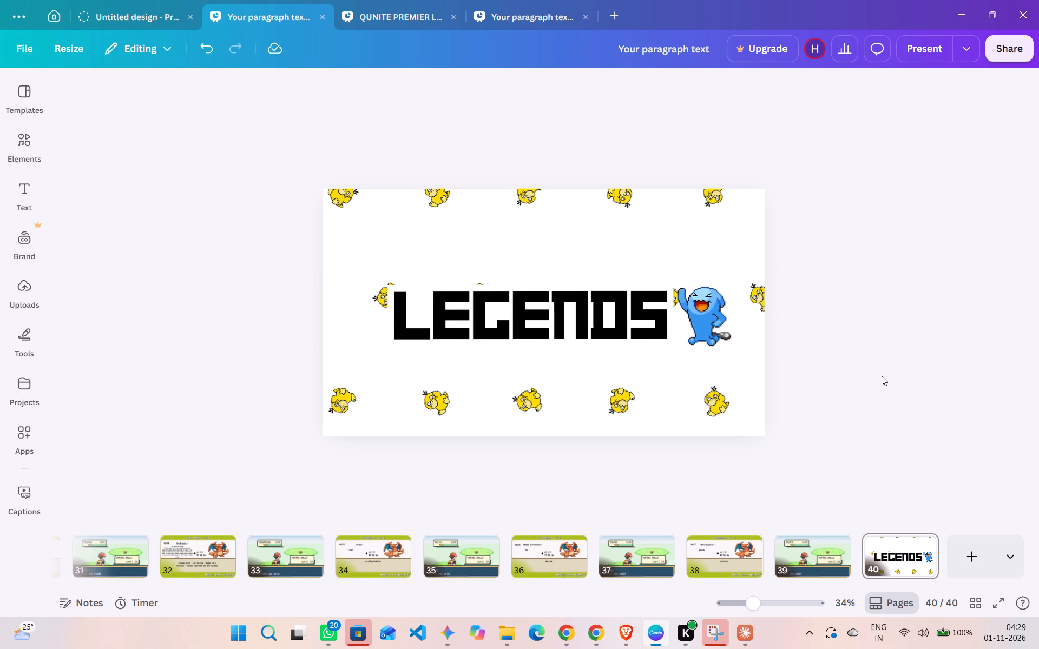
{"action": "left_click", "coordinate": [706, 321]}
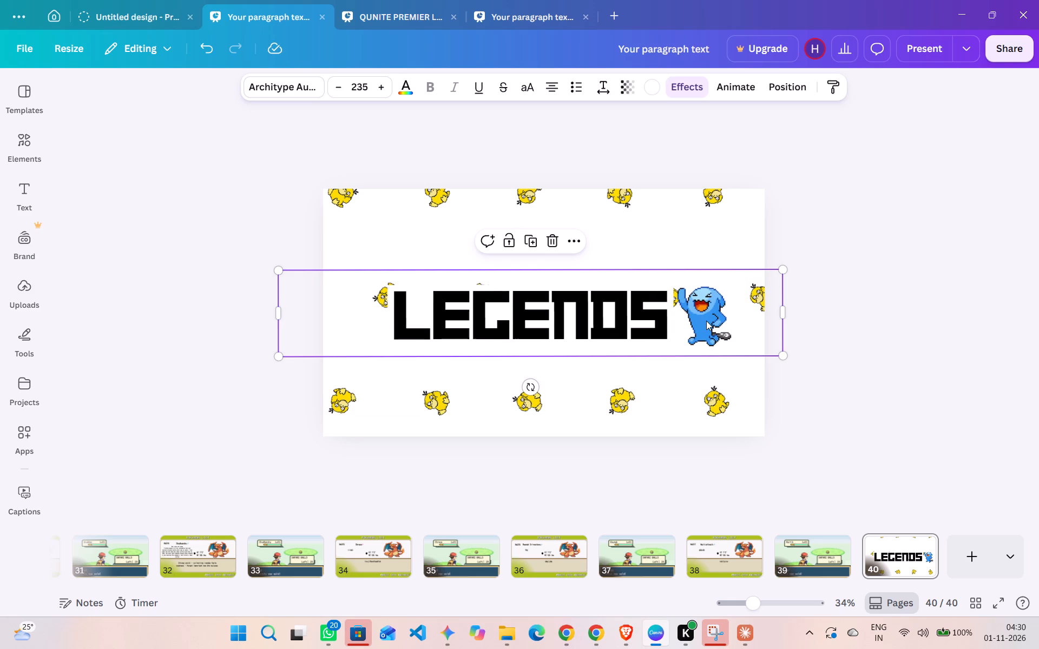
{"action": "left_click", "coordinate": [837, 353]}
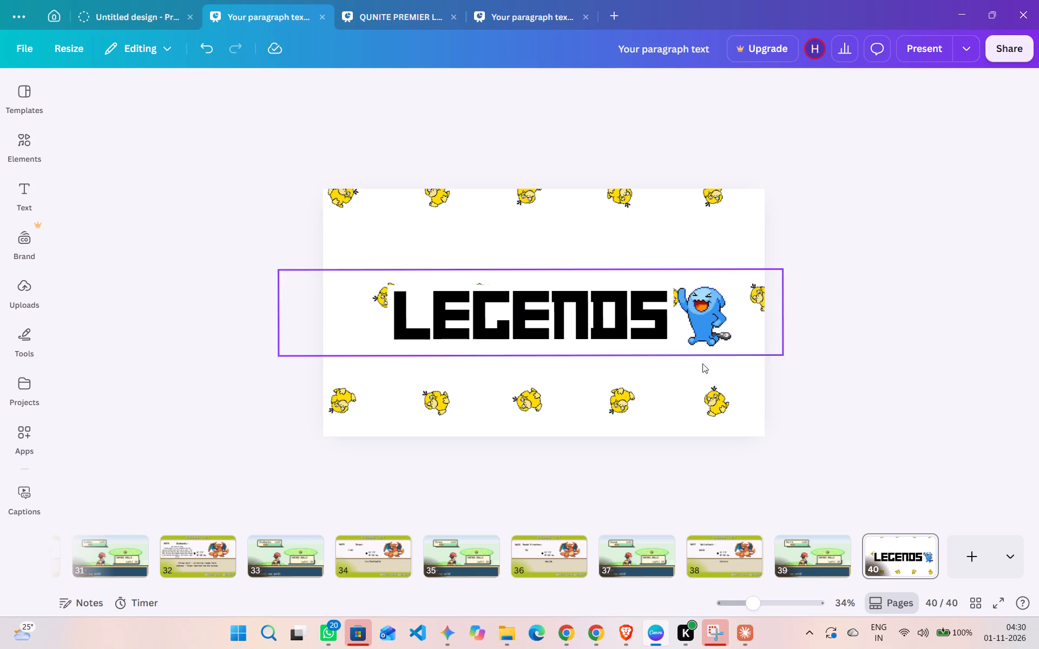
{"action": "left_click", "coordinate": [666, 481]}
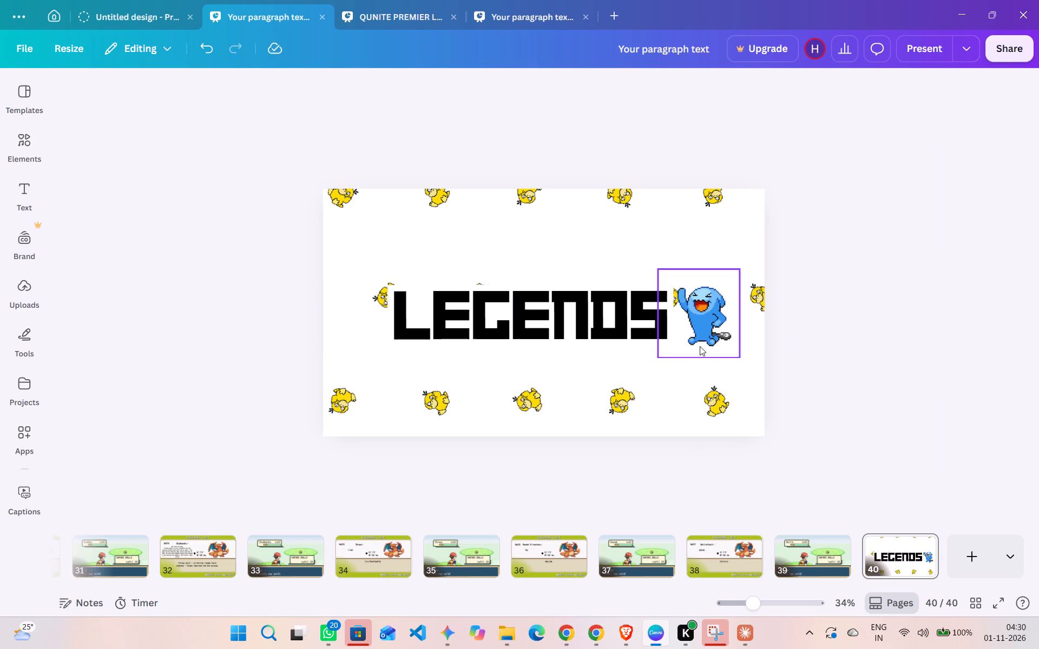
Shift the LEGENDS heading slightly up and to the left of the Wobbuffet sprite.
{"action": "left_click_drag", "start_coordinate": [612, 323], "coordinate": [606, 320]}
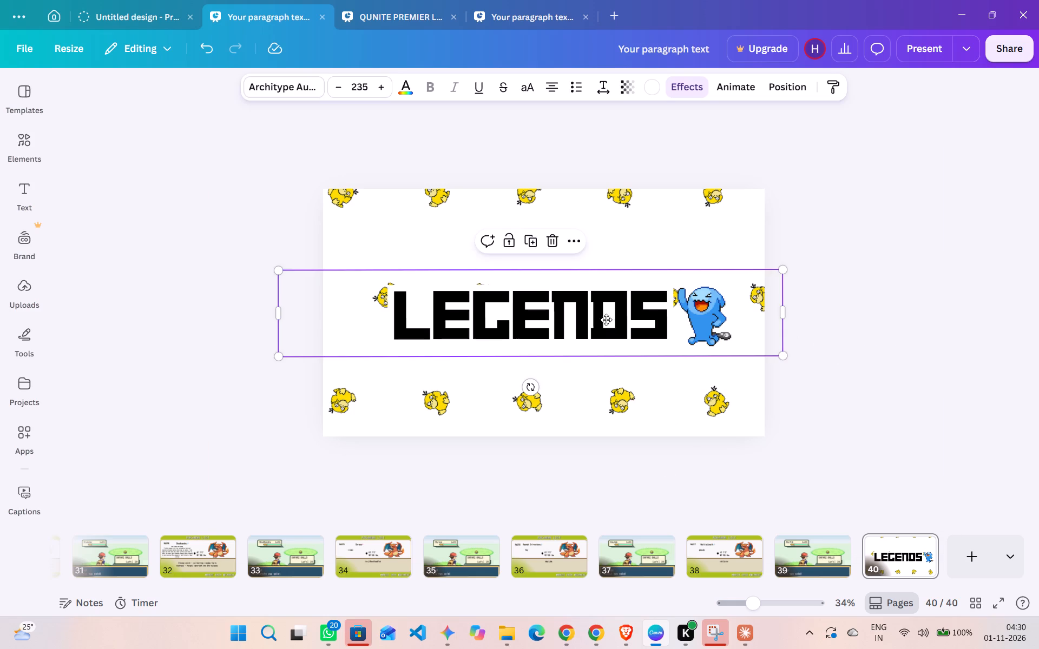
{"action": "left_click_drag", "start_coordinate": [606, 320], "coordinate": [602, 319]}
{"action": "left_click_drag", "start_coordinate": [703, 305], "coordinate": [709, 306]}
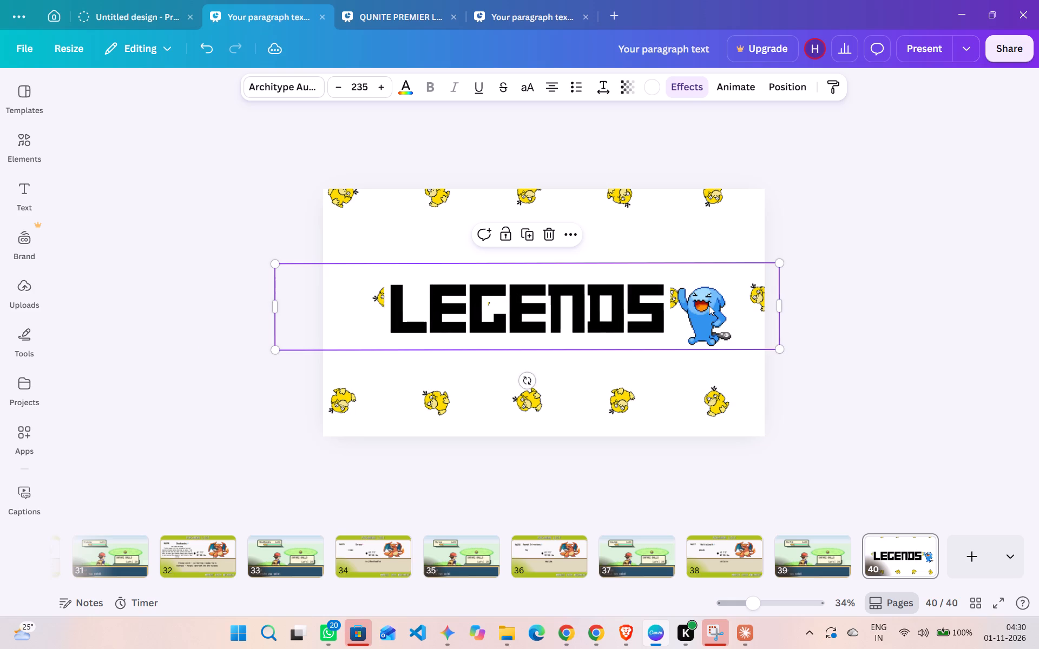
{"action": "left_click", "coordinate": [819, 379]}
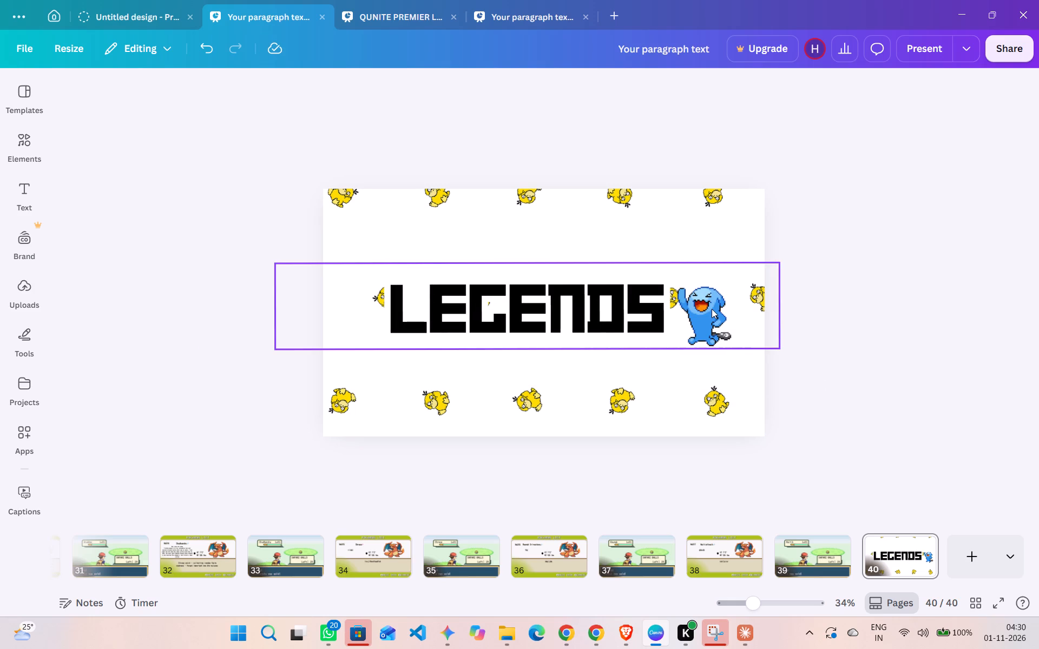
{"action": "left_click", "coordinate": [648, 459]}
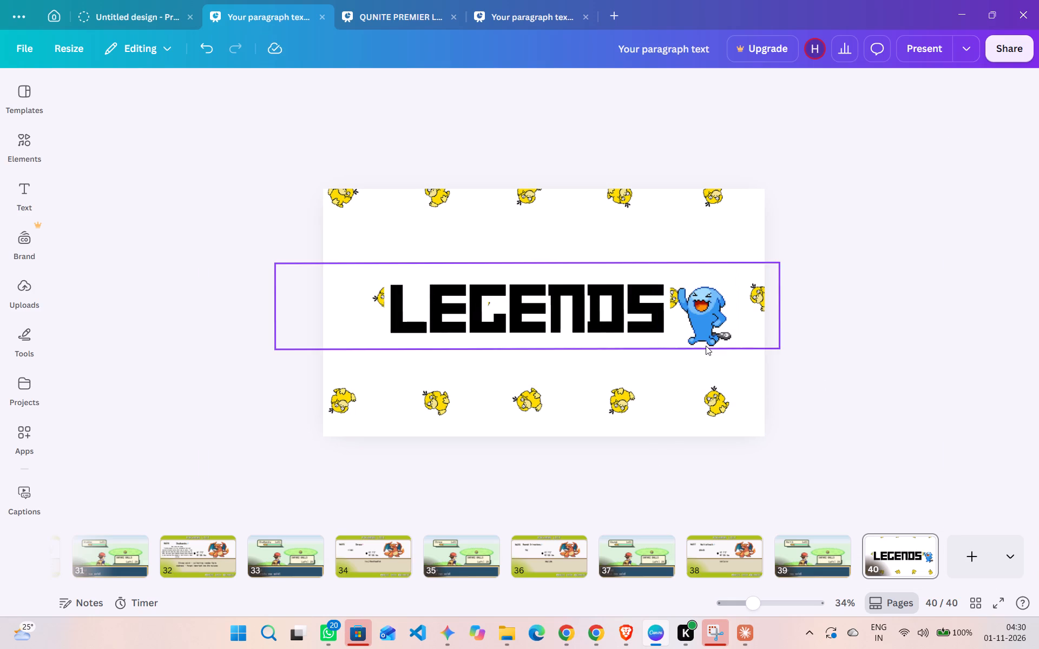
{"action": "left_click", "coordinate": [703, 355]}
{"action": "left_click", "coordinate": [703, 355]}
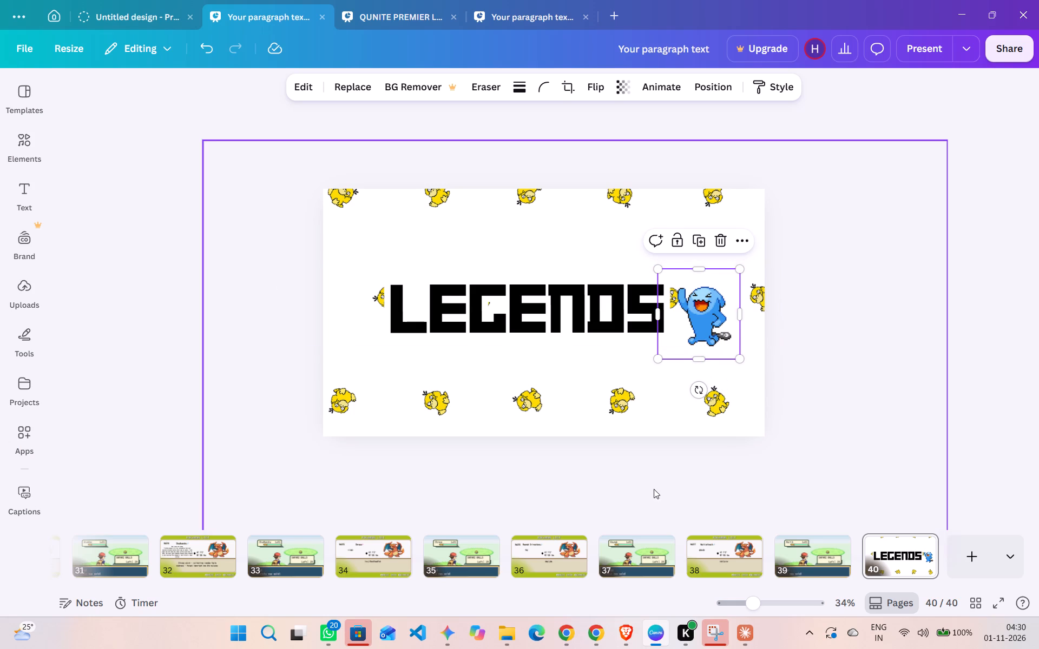
Switch to Chrome and copy the Wobbuffet image from the Pokemon Infinite Fusion Calculator result.
{"action": "left_click", "coordinate": [609, 635]}
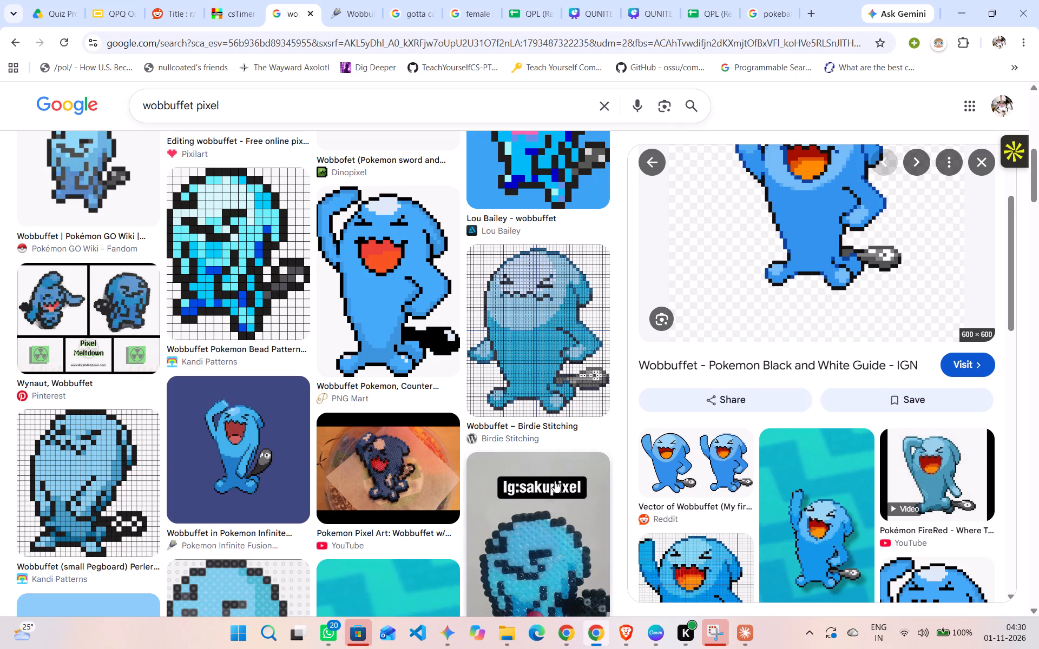
{"action": "scroll", "coordinate": [564, 459], "scroll_direction": "up", "scroll_amount": 1}
{"action": "scroll", "coordinate": [792, 424], "scroll_direction": "up", "scroll_amount": 2}
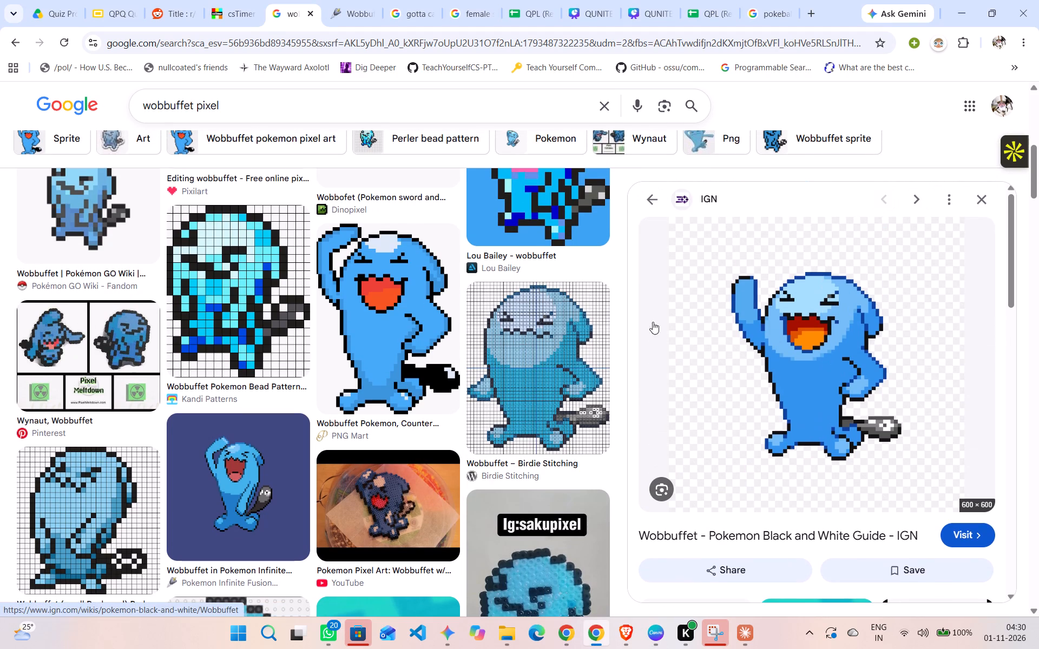
{"action": "scroll", "coordinate": [791, 425], "scroll_direction": "down", "scroll_amount": 2}
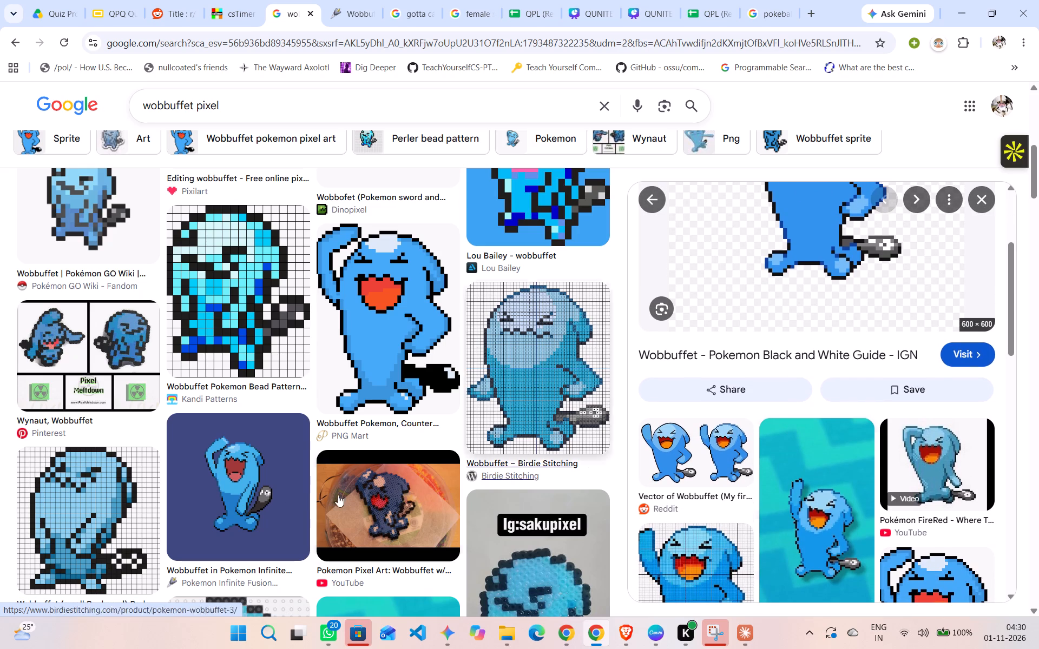
{"action": "left_click", "coordinate": [223, 496]}
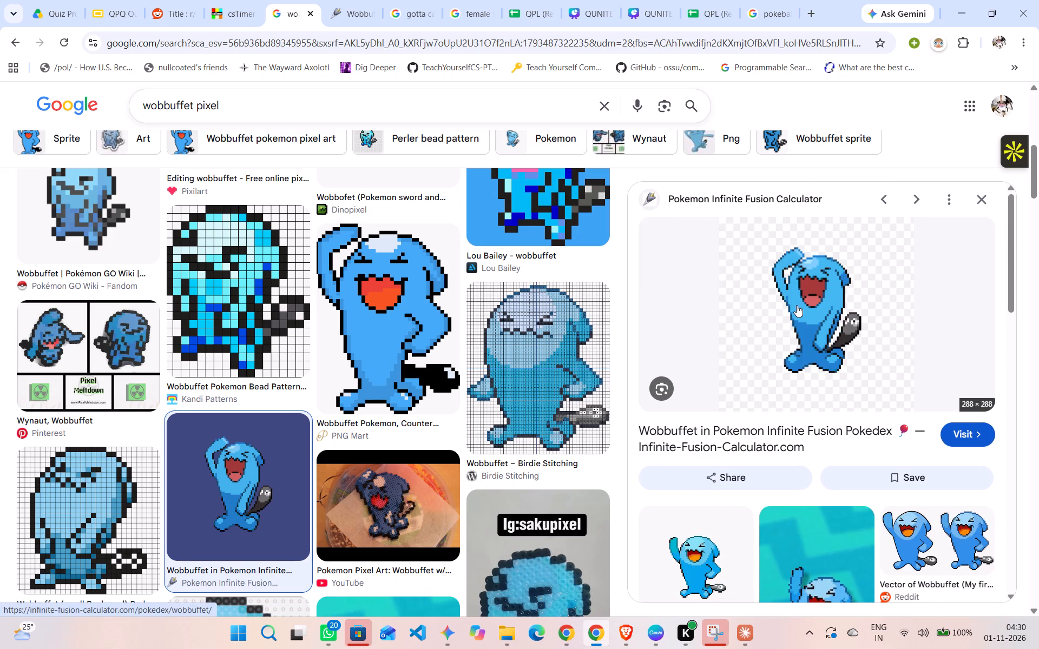
{"action": "right_click", "coordinate": [797, 305]}
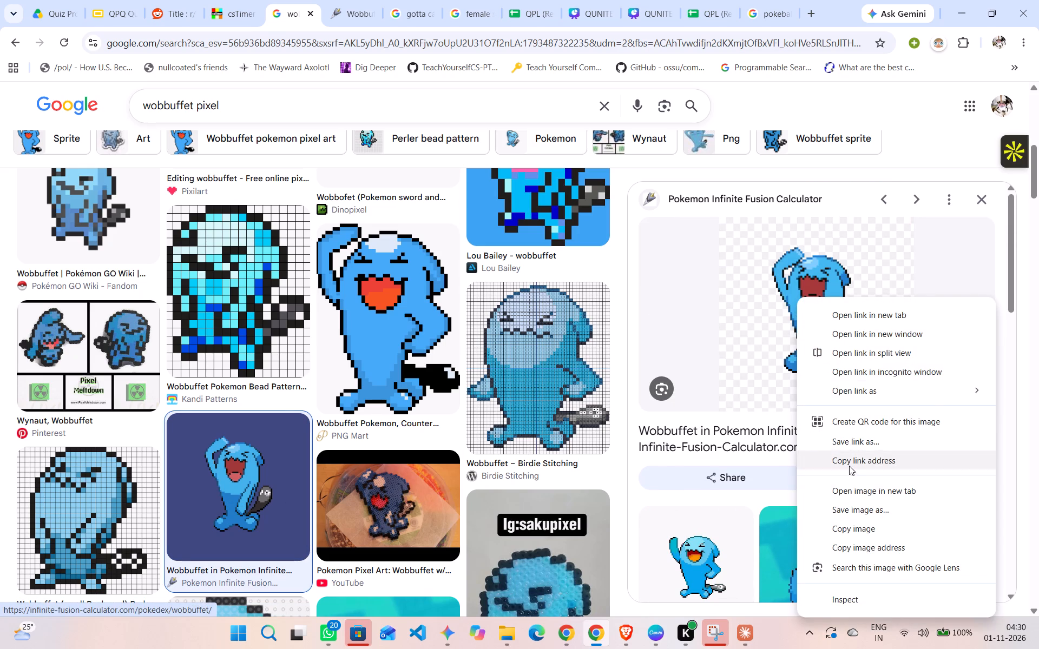
{"action": "left_click", "coordinate": [857, 527]}
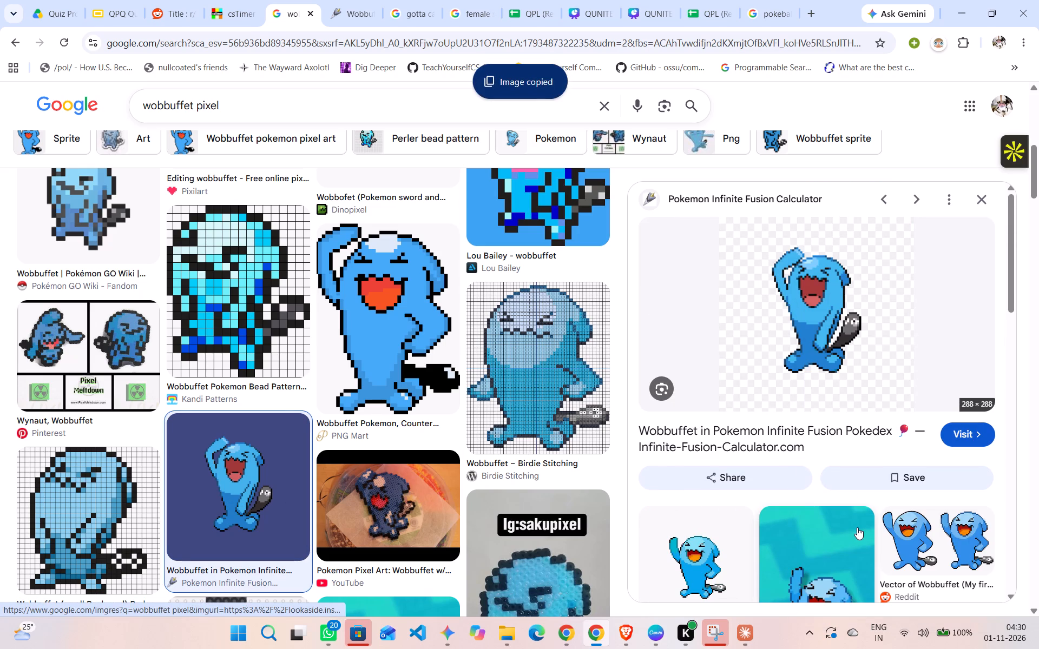
{"action": "left_click", "coordinate": [654, 627]}
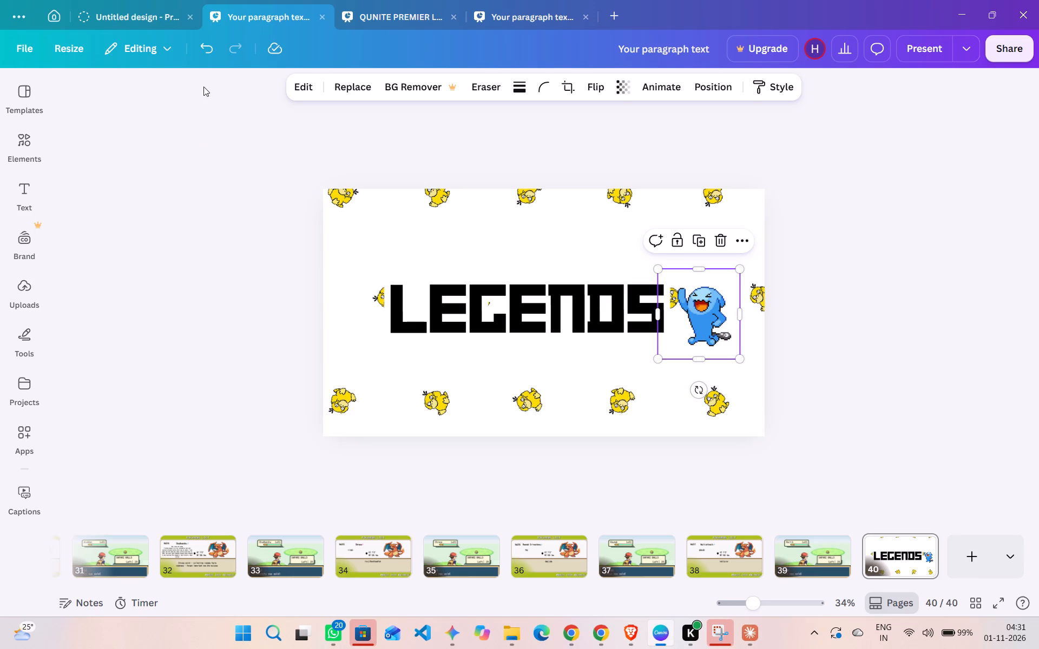
{"action": "left_click_drag", "start_coordinate": [445, 294], "coordinate": [441, 299]}
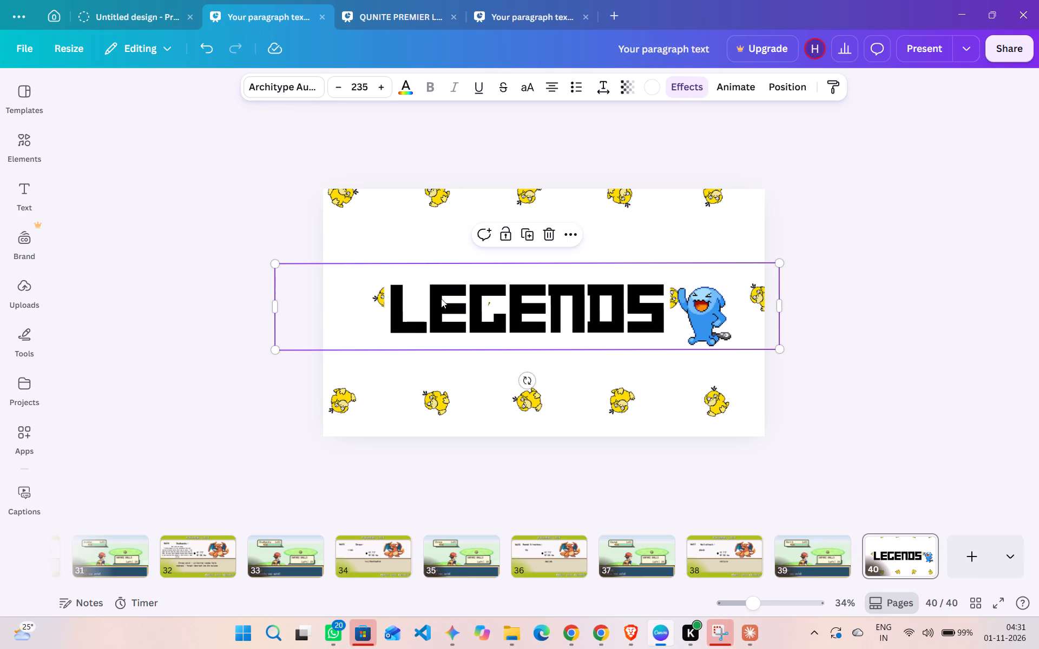
{"action": "left_click_drag", "start_coordinate": [441, 299], "coordinate": [448, 305]}
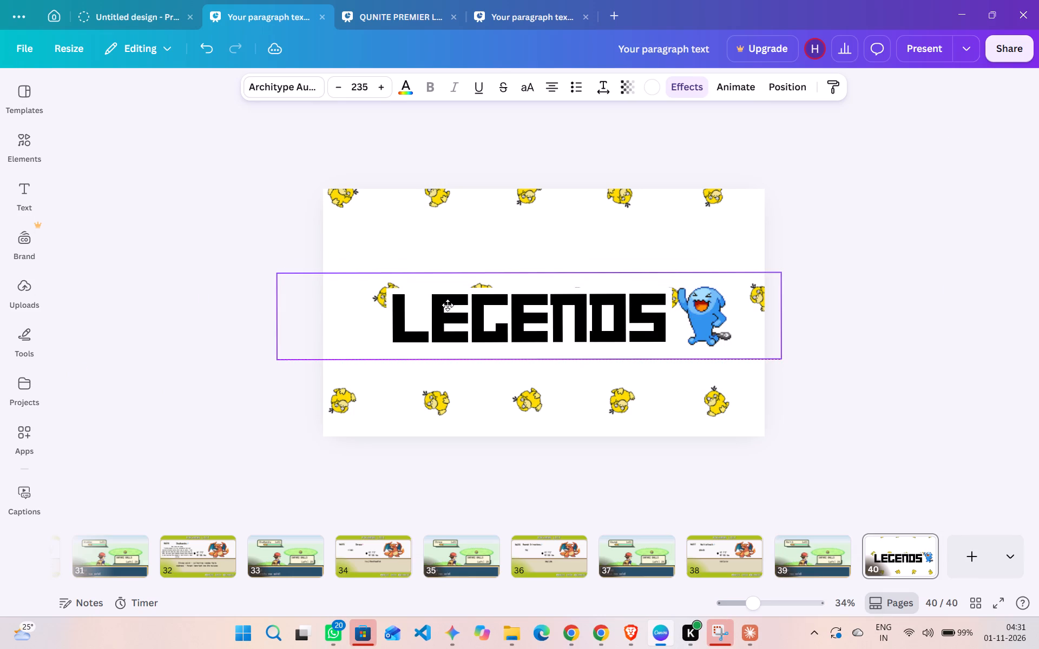
{"action": "left_click_drag", "start_coordinate": [448, 305], "coordinate": [450, 302]}
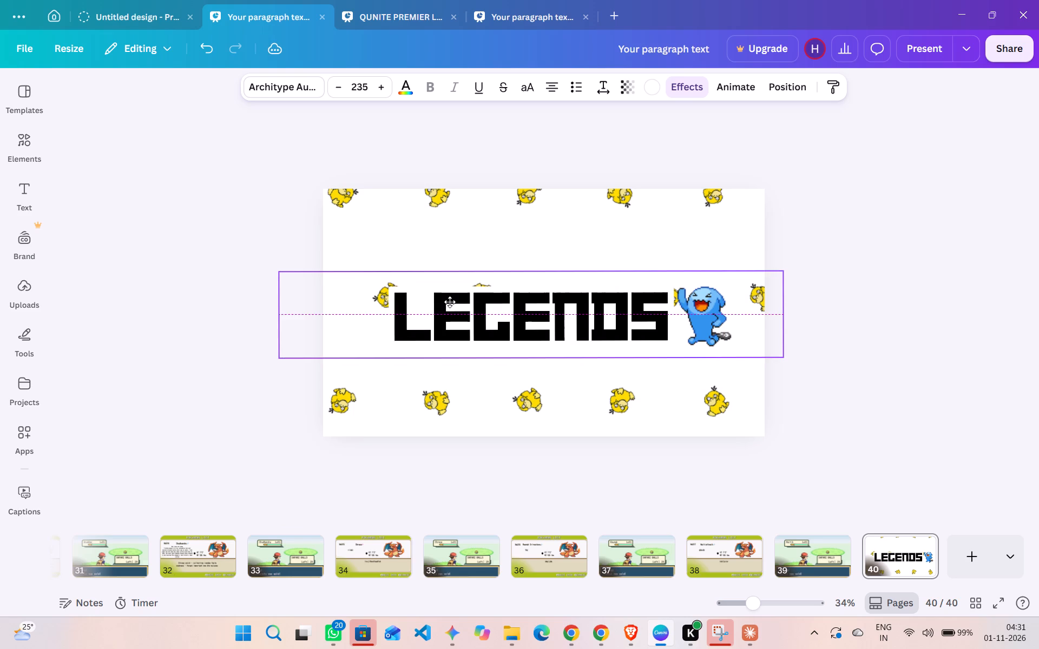
Reposition the LEGENDS heading slightly higher and farther left, leaving a wider gap before the Wobbuffet sprite.
{"action": "left_click_drag", "start_coordinate": [450, 302], "coordinate": [431, 298]}
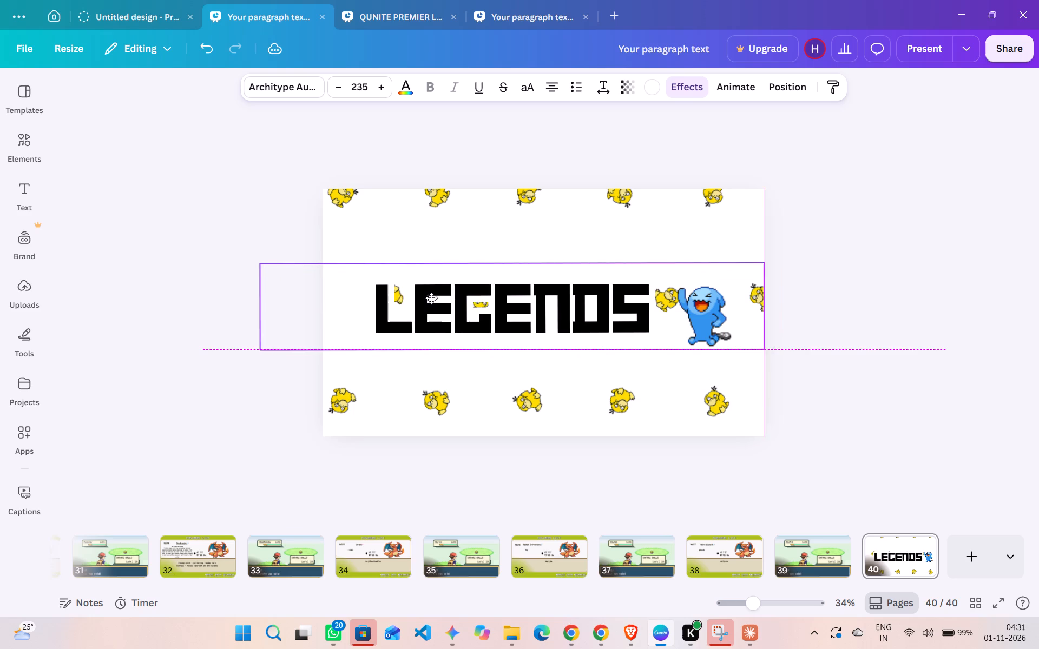
{"action": "left_click_drag", "start_coordinate": [431, 298], "coordinate": [421, 316]}
{"action": "left_click", "coordinate": [159, 306]}
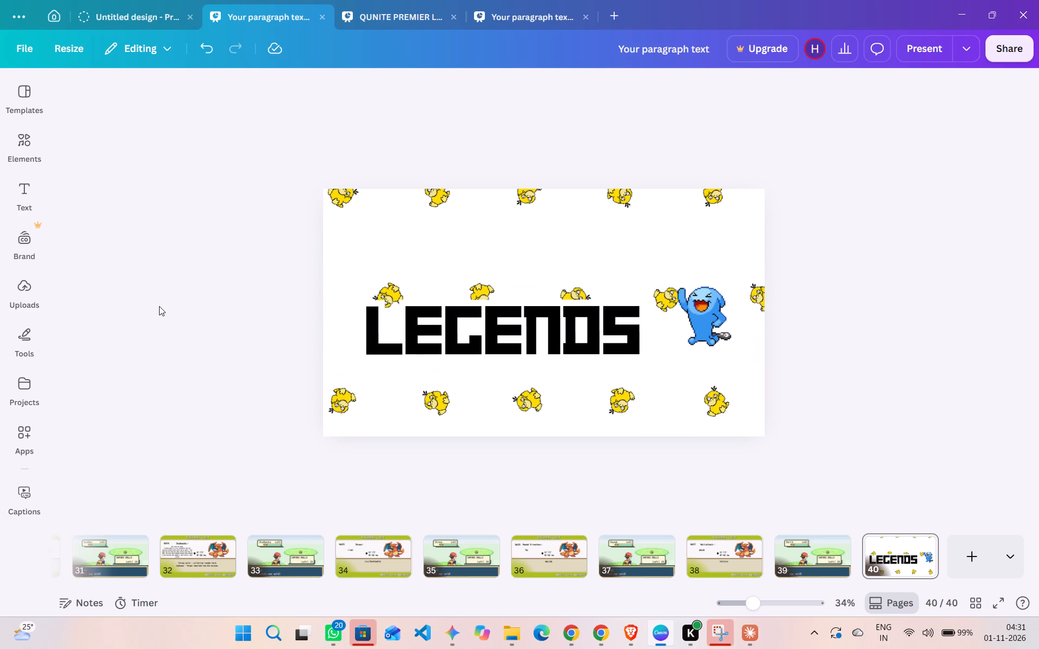
{"action": "left_click", "coordinate": [695, 321]}
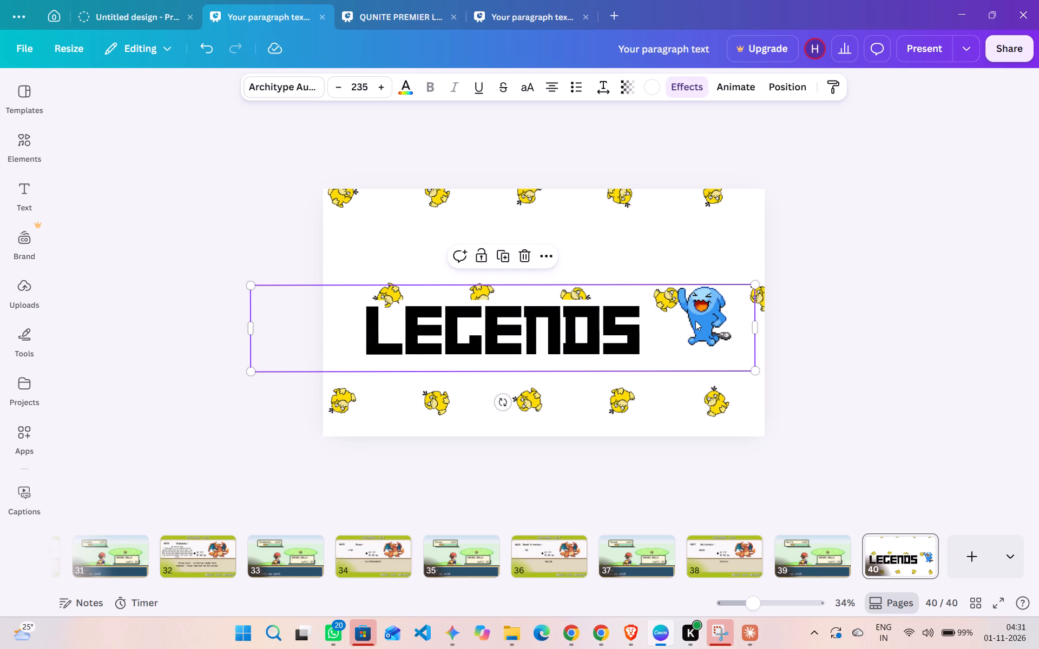
{"action": "left_click_drag", "start_coordinate": [702, 314], "coordinate": [710, 308]}
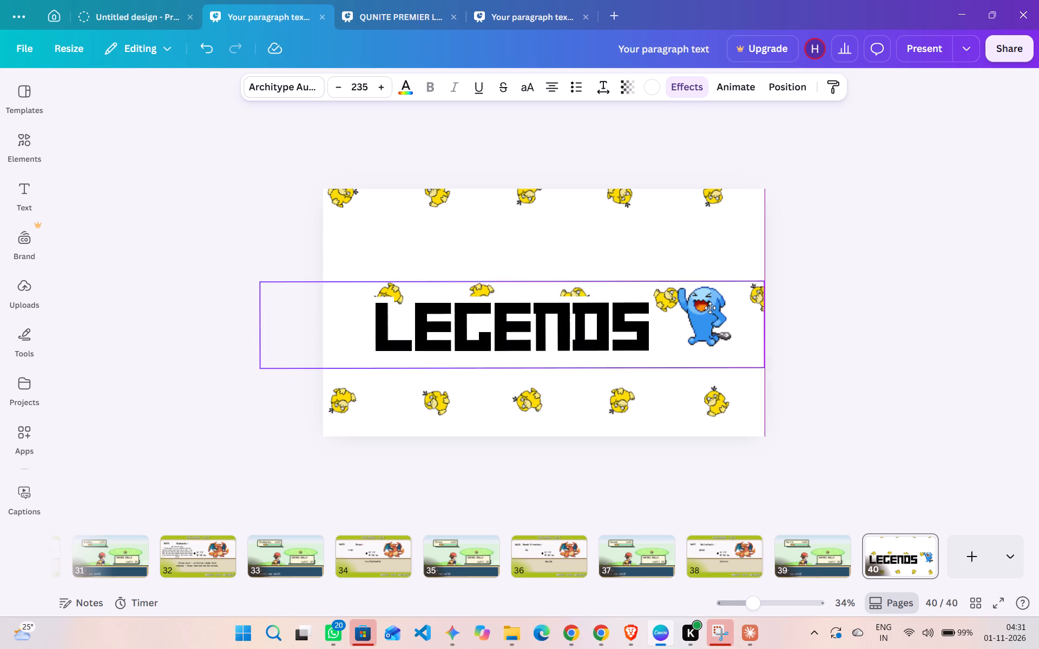
{"action": "left_click_drag", "start_coordinate": [710, 308], "coordinate": [711, 292]}
{"action": "left_click", "coordinate": [156, 378]}
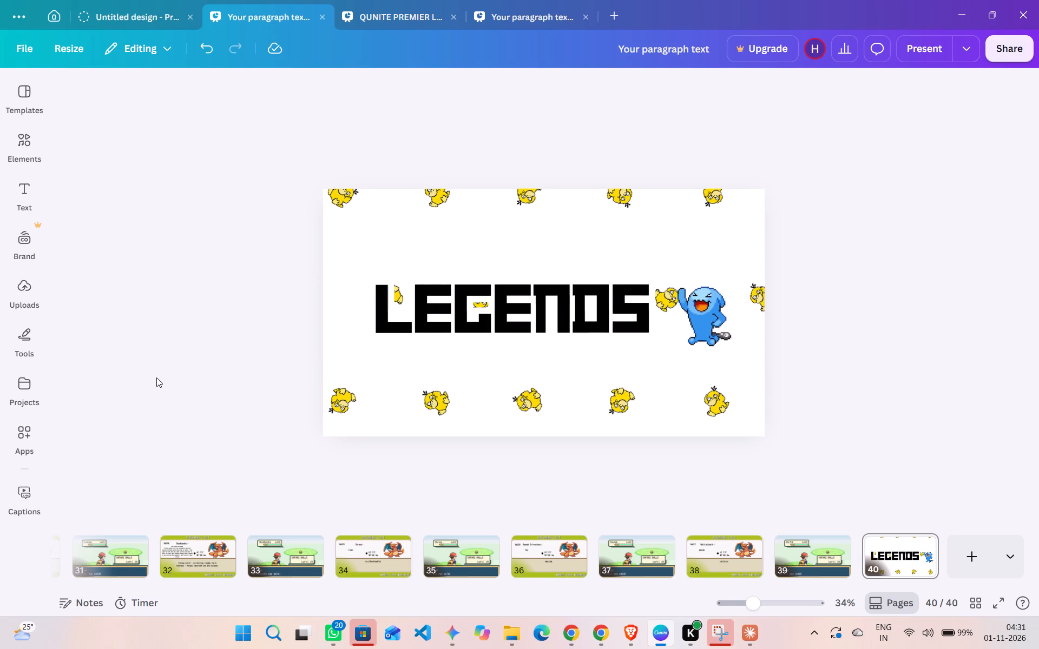
Place a square shape over the Wobbuffet sprite and the Psyduck beside it, just after the LEGENDS heading.
{"action": "left_click", "coordinate": [423, 249]}
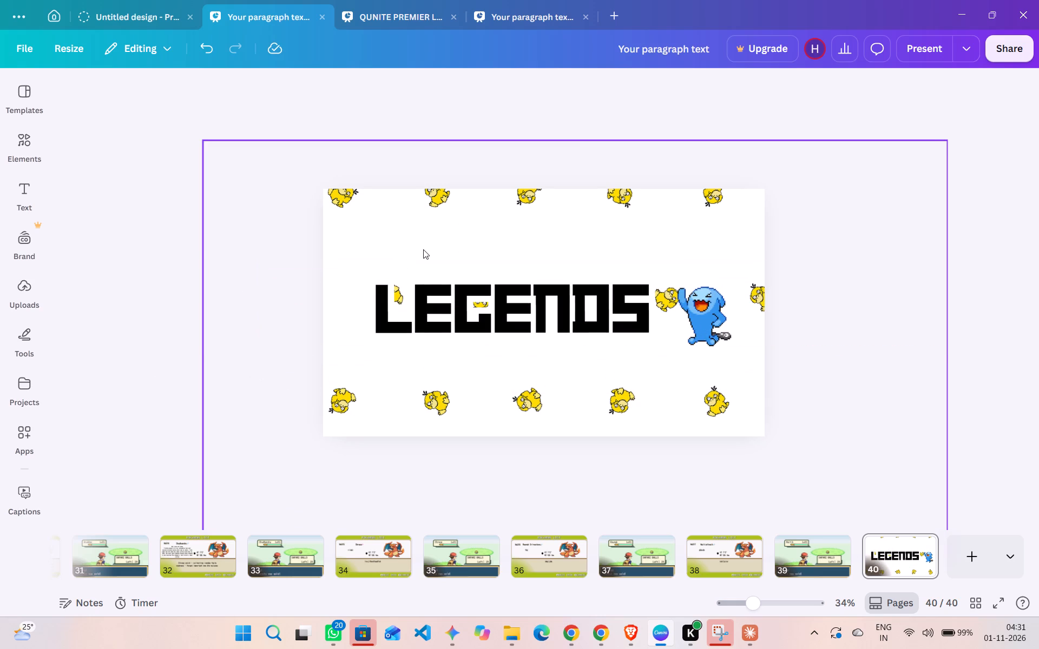
{"action": "left_click", "coordinate": [35, 318]}
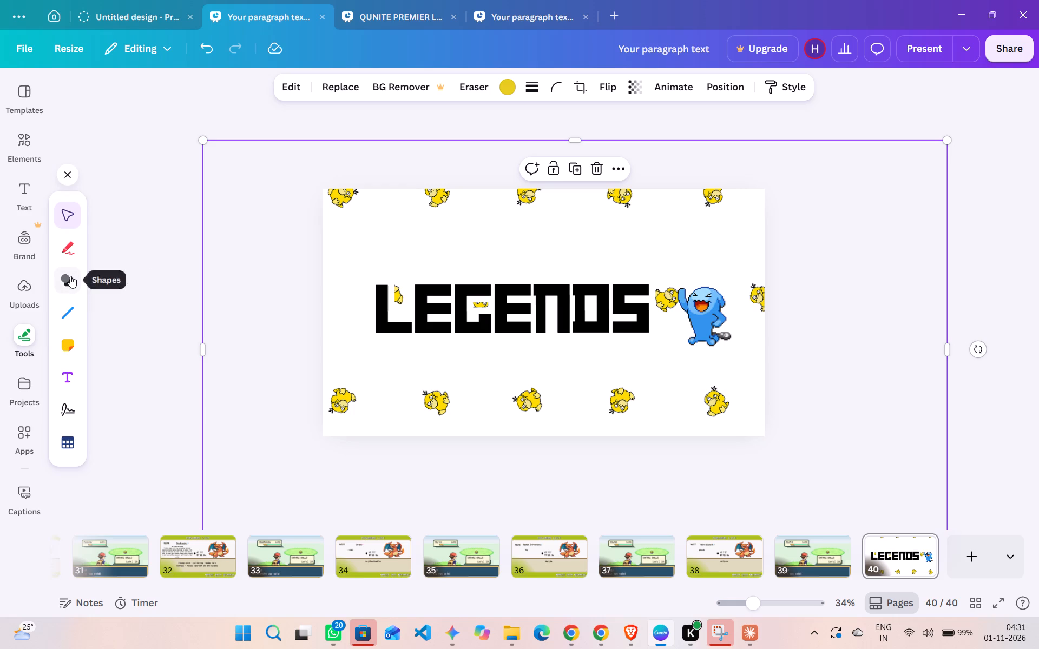
{"action": "left_click", "coordinate": [70, 276]}
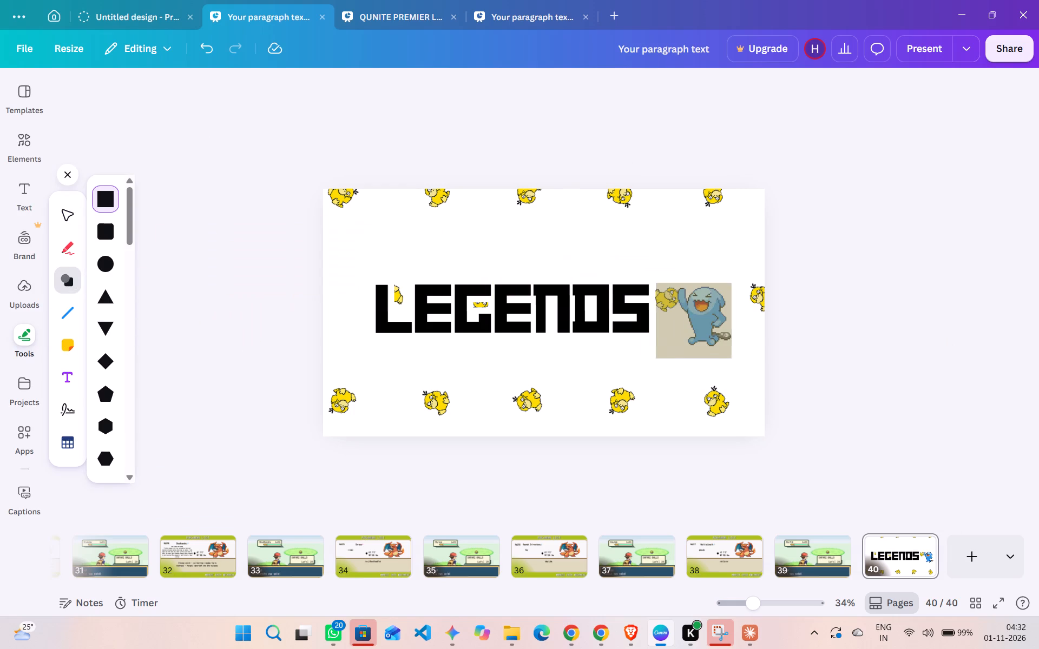
{"action": "left_click", "coordinate": [650, 278]}
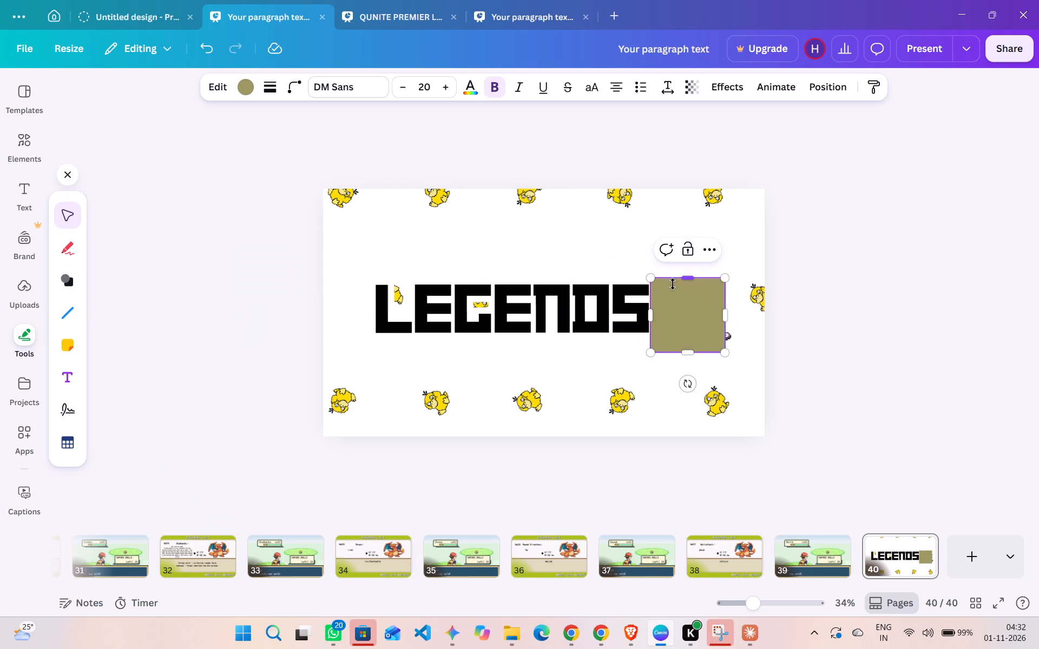
Set the square's text colour to white, sampled from the slide background.
{"action": "left_click", "coordinate": [464, 89]}
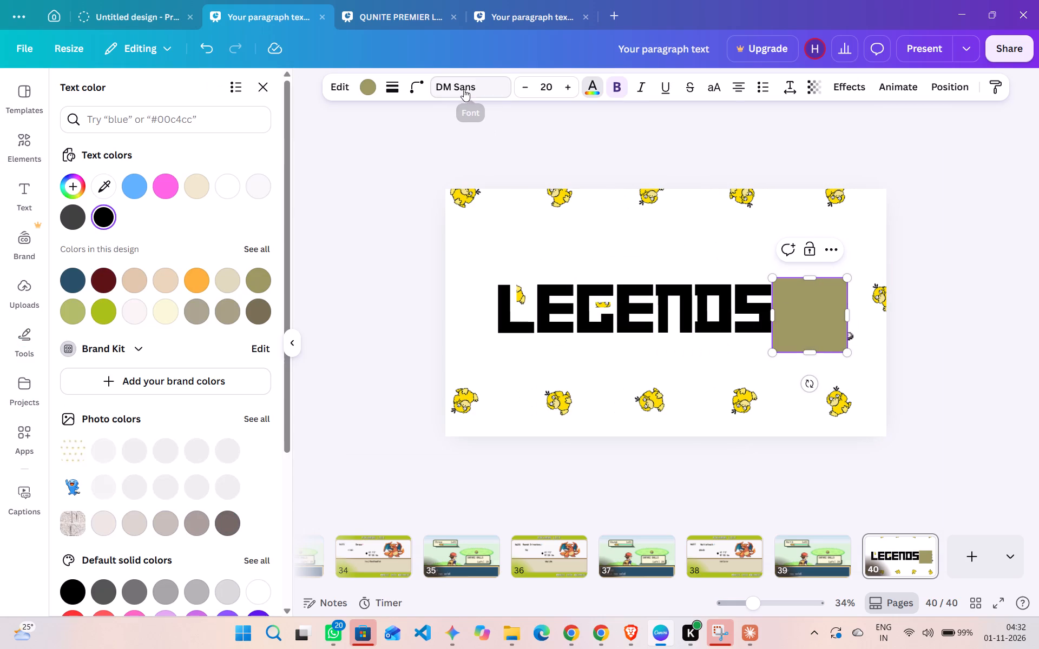
{"action": "left_click", "coordinate": [98, 190]}
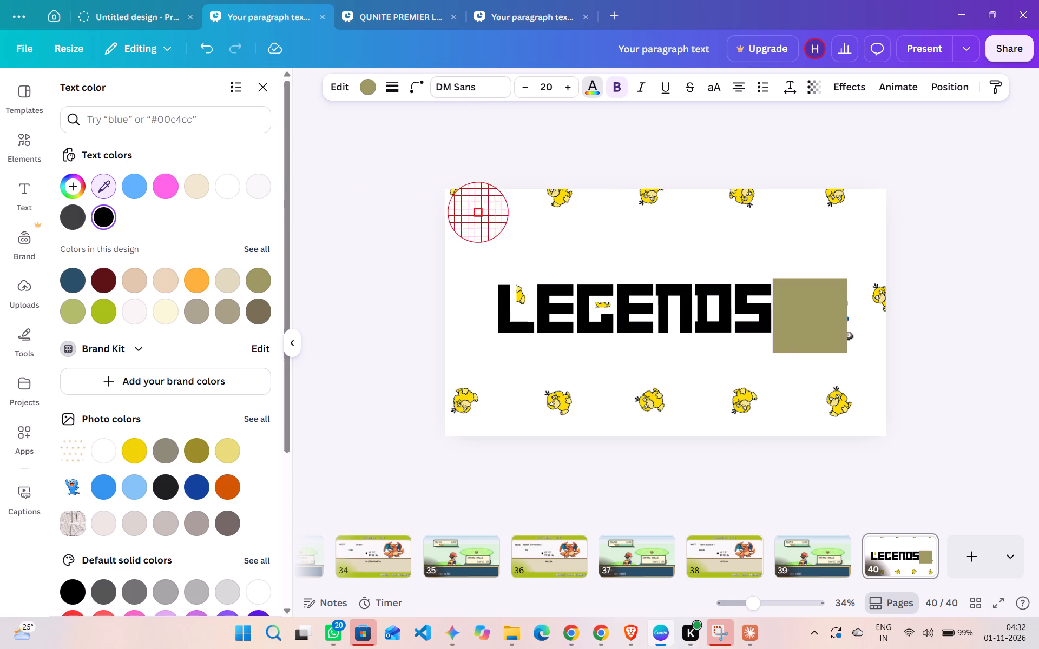
{"action": "left_click", "coordinate": [549, 230]}
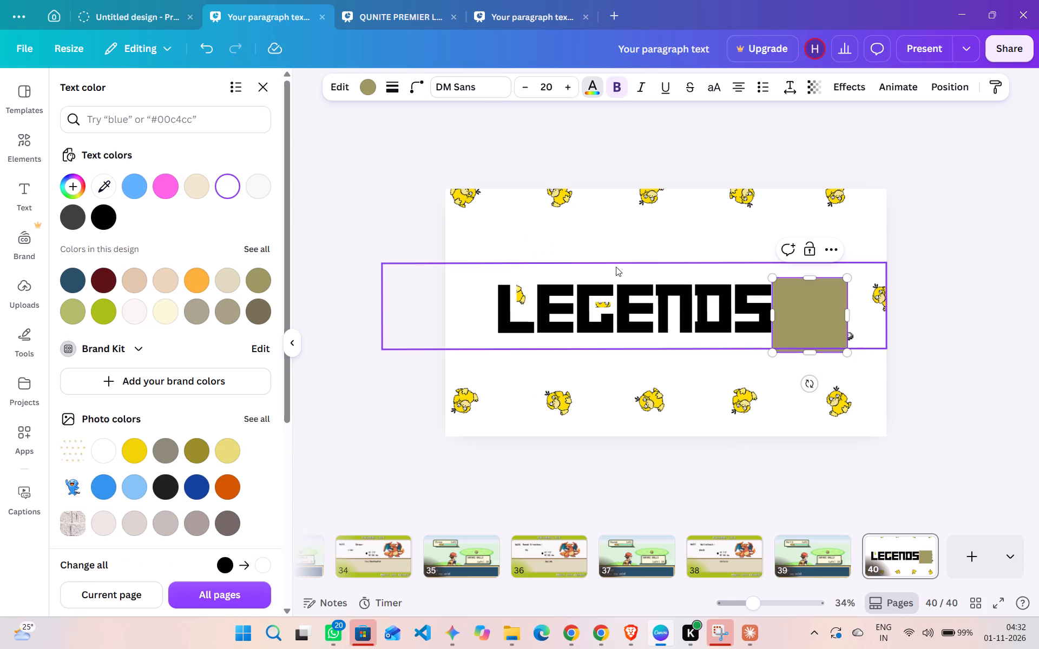
{"action": "left_click", "coordinate": [659, 251]}
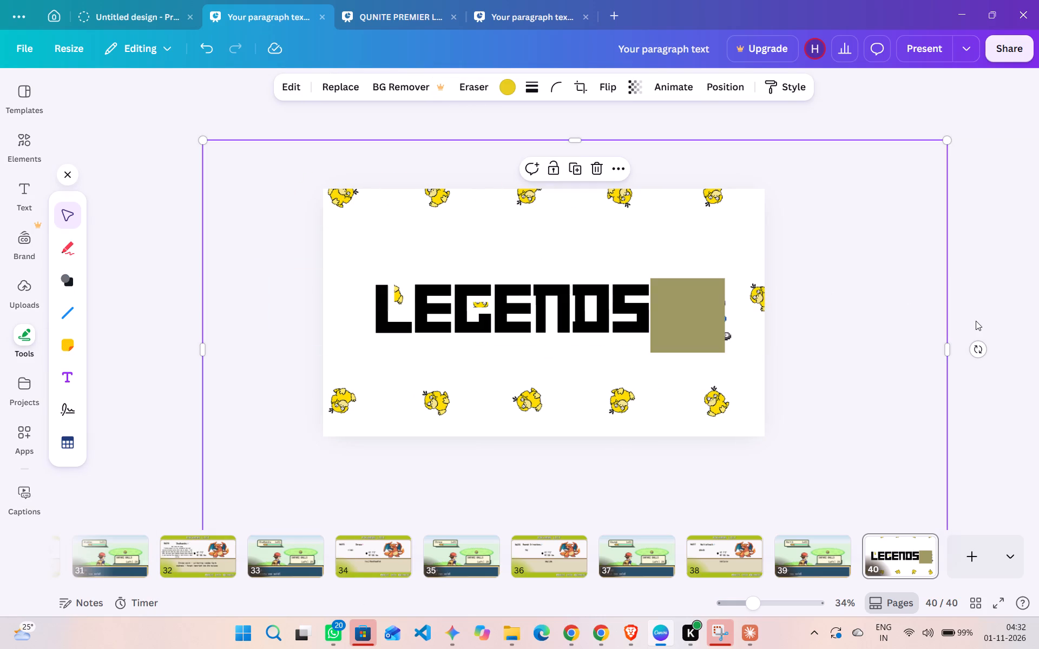
{"action": "left_click", "coordinate": [976, 321]}
Fill the square with white sampled from the blank area of the slide background.
{"action": "left_click", "coordinate": [726, 307]}
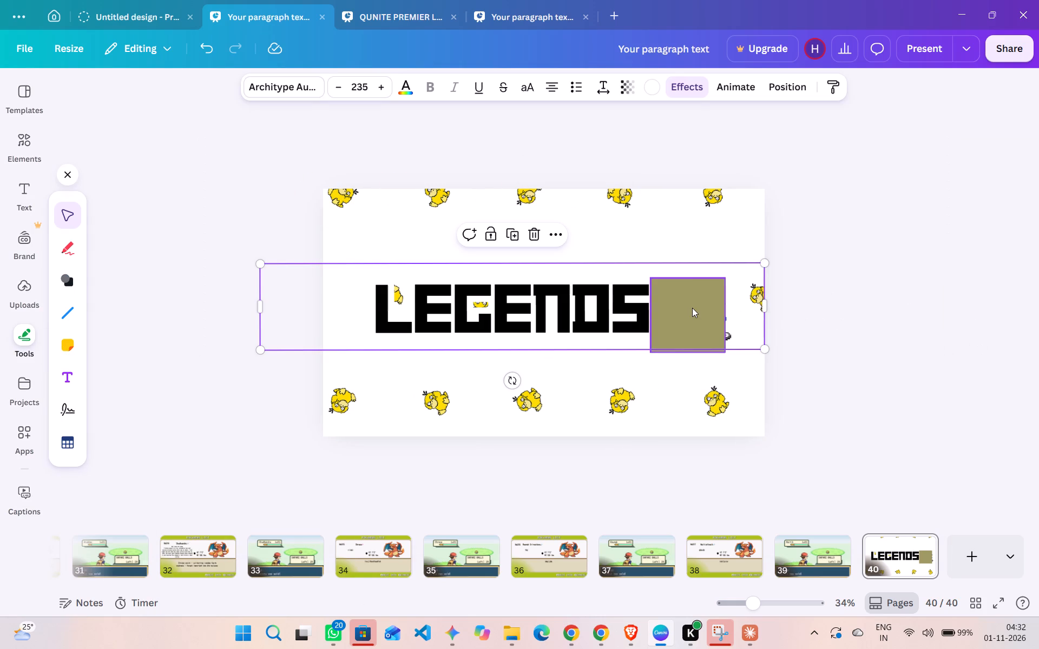
{"action": "left_click", "coordinate": [692, 308]}
{"action": "left_click", "coordinate": [435, 88]}
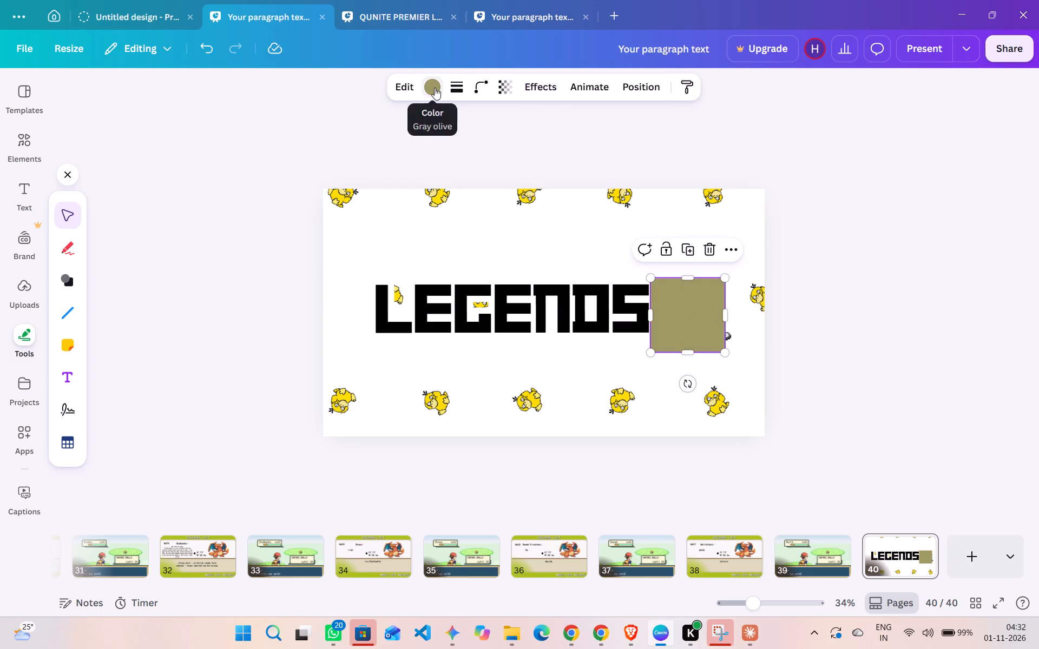
{"action": "left_click", "coordinate": [107, 184]}
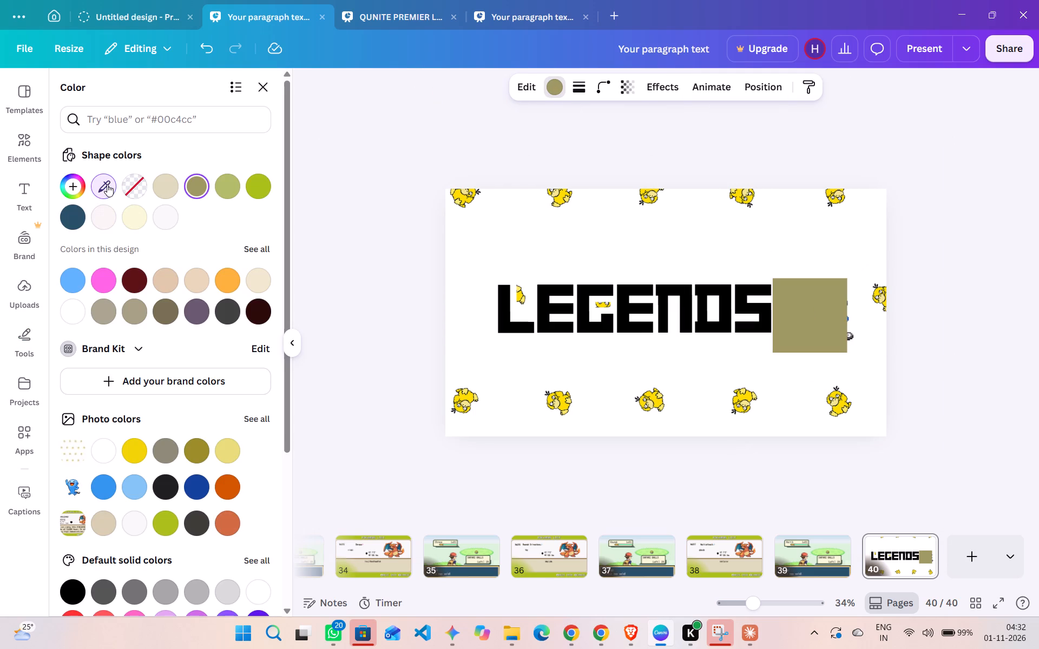
{"action": "left_click", "coordinate": [562, 234]}
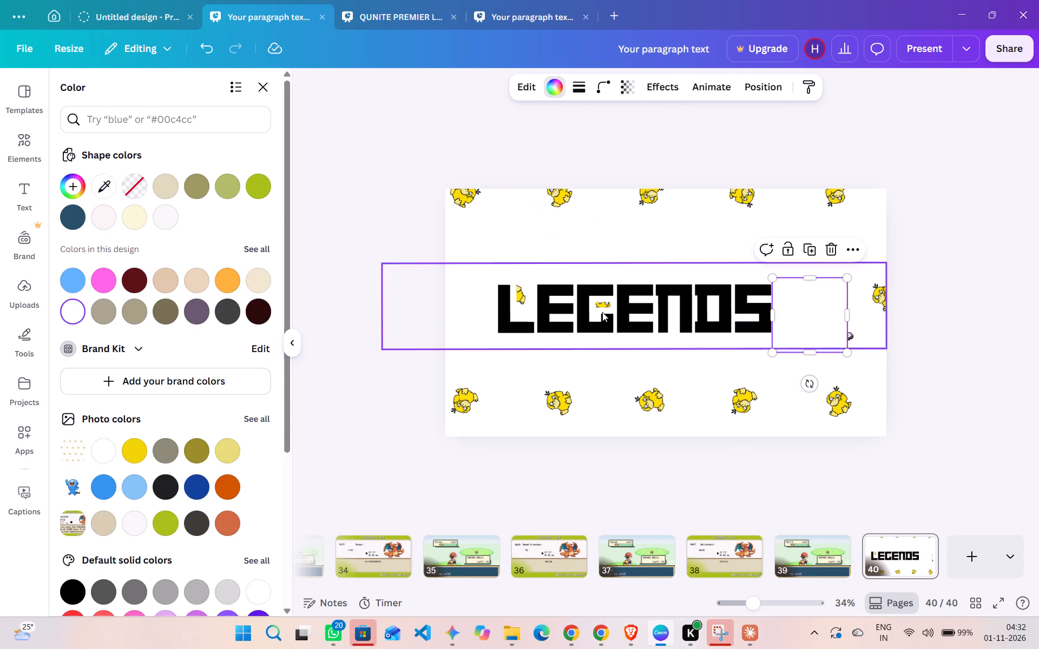
{"action": "left_click", "coordinate": [415, 379]}
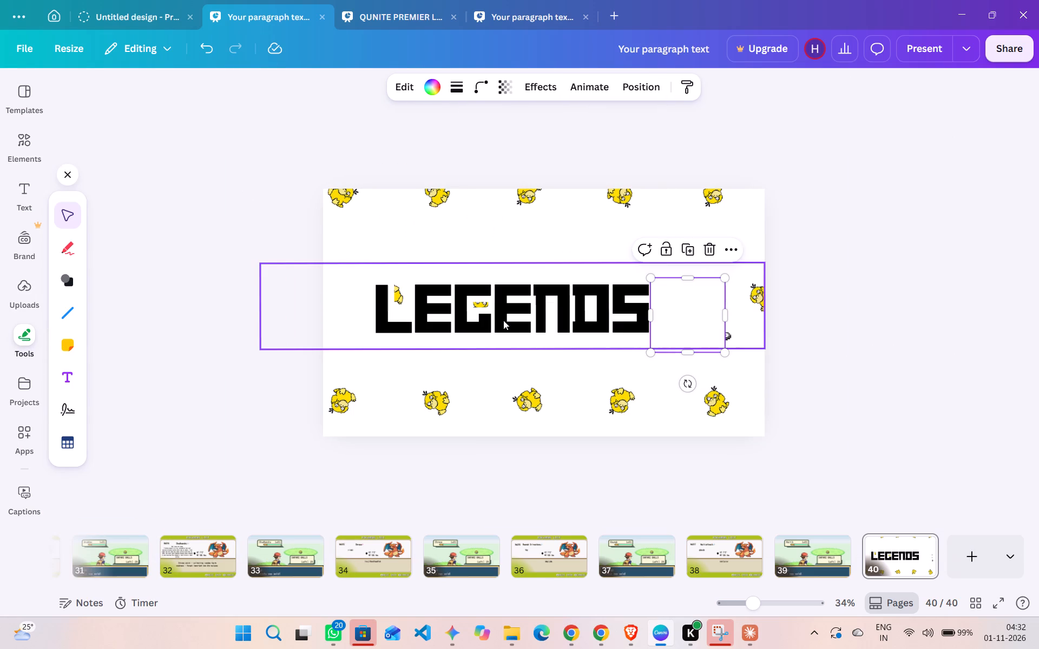
{"action": "left_click", "coordinate": [897, 324]}
Move the white square's layer below the LEGENDS heading and Wobbuffet sprite, directly above the Psyduck pattern.
{"action": "left_click", "coordinate": [705, 314]}
{"action": "right_click", "coordinate": [592, 225]}
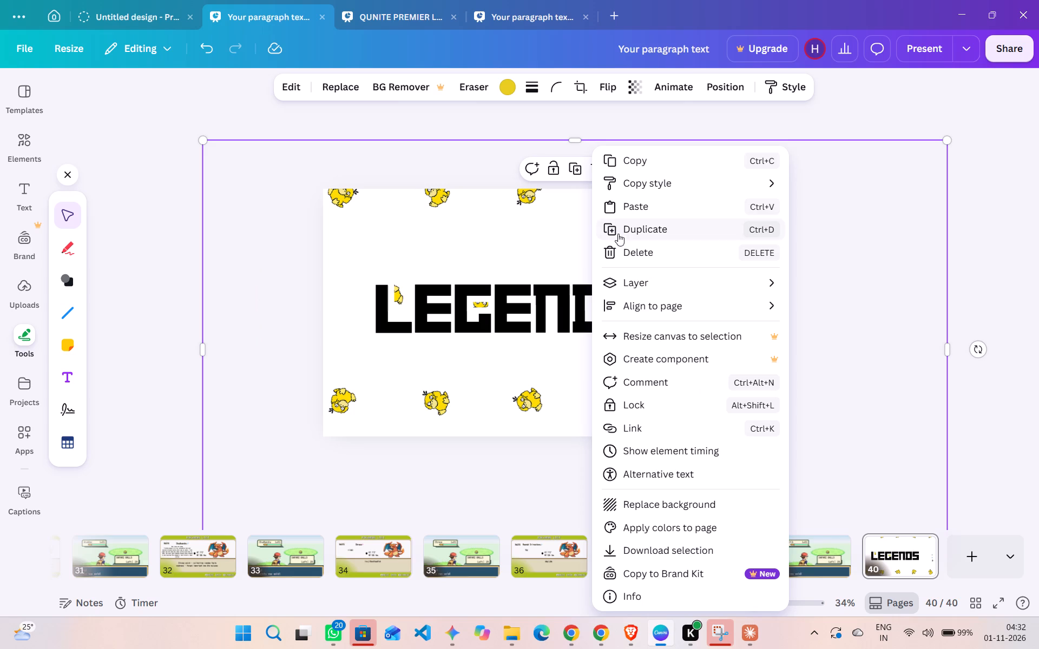
{"action": "left_click", "coordinate": [623, 282]}
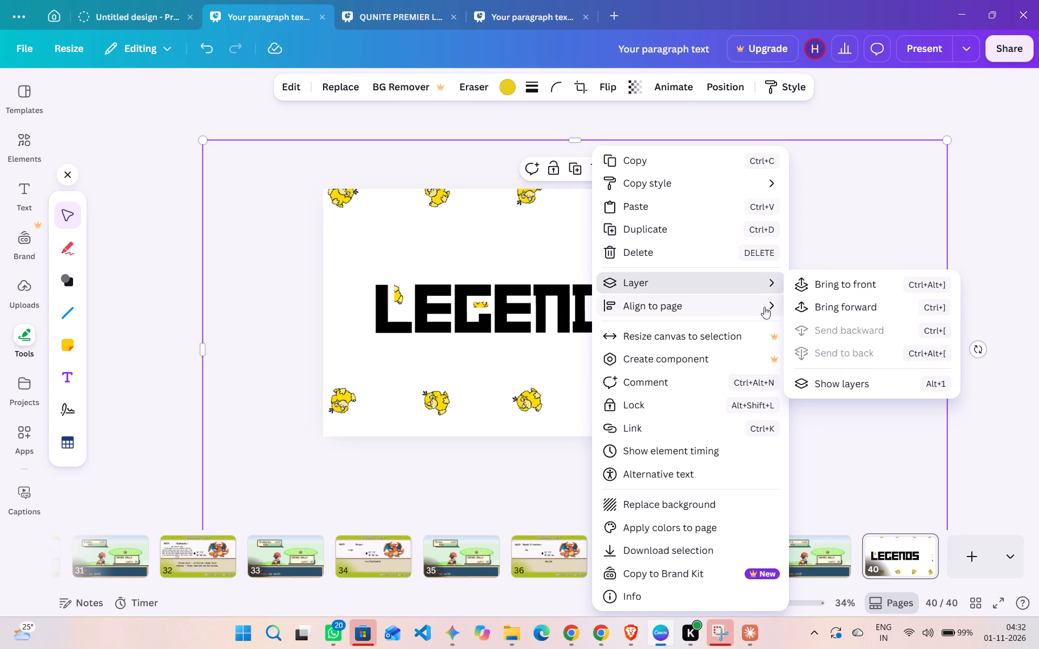
{"action": "left_click", "coordinate": [821, 382]}
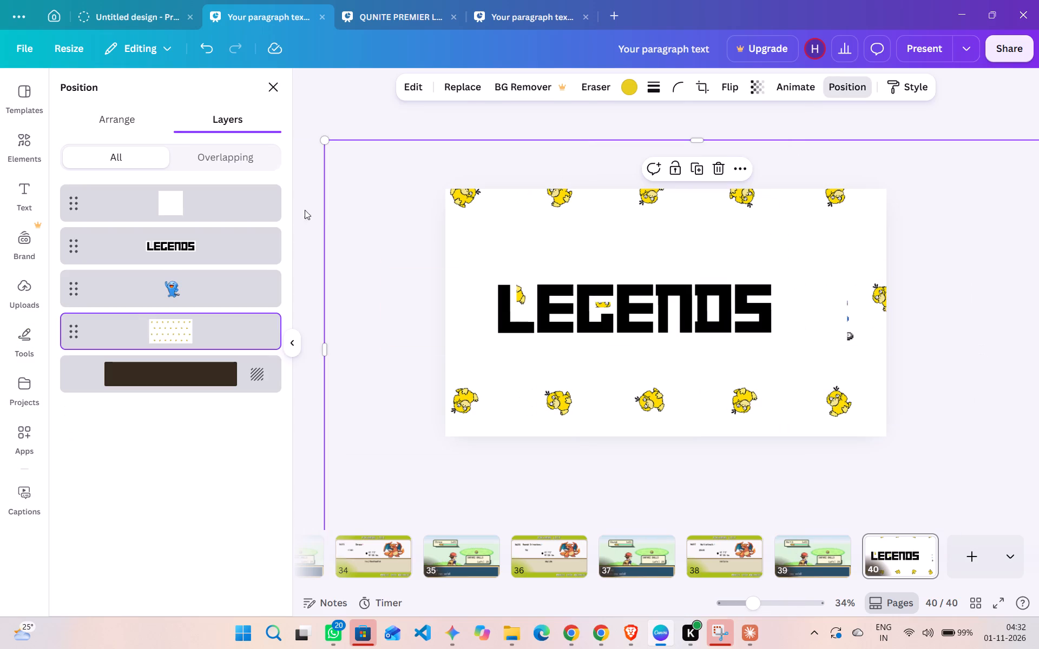
{"action": "left_click_drag", "start_coordinate": [78, 207], "coordinate": [73, 236]}
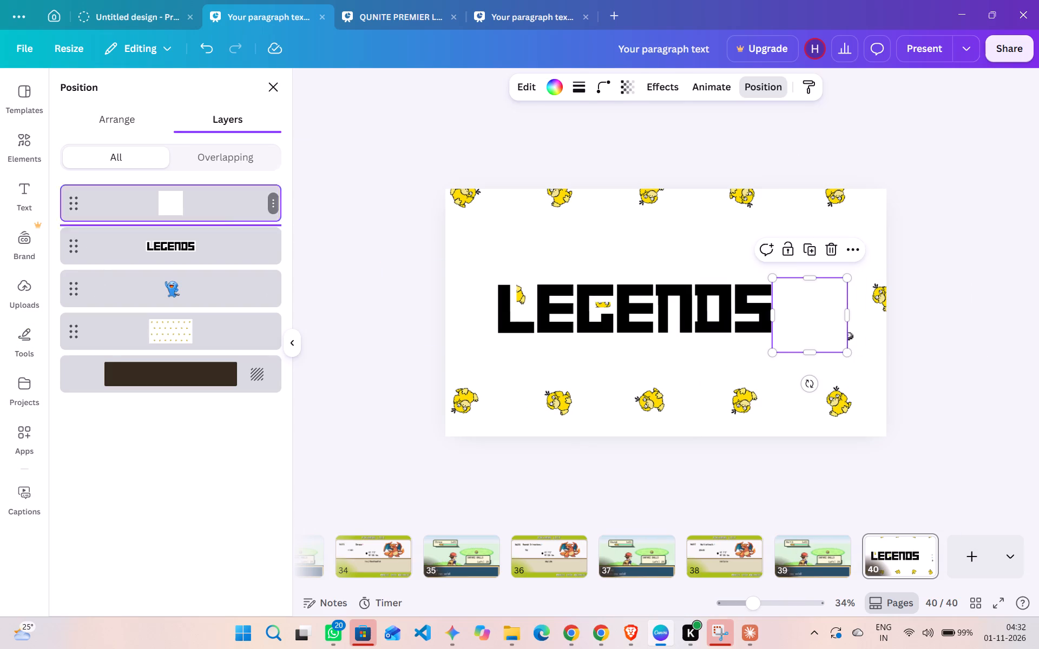
{"action": "left_click_drag", "start_coordinate": [73, 236], "coordinate": [75, 299]}
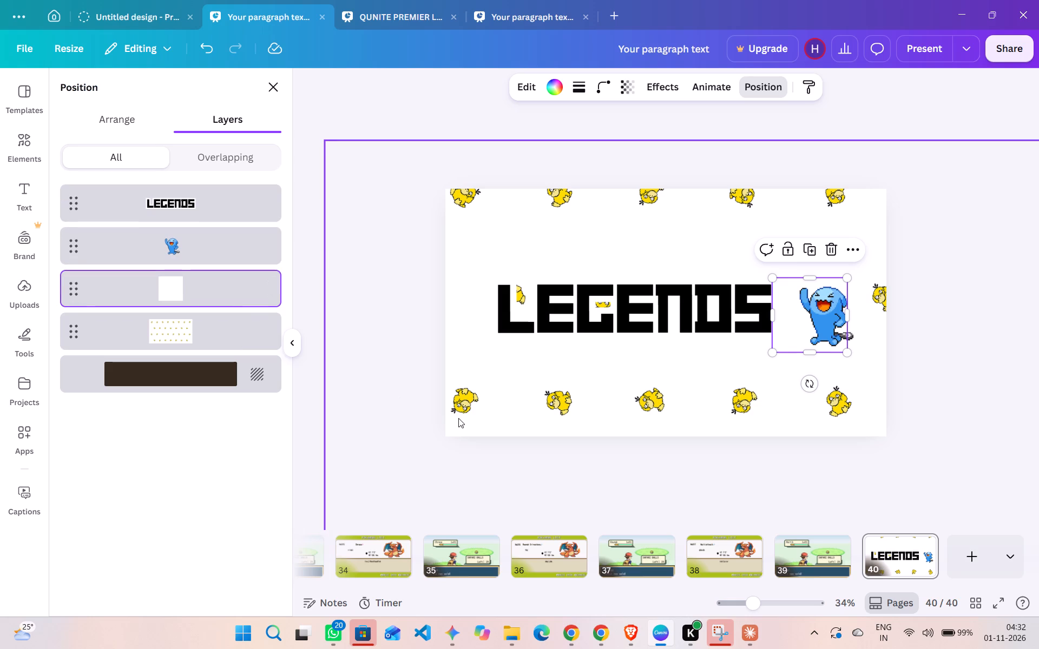
{"action": "left_click", "coordinate": [980, 348]}
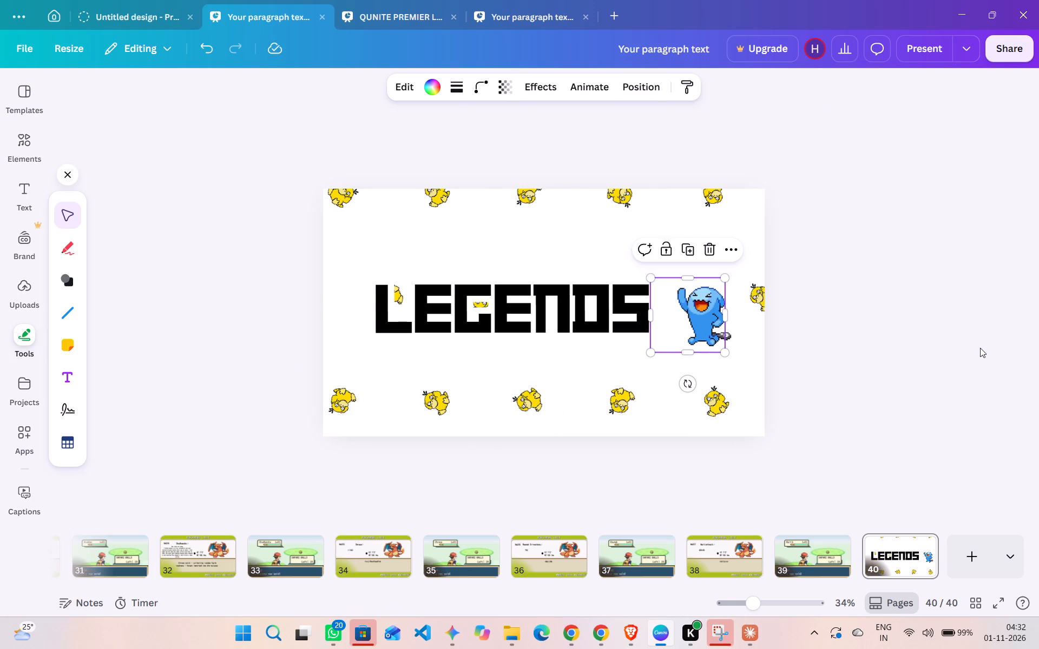
Widen the white square leftward so it extends behind the last letters of the LEGENDS heading.
{"action": "left_click_drag", "start_coordinate": [648, 320], "coordinate": [453, 342]}
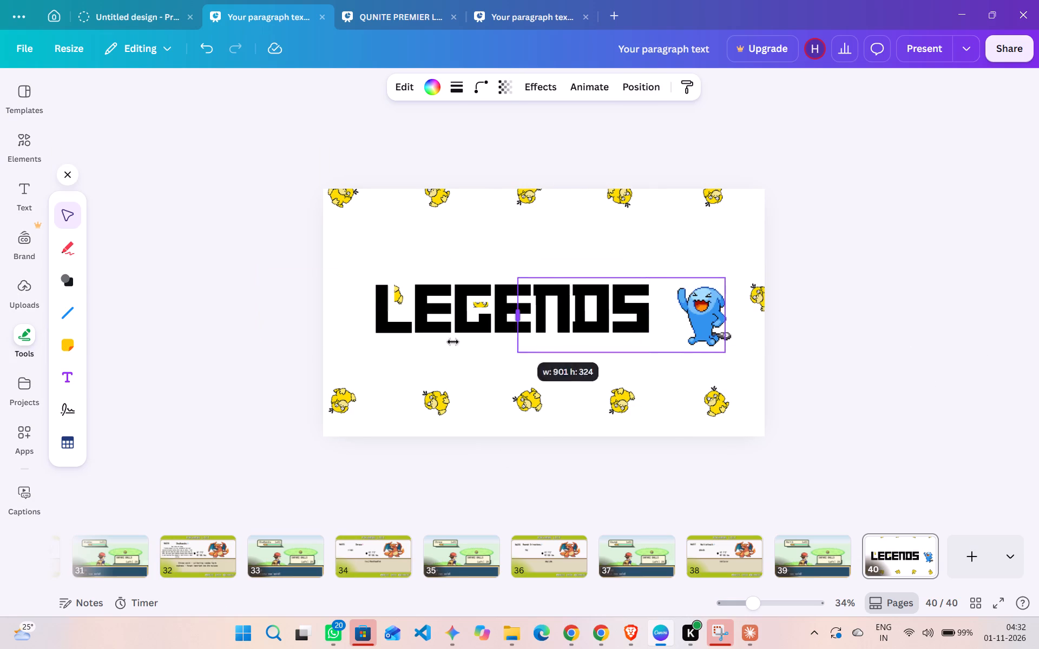
{"action": "left_click_drag", "start_coordinate": [453, 342], "coordinate": [436, 328]}
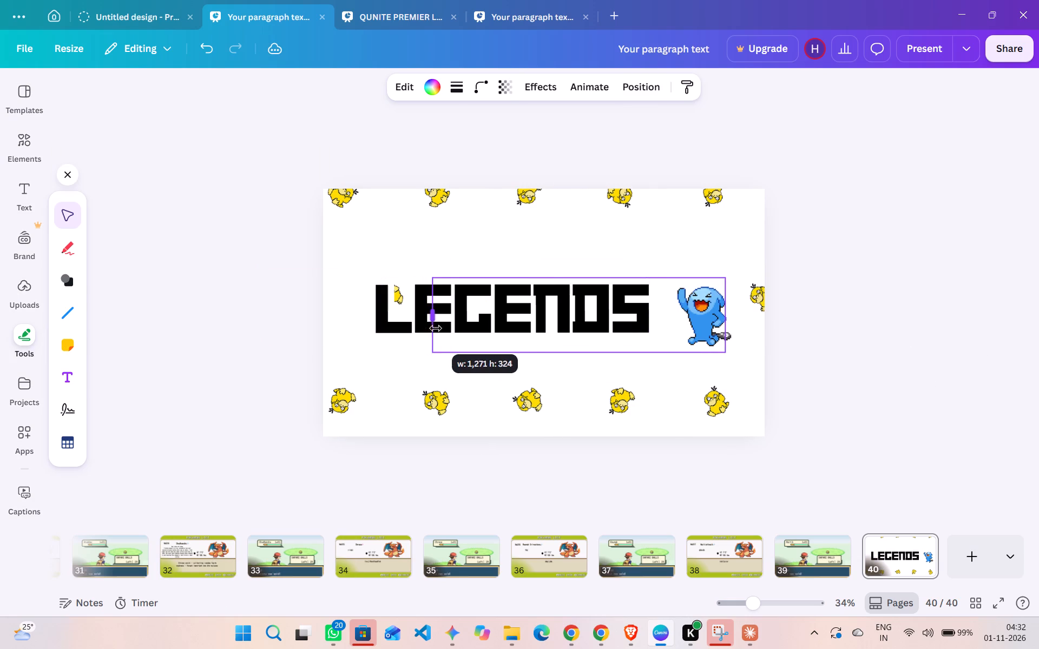
{"action": "left_click_drag", "start_coordinate": [436, 328], "coordinate": [577, 327]}
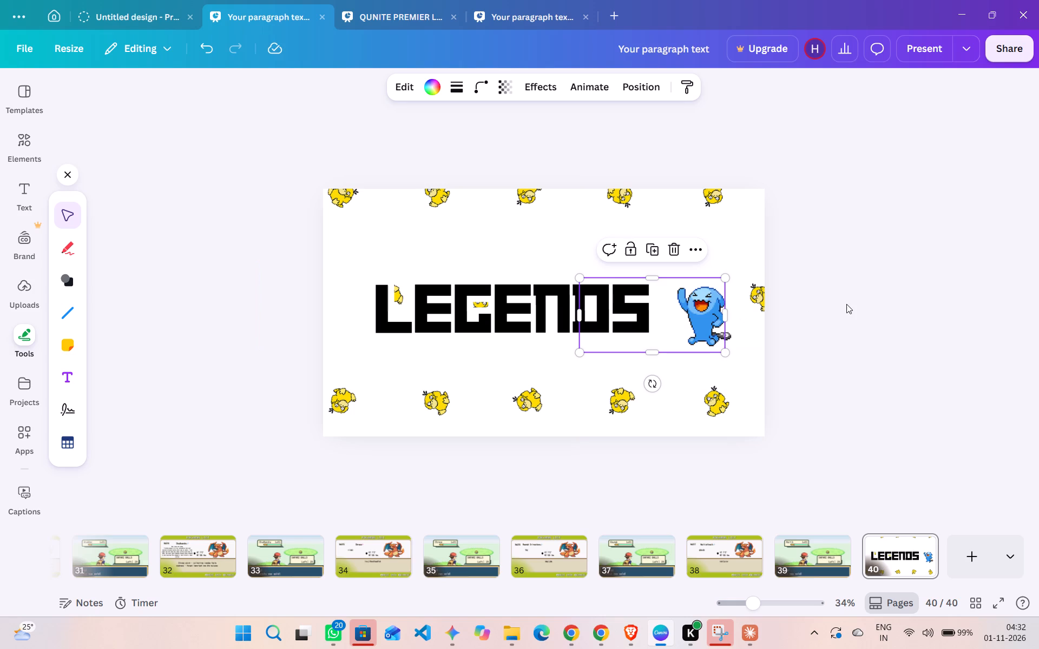
{"action": "left_click", "coordinate": [846, 304]}
Shift the LEGENDS heading right until it sits close beside the Wobbuffet sprite.
{"action": "left_click_drag", "start_coordinate": [385, 323], "coordinate": [403, 320]}
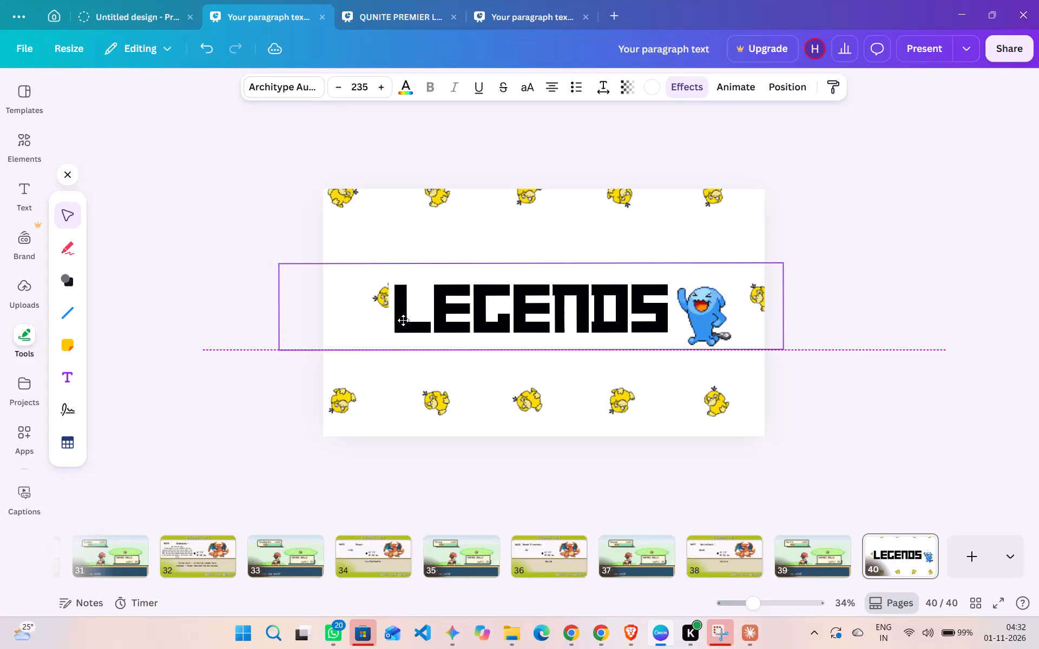
{"action": "left_click_drag", "start_coordinate": [403, 320], "coordinate": [404, 320]}
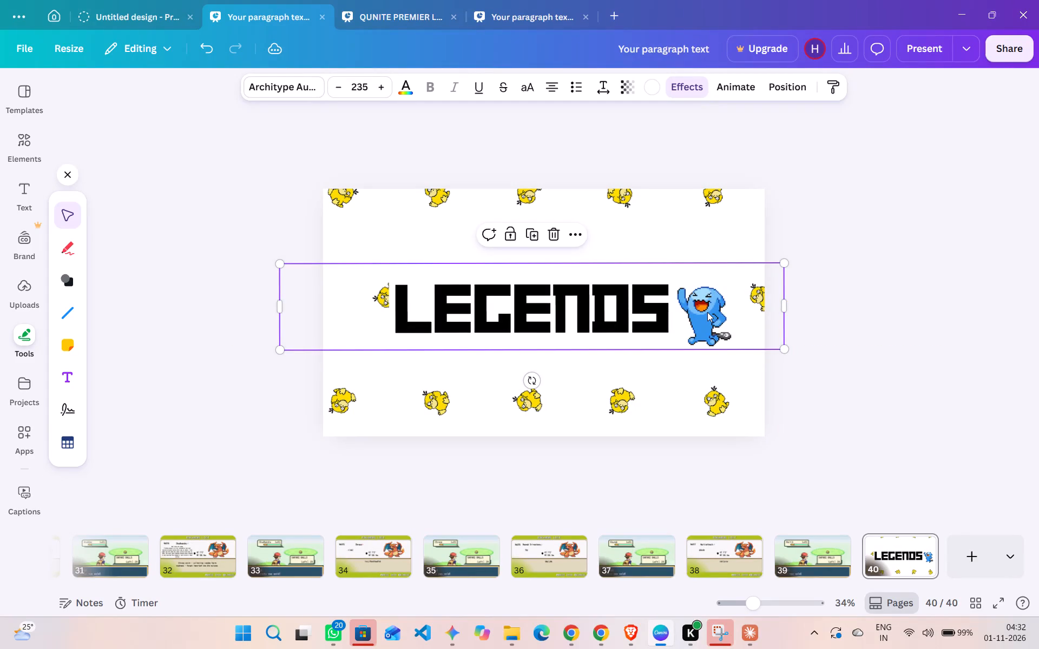
{"action": "left_click", "coordinate": [892, 374]}
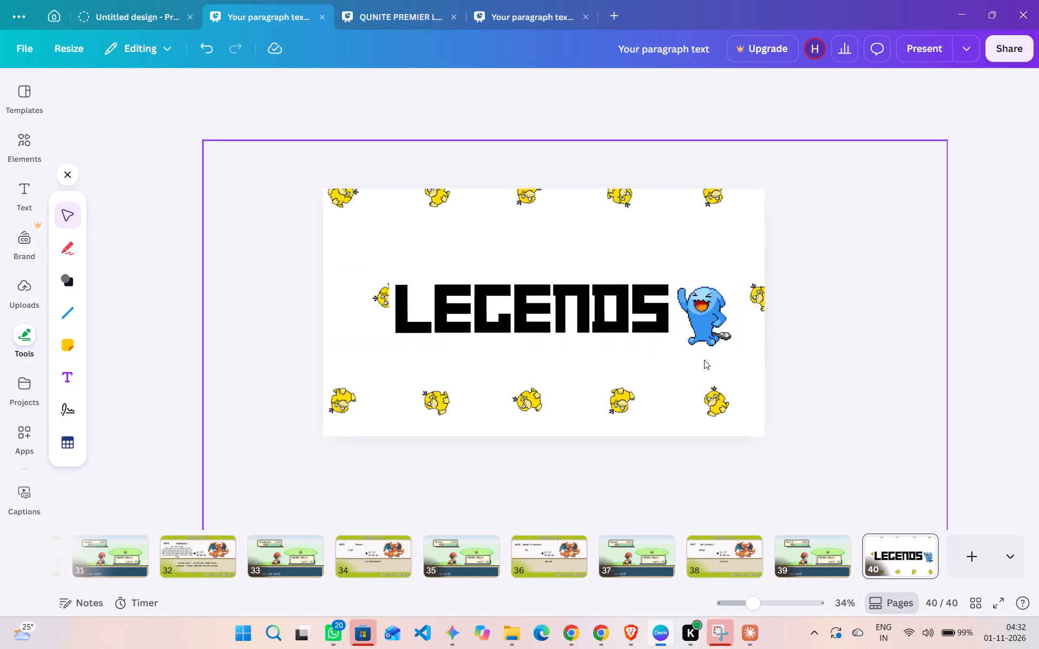
Nudge the Wobbuffet sprite slightly upward so it lines up vertically with the LEGENDS heading.
{"action": "double_click", "coordinate": [704, 354]}
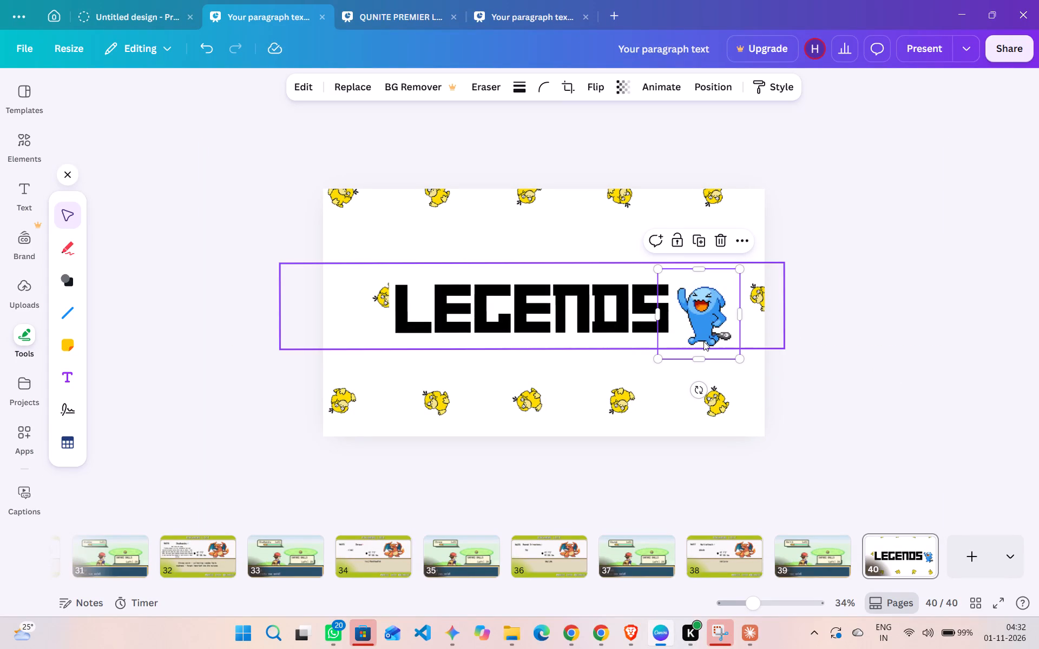
{"action": "left_click_drag", "start_coordinate": [713, 352], "coordinate": [711, 343]}
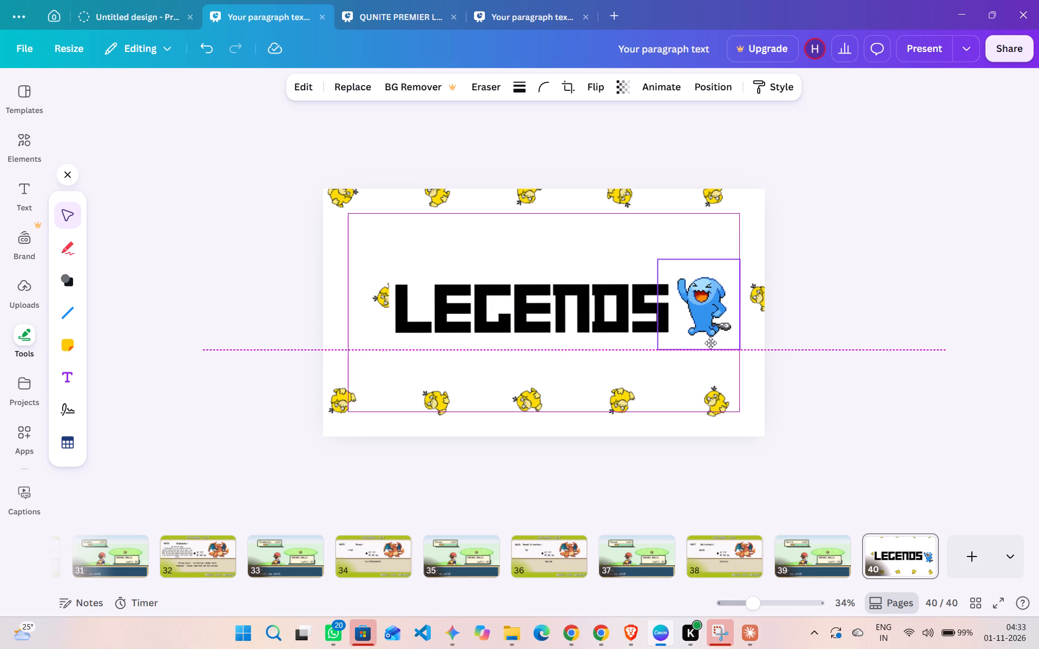
{"action": "left_click_drag", "start_coordinate": [711, 343], "coordinate": [711, 341]}
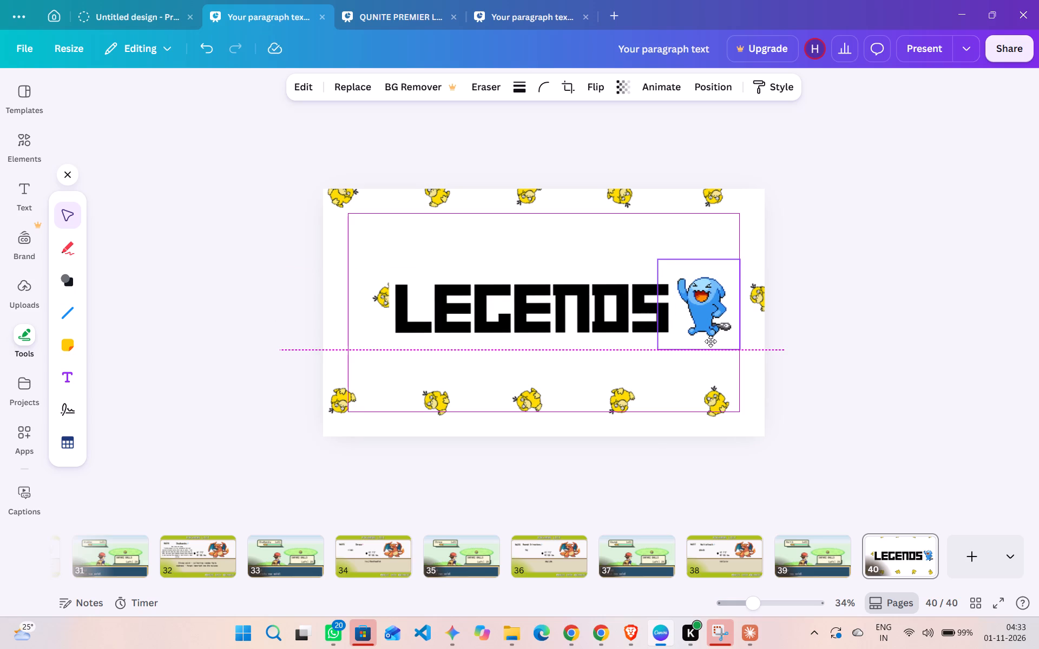
{"action": "left_click_drag", "start_coordinate": [711, 341], "coordinate": [711, 339]}
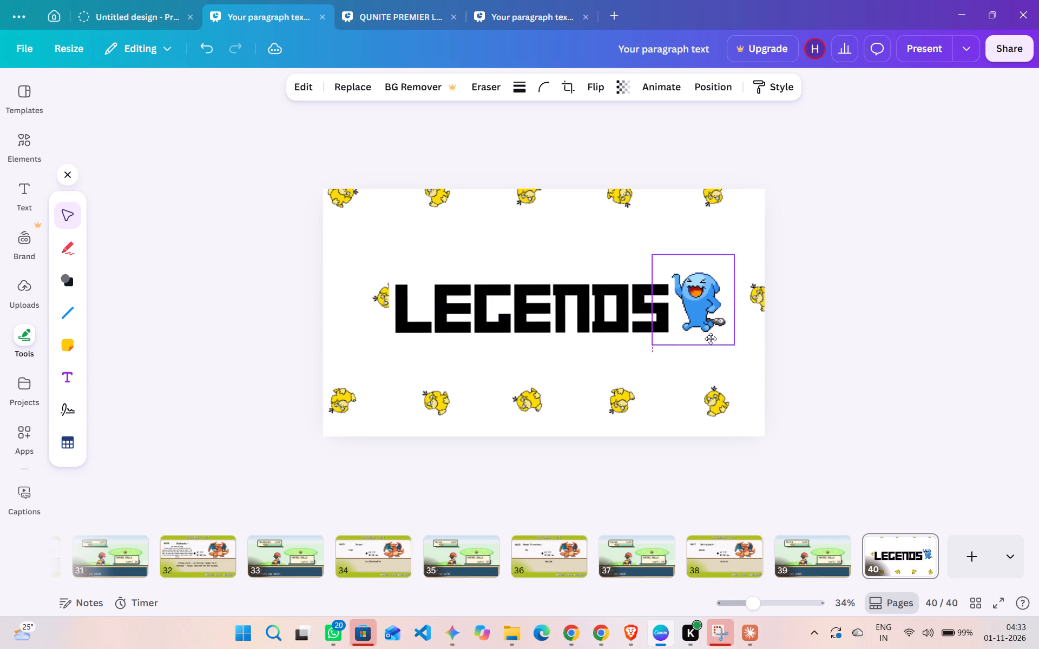
{"action": "left_click_drag", "start_coordinate": [711, 339], "coordinate": [711, 339]}
{"action": "left_click", "coordinate": [856, 343]}
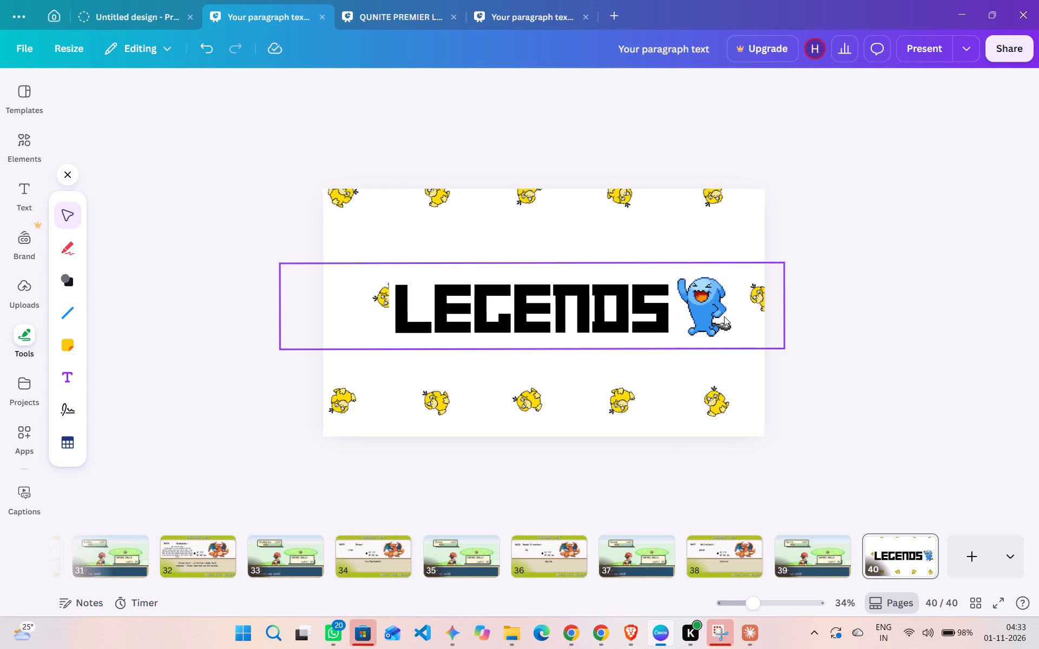
Move the Wobbuffet sprite's layer to the top of the stack, above the LEGENDS heading.
{"action": "right_click", "coordinate": [700, 366]}
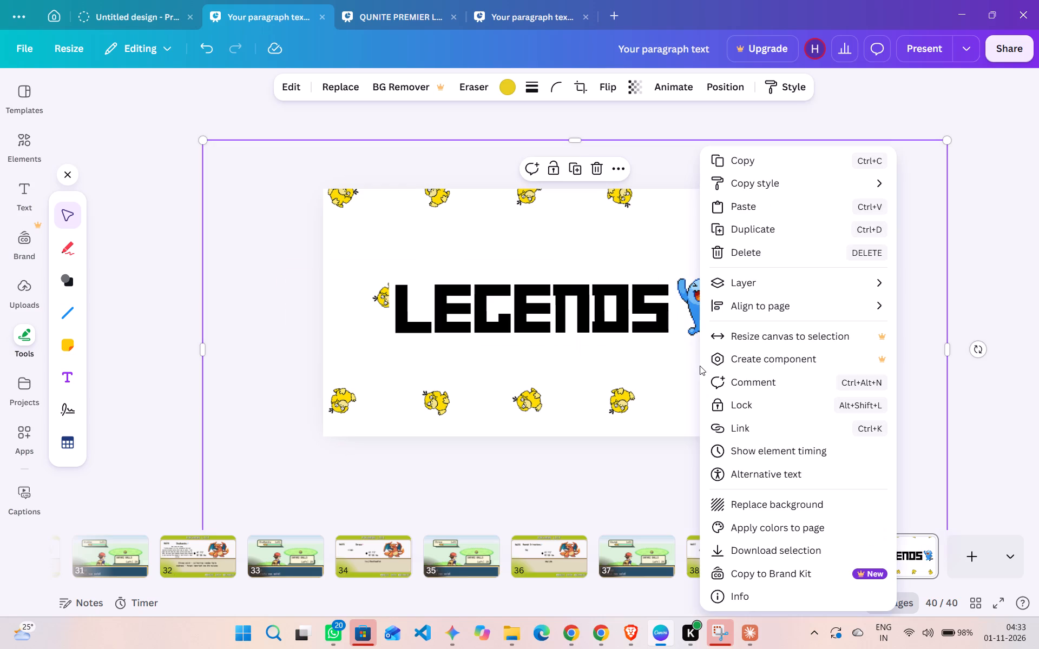
{"action": "left_click", "coordinate": [719, 286]}
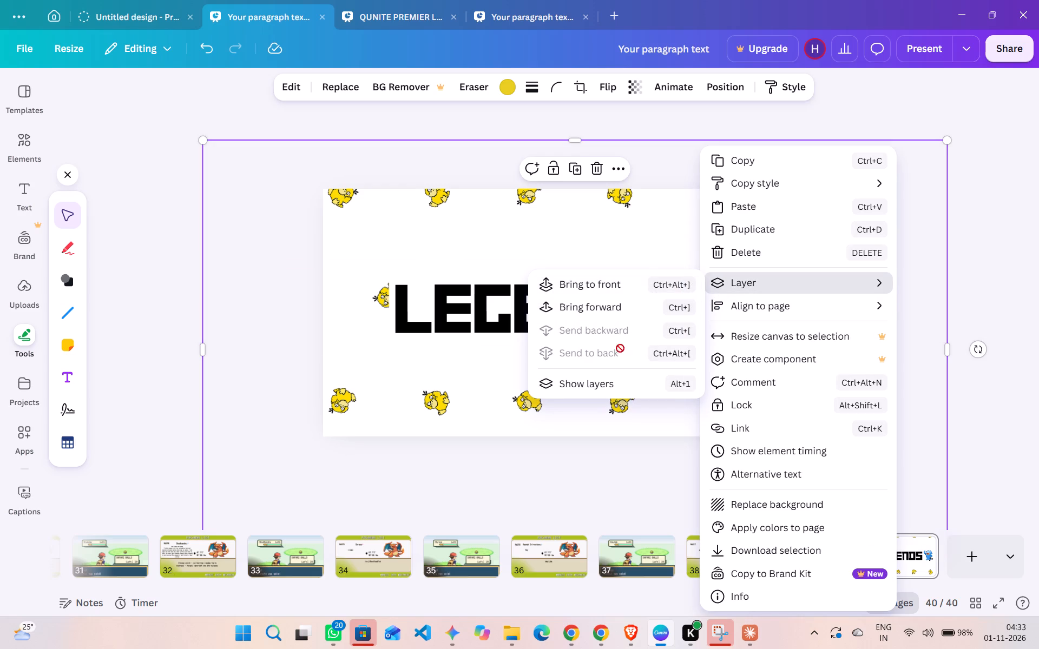
{"action": "left_click", "coordinate": [617, 380]}
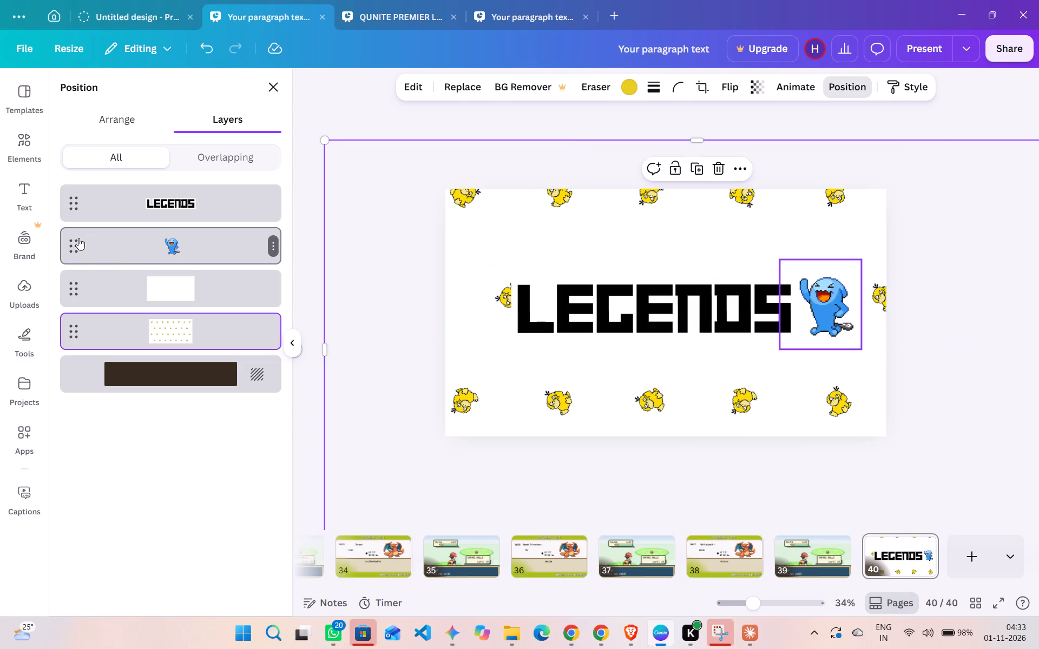
{"action": "left_click_drag", "start_coordinate": [75, 236], "coordinate": [74, 198]}
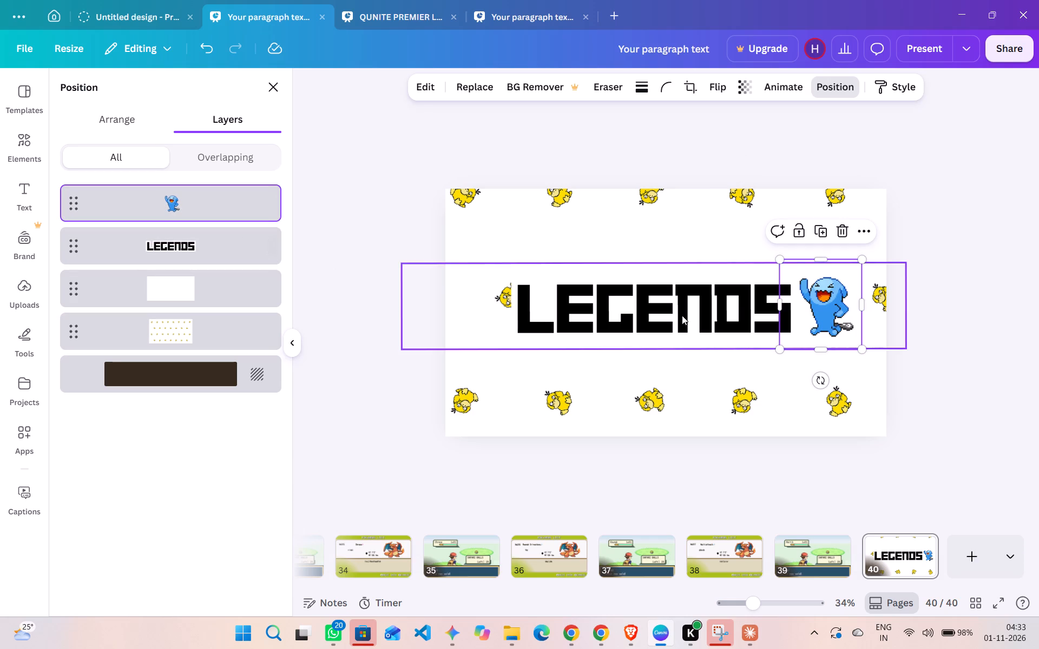
{"action": "left_click", "coordinate": [958, 402]}
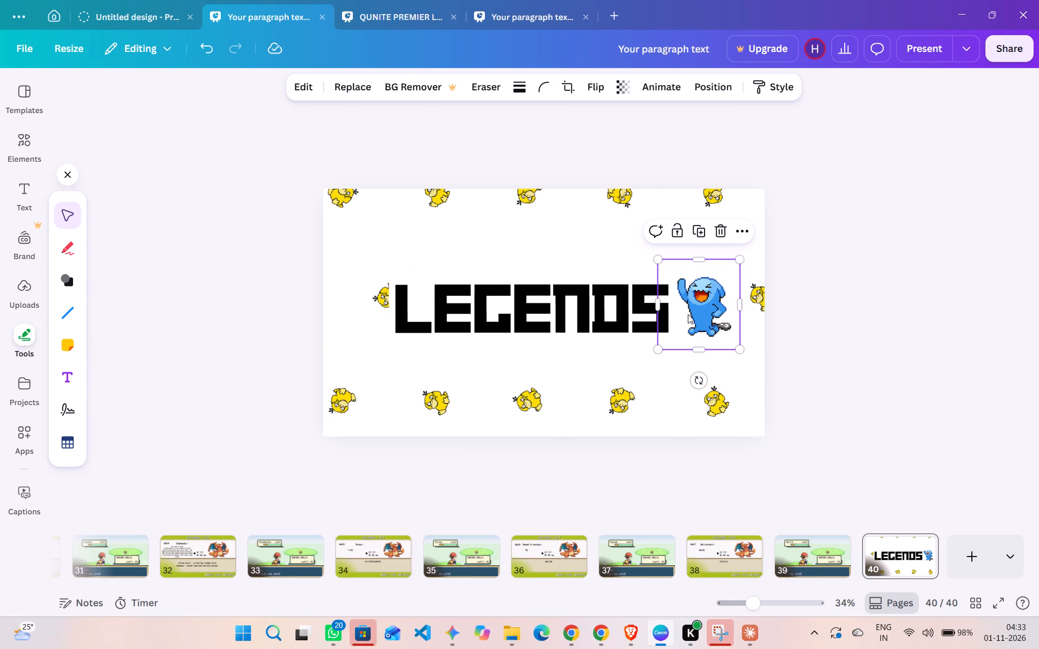
Shift the Wobbuffet sprite left until its raised arm slightly overlaps the final S of LEGENDS.
{"action": "left_click_drag", "start_coordinate": [688, 314], "coordinate": [673, 312]}
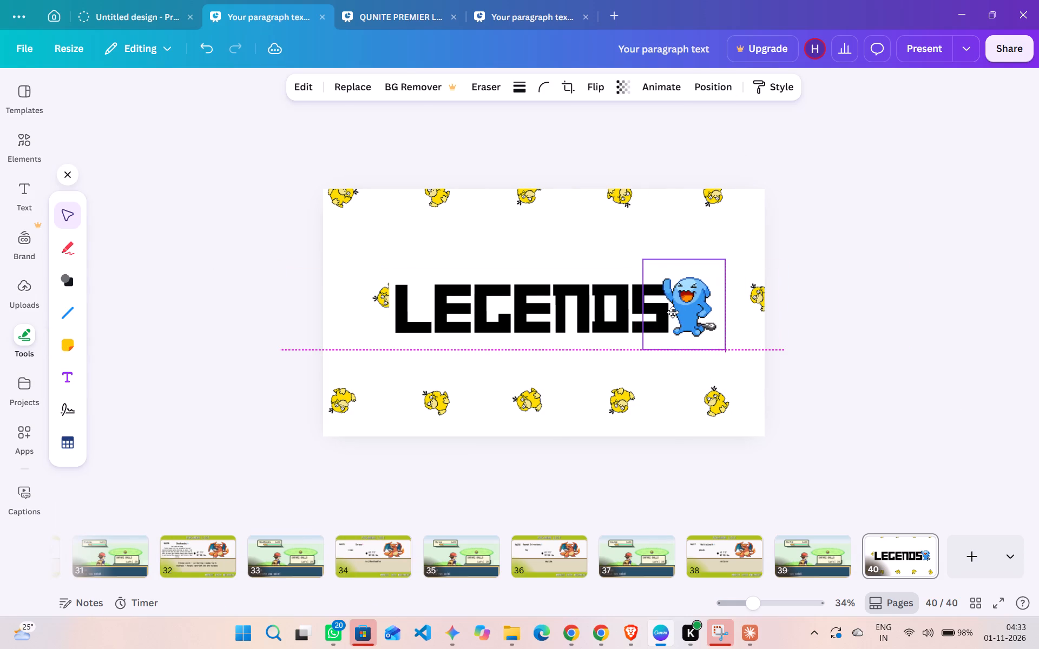
{"action": "left_click_drag", "start_coordinate": [673, 312], "coordinate": [672, 312]}
{"action": "left_click", "coordinate": [827, 336]}
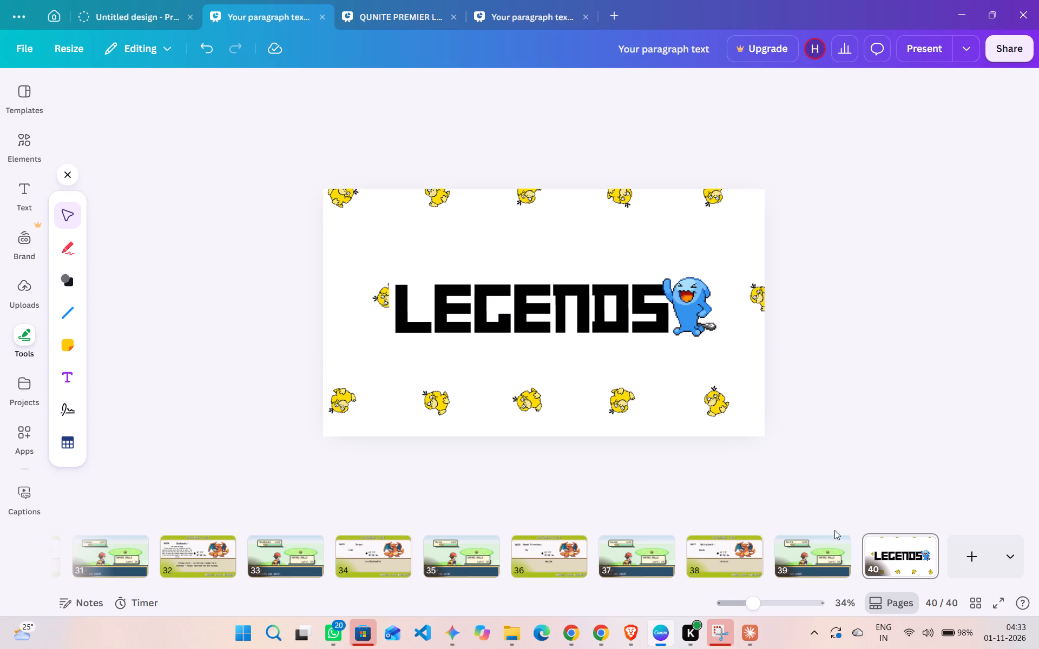
On slide 30 (No013), unlock the off-white rectangle behind the text and widen it rightward to about 1,704 px, covering the Charizard image.
{"action": "scroll", "coordinate": [836, 542], "scroll_direction": "left", "scroll_amount": 2}
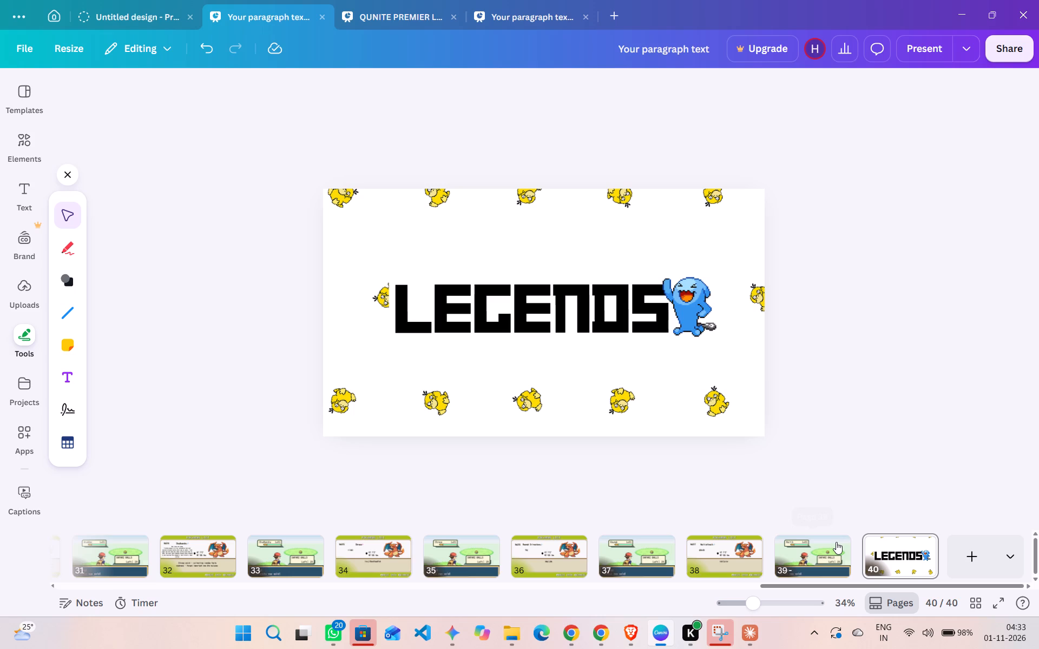
{"action": "left_click", "coordinate": [713, 548]}
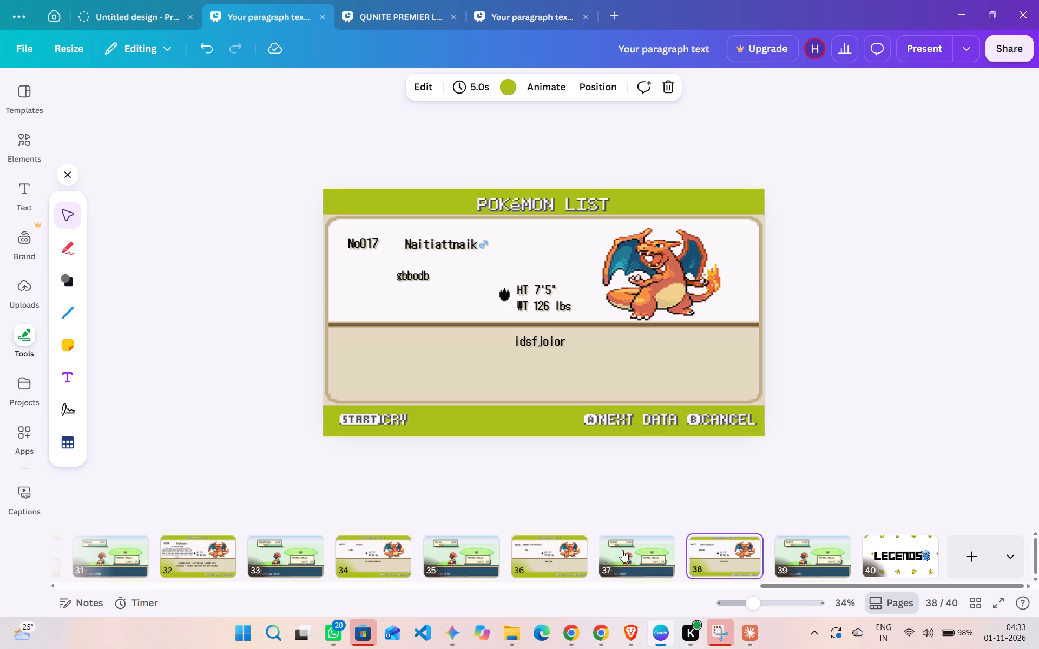
{"action": "left_click", "coordinate": [532, 549]}
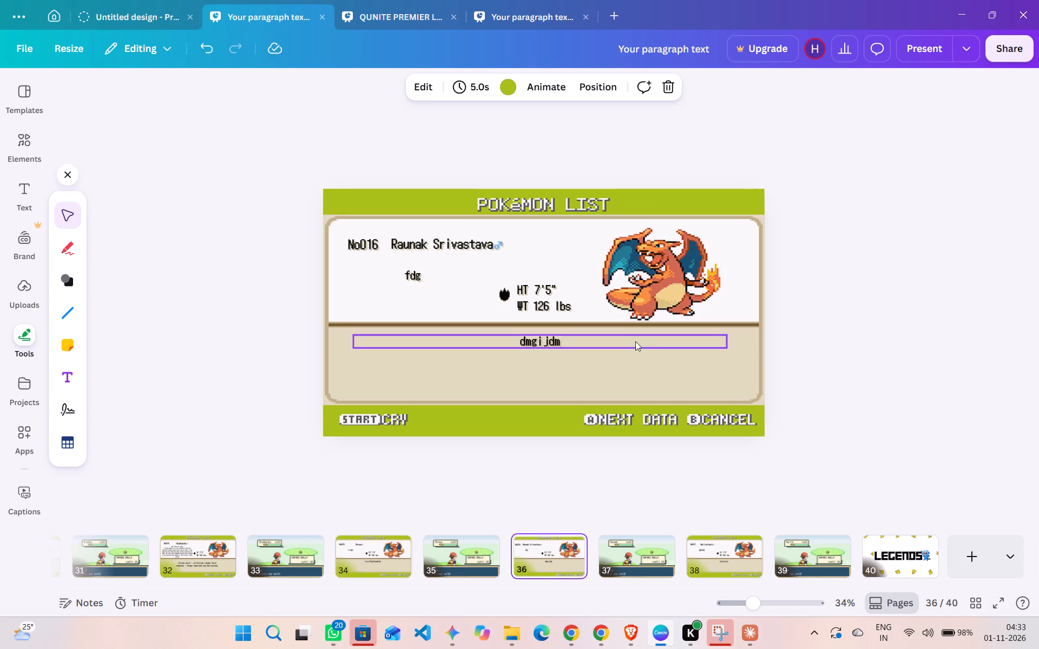
{"action": "left_click", "coordinate": [174, 560]}
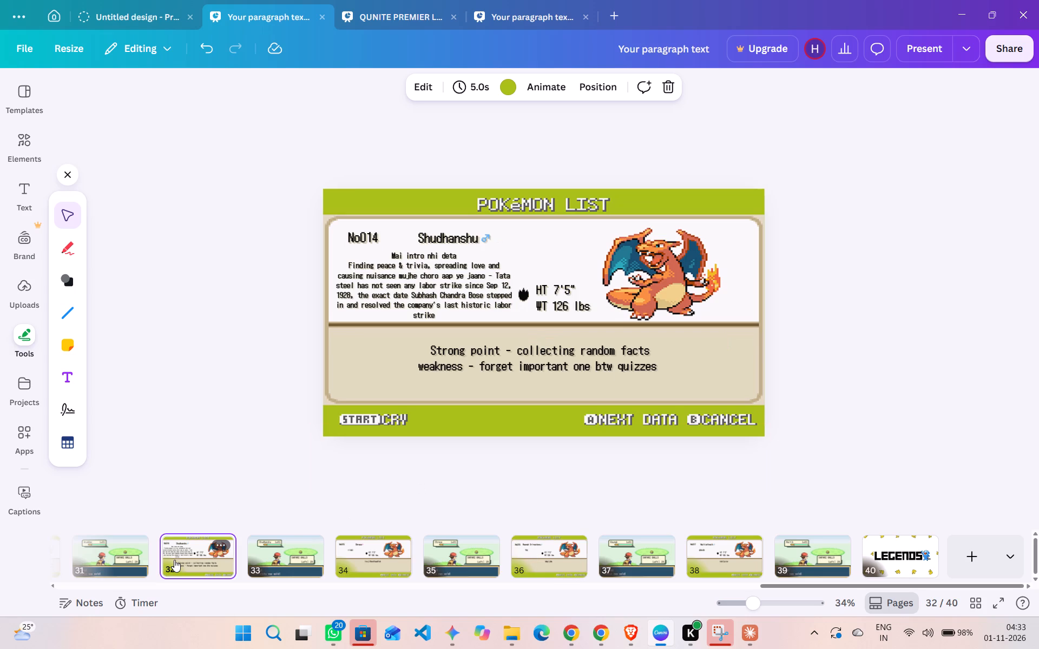
{"action": "scroll", "coordinate": [378, 562], "scroll_direction": "right", "scroll_amount": 1}
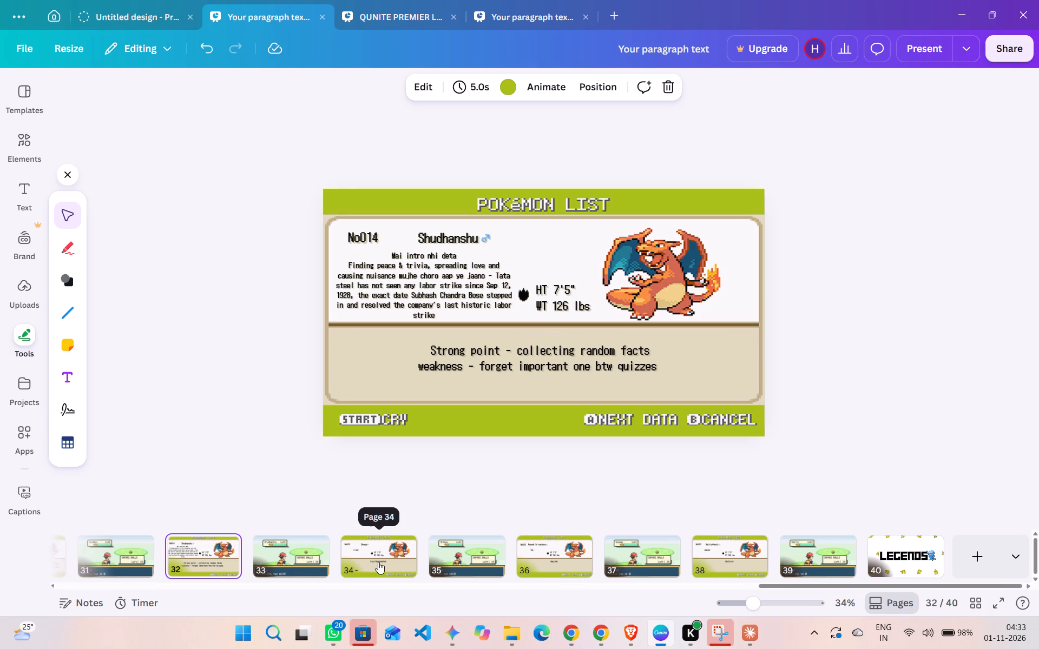
{"action": "scroll", "coordinate": [378, 562], "scroll_direction": "right", "scroll_amount": 1}
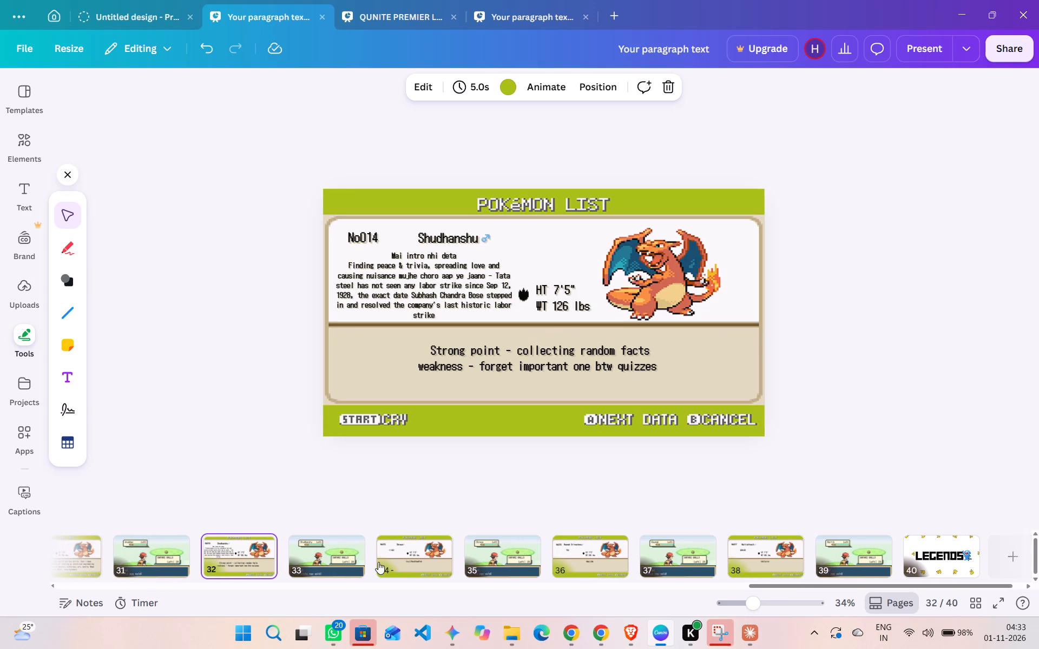
{"action": "scroll", "coordinate": [378, 562], "scroll_direction": "right", "scroll_amount": 2}
{"action": "left_click", "coordinate": [189, 562]}
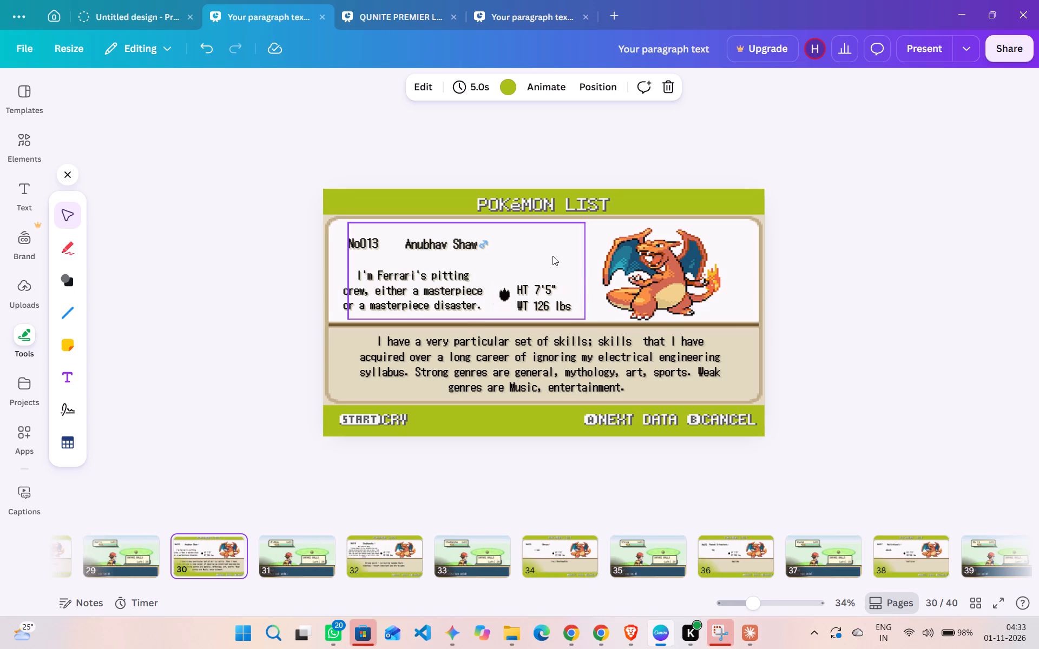
{"action": "left_click", "coordinate": [540, 250]}
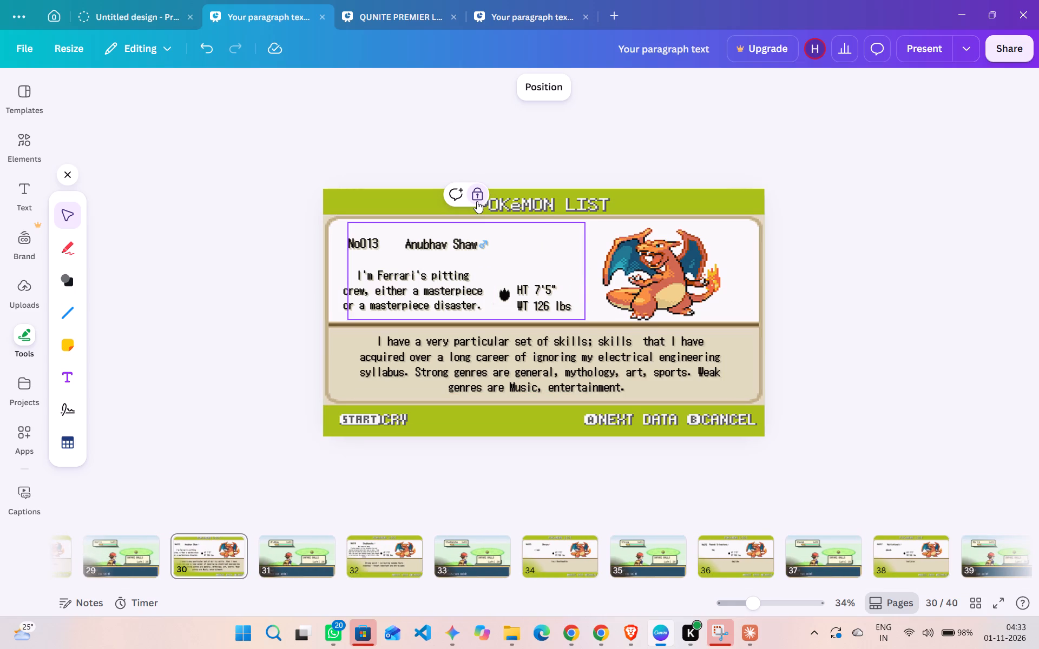
{"action": "left_click", "coordinate": [477, 201]}
{"action": "left_click_drag", "start_coordinate": [587, 269], "coordinate": [740, 270]}
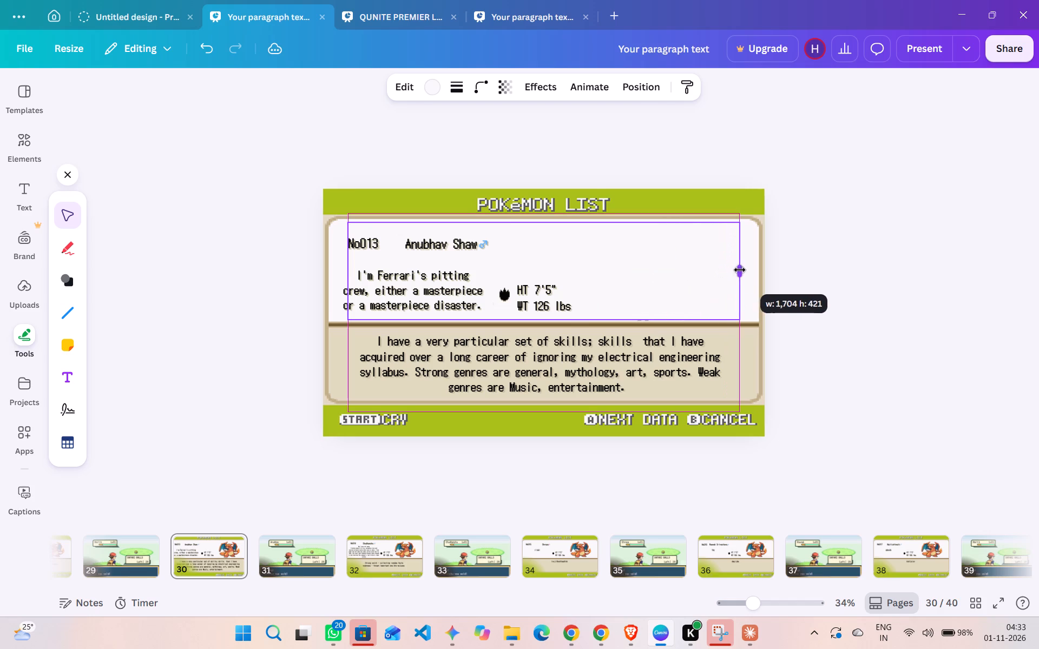
{"action": "left_click_drag", "start_coordinate": [740, 270], "coordinate": [741, 270]}
{"action": "left_click", "coordinate": [879, 307]}
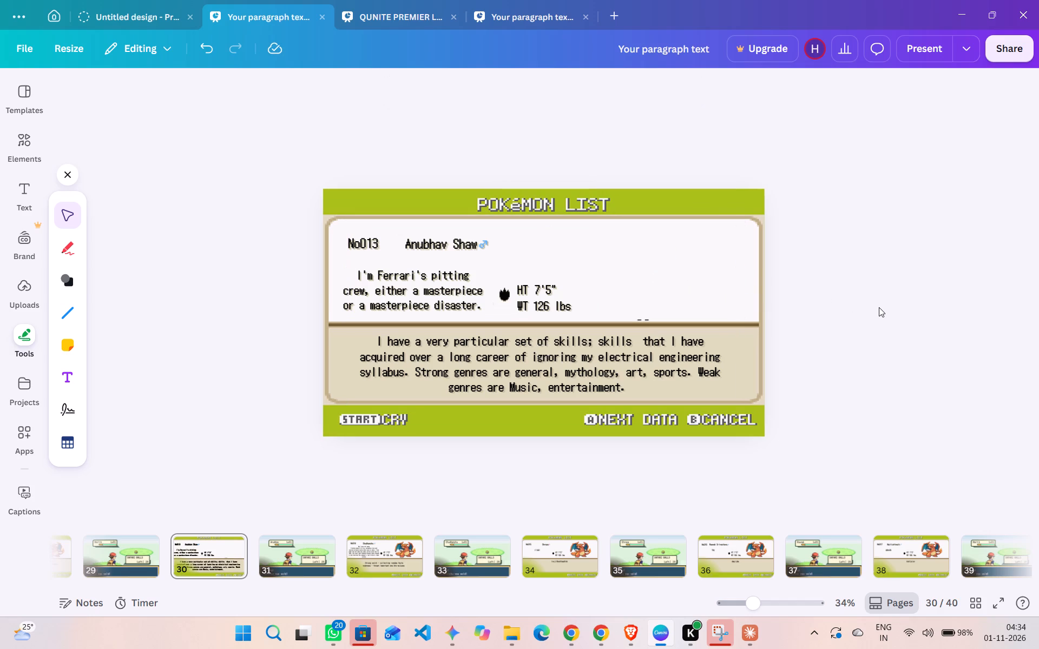
Extend the off-white rectangle's bottom edge down to the brown divider to hide the remaining traces of Charizard.
{"action": "left_click", "coordinate": [681, 309]}
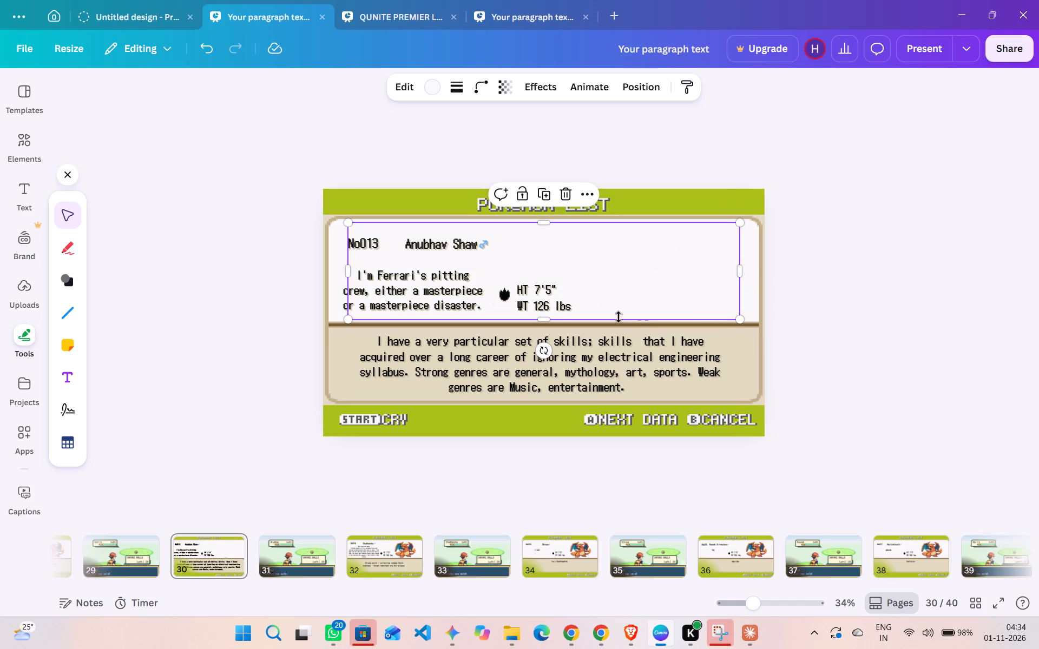
{"action": "left_click", "coordinate": [548, 323]}
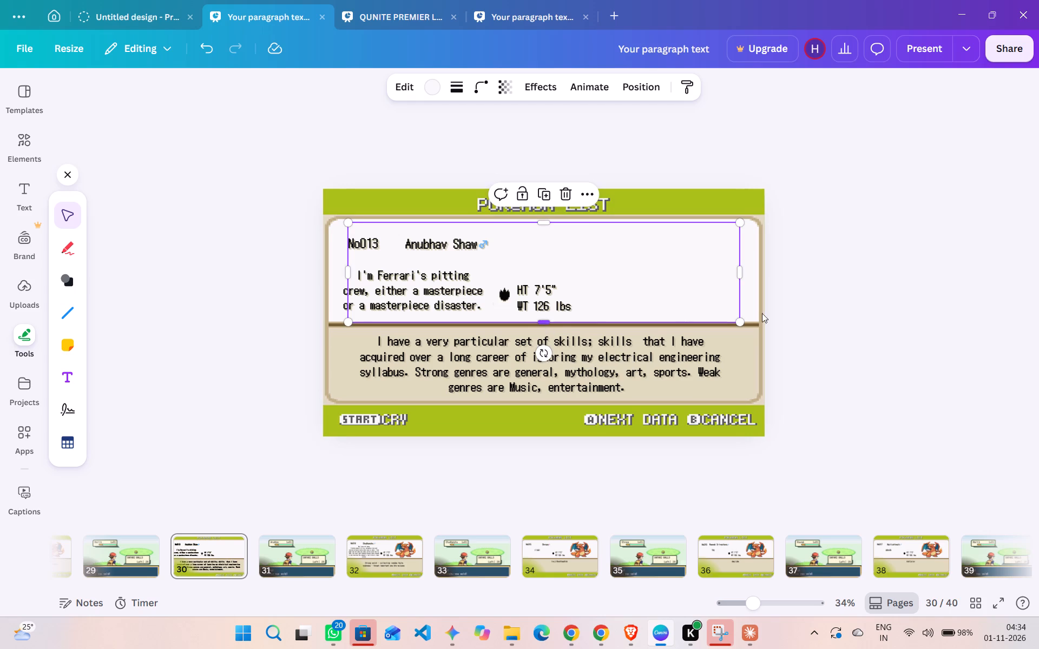
{"action": "left_click", "coordinate": [843, 312]}
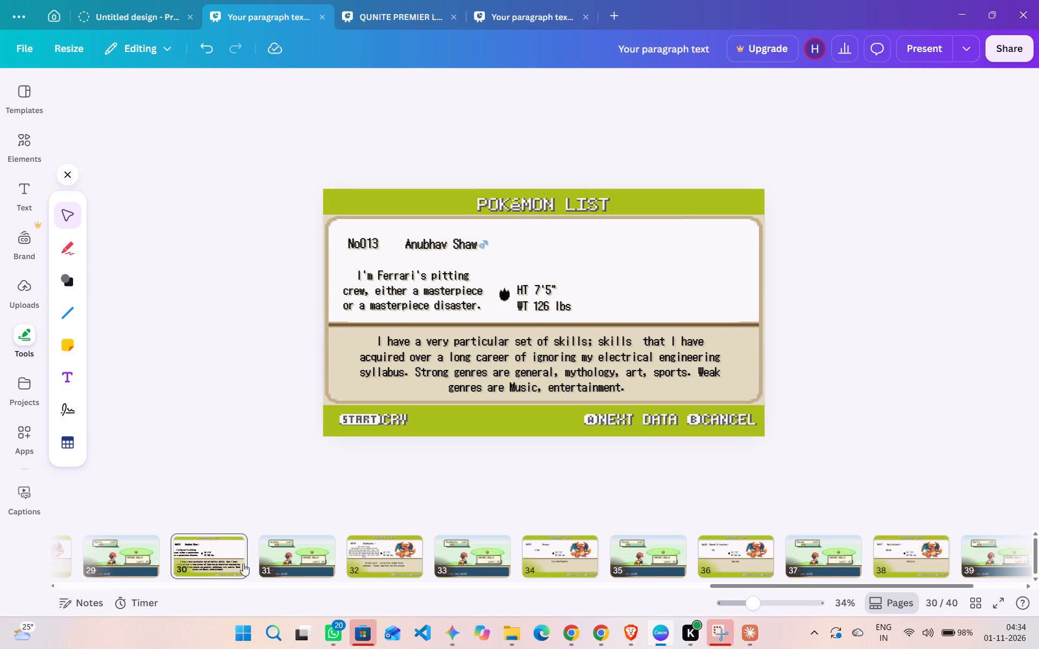
Copy slide 30 and paste it twelve times after the LEGENDS slide.
{"action": "left_click", "coordinate": [234, 545]}
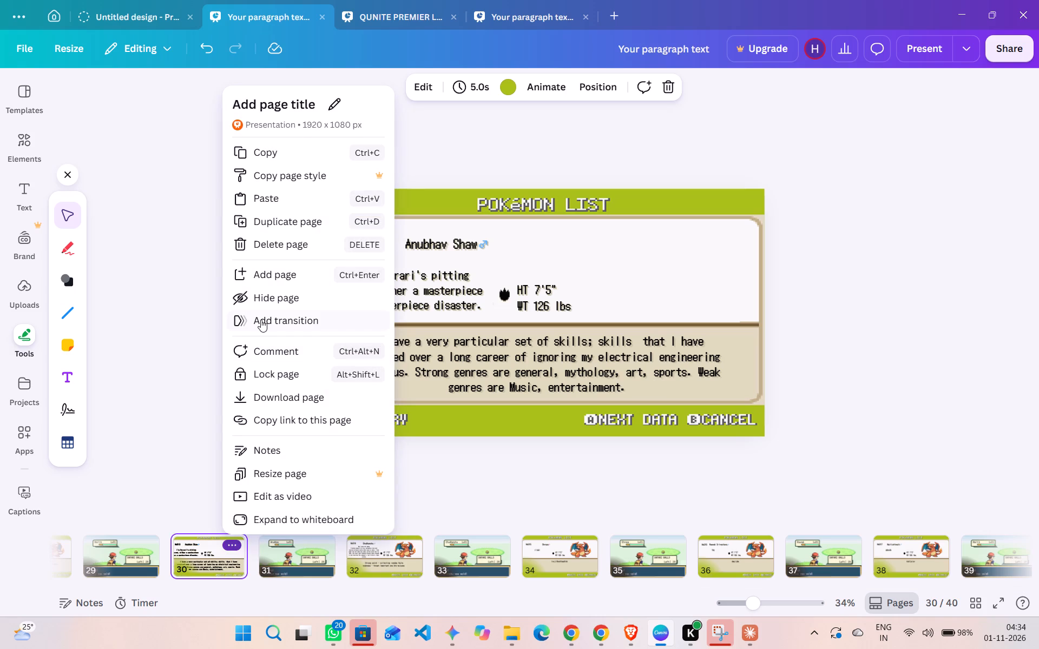
{"action": "left_click", "coordinate": [296, 149]}
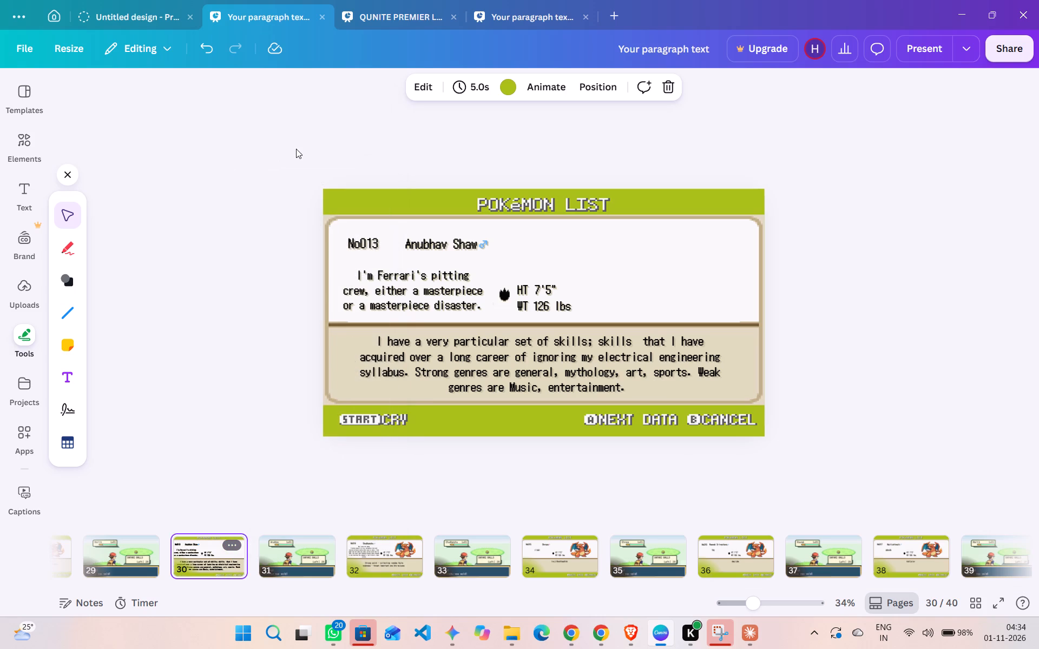
{"action": "scroll", "coordinate": [778, 552], "scroll_direction": "left", "scroll_amount": 8}
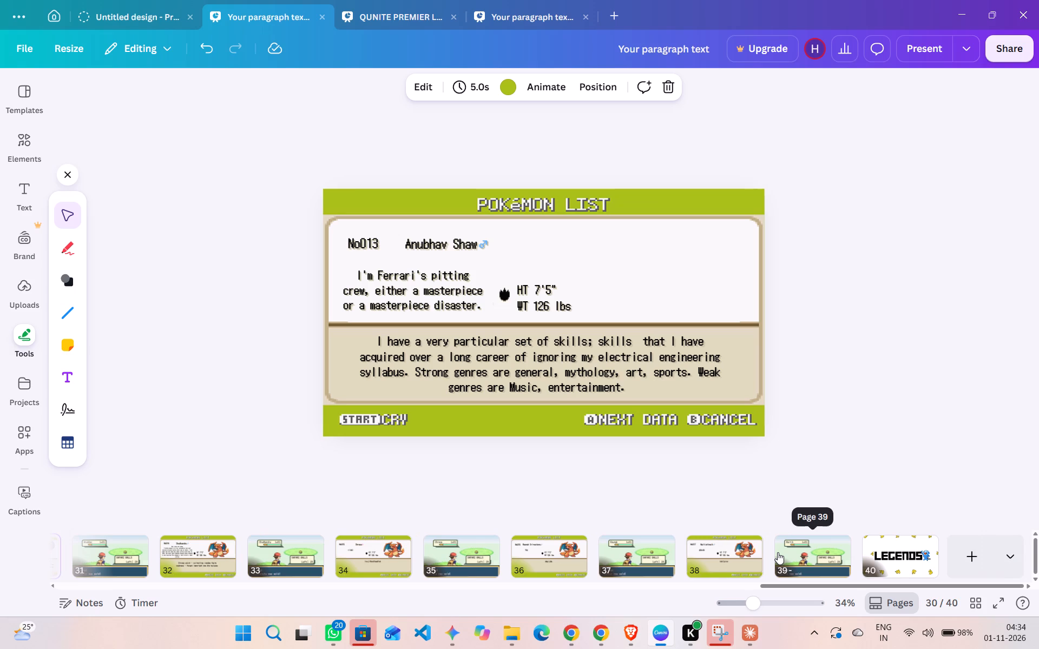
{"action": "left_click", "coordinate": [920, 546]}
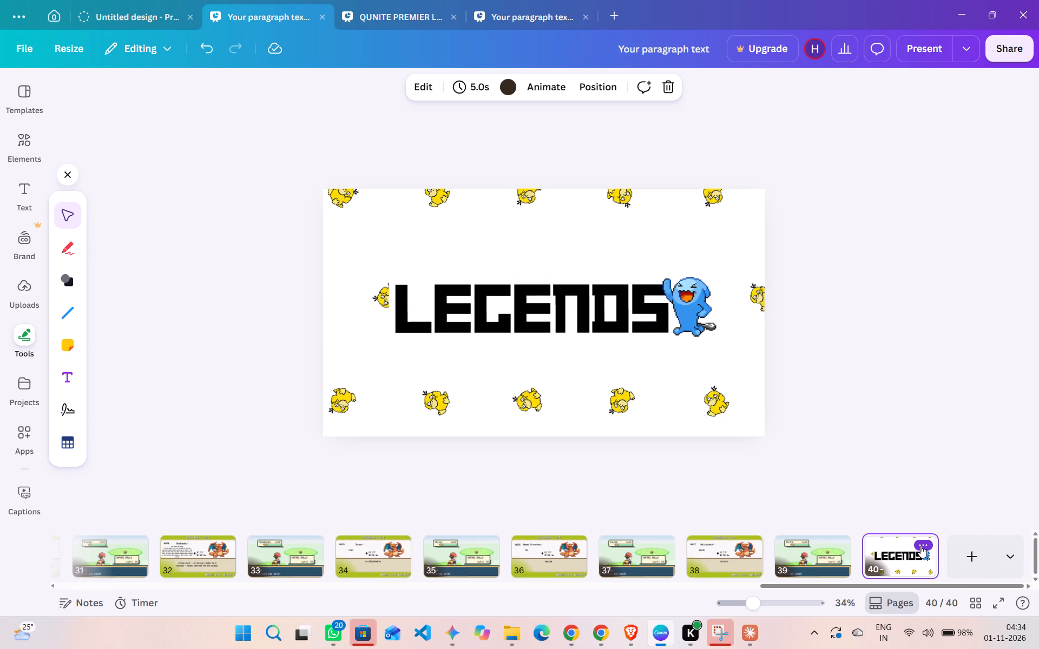
{"action": "key", "text": "ctrl+v"}
{"action": "key", "text": "ctrl+v"}
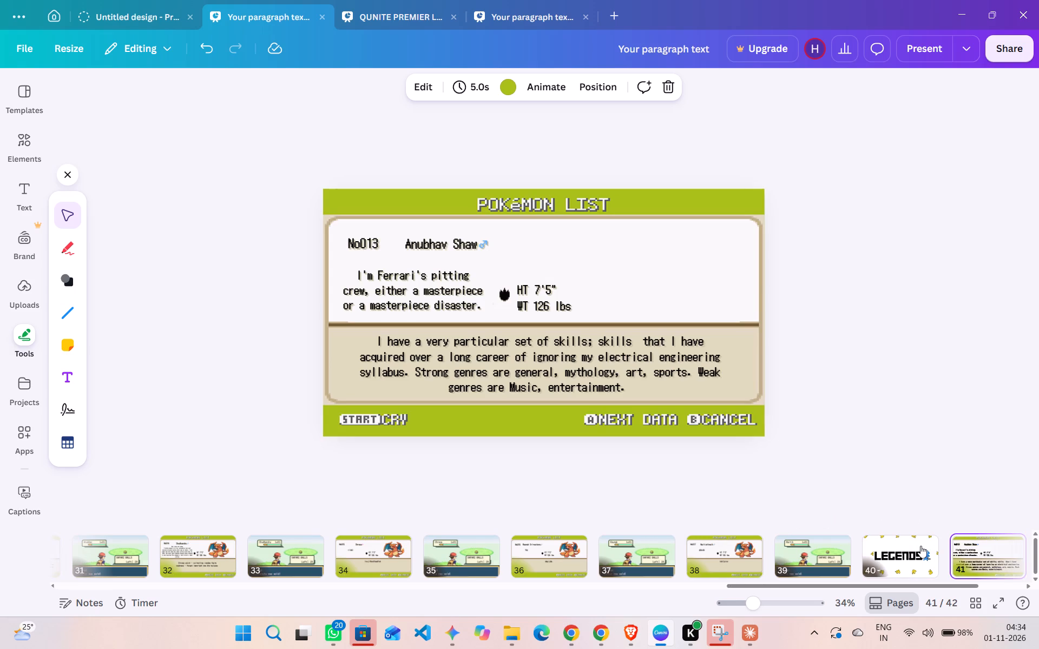
{"action": "key", "text": "ctrl+v"}
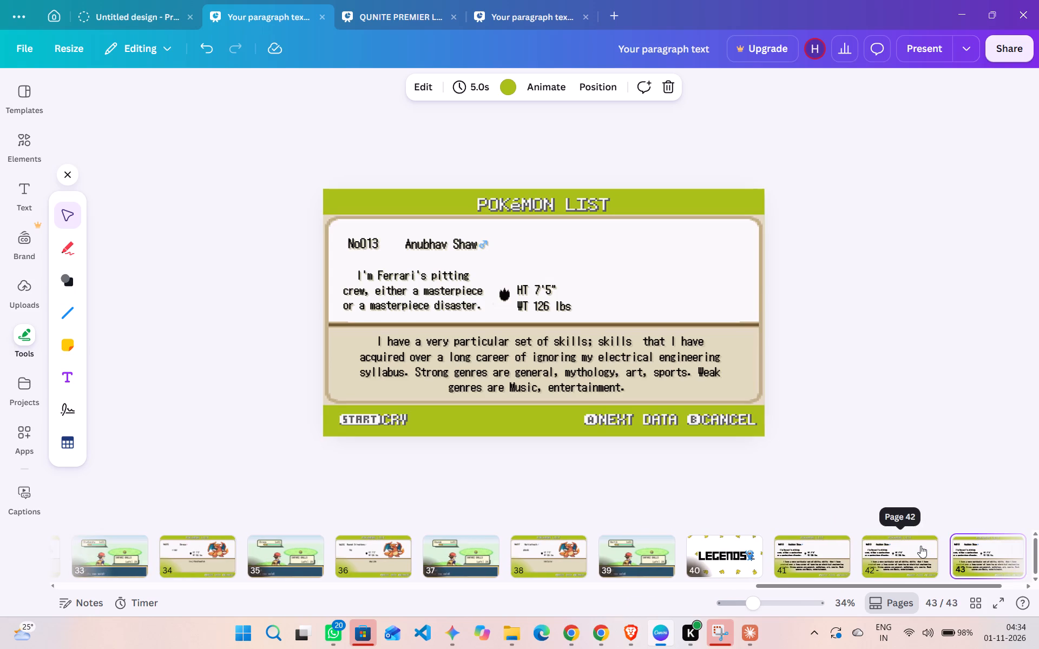
{"action": "key", "text": "ctrl+v"}
{"action": "key", "text": "ctrl+v"}
{"action": "key", "text": "ctrl+v"}
{"action": "key", "text": "ctrl+v"}
{"action": "key", "text": "ctrl+v"}
{"action": "key", "text": "ctrl+v"}
{"action": "key", "text": "ctrl+v"}
{"action": "key", "text": "ctrl+v"}
{"action": "key", "text": "ctrl+v"}
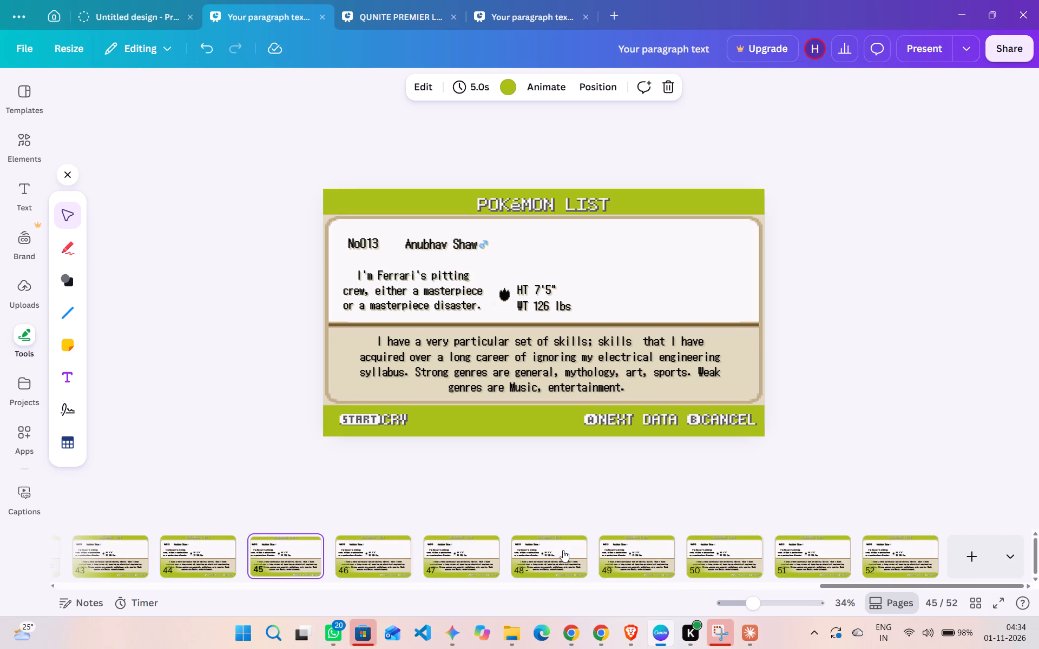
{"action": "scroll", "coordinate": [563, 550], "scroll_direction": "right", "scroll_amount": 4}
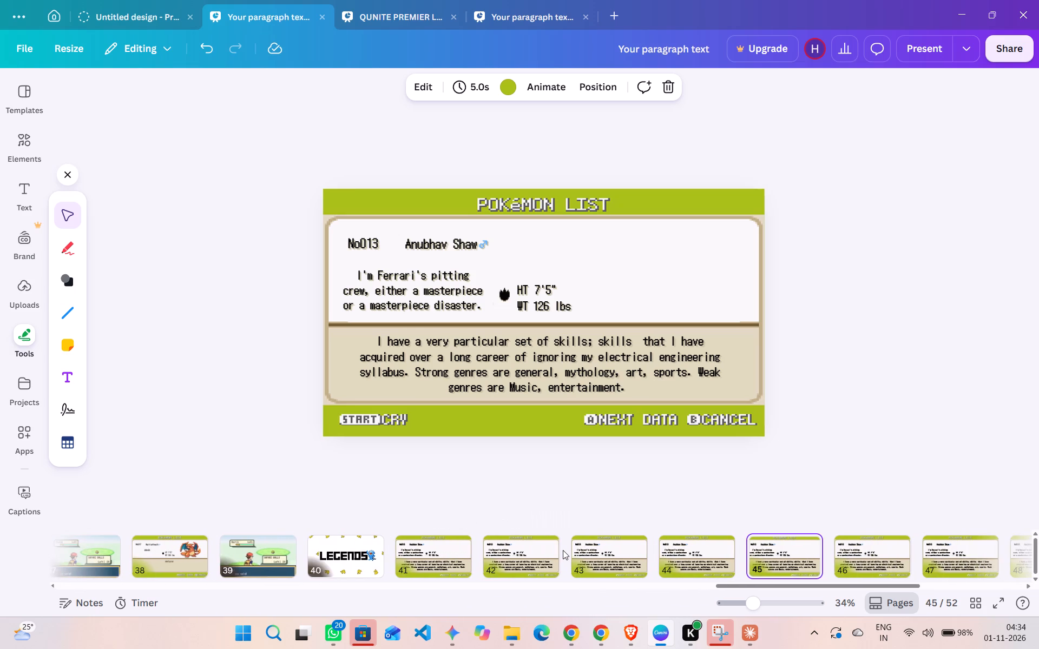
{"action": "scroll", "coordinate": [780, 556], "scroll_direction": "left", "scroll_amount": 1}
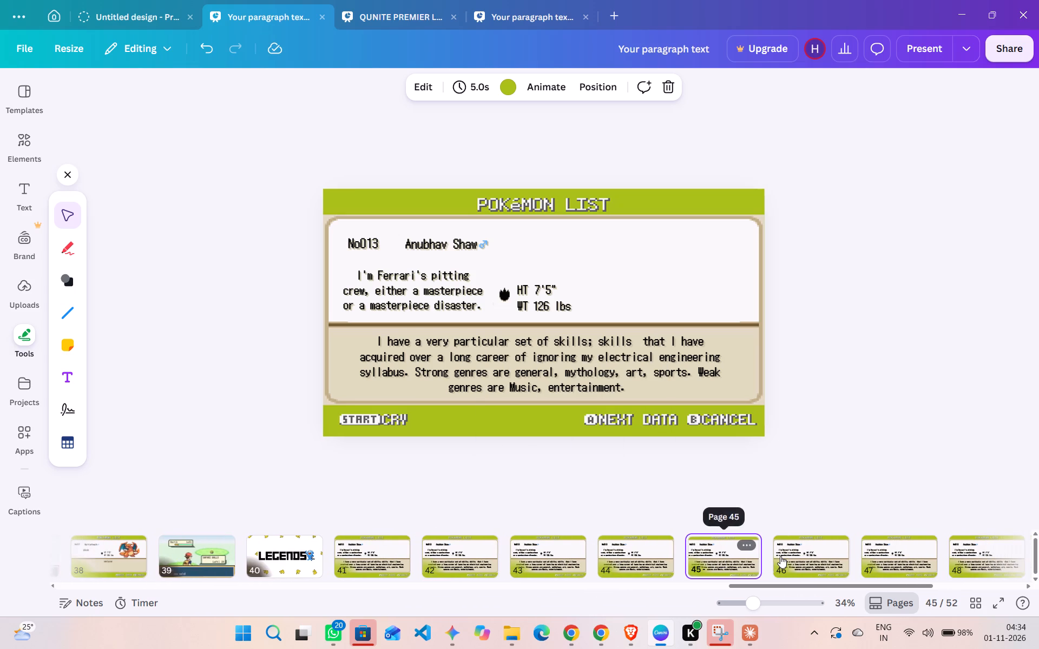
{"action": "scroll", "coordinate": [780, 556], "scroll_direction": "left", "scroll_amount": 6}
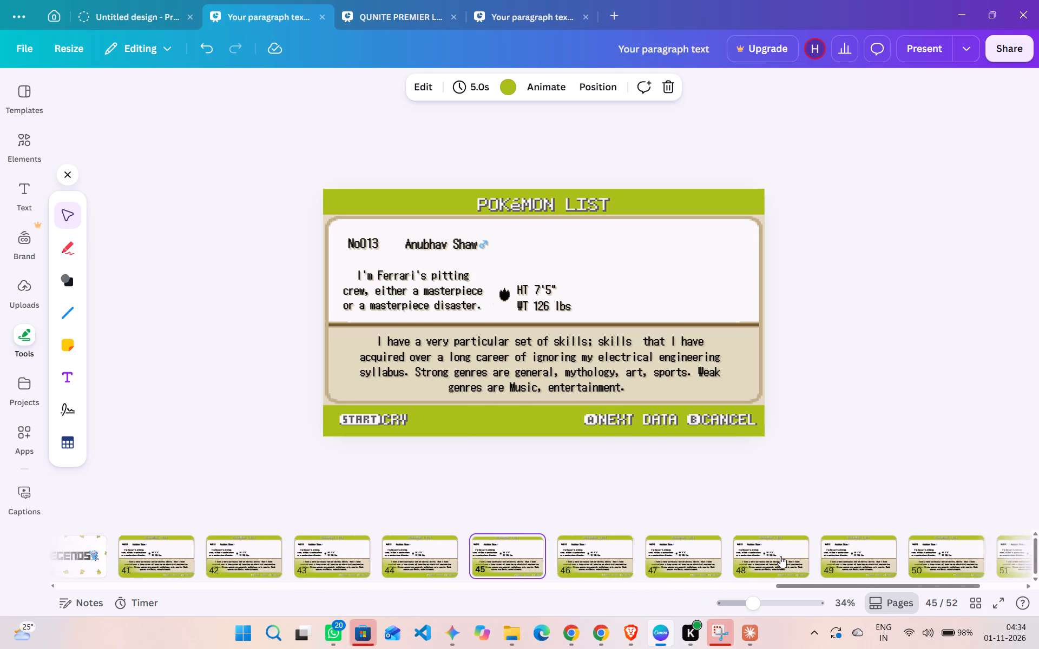
Delete two surplus copies of the No013 card slide from the end of the presentation.
{"action": "scroll", "coordinate": [780, 556], "scroll_direction": "left", "scroll_amount": 3}
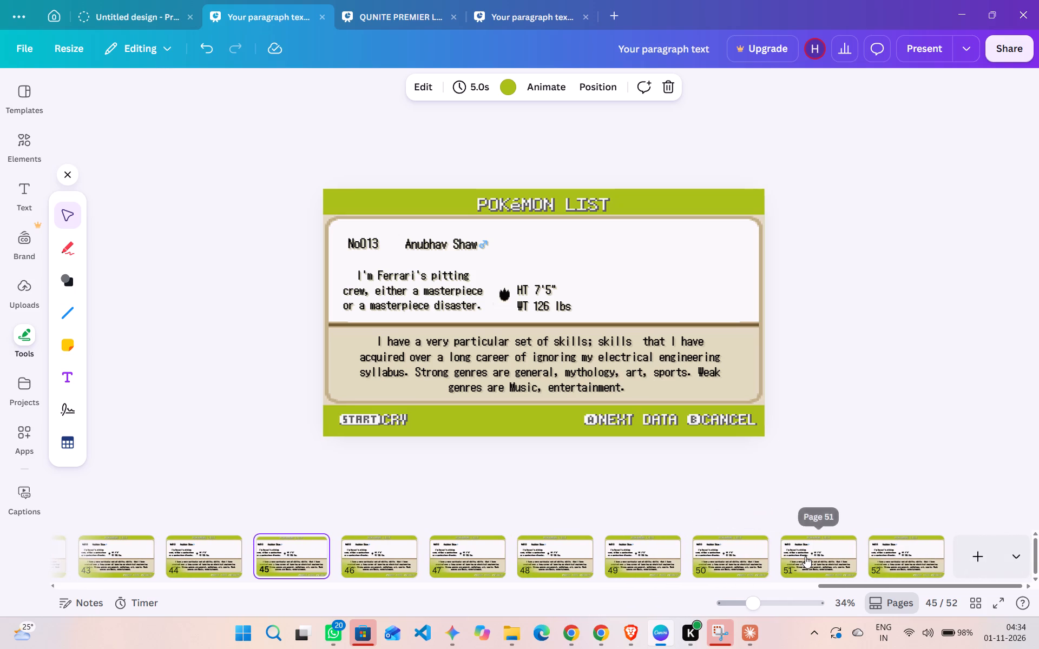
{"action": "left_click", "coordinate": [806, 556]}
{"action": "key", "text": "Delete"}
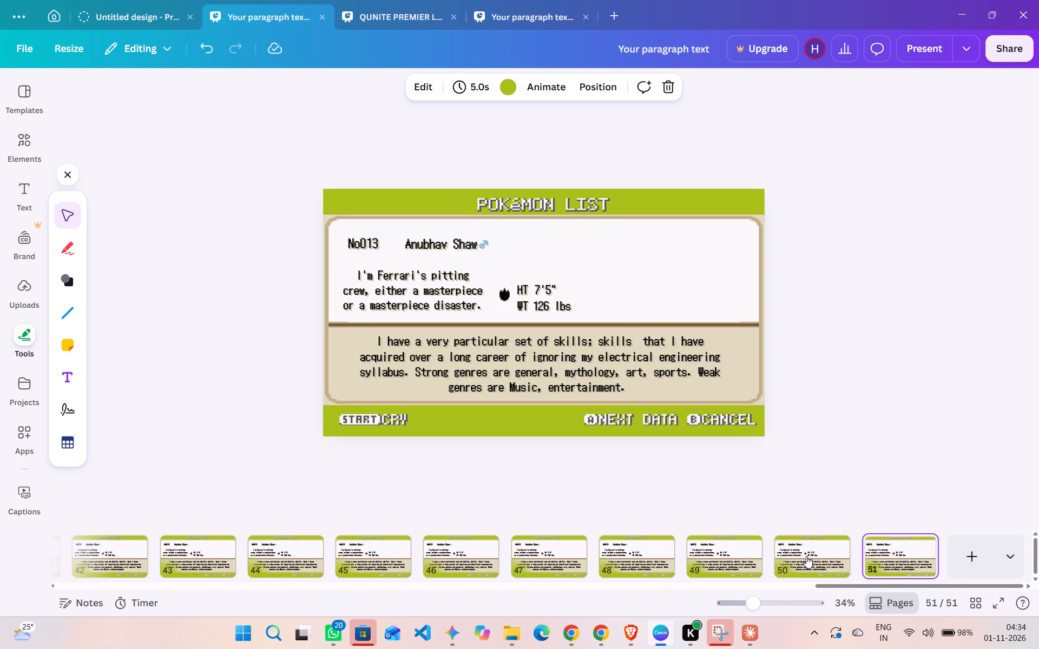
{"action": "key", "text": "Right"}
{"action": "key", "text": "Delete"}
Copy slide 33, the battle scene with the "Gotcha!" sold message.
{"action": "scroll", "coordinate": [806, 556], "scroll_direction": "right", "scroll_amount": 6}
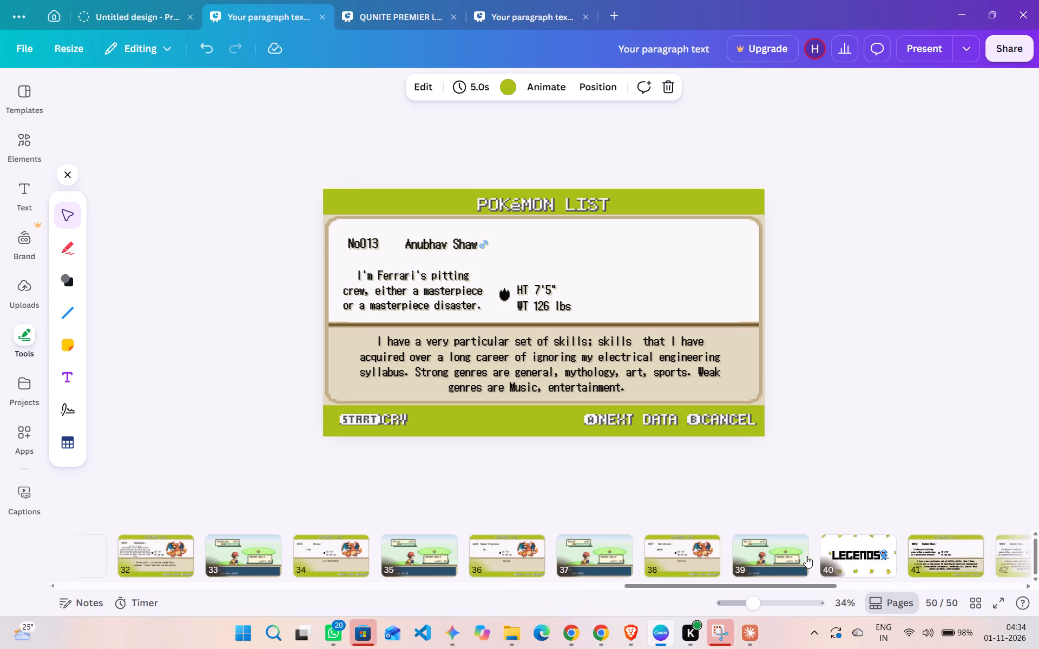
{"action": "left_click", "coordinate": [484, 549]}
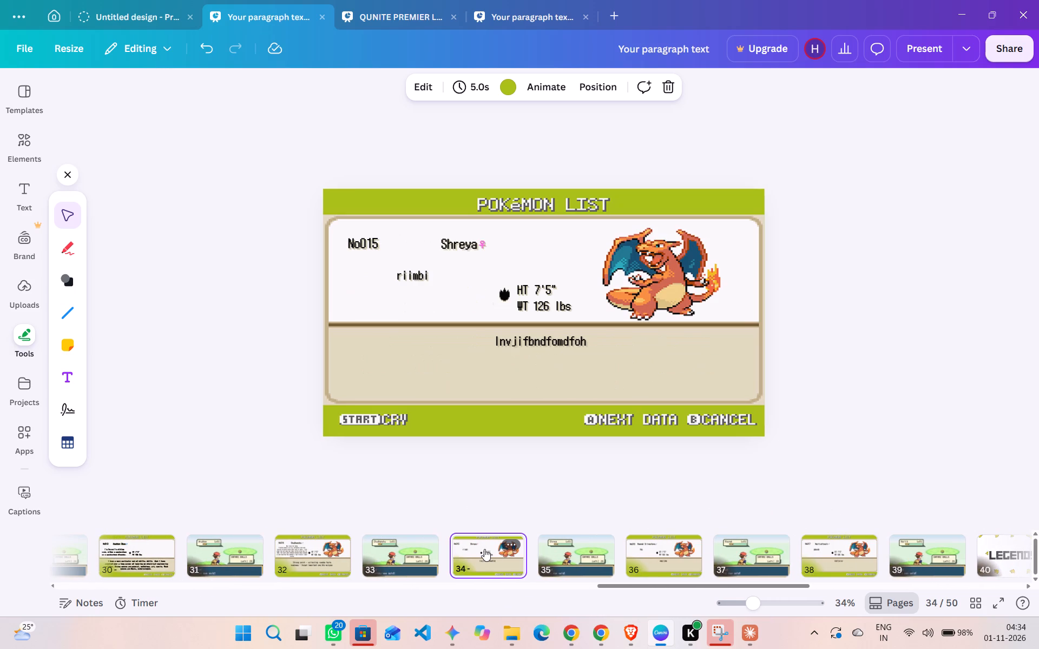
{"action": "left_click", "coordinate": [386, 559]}
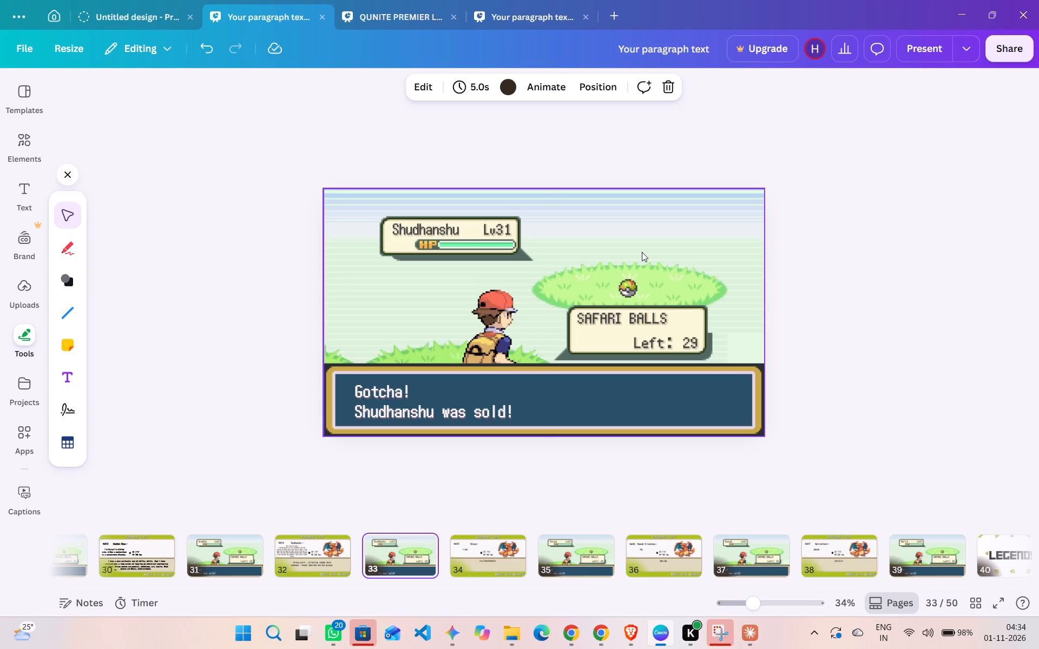
{"action": "right_click", "coordinate": [642, 252]}
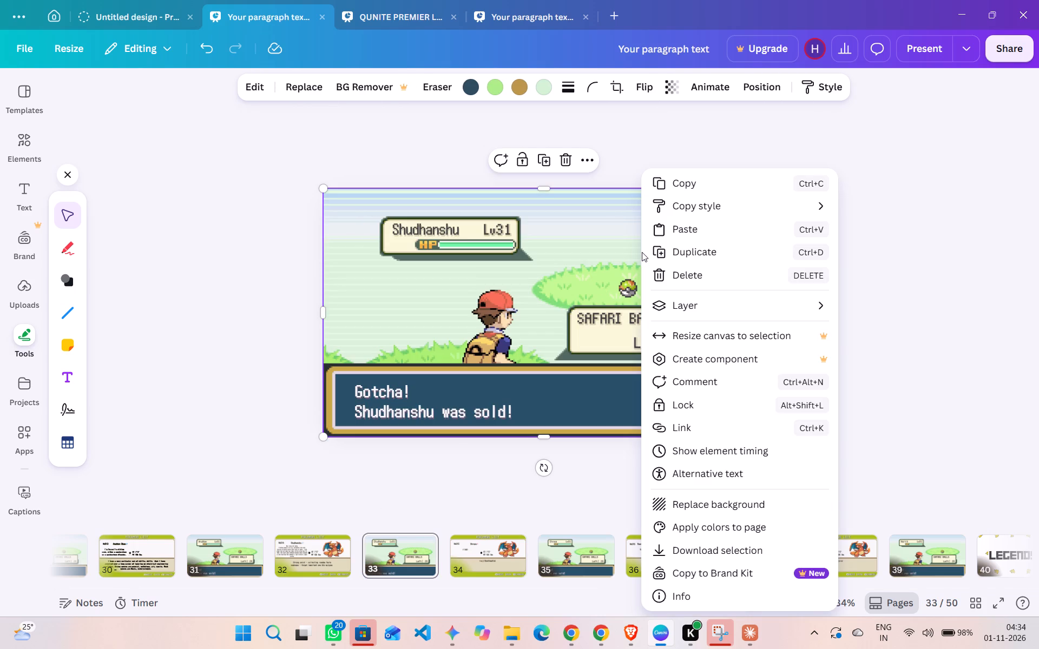
{"action": "left_click", "coordinate": [424, 542]}
{"action": "left_click", "coordinate": [424, 542]}
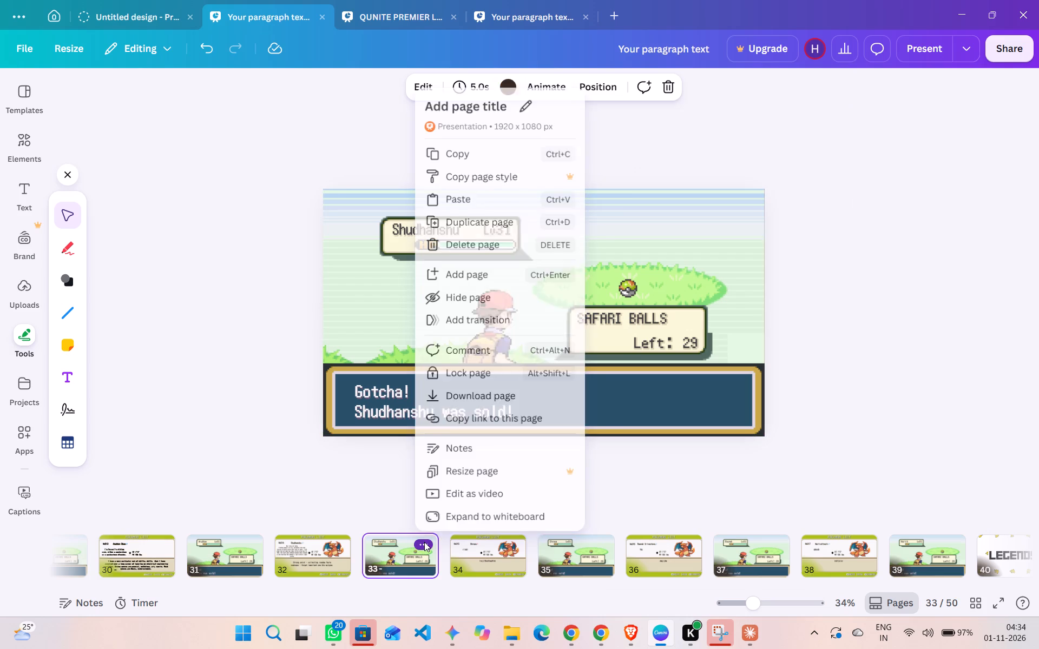
{"action": "left_click", "coordinate": [460, 149]}
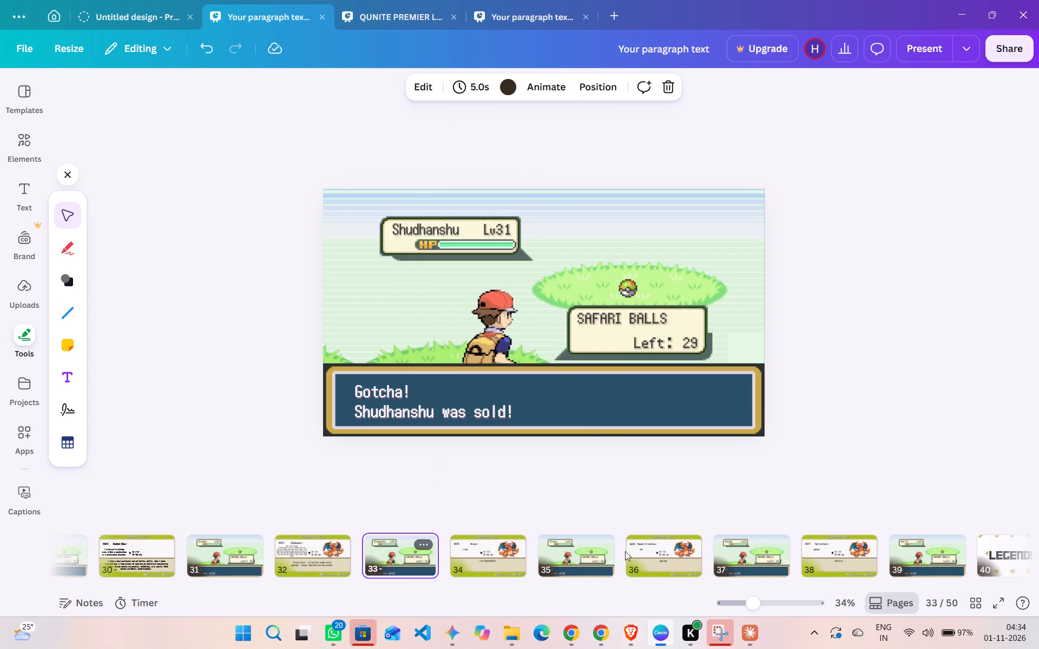
Paste the copied sold slide after each of the first five No013 card slides following LEGENDS.
{"action": "scroll", "coordinate": [627, 544], "scroll_direction": "left", "scroll_amount": 9}
{"action": "scroll", "coordinate": [627, 544], "scroll_direction": "right", "scroll_amount": 4}
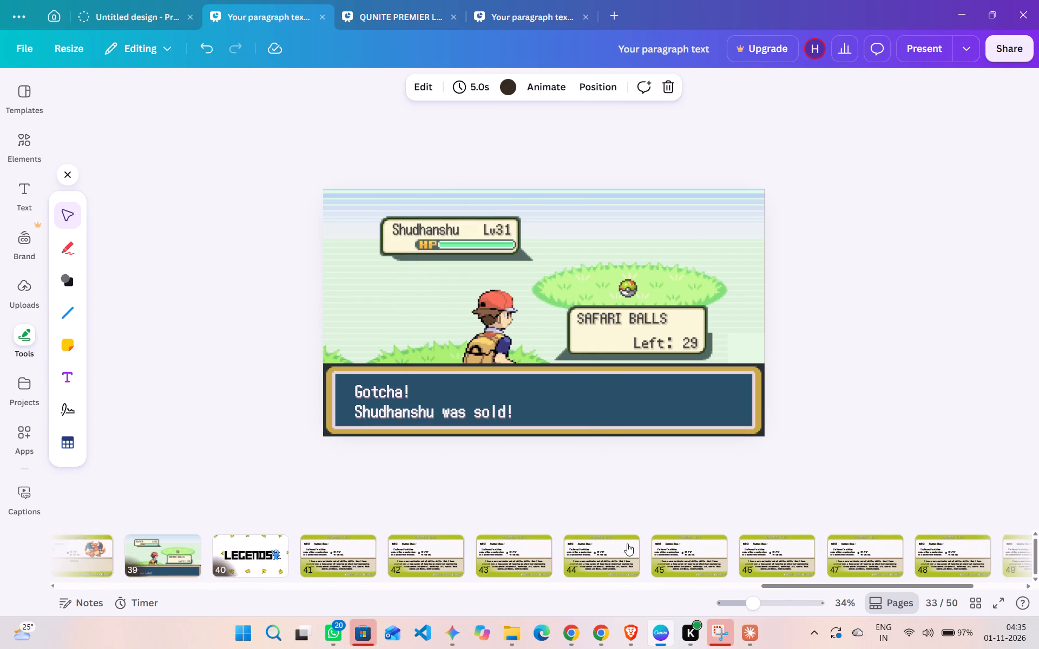
{"action": "left_click", "coordinate": [338, 558]}
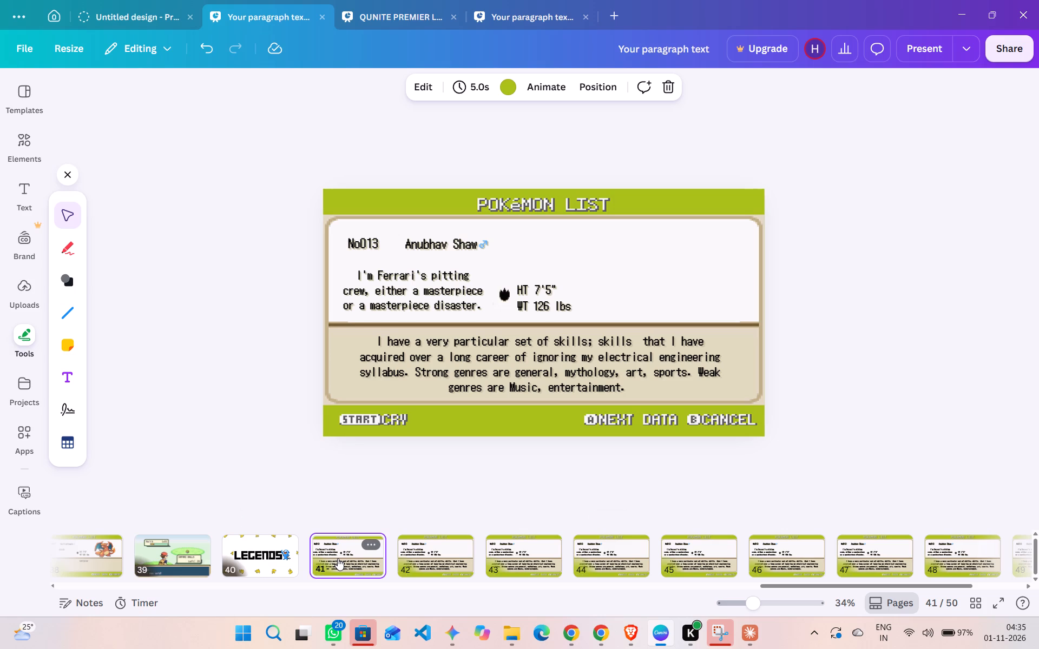
{"action": "key", "text": "ctrl+v"}
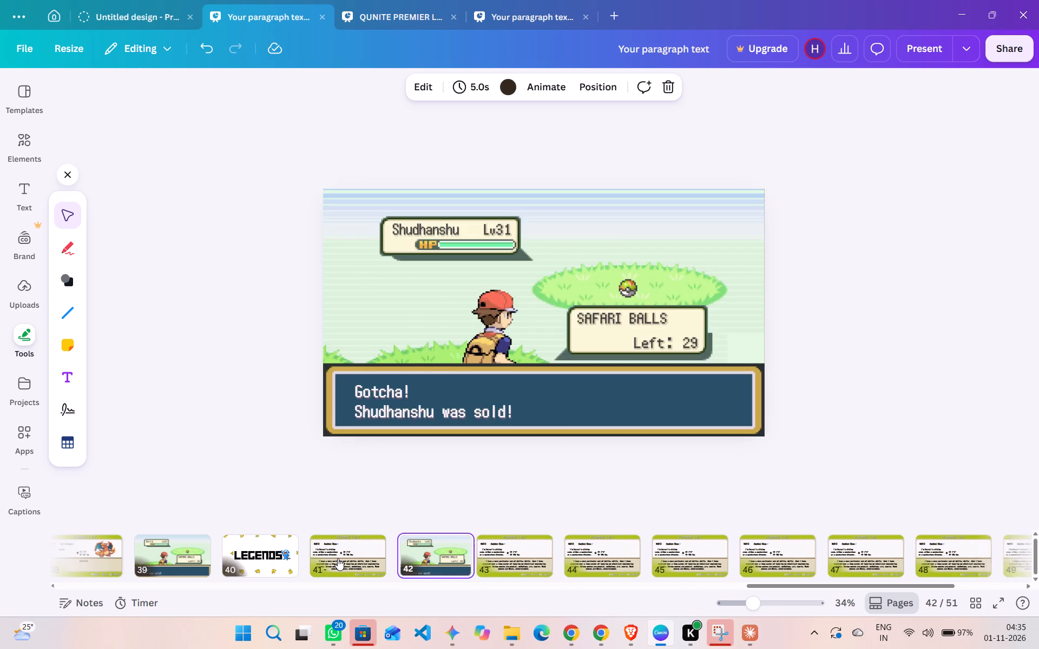
{"action": "key", "text": "Right"}
{"action": "key", "text": "ctrl+v"}
{"action": "key", "text": "Right"}
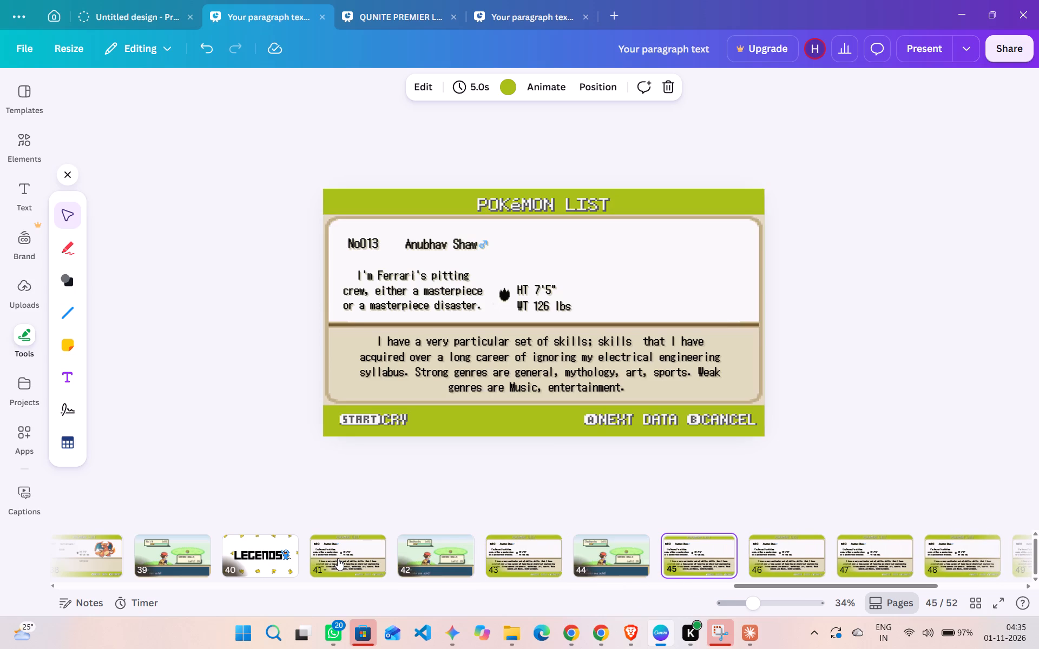
{"action": "key", "text": "ctrl+v"}
{"action": "key", "text": "Right"}
{"action": "key", "text": "ctrl+v"}
{"action": "key", "text": "Right"}
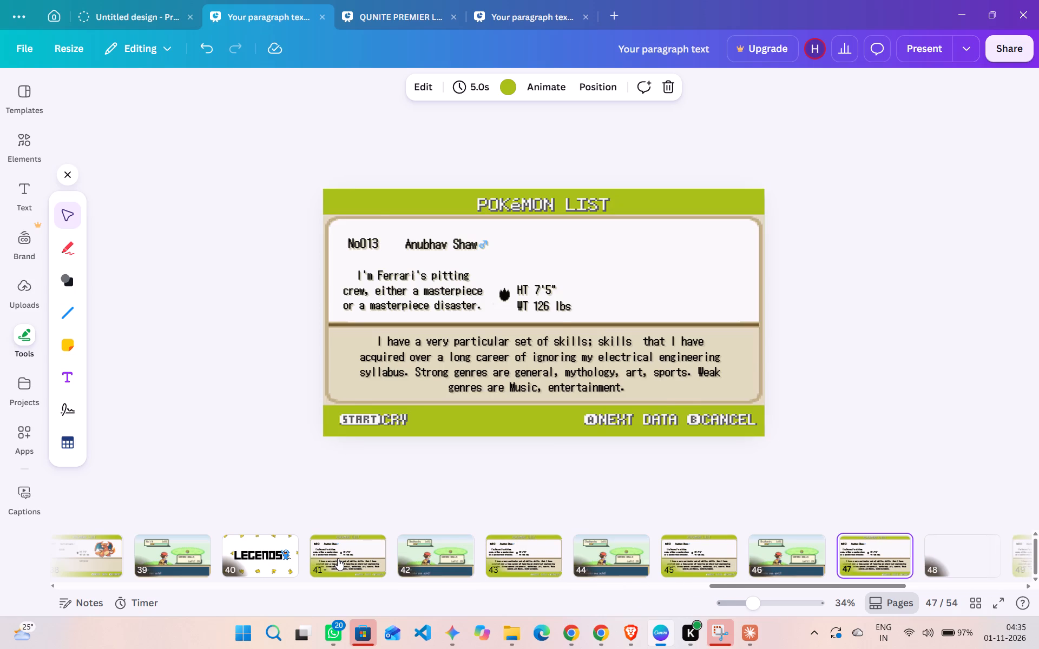
{"action": "key", "text": "ctrl+v"}
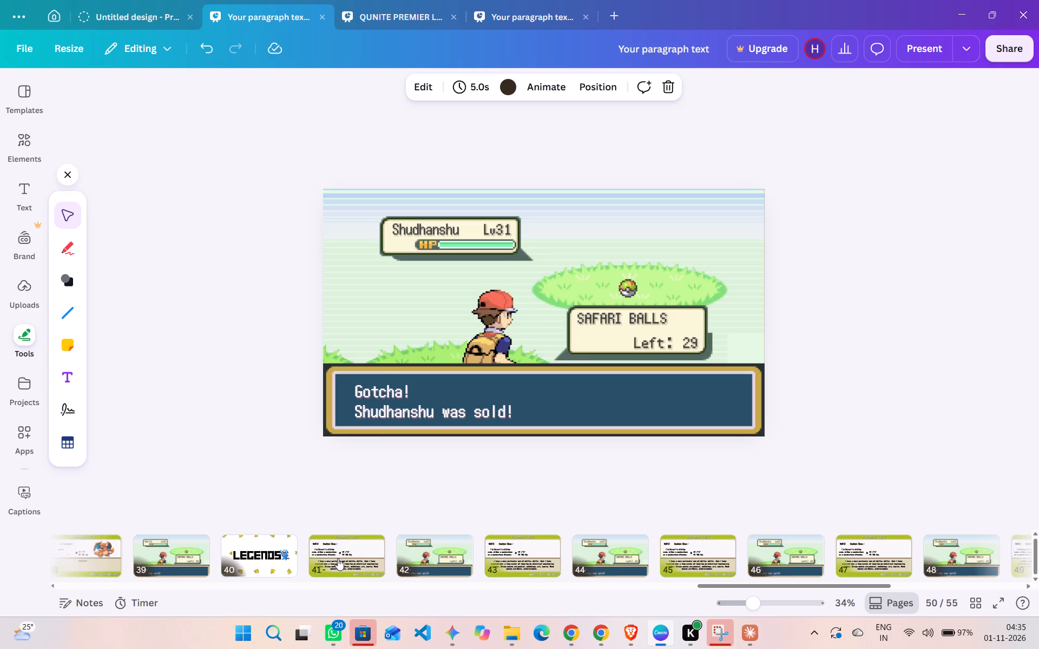
Paste the sold slide after each of the remaining five No013 card slides so cards and sold slides alternate through slide 60.
{"action": "scroll", "coordinate": [338, 558], "scroll_direction": "left", "scroll_amount": 5}
{"action": "key", "text": "Right"}
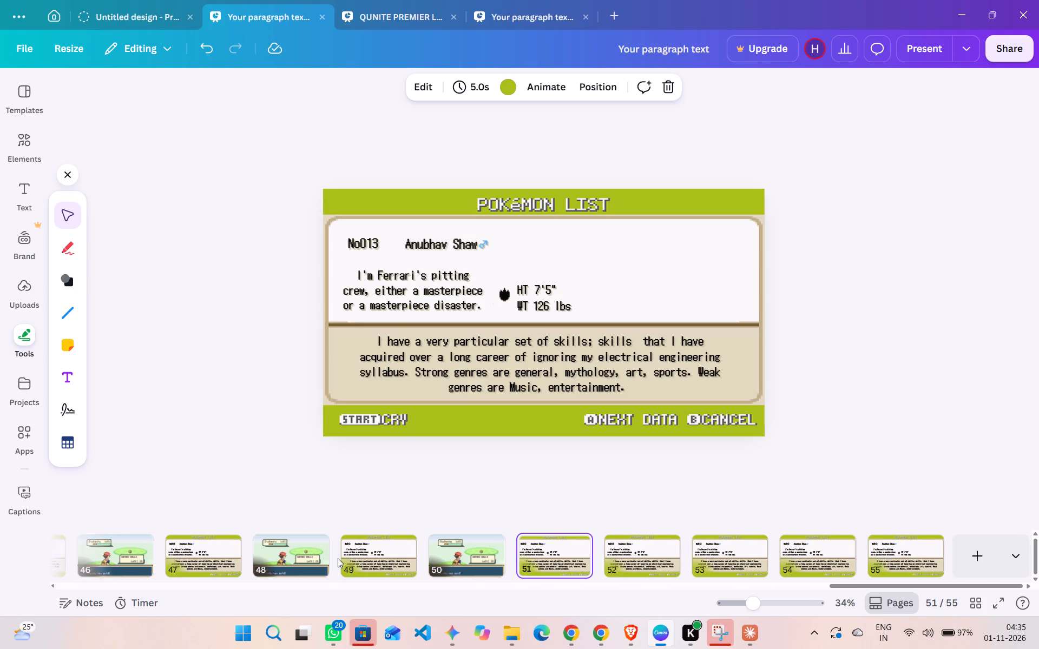
{"action": "key", "text": "ctrl+v"}
{"action": "key", "text": "Right"}
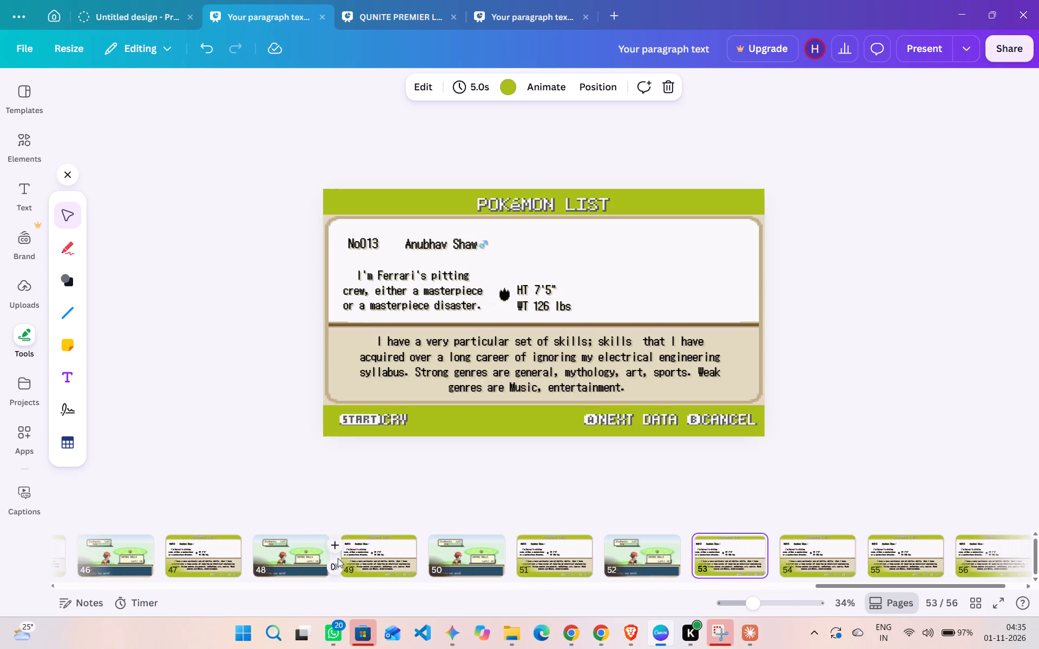
{"action": "key", "text": "ctrl+v"}
{"action": "key", "text": "Right"}
{"action": "key", "text": "ctrl+v"}
{"action": "key", "text": "Right"}
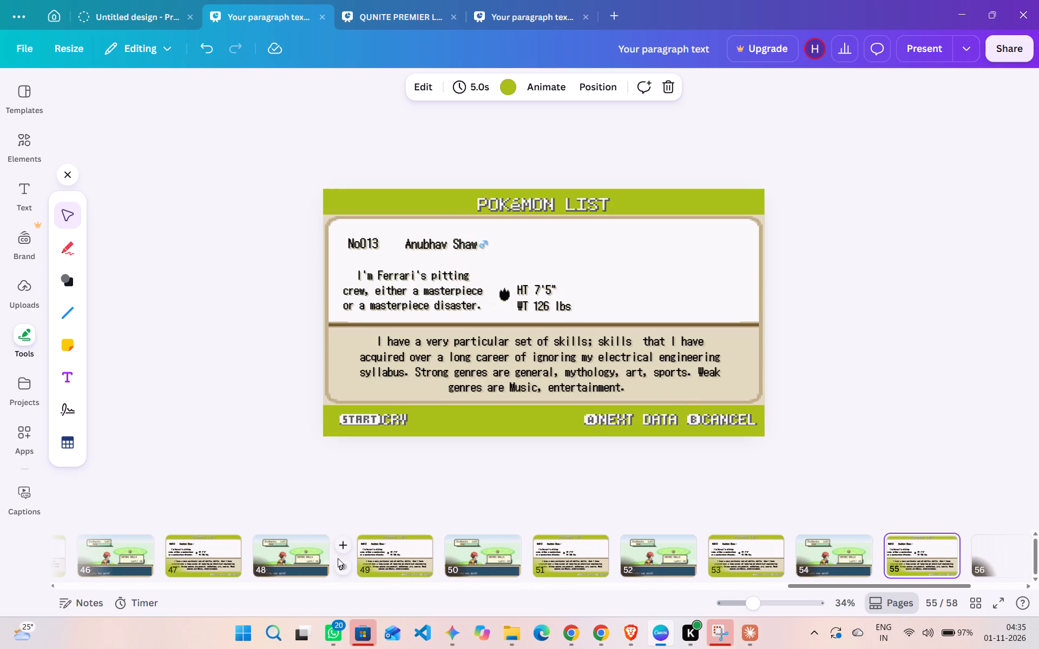
{"action": "key", "text": "ctrl+v"}
{"action": "key", "text": "Right"}
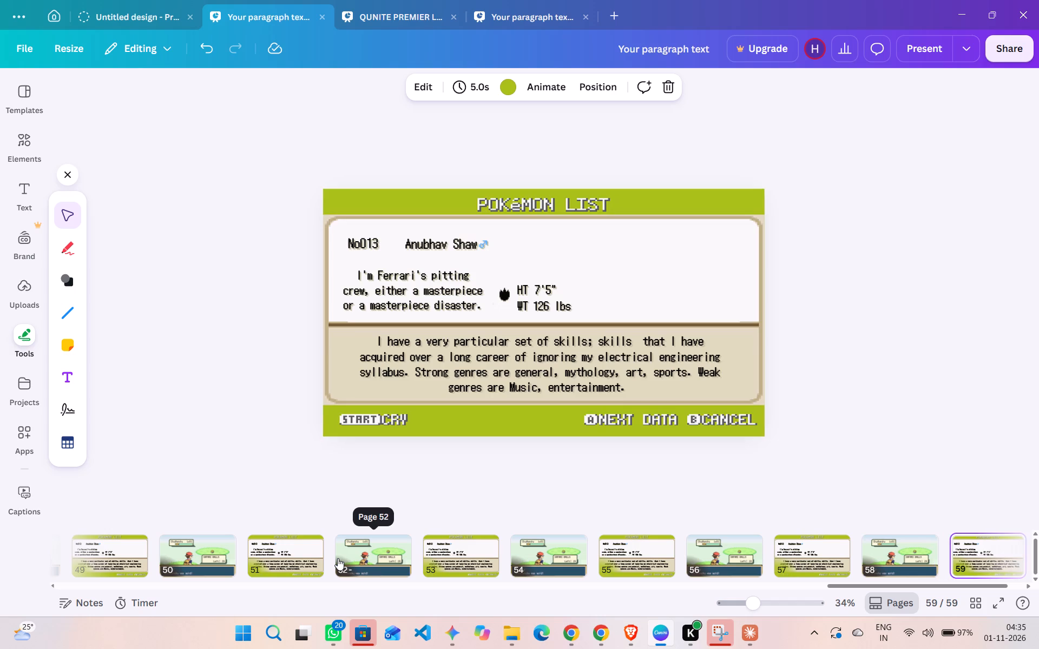
{"action": "key", "text": "ctrl+v"}
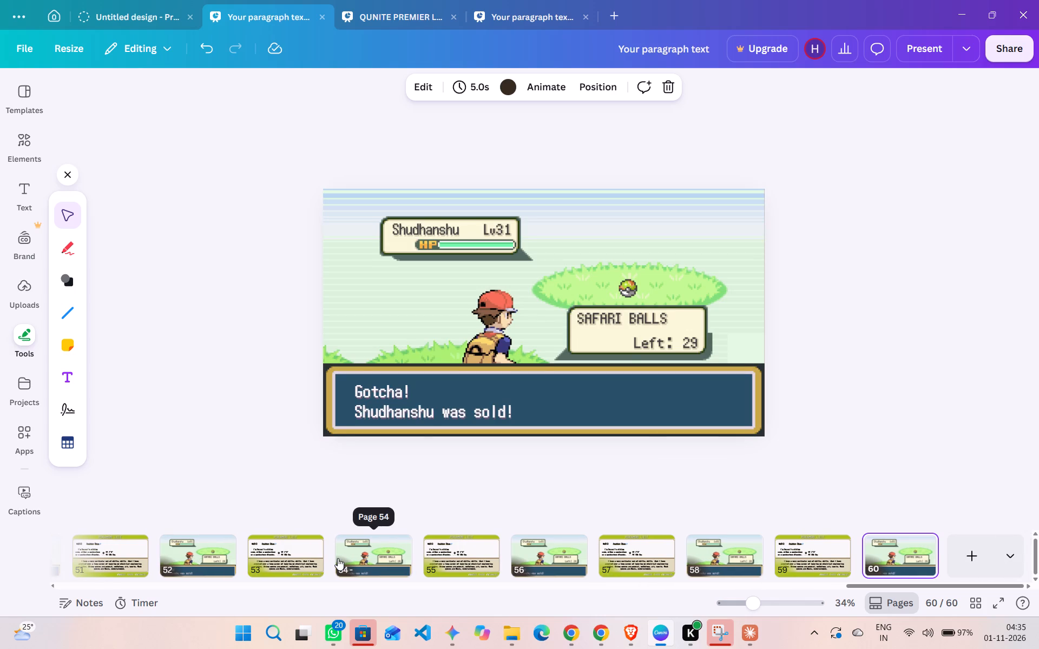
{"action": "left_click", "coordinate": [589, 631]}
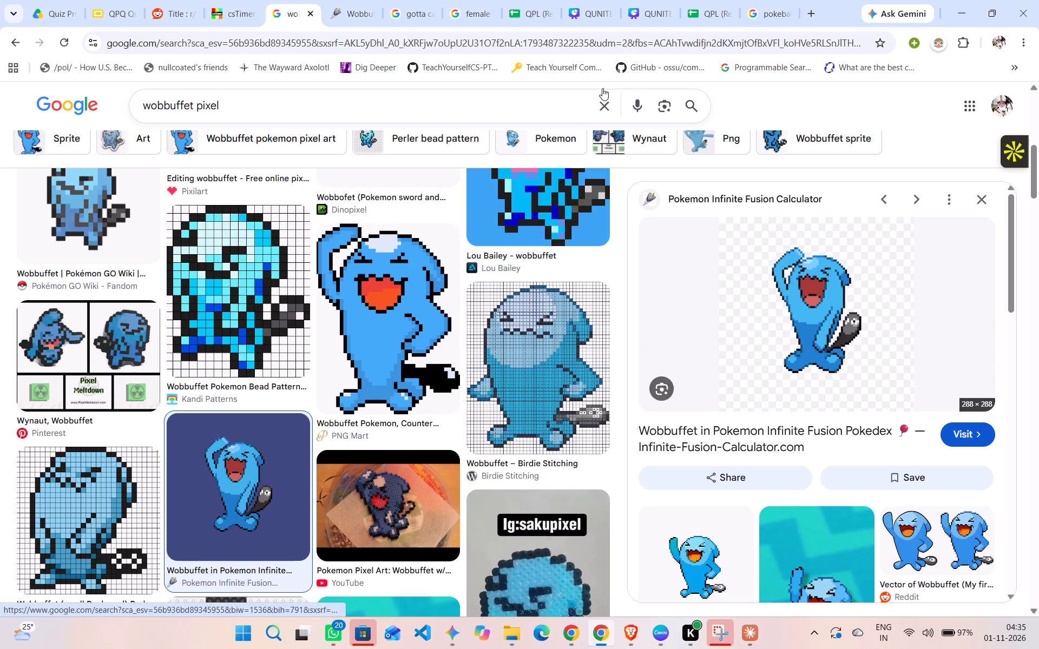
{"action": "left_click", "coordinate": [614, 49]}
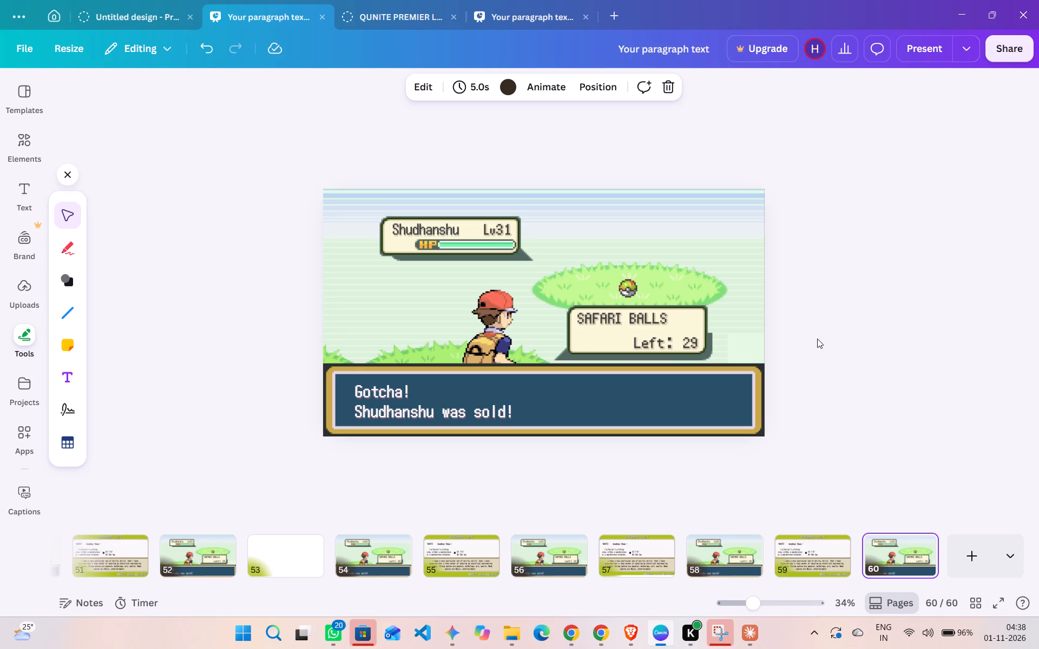
{"action": "key", "text": "Right"}
{"action": "scroll", "coordinate": [676, 596], "scroll_direction": "right", "scroll_amount": 4}
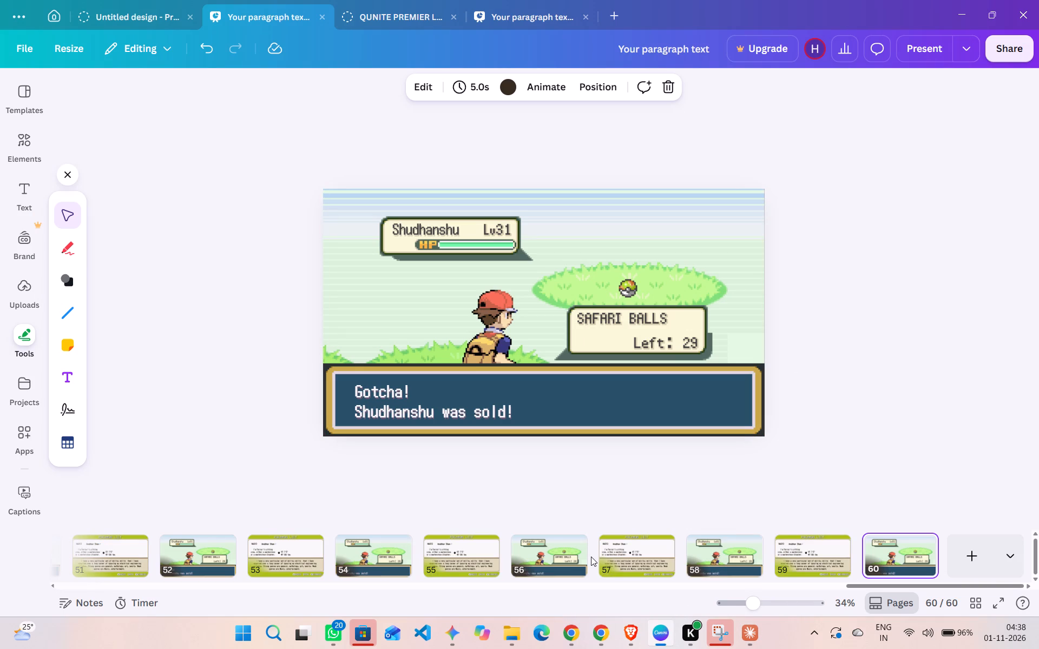
{"action": "scroll", "coordinate": [591, 557], "scroll_direction": "right", "scroll_amount": 5}
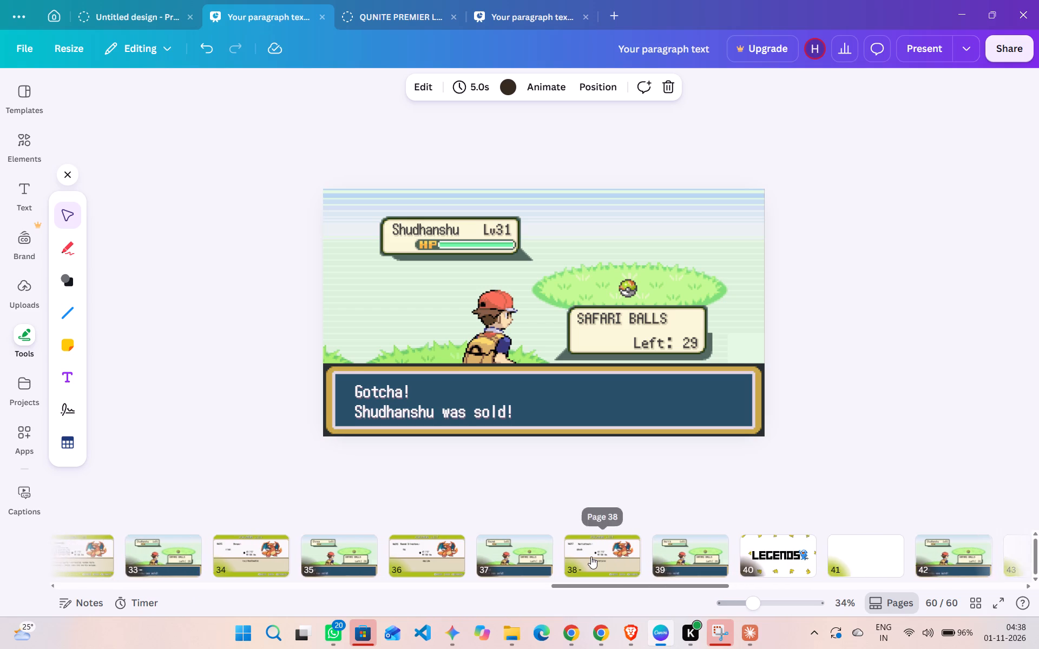
{"action": "scroll", "coordinate": [591, 557], "scroll_direction": "left", "scroll_amount": 2}
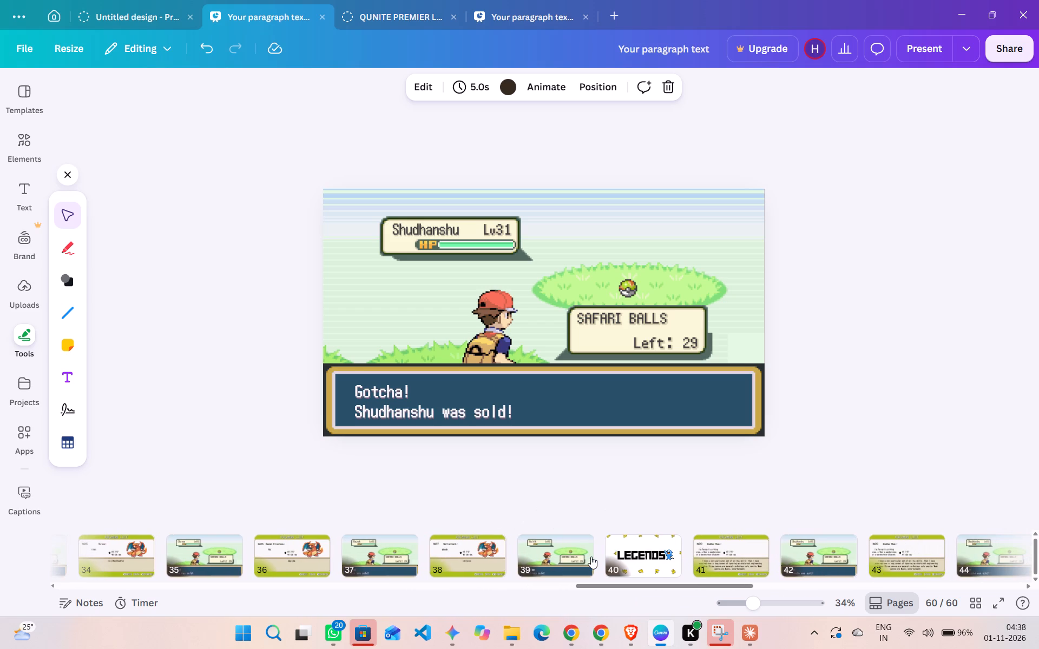
{"action": "left_click_drag", "start_coordinate": [713, 10], "coordinate": [350, 8]}
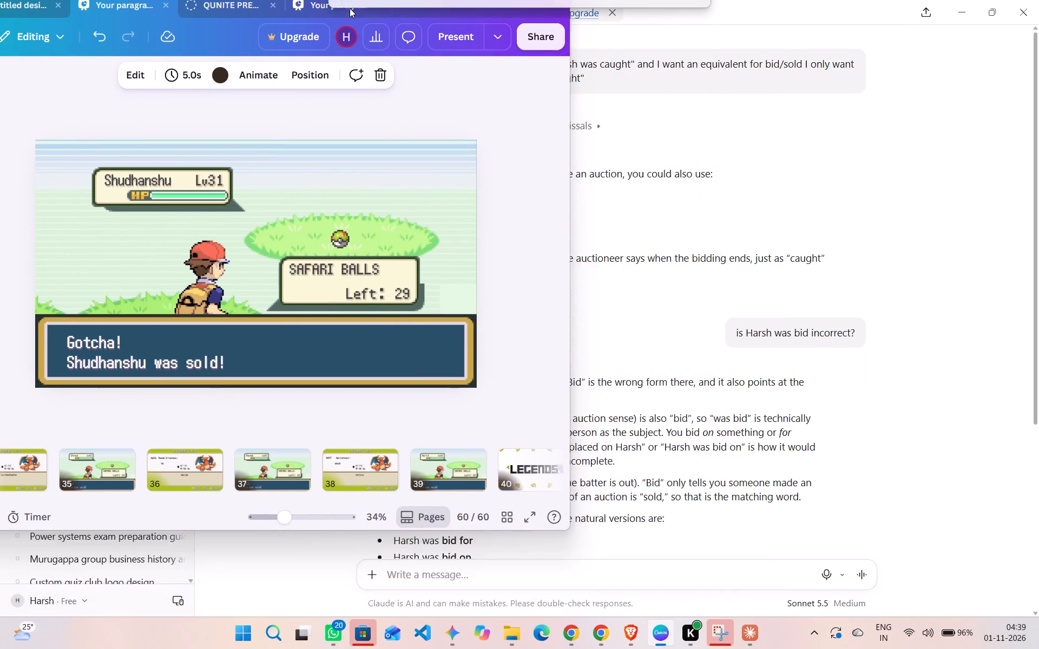
{"action": "left_click_drag", "start_coordinate": [350, 8], "coordinate": [348, 29]}
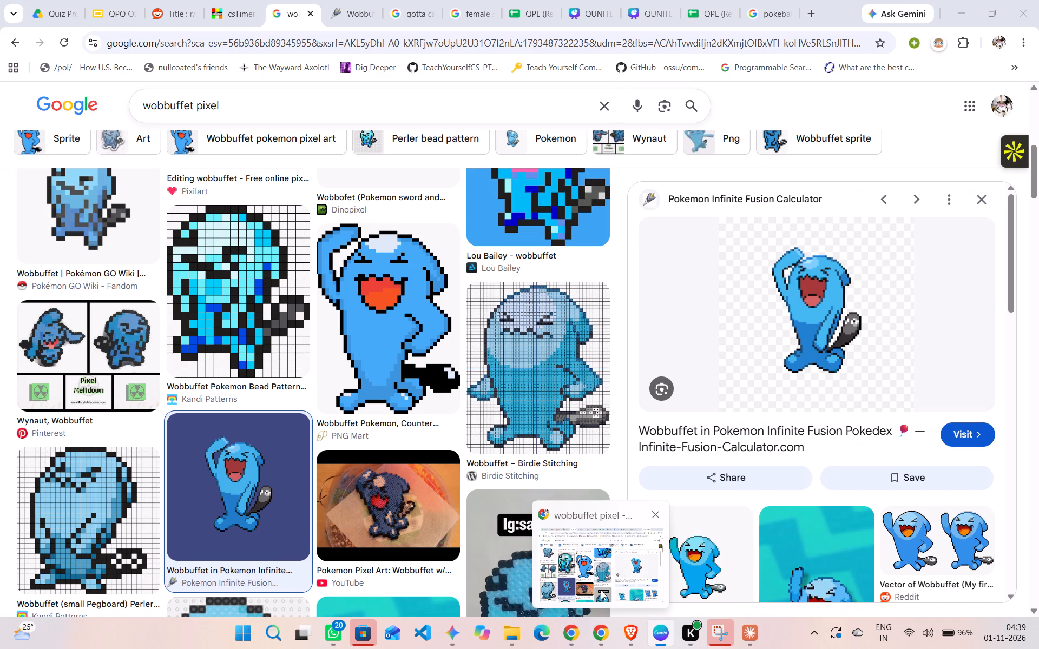
{"action": "left_click", "coordinate": [601, 590]}
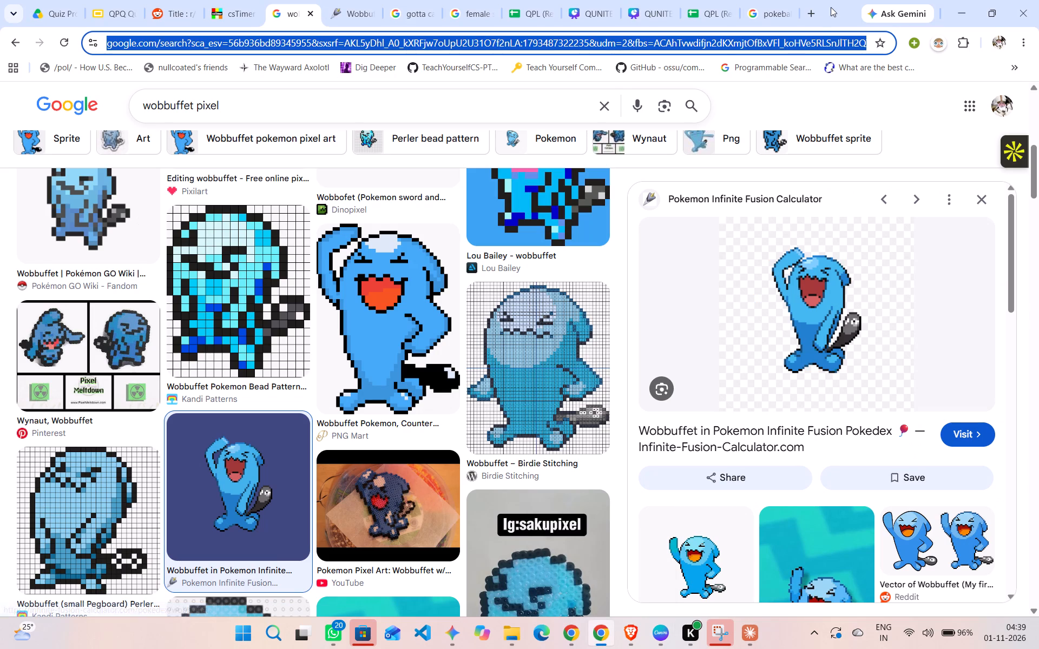
{"action": "left_click_drag", "start_coordinate": [831, 7], "coordinate": [534, 0]}
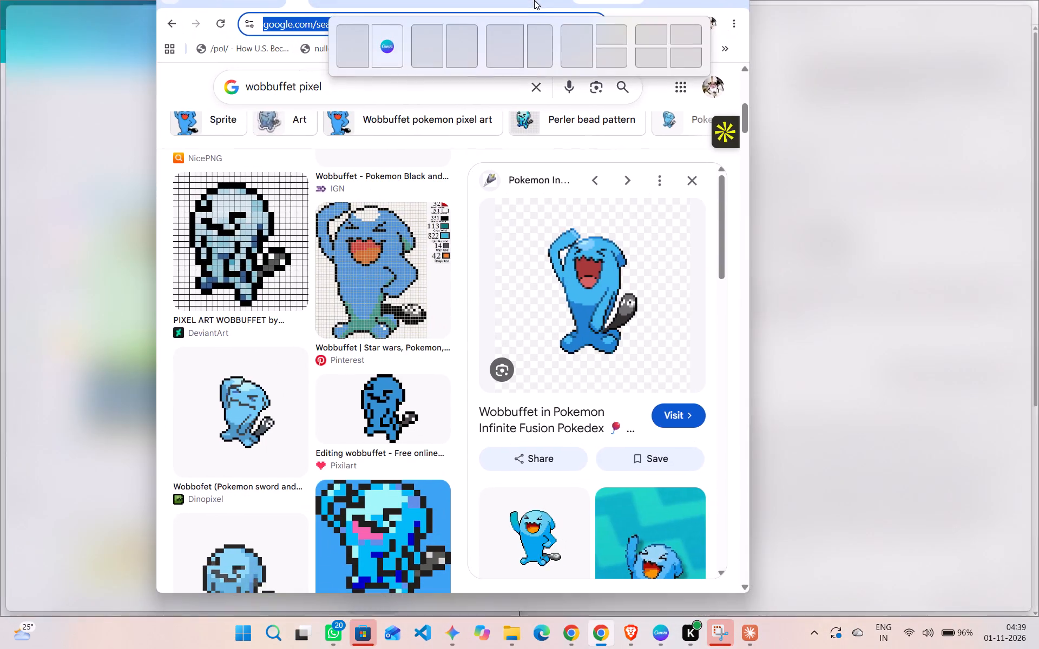
{"action": "left_click_drag", "start_coordinate": [534, 0], "coordinate": [439, 50]}
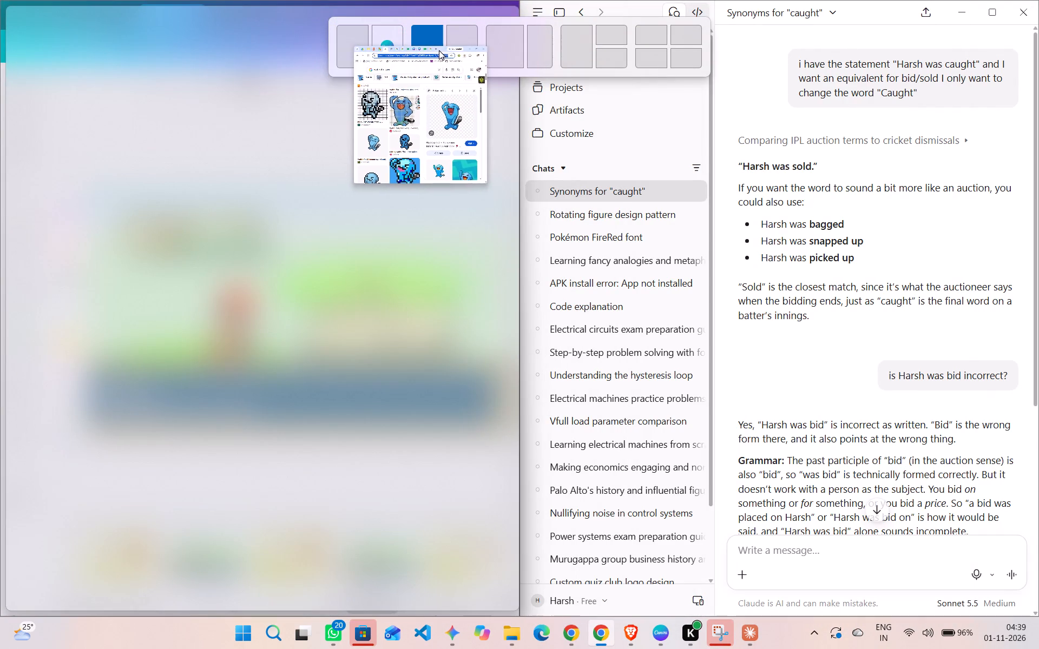
{"action": "left_click_drag", "start_coordinate": [439, 50], "coordinate": [454, 50]}
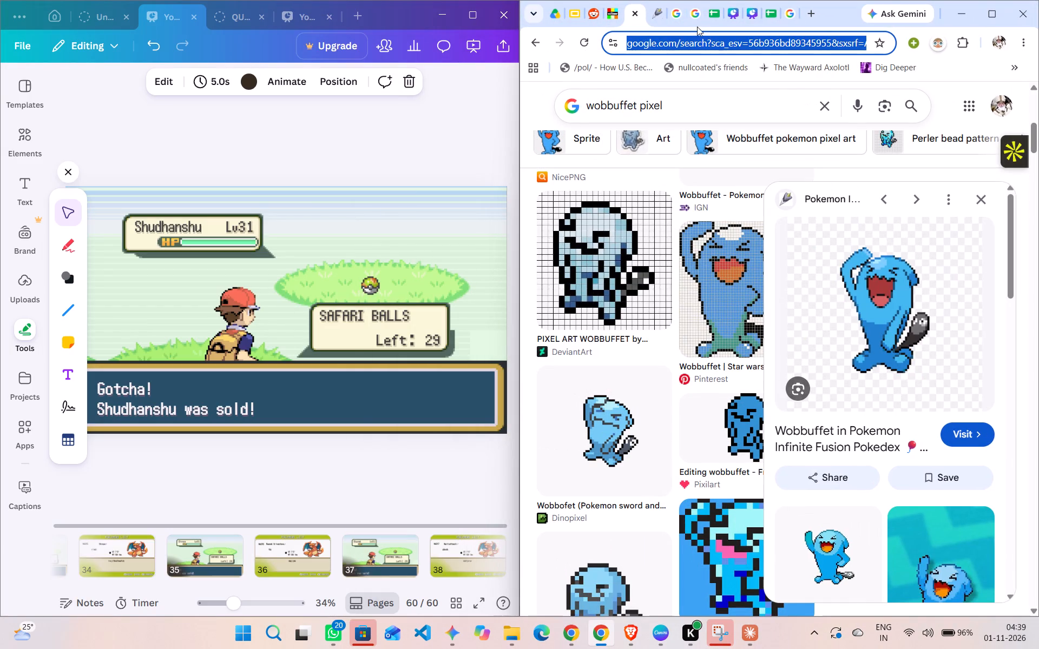
Bring up the QPL (Responses) spreadsheet in Chrome beside the presentation.
{"action": "left_click", "coordinate": [712, 18]}
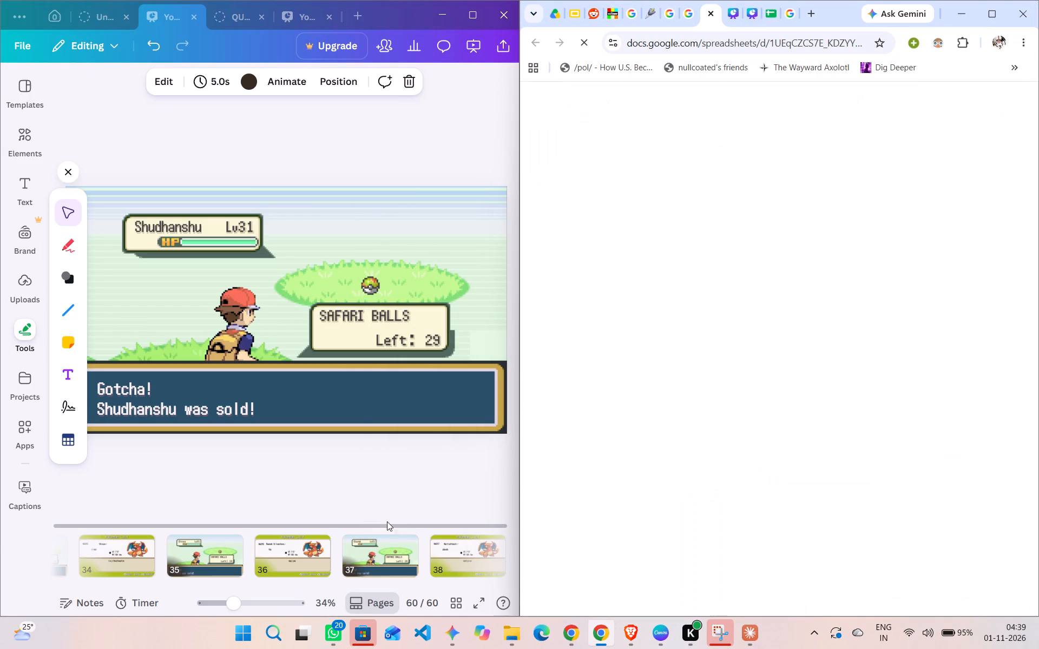
Open page 41 of the Canva presentation, the first player card after the LEGENDS slide.
{"action": "scroll", "coordinate": [330, 543], "scroll_direction": "right", "scroll_amount": 6}
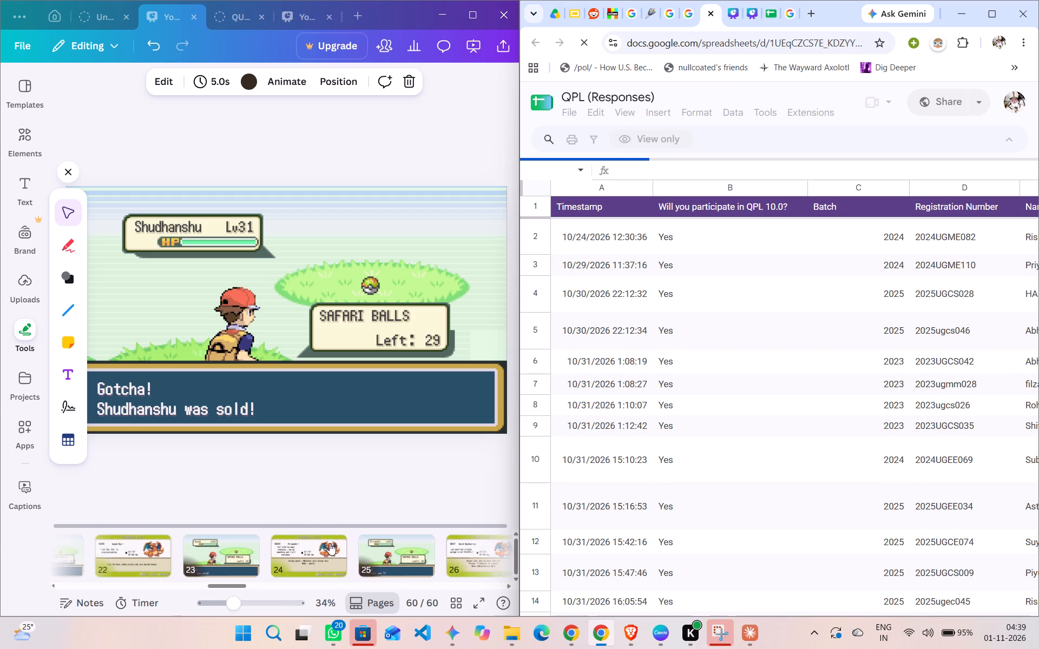
{"action": "scroll", "coordinate": [330, 543], "scroll_direction": "right", "scroll_amount": 2}
{"action": "scroll", "coordinate": [330, 543], "scroll_direction": "left", "scroll_amount": 11}
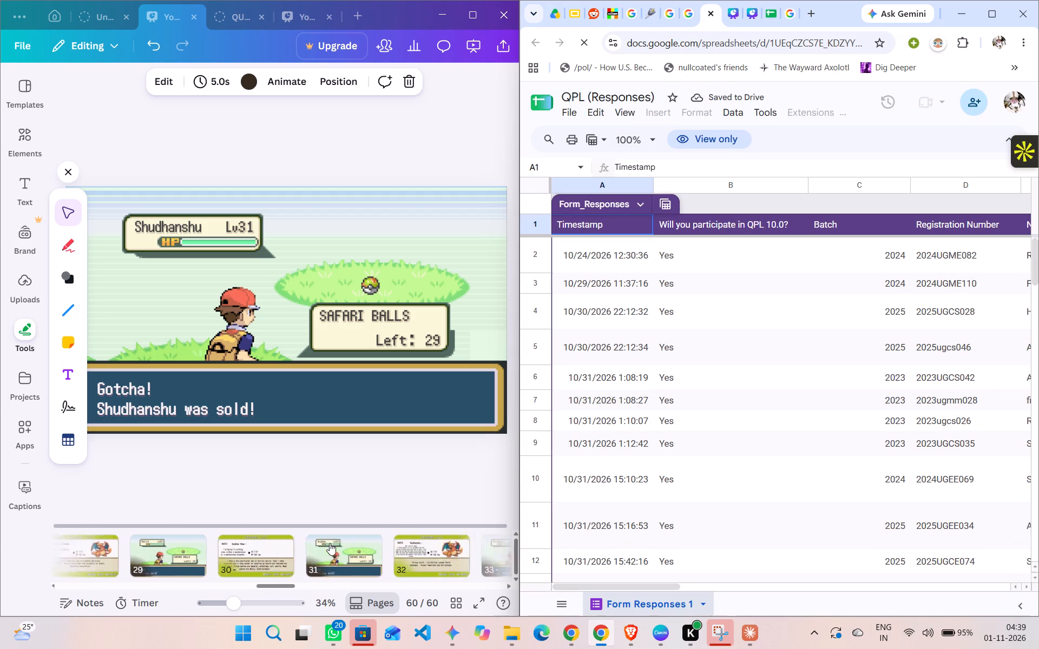
{"action": "scroll", "coordinate": [330, 543], "scroll_direction": "left", "scroll_amount": 1}
{"action": "scroll", "coordinate": [330, 543], "scroll_direction": "right", "scroll_amount": 4}
{"action": "scroll", "coordinate": [330, 543], "scroll_direction": "left", "scroll_amount": 3}
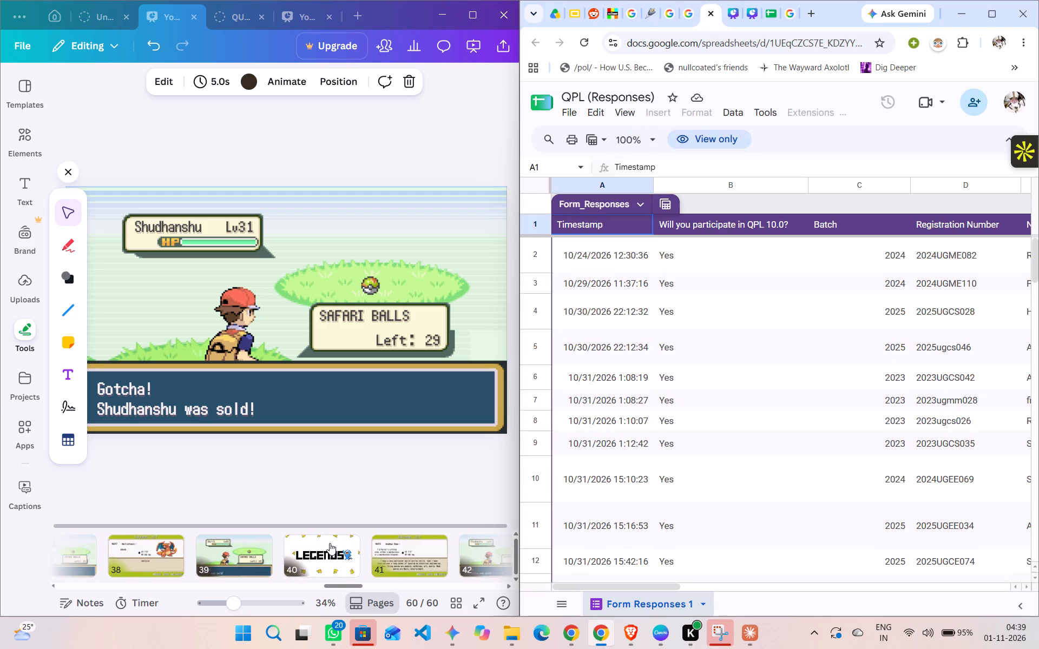
{"action": "scroll", "coordinate": [330, 543], "scroll_direction": "left", "scroll_amount": 2}
{"action": "left_click", "coordinate": [242, 549]}
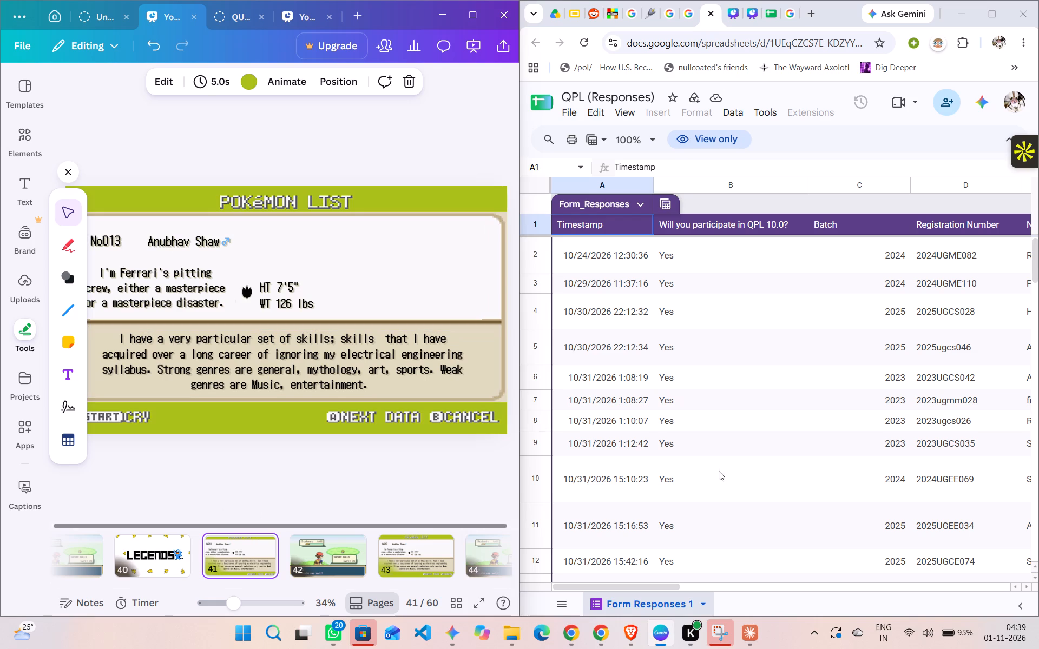
Look through the QPL (Responses) sheet, checking players' batches, names, intros, stand-out answers and suggested quiz genres for the cards after LEGENDS.
{"action": "scroll", "coordinate": [791, 452], "scroll_direction": "left", "scroll_amount": 4}
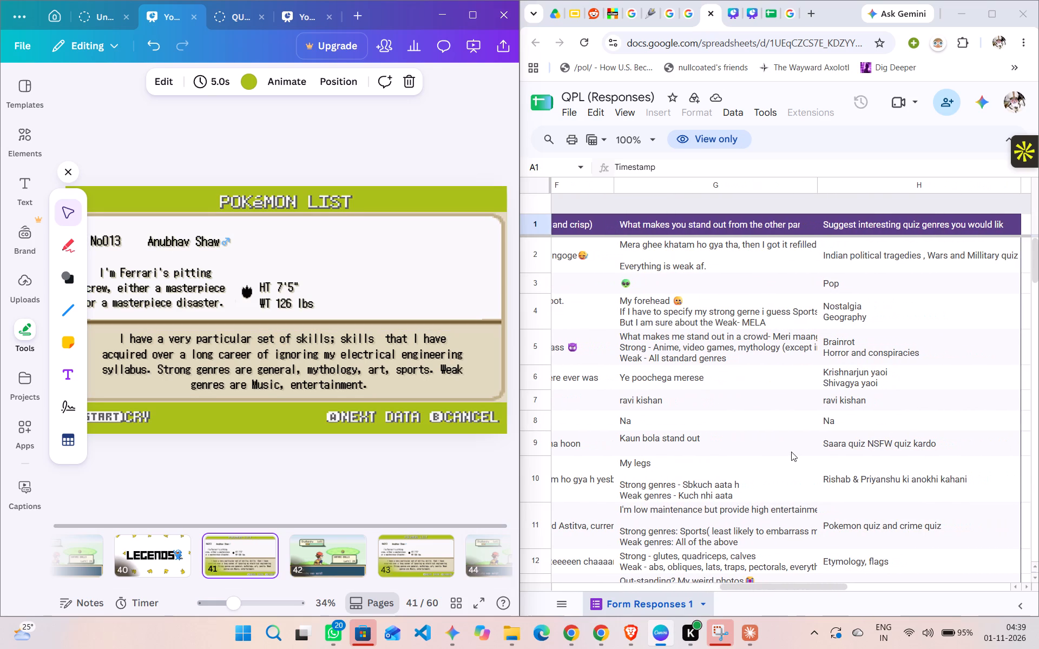
{"action": "scroll", "coordinate": [791, 452], "scroll_direction": "right", "scroll_amount": 3}
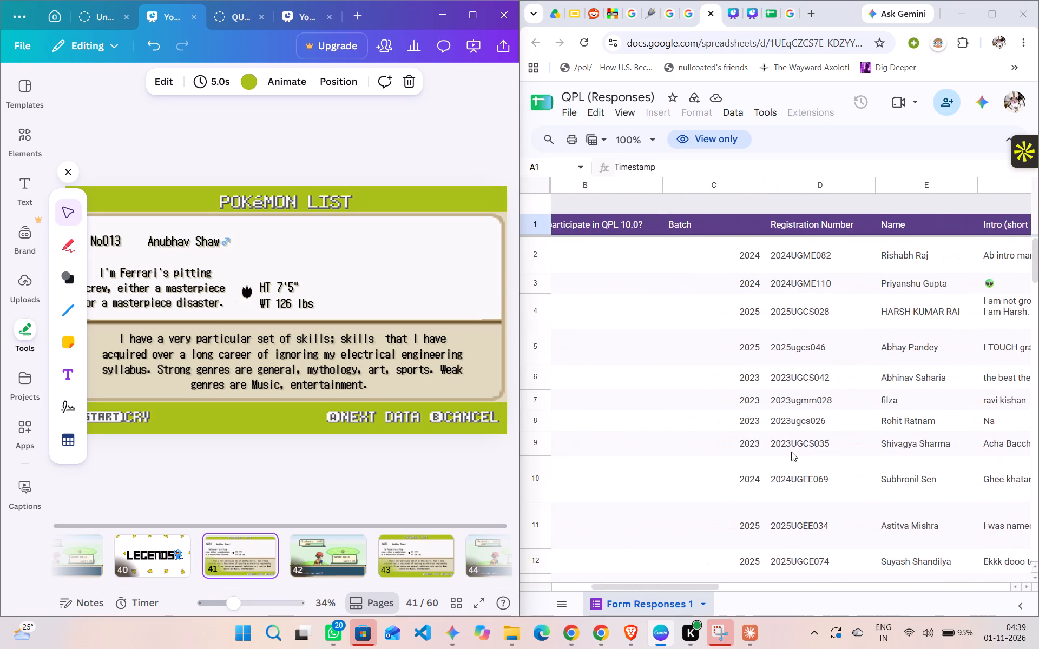
{"action": "scroll", "coordinate": [791, 452], "scroll_direction": "right", "scroll_amount": 1}
{"action": "scroll", "coordinate": [791, 452], "scroll_direction": "up", "scroll_amount": 2}
{"action": "scroll", "coordinate": [791, 452], "scroll_direction": "right", "scroll_amount": 2}
{"action": "scroll", "coordinate": [791, 452], "scroll_direction": "up", "scroll_amount": 1}
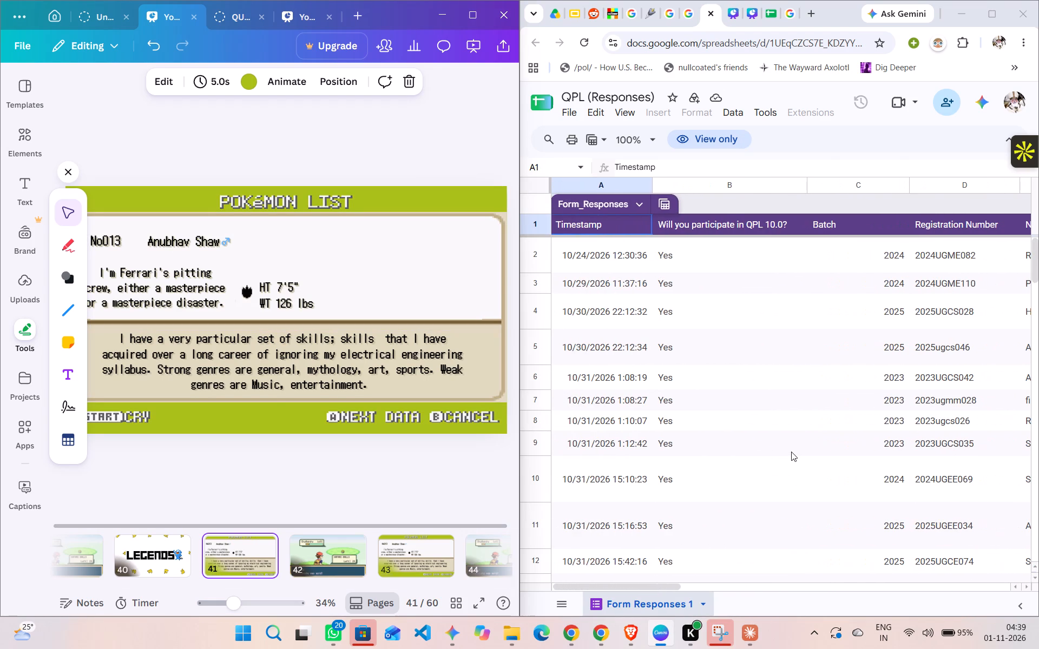
{"action": "scroll", "coordinate": [791, 452], "scroll_direction": "up", "scroll_amount": 1}
{"action": "scroll", "coordinate": [791, 452], "scroll_direction": "left", "scroll_amount": 3}
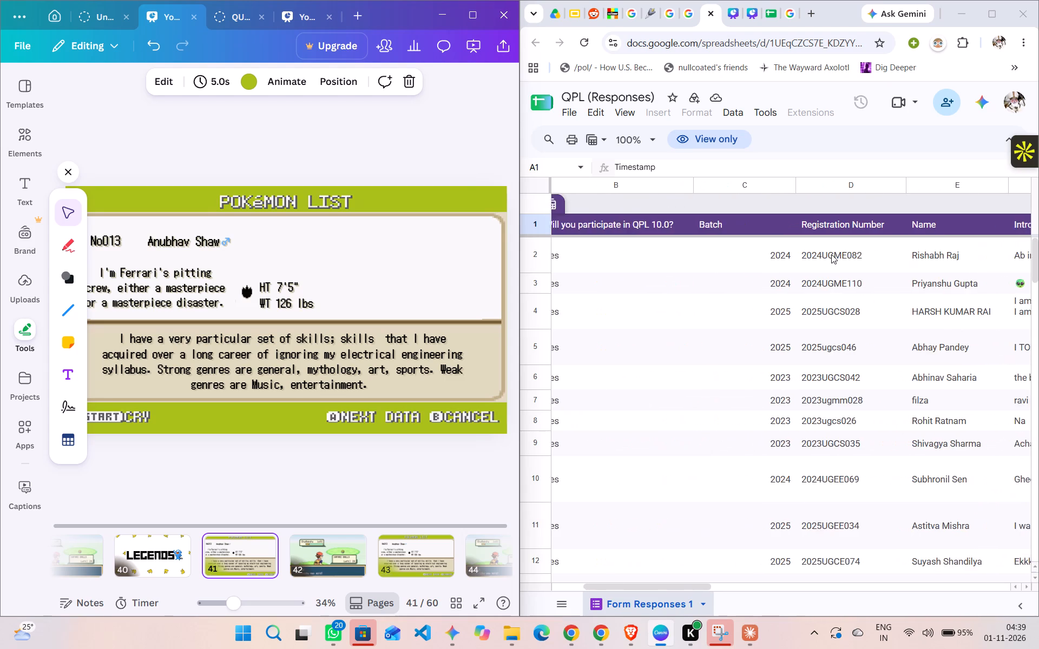
{"action": "scroll", "coordinate": [831, 254], "scroll_direction": "left", "scroll_amount": 3}
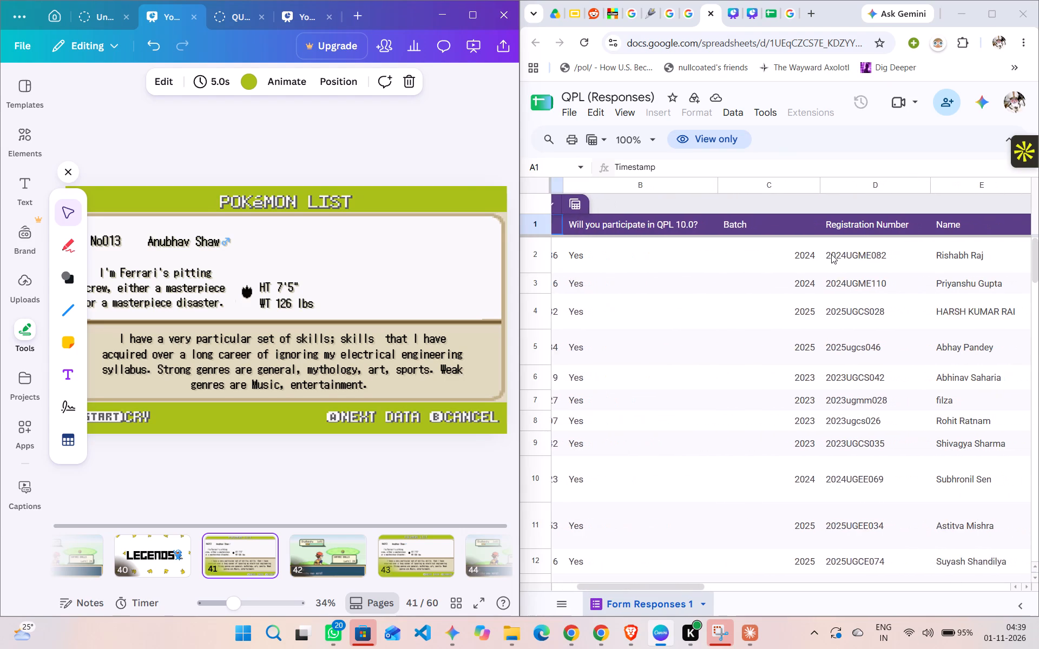
{"action": "scroll", "coordinate": [831, 254], "scroll_direction": "left", "scroll_amount": 1}
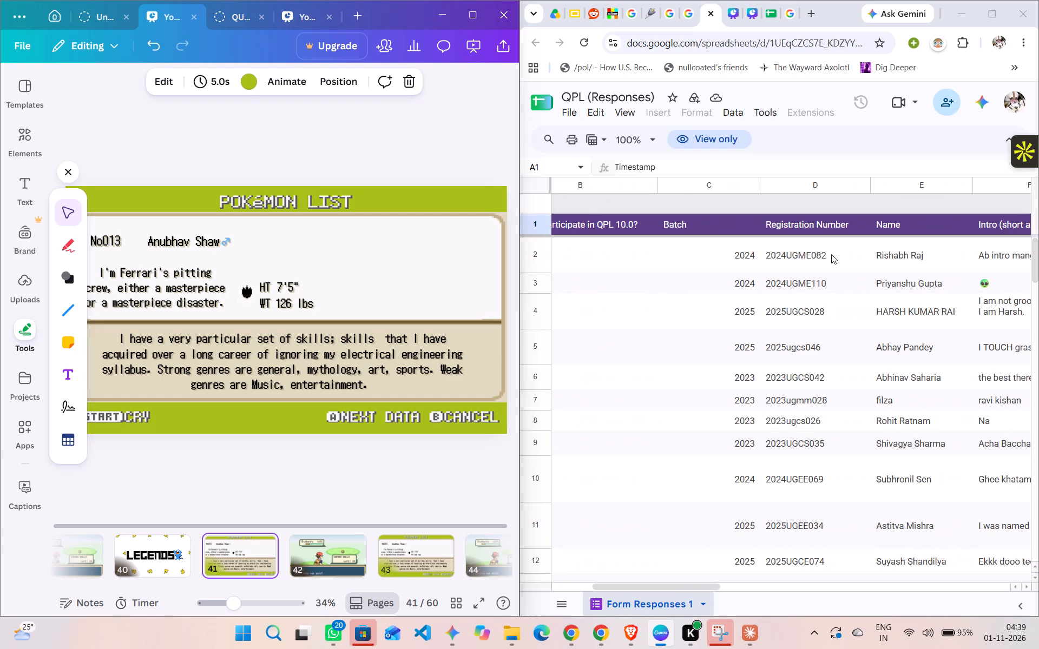
{"action": "scroll", "coordinate": [831, 254], "scroll_direction": "down", "scroll_amount": 1}
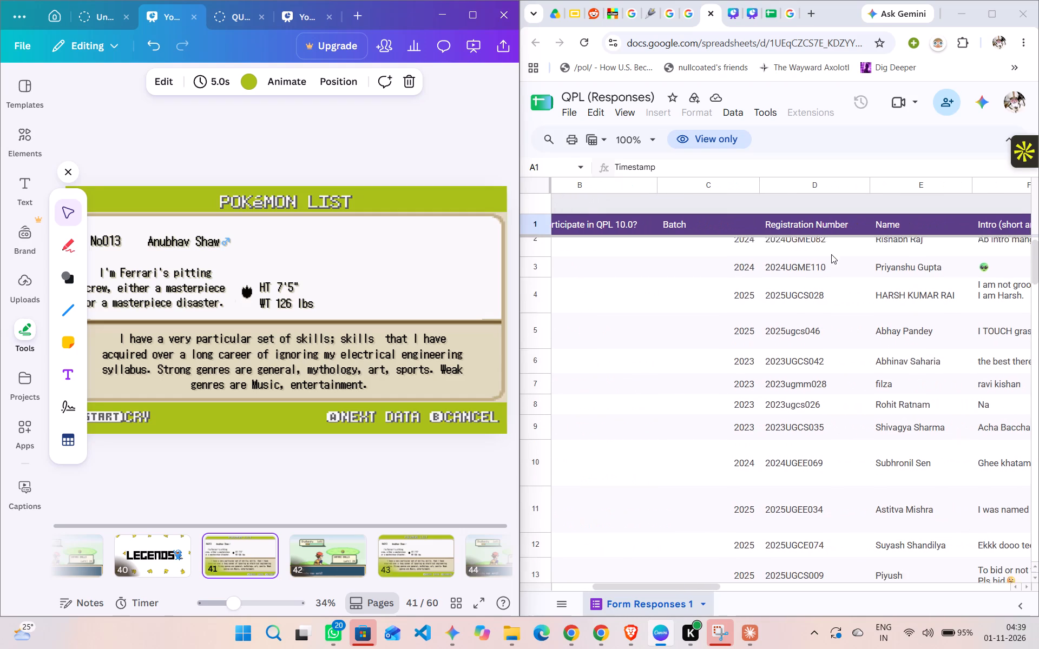
{"action": "scroll", "coordinate": [831, 254], "scroll_direction": "down", "scroll_amount": 1}
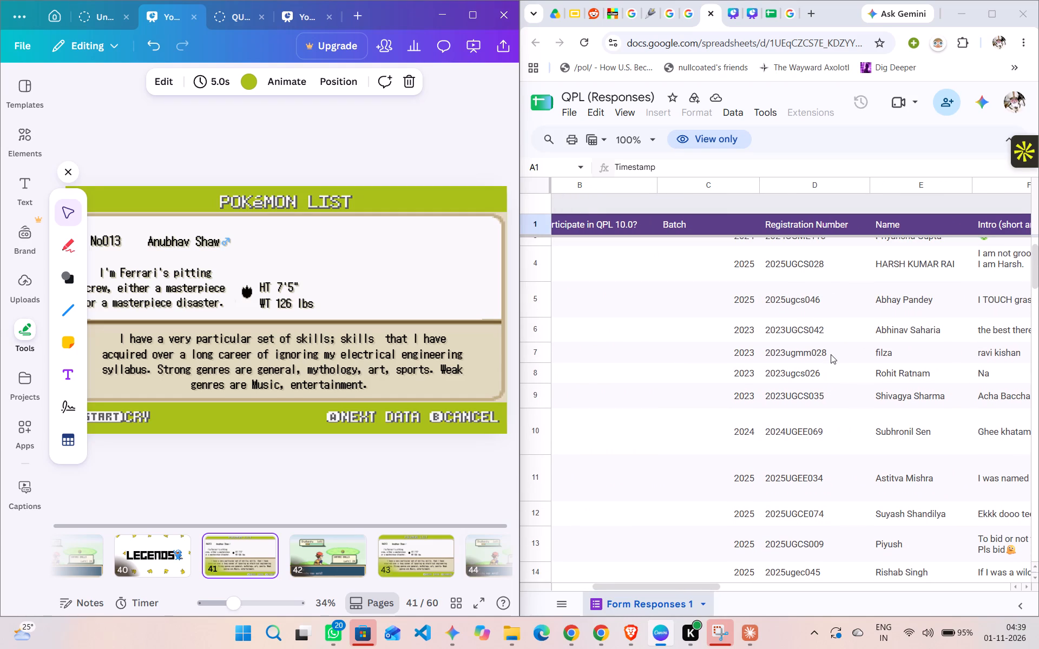
{"action": "scroll", "coordinate": [831, 354], "scroll_direction": "down", "scroll_amount": 1}
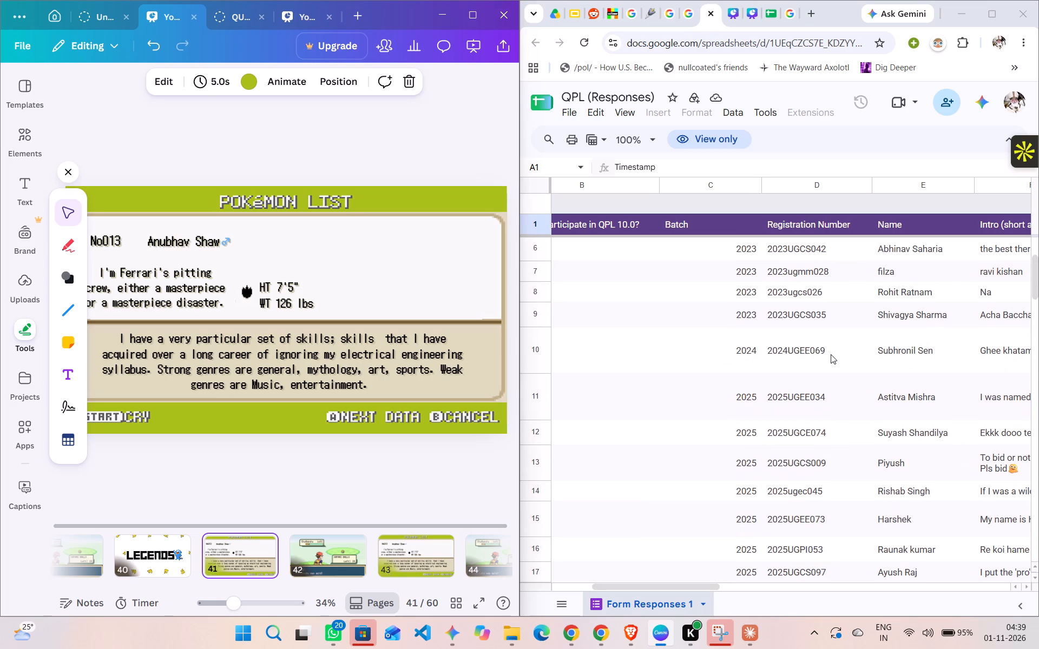
{"action": "scroll", "coordinate": [831, 354], "scroll_direction": "down", "scroll_amount": 2}
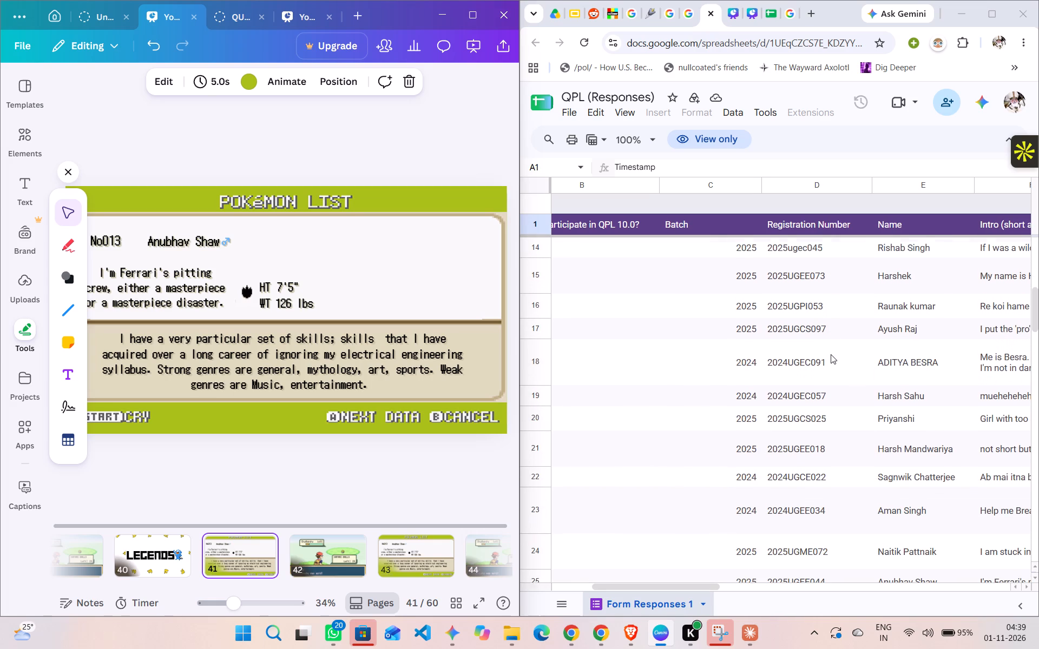
{"action": "scroll", "coordinate": [831, 354], "scroll_direction": "up", "scroll_amount": 5}
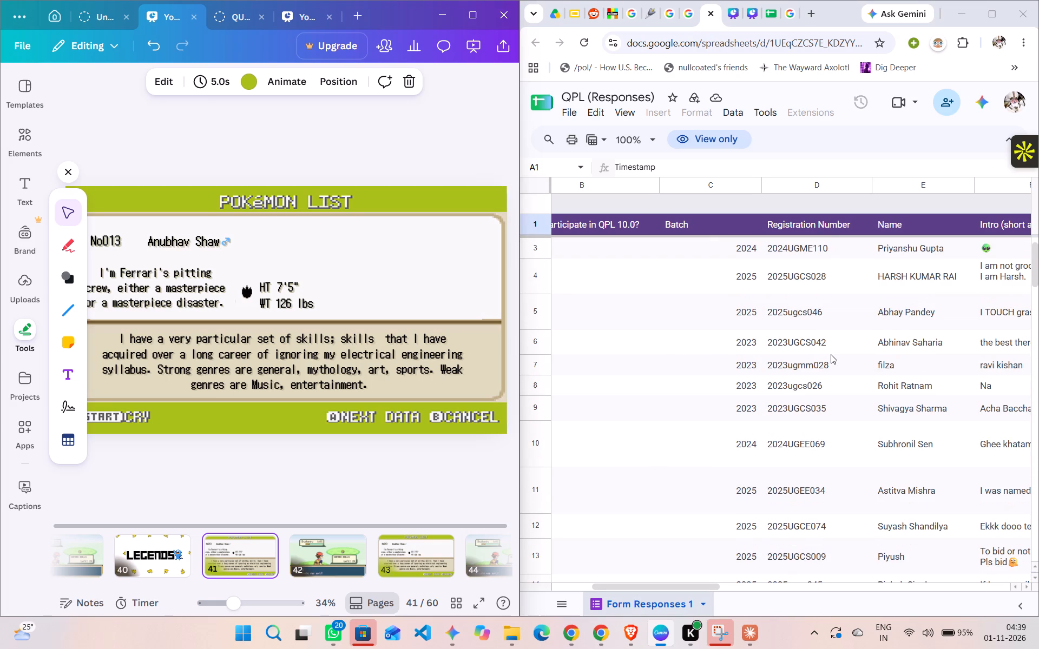
{"action": "scroll", "coordinate": [831, 354], "scroll_direction": "left", "scroll_amount": 2}
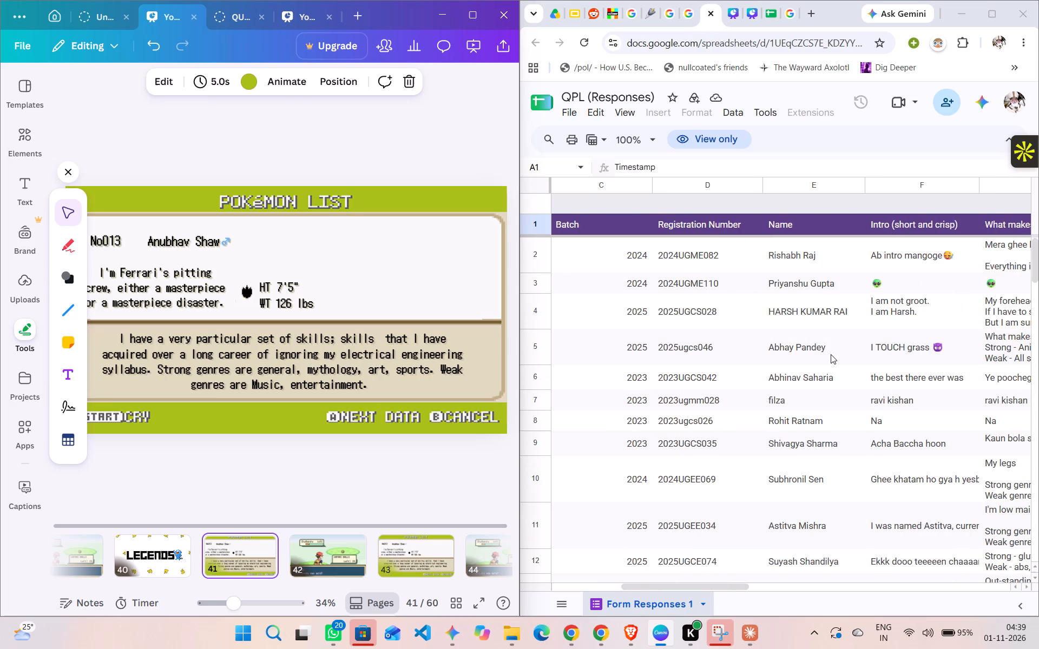
{"action": "scroll", "coordinate": [831, 354], "scroll_direction": "left", "scroll_amount": 2}
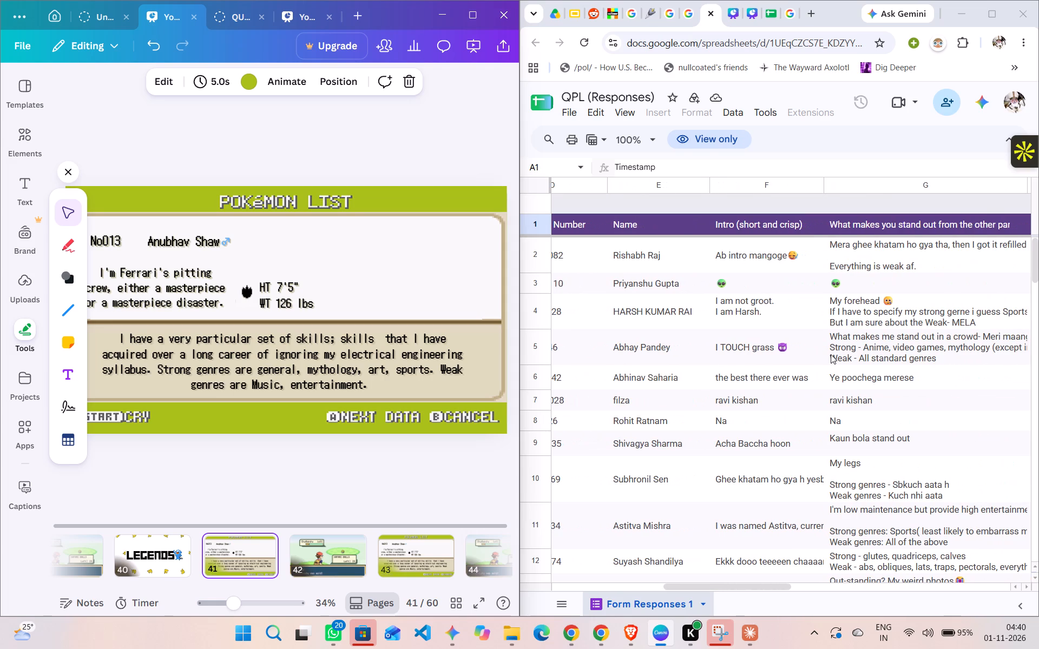
{"action": "scroll", "coordinate": [831, 354], "scroll_direction": "left", "scroll_amount": 3}
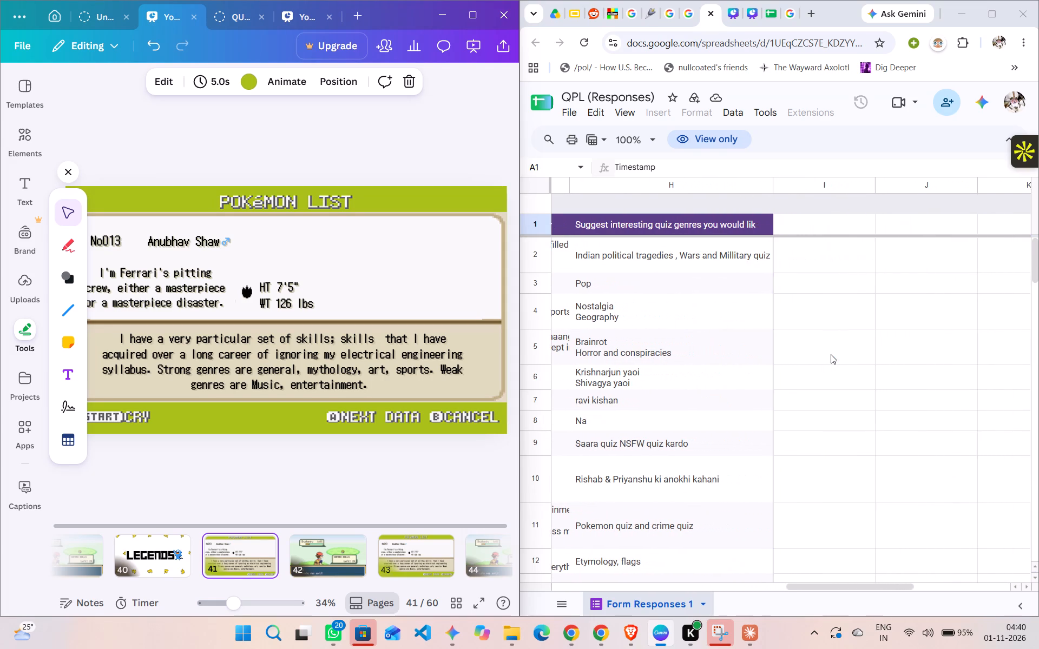